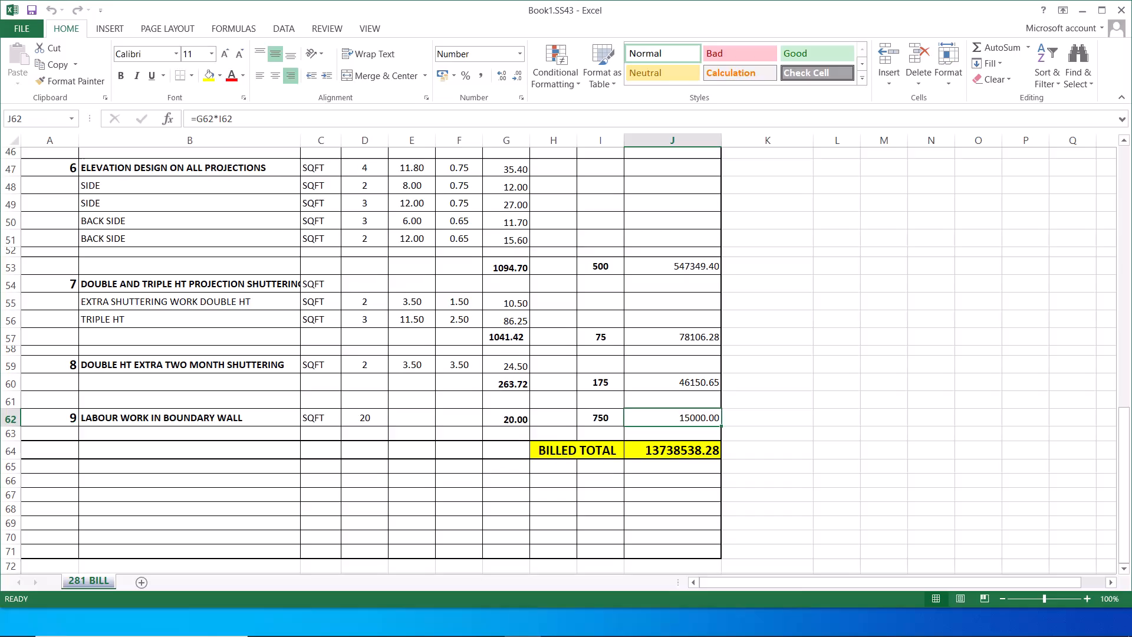
Set the rate for labour work in boundary wall to 800 in cell I62.
scroll(640, 428, down, 3)
click(667, 311)
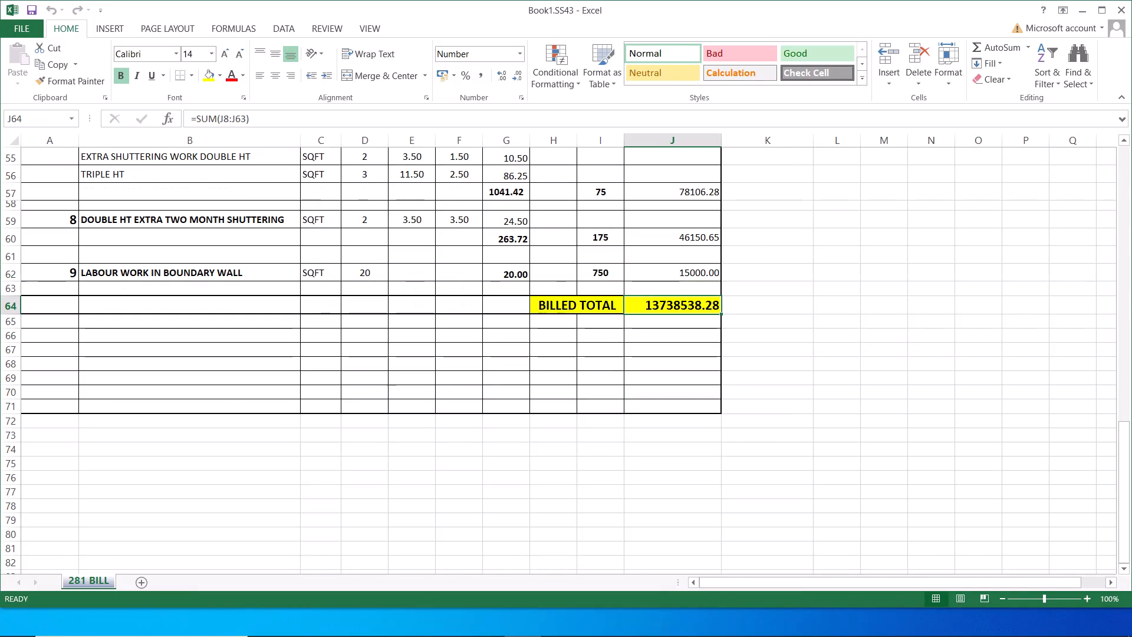
click(702, 266)
click(605, 267)
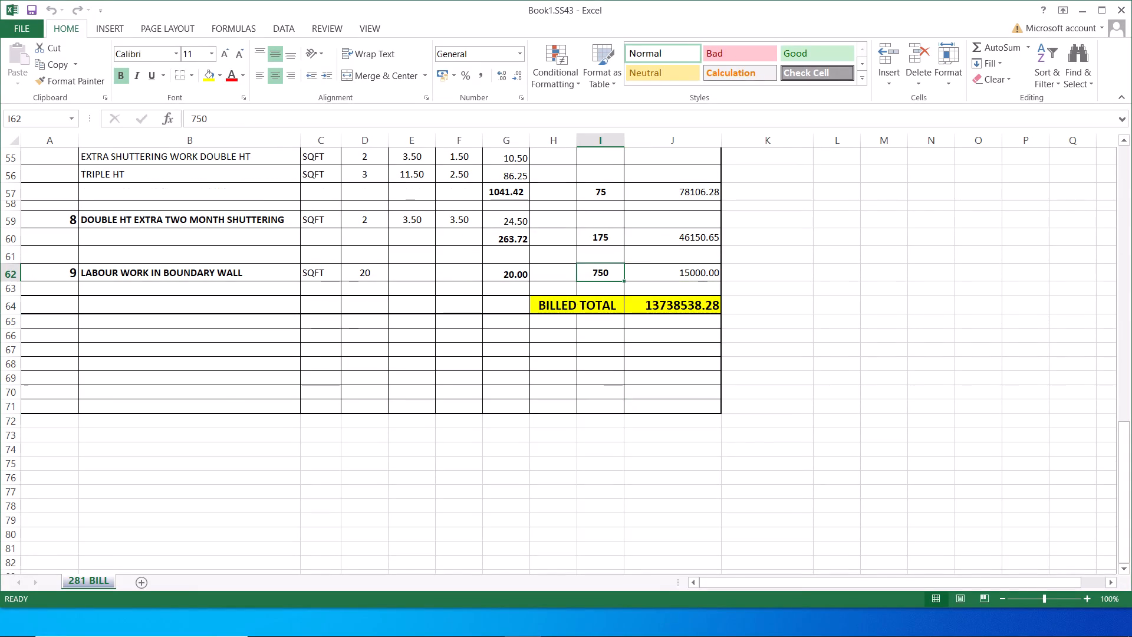
click(505, 271)
click(604, 272)
text(8..)
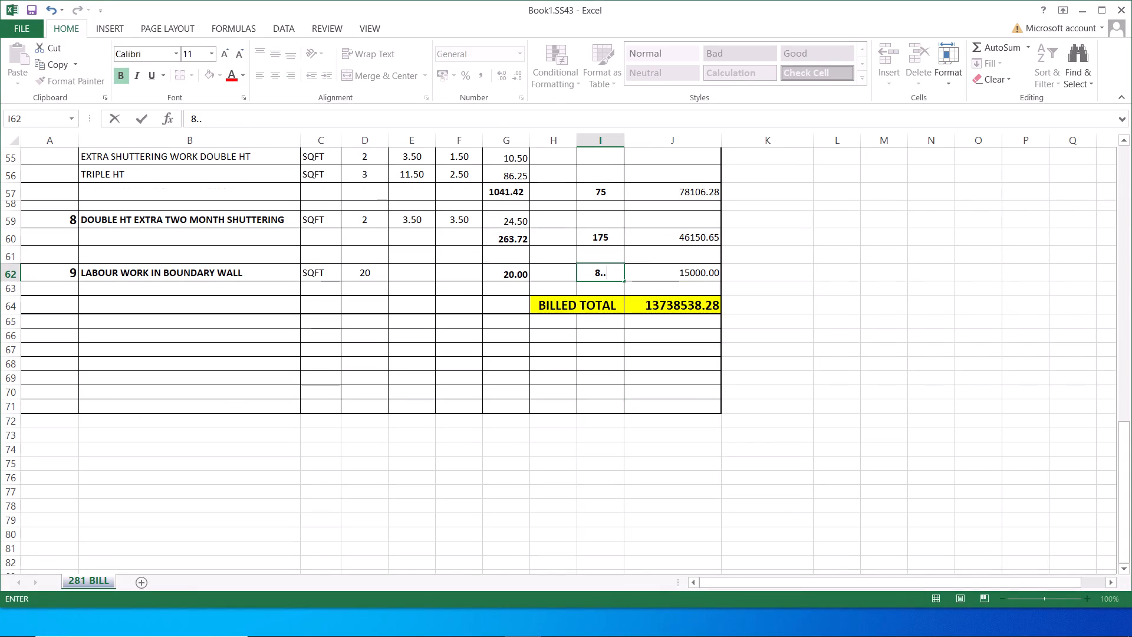
key(BackSpace)
key(BackSpace)
text(00)
key(Return)
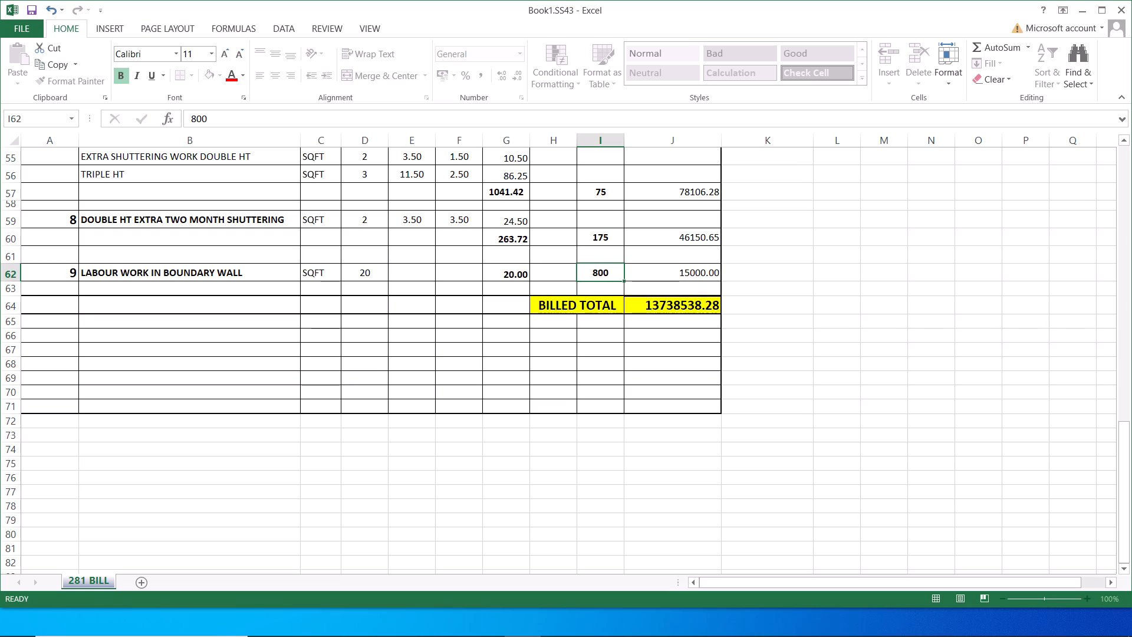
click(697, 306)
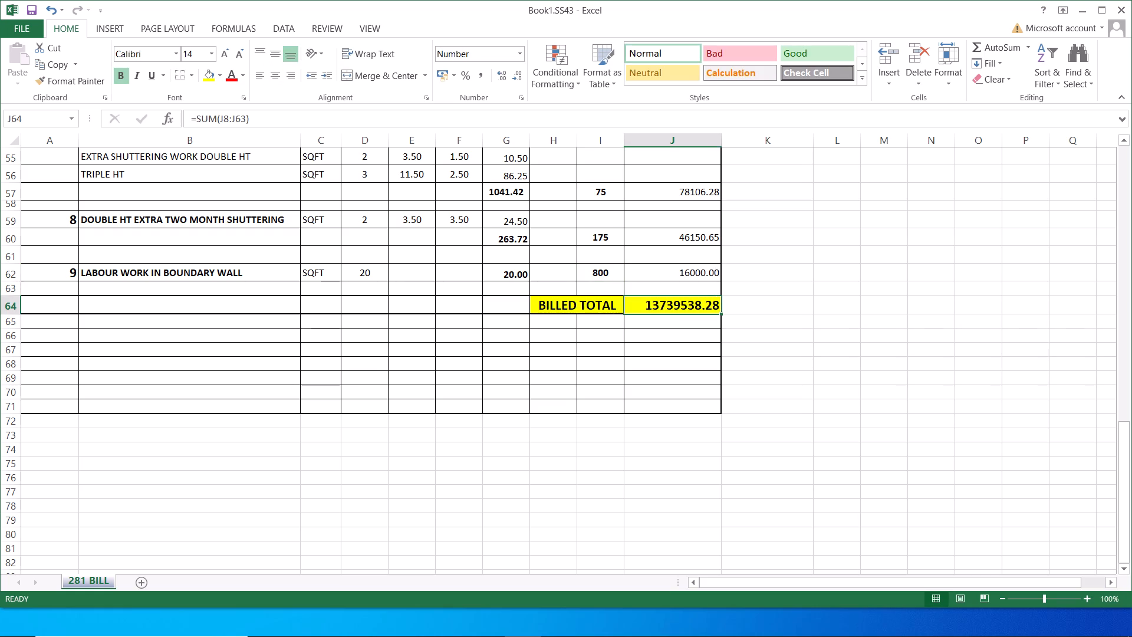
click(516, 272)
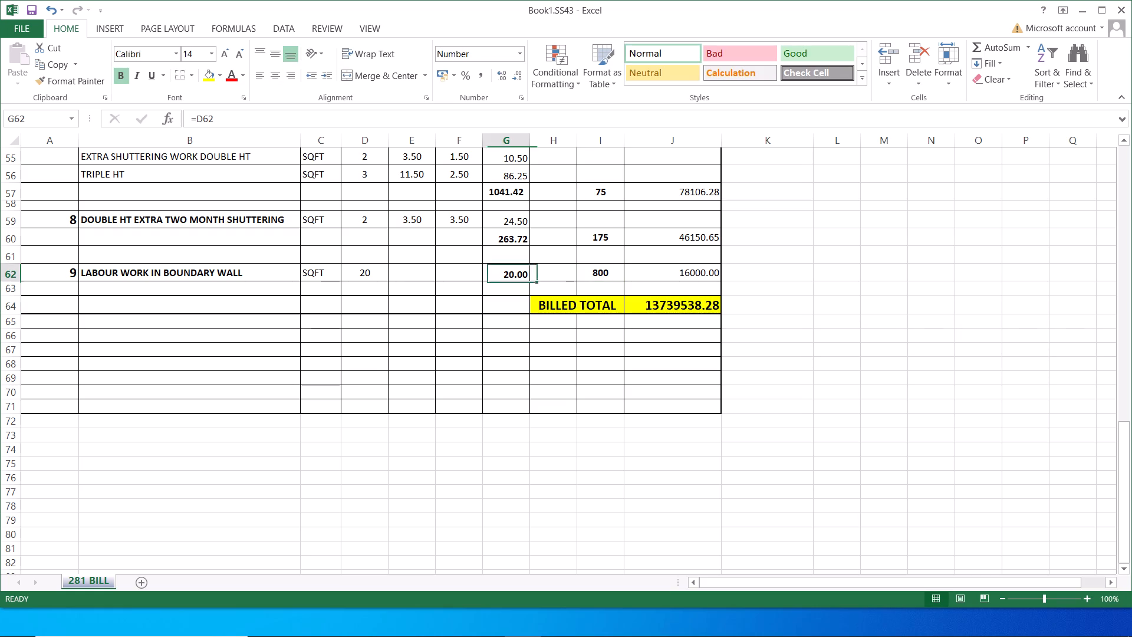
Set the rate for item 8, double HT extra two month shuttering, to 215 in cell I60.
click(610, 234)
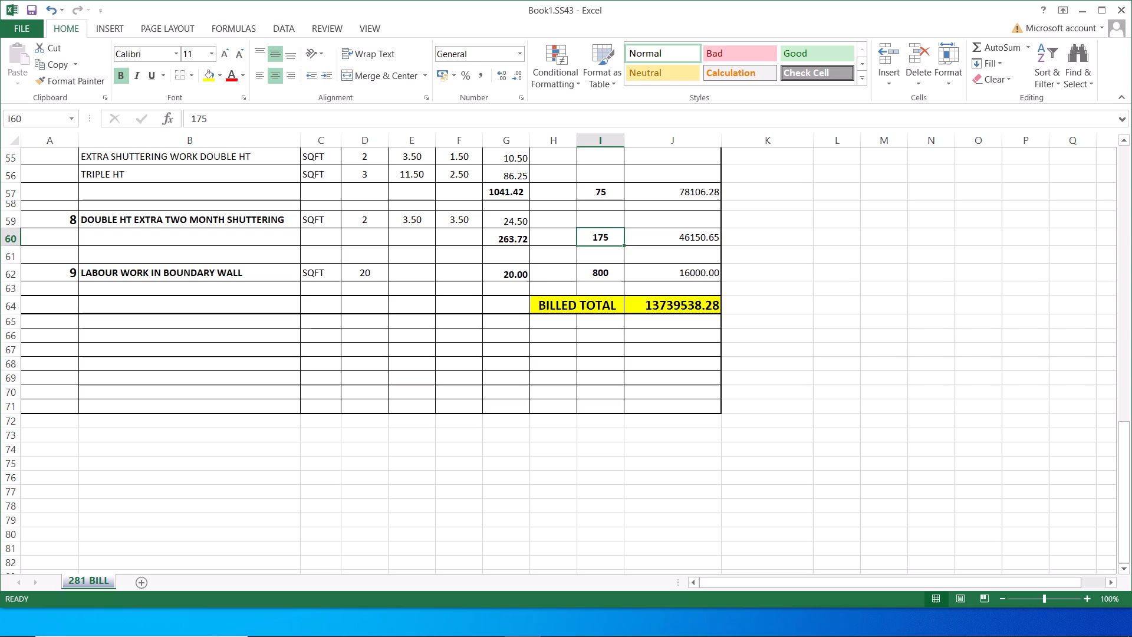
scroll(729, 253, up, 3)
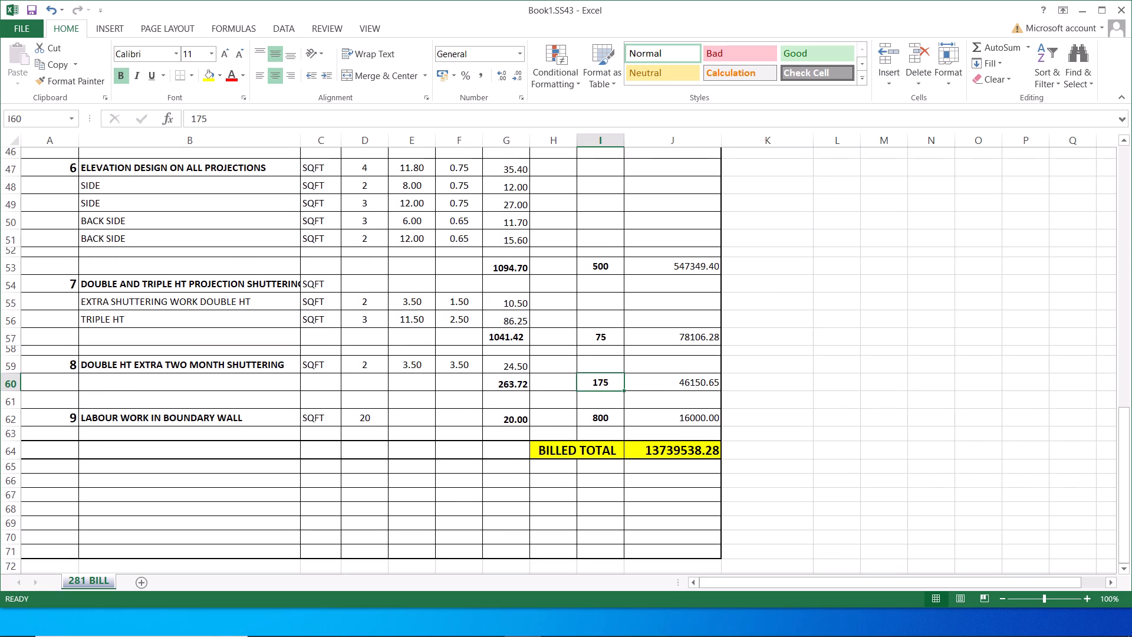
click(185, 367)
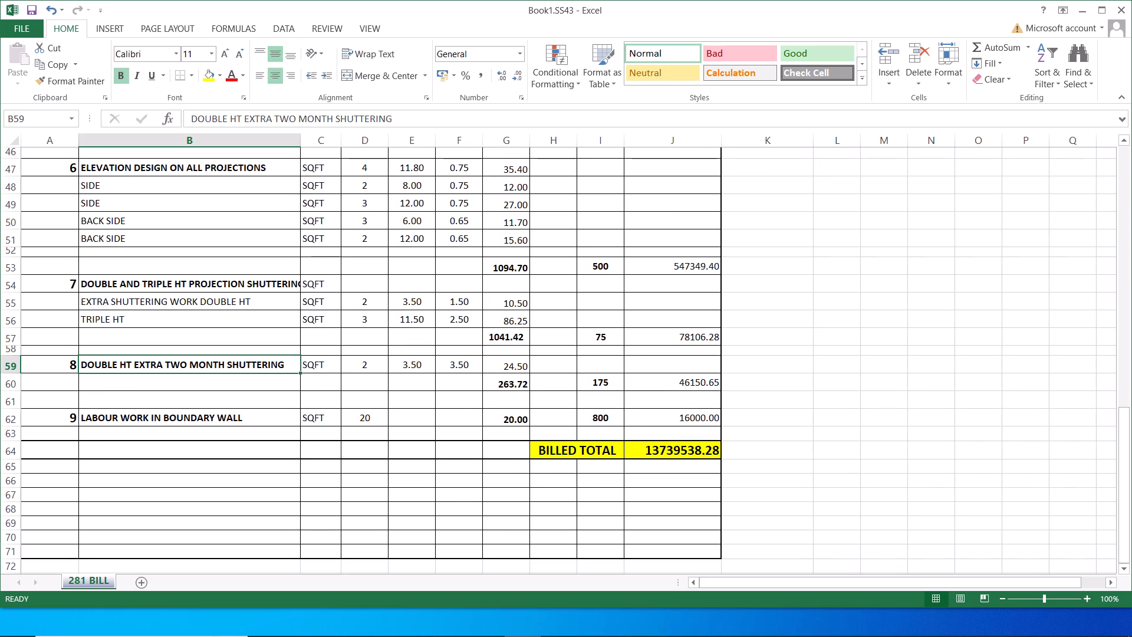
click(601, 378)
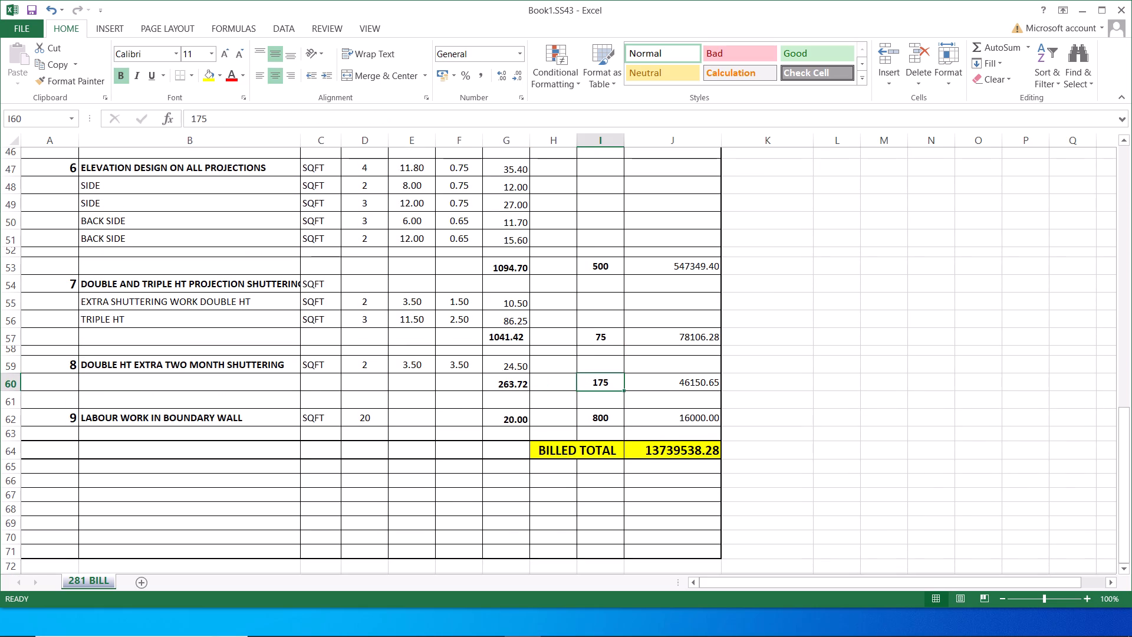
text(215)
key(Return)
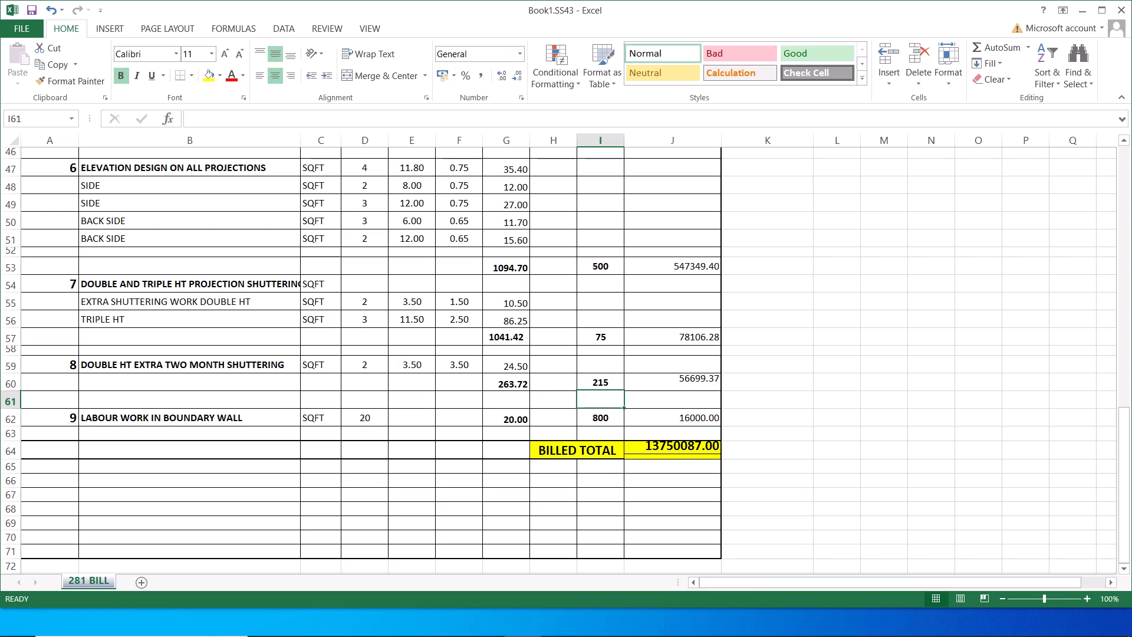
Set the rate for item 7, double and triple HT projection shuttering, to 95 in cell I57.
click(607, 336)
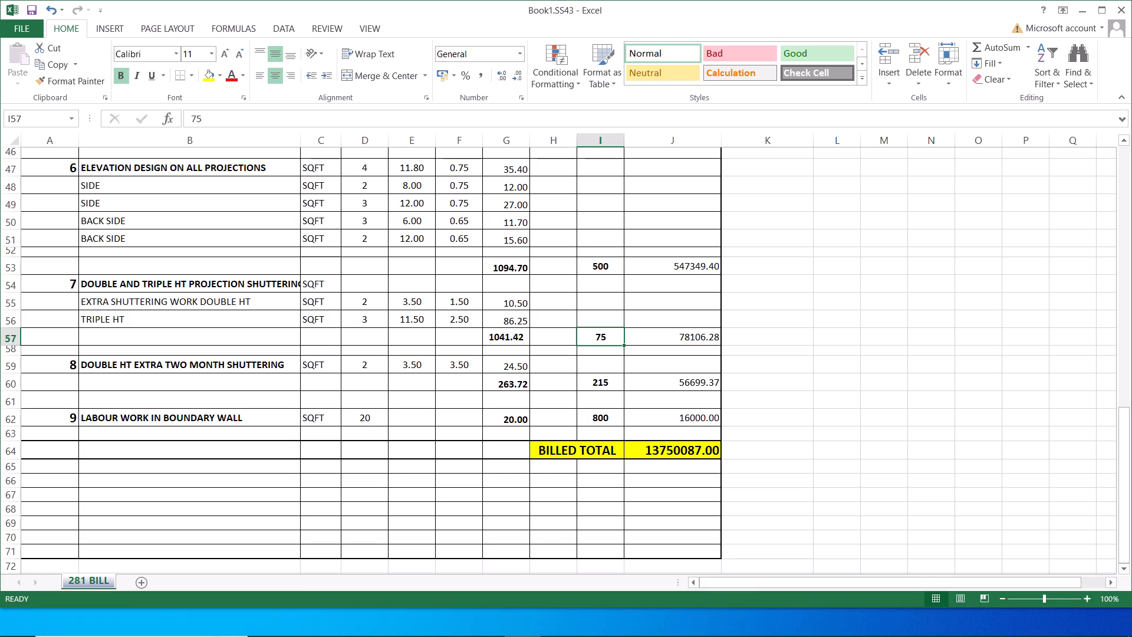
click(379, 323)
click(370, 304)
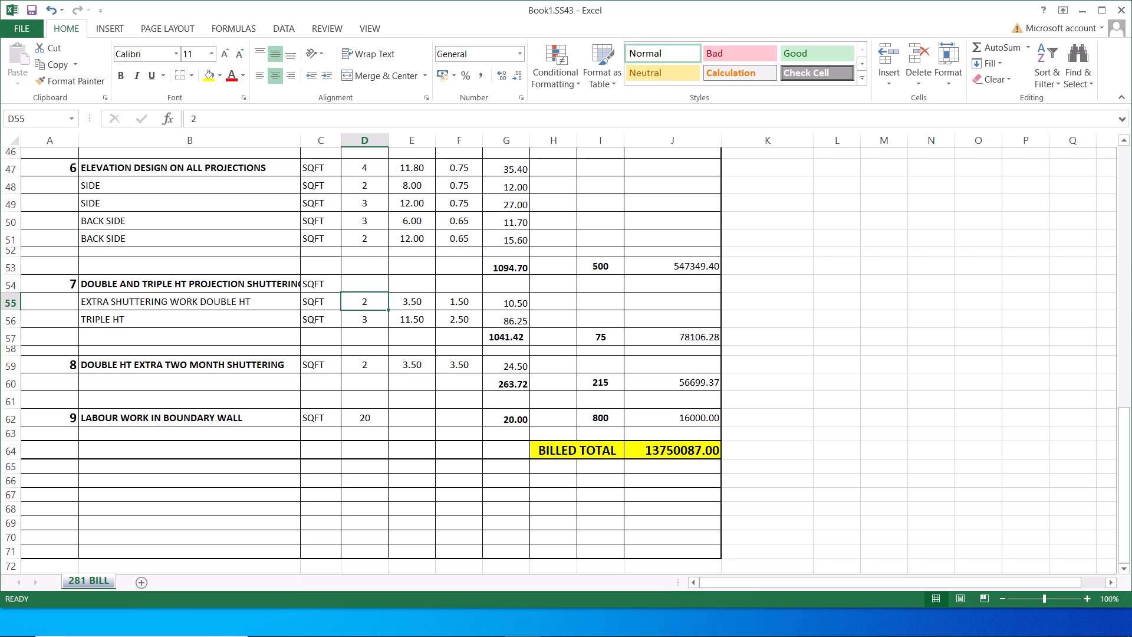
click(525, 336)
click(610, 333)
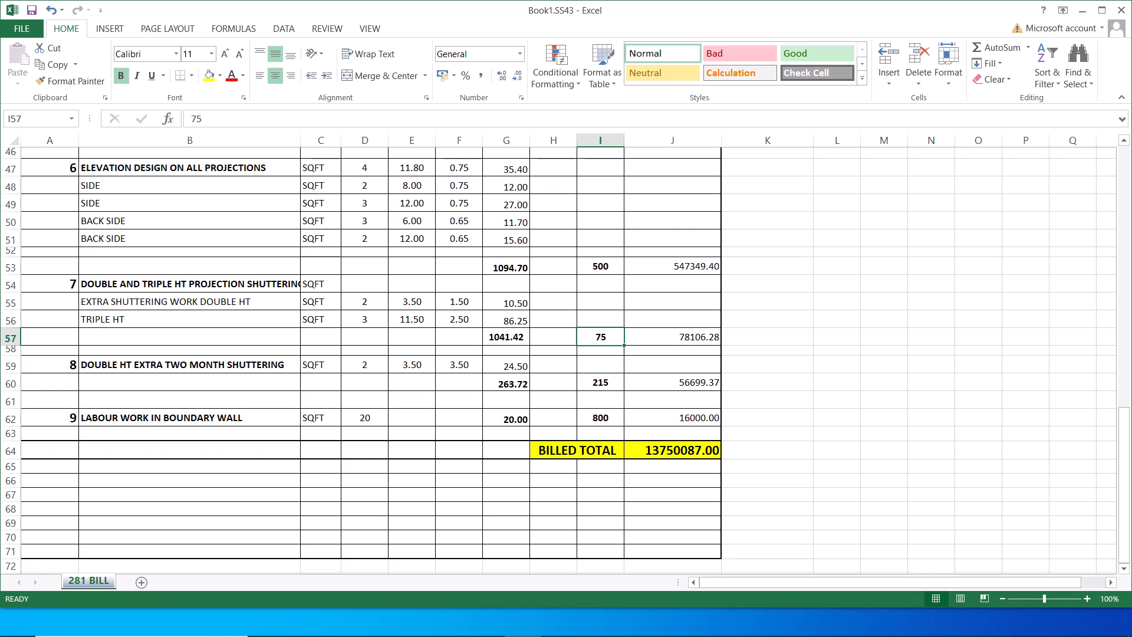
key(9)
key(5)
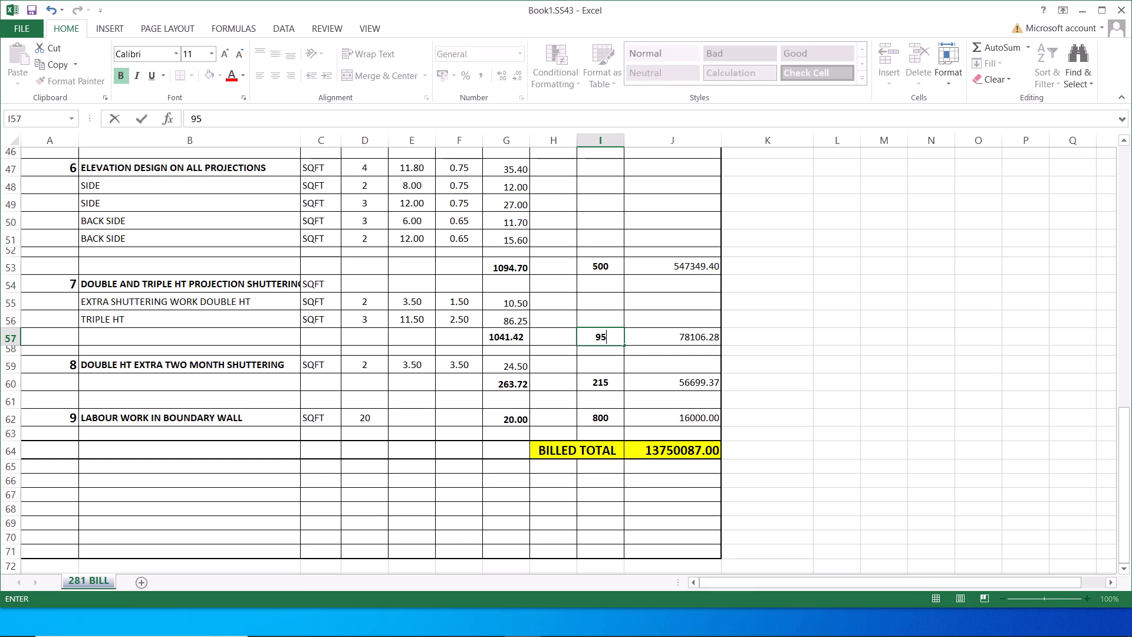
key(Return)
Clear the yellow-highlighted rates for the inside wall, basement floor and open area in cells I33 to I41.
scroll(635, 426, up, 3)
click(607, 405)
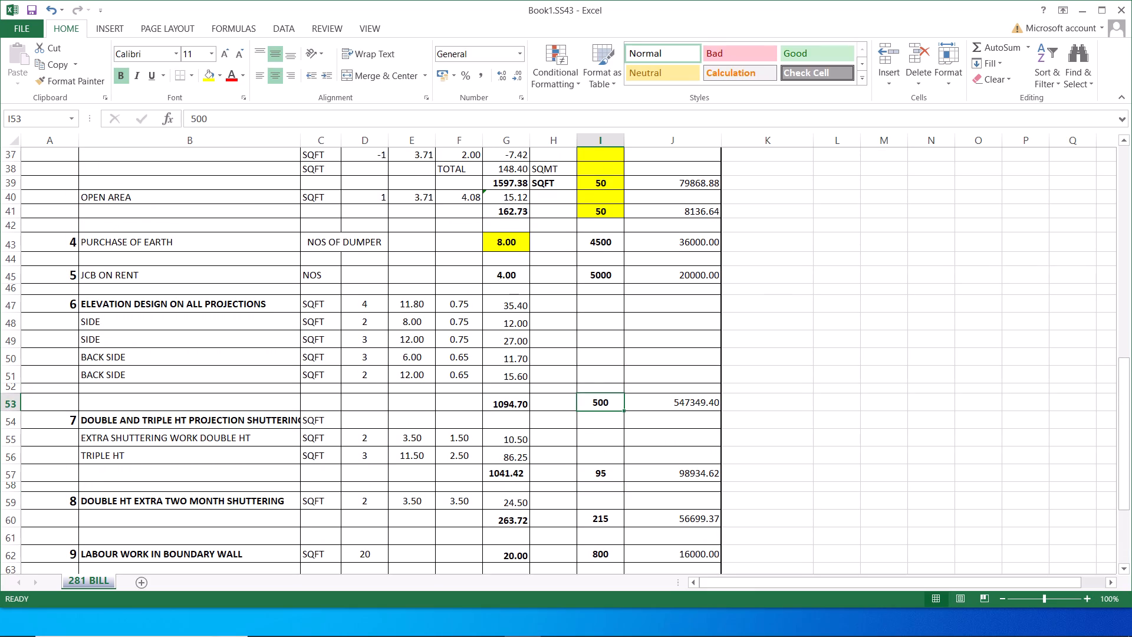
scroll(622, 402, up, 3)
click(607, 412)
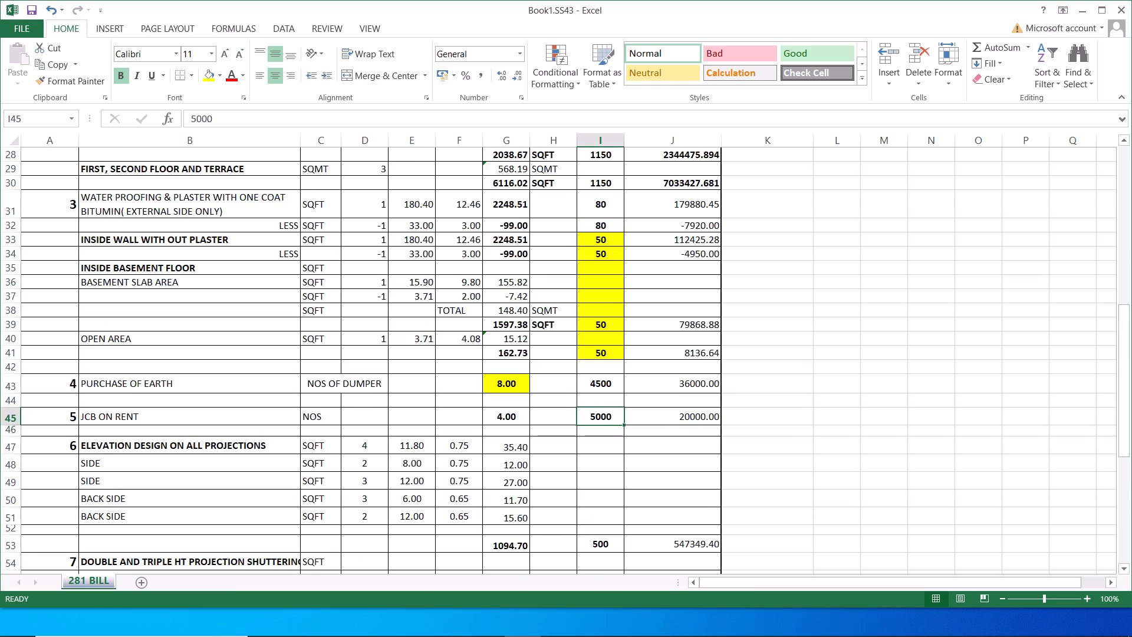
click(608, 386)
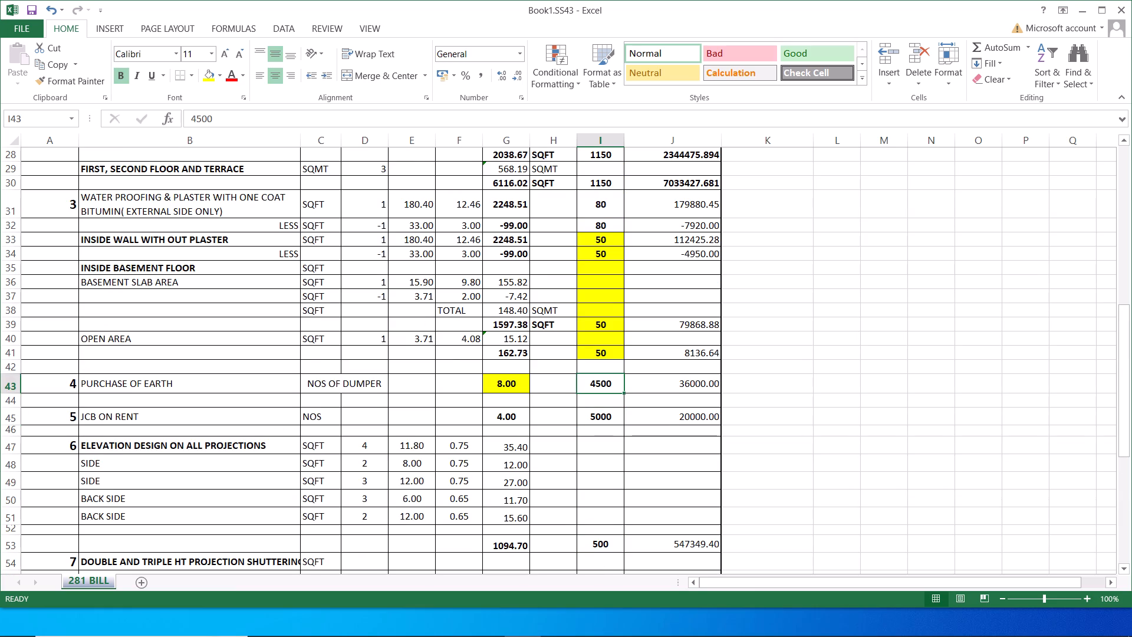
click(604, 353)
scroll(613, 342, up, 2)
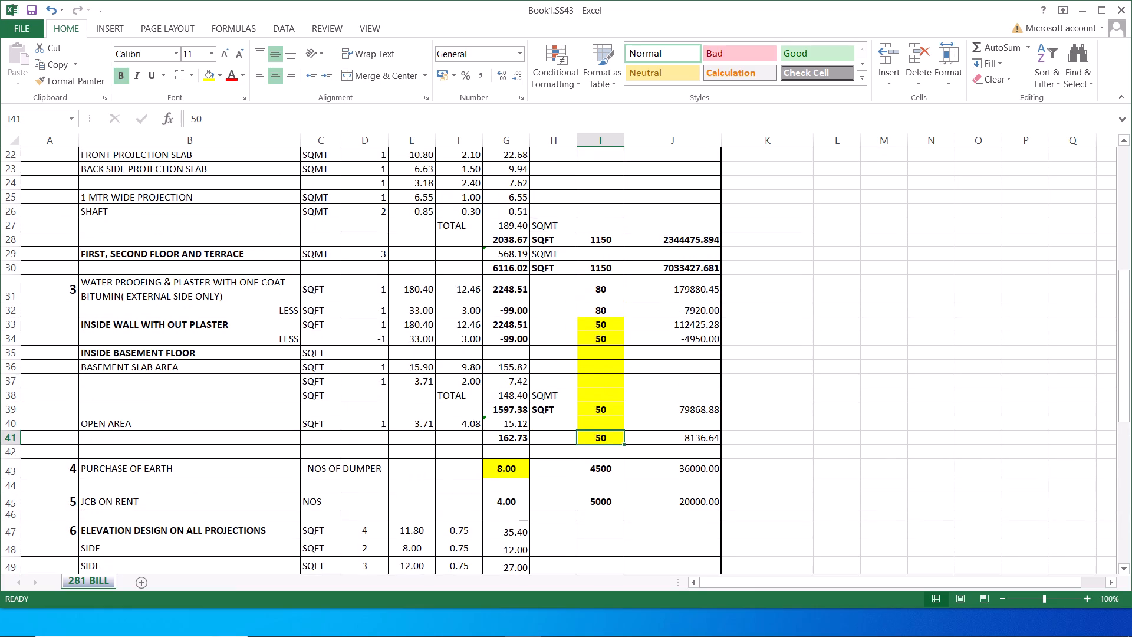
scroll(613, 342, up, 1)
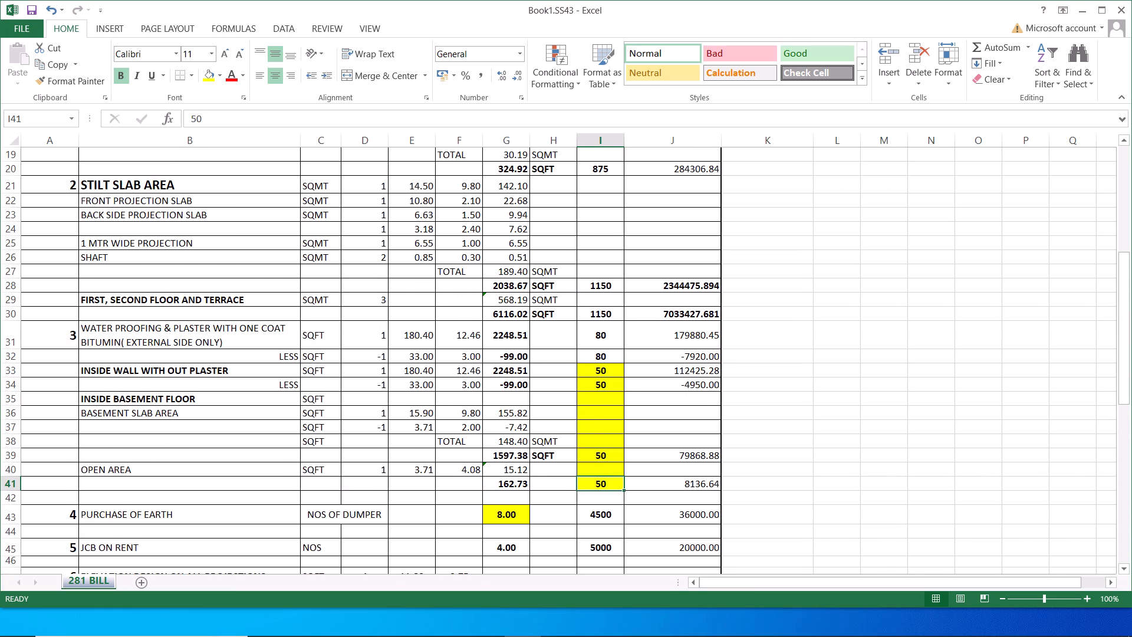
drag(613, 369, 622, 448)
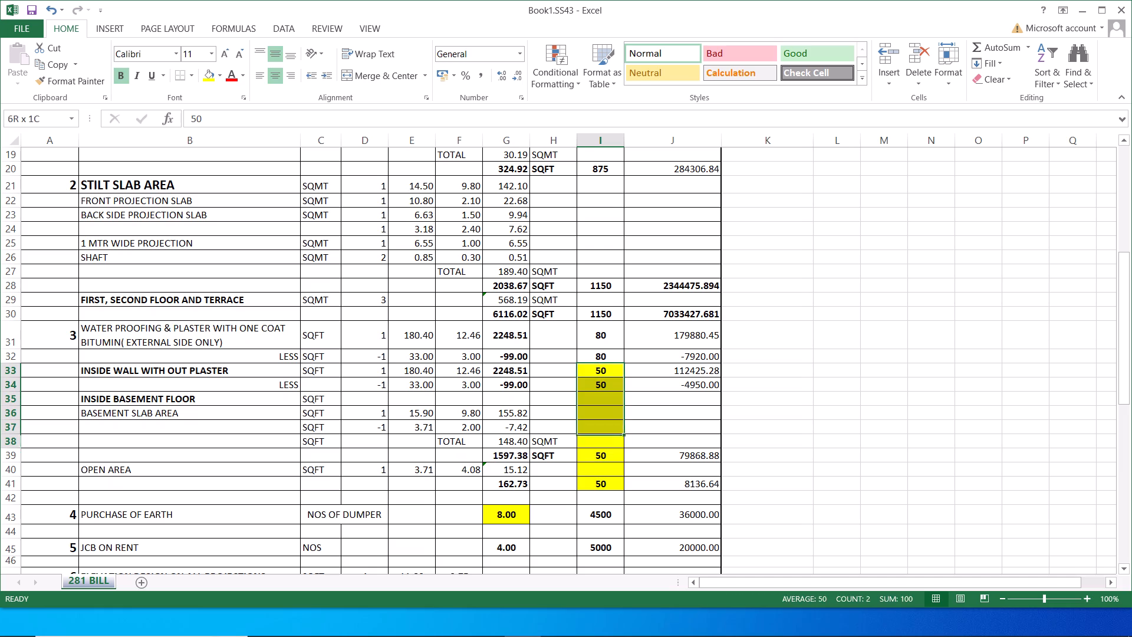
drag(622, 448, 617, 485)
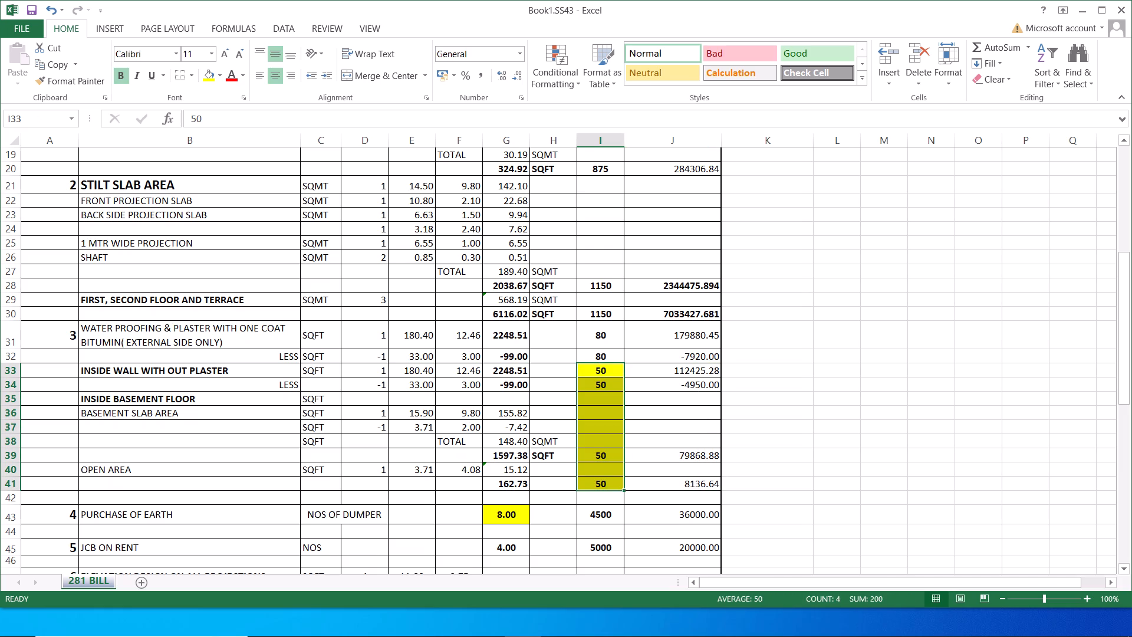
key(Delete)
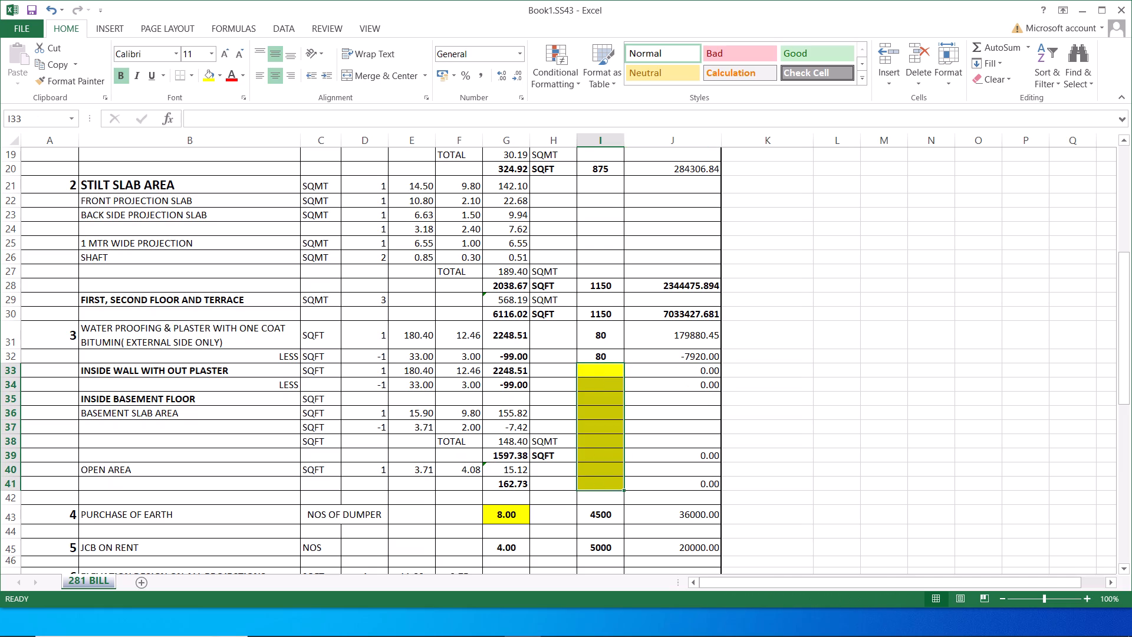
Review the billed total, then examine the rates and area quantities of the basement footing, stilt slab and upper floor items.
scroll(681, 417, down, 10)
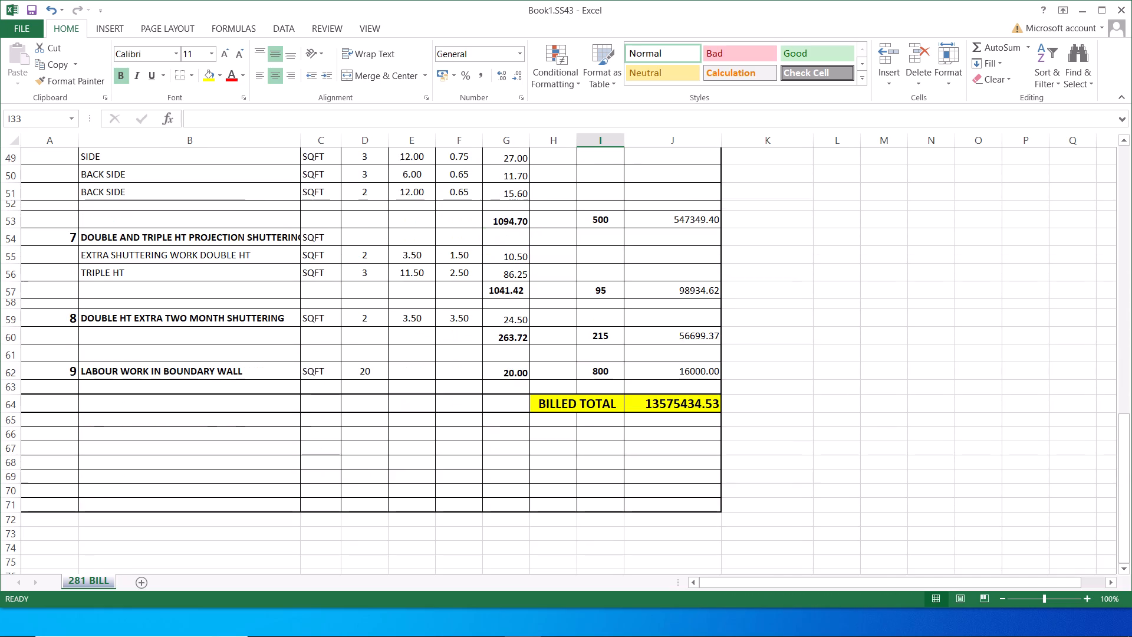
click(668, 406)
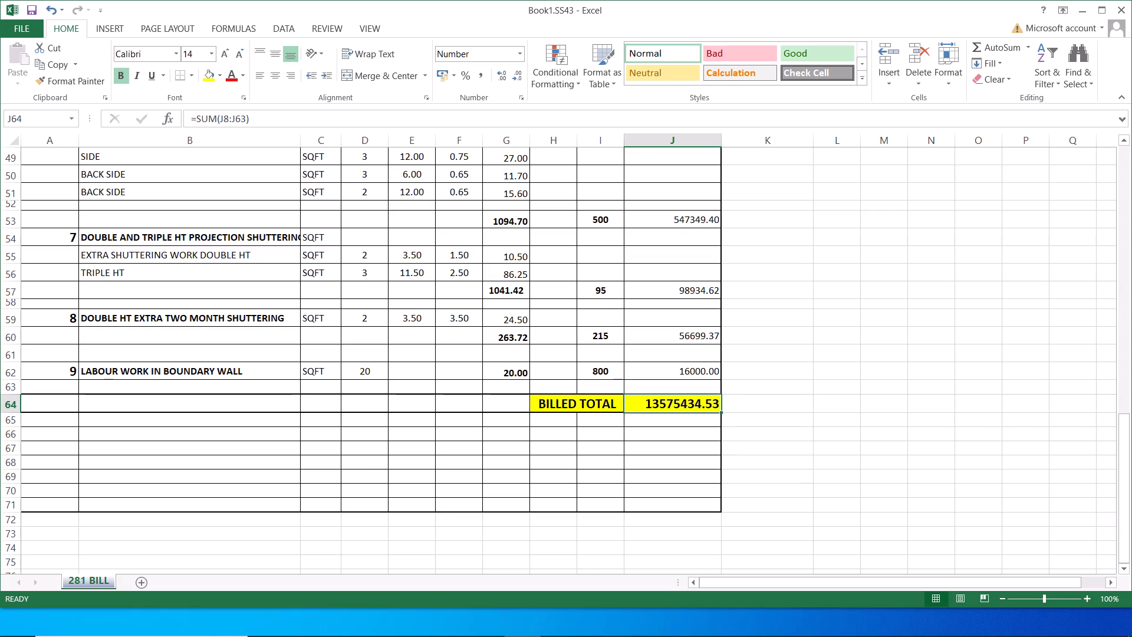
scroll(590, 329, up, 5)
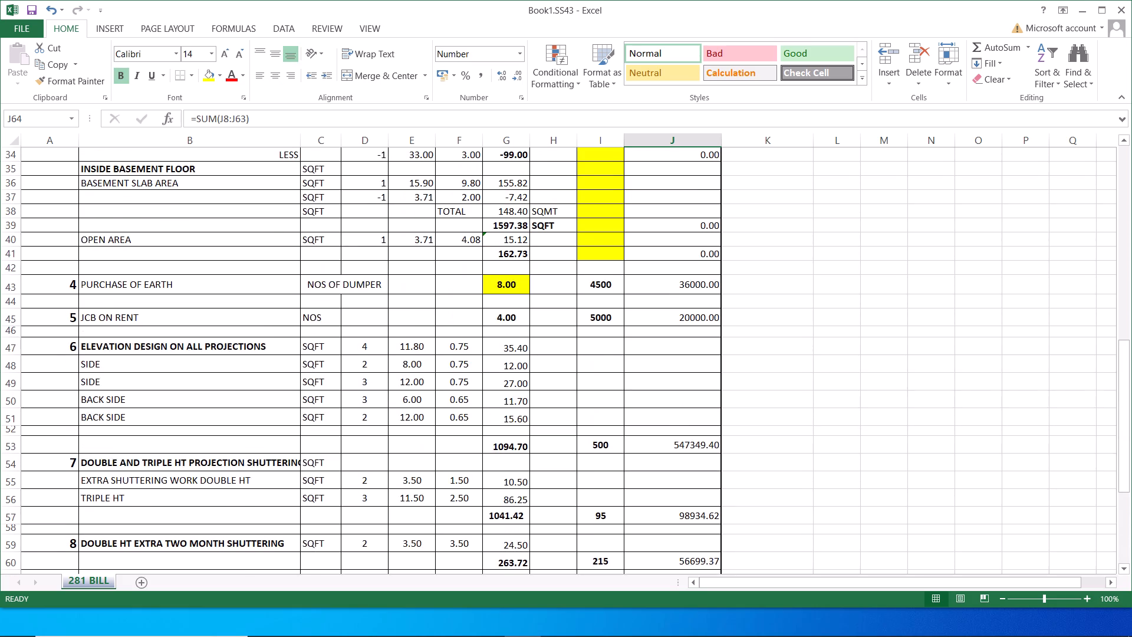
scroll(590, 329, up, 4)
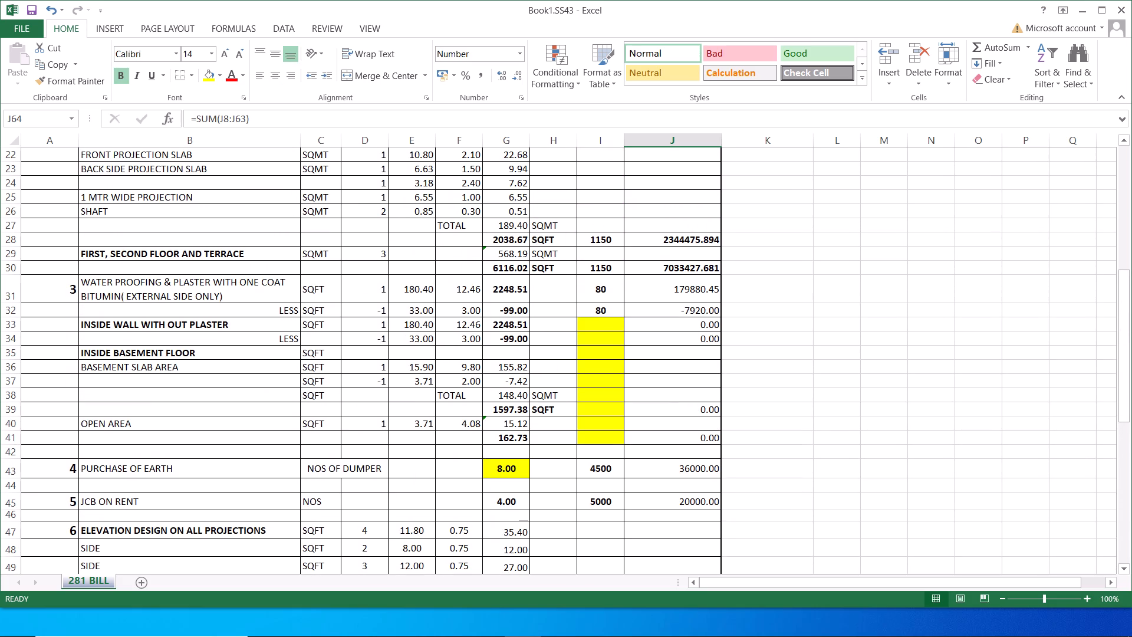
scroll(627, 307, up, 4)
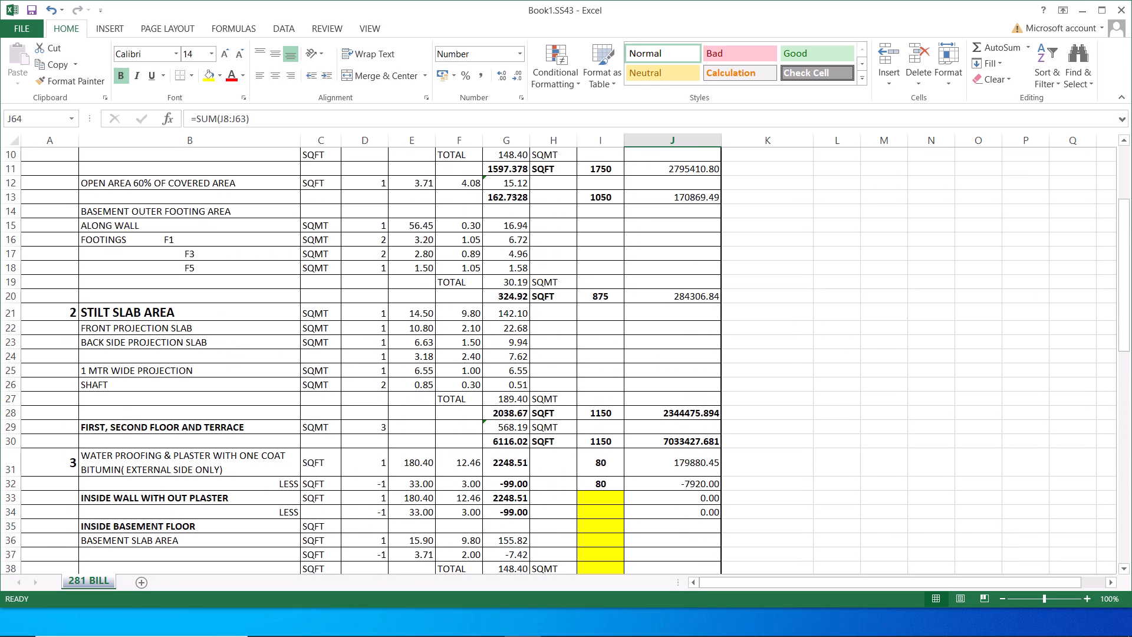
click(605, 297)
click(608, 413)
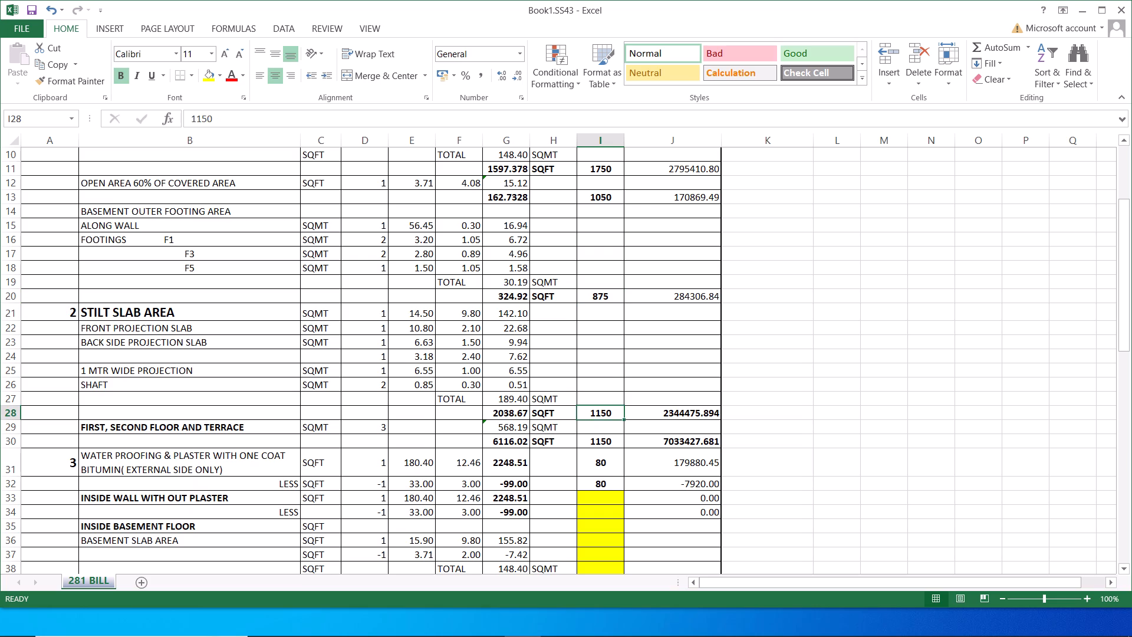
click(608, 441)
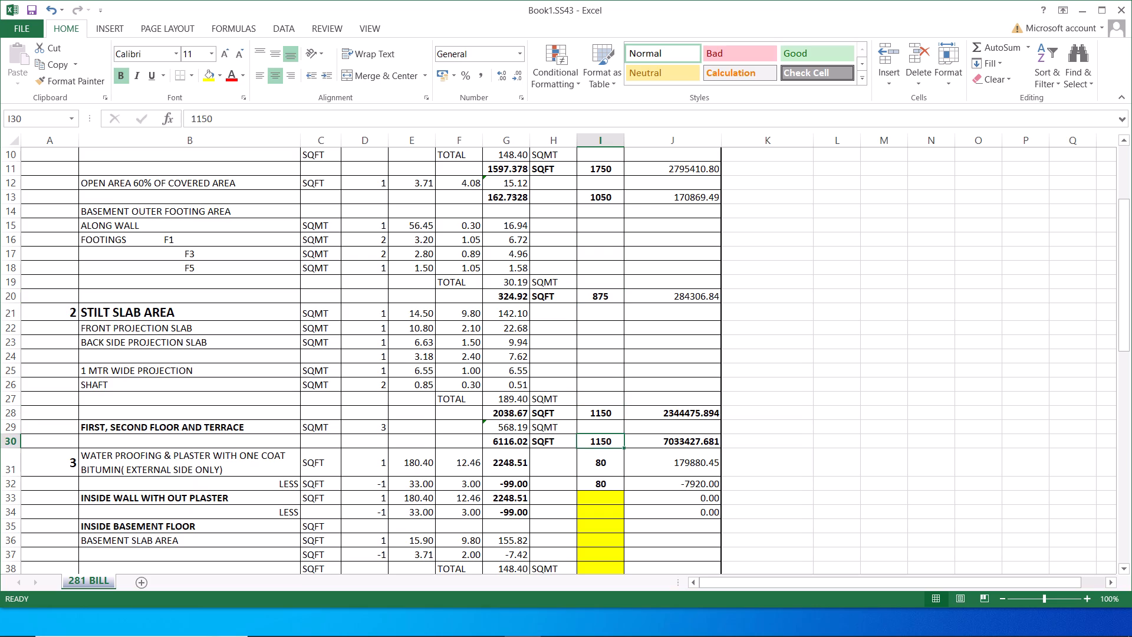
click(447, 396)
click(504, 396)
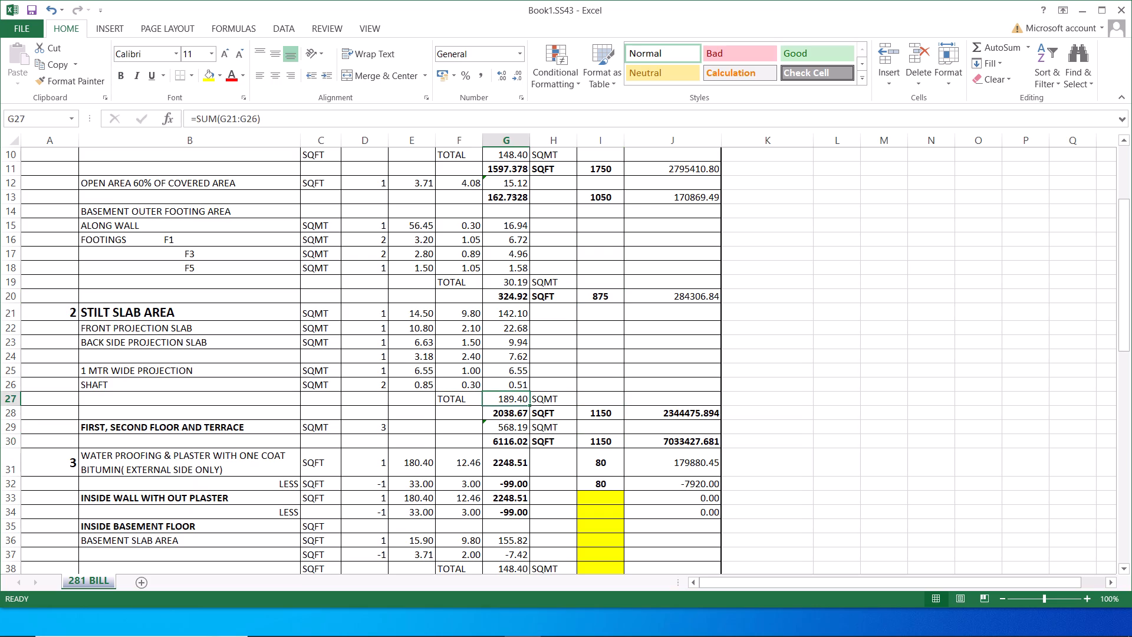
click(543, 396)
click(516, 314)
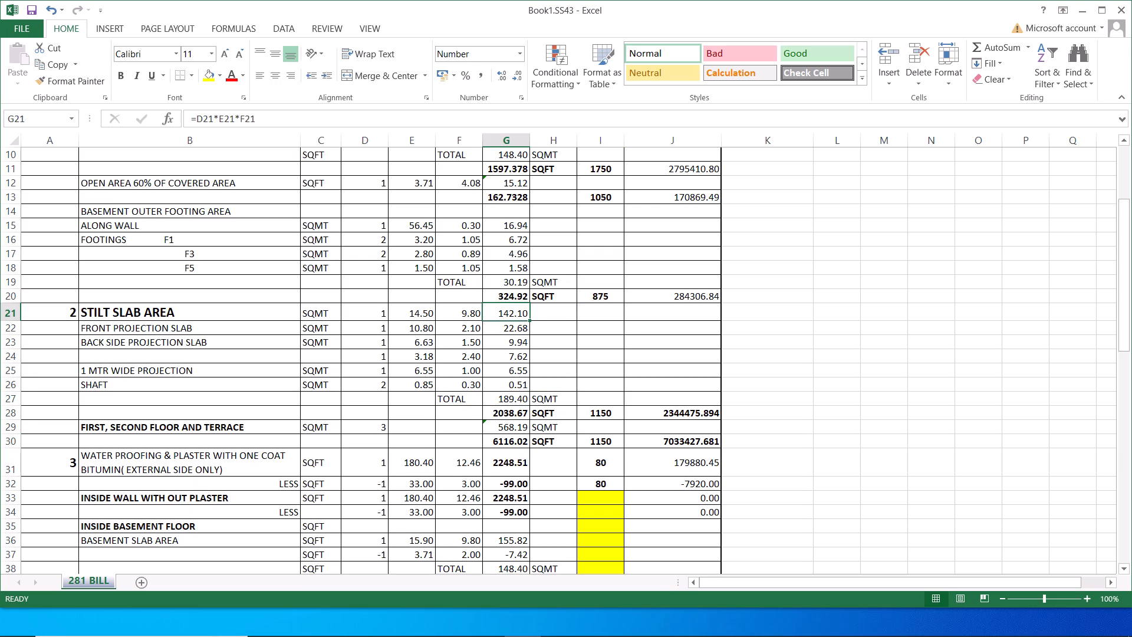
click(611, 314)
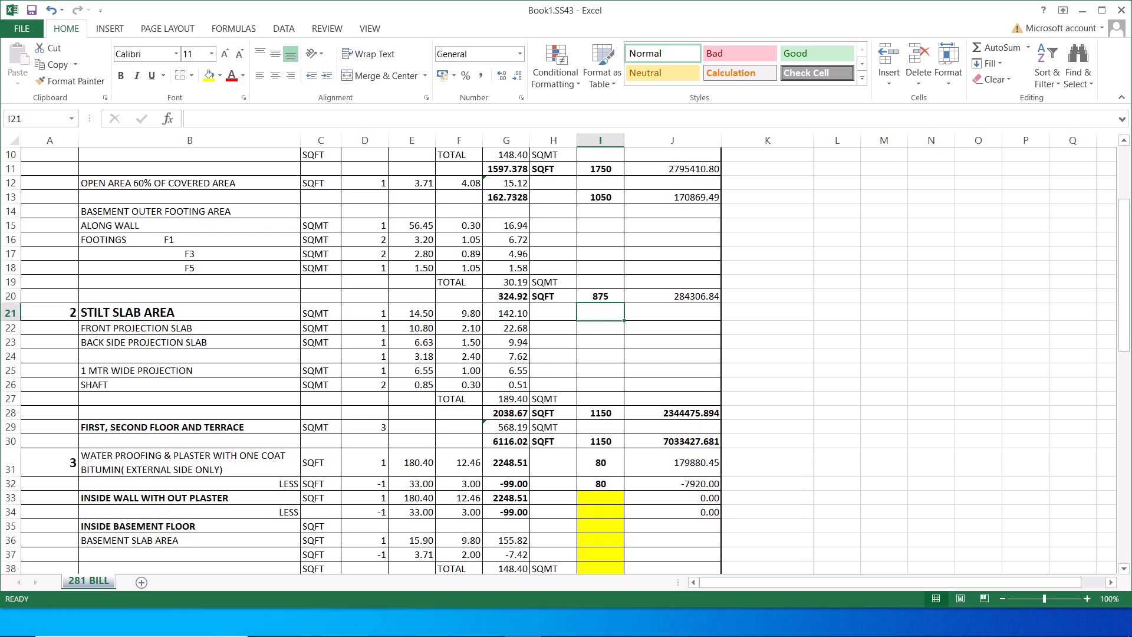
Subtract the main stilt slab area G21 from the stilt slab total in G27, making it =SUM(G21:G26)-G21.
click(511, 400)
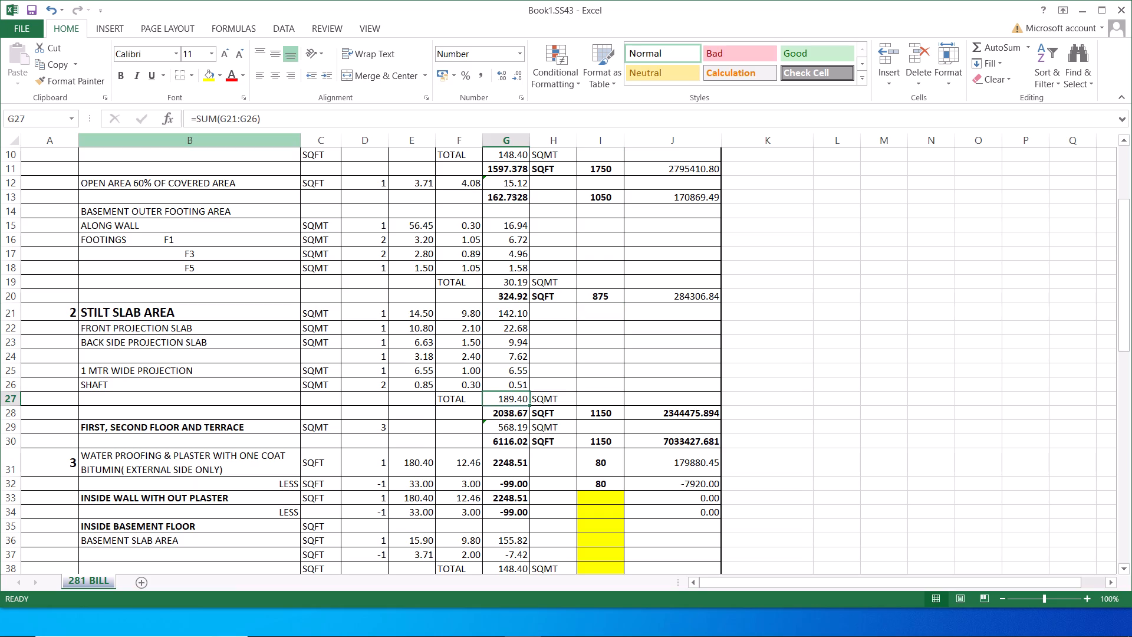
click(286, 119)
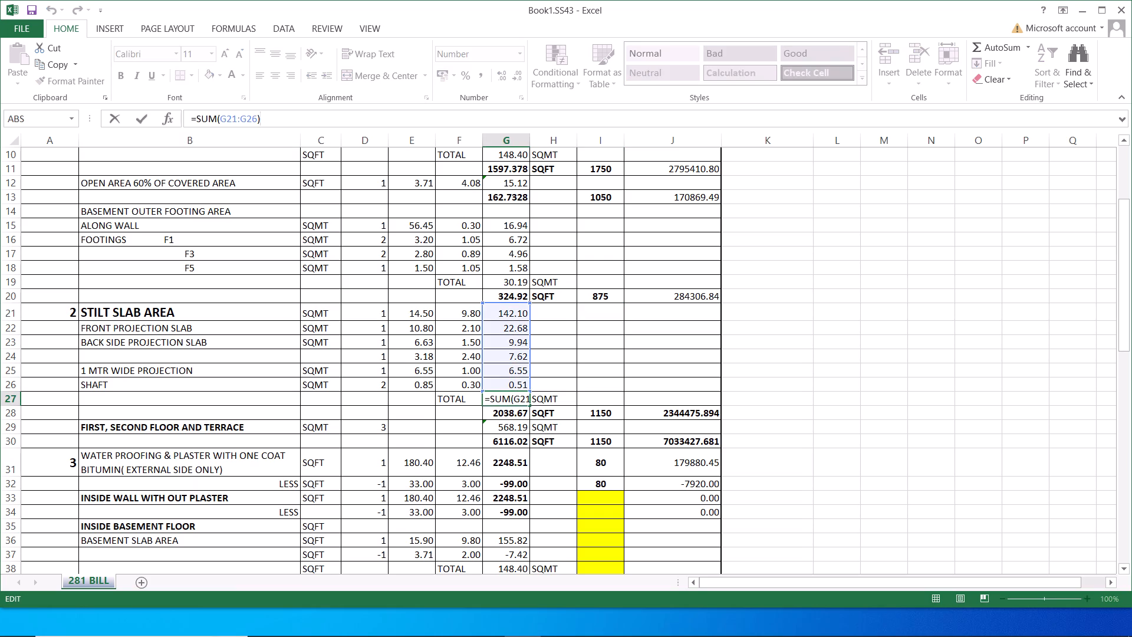
key(minus)
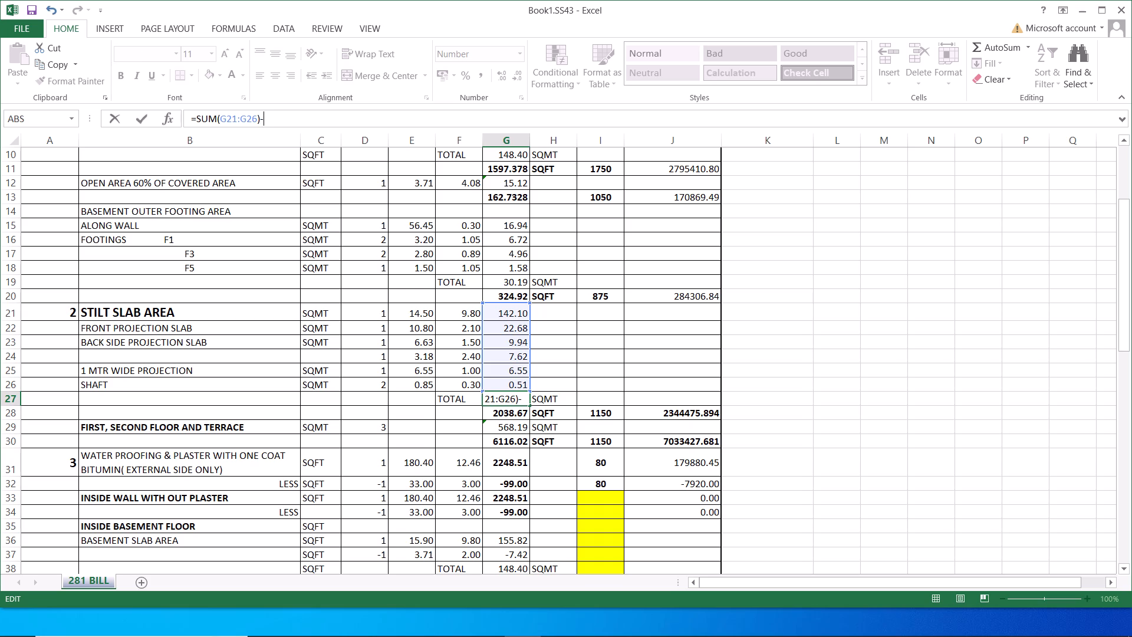
click(511, 312)
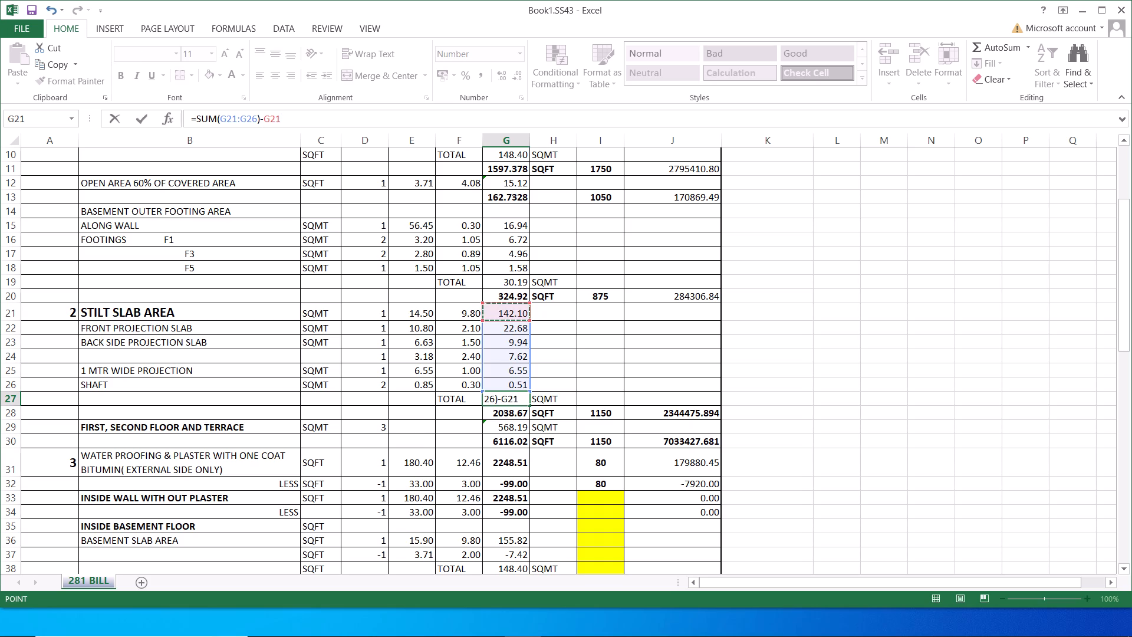
key(Return)
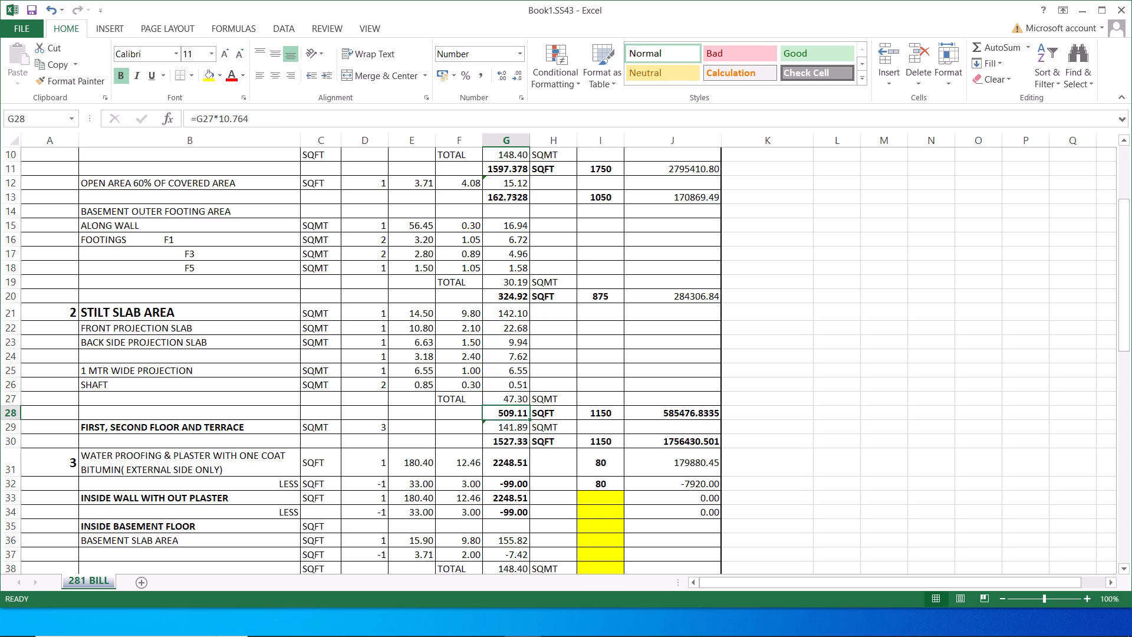
Set the rate for the remaining stilt projection area to 575 in cell I28.
click(616, 410)
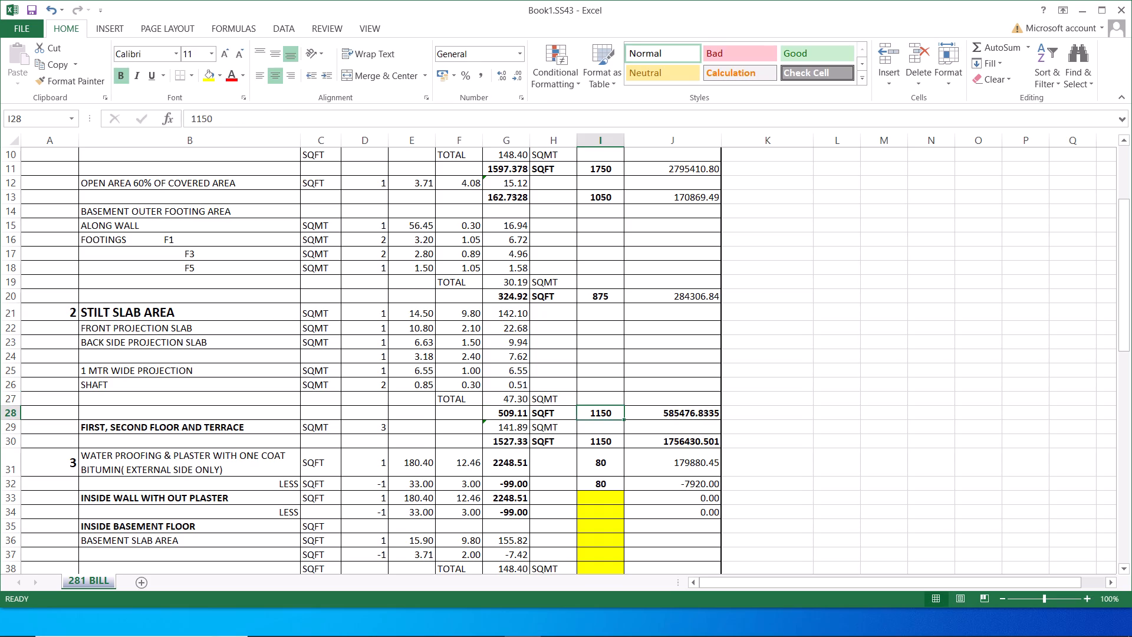
text(575)
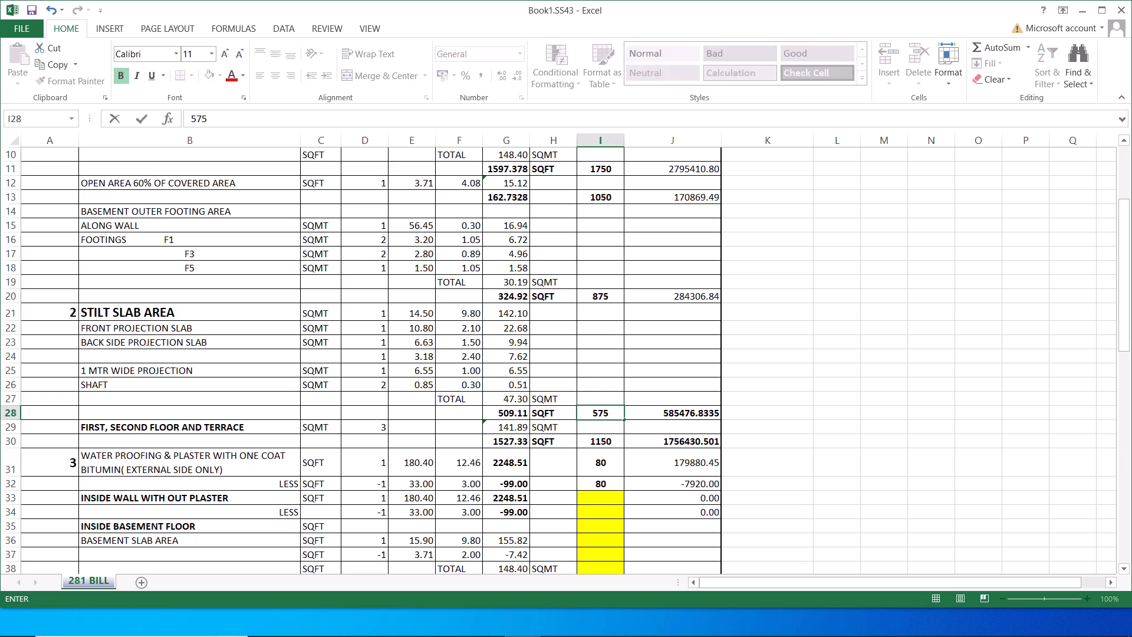
key(Return)
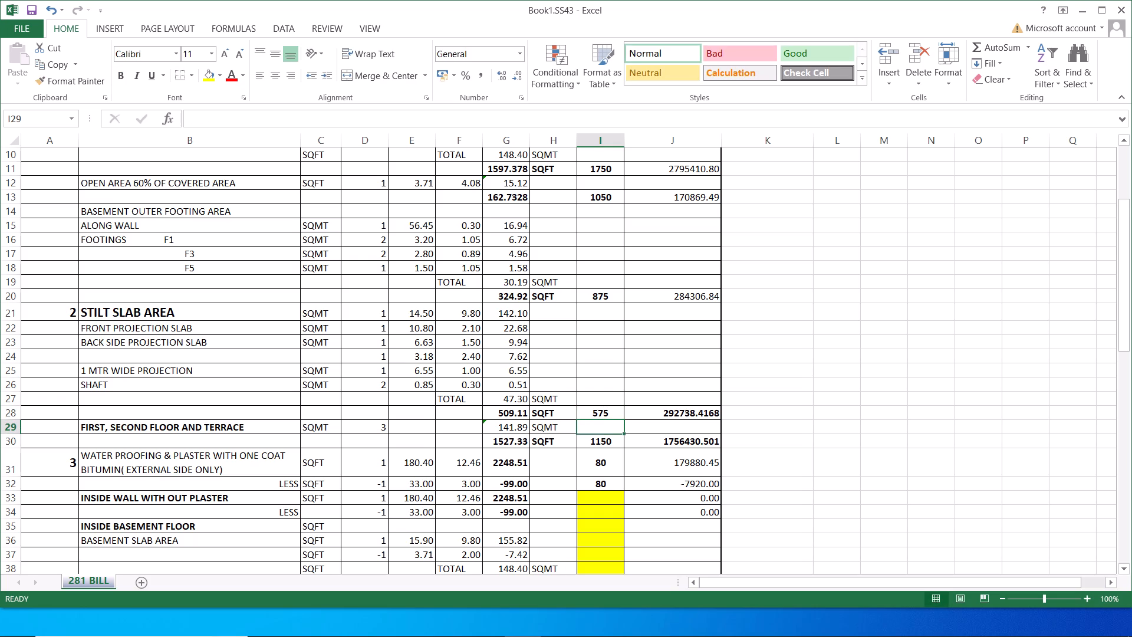
Enter a rate of 1150 for the main stilt slab area in cell I21.
click(603, 308)
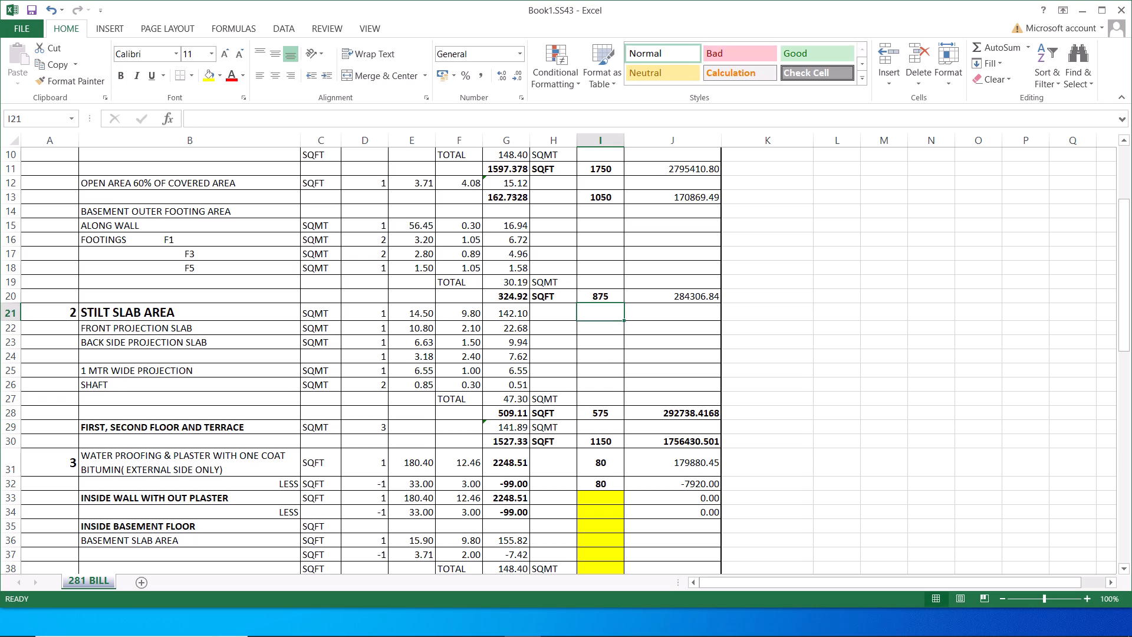
text(1150)
key(Return)
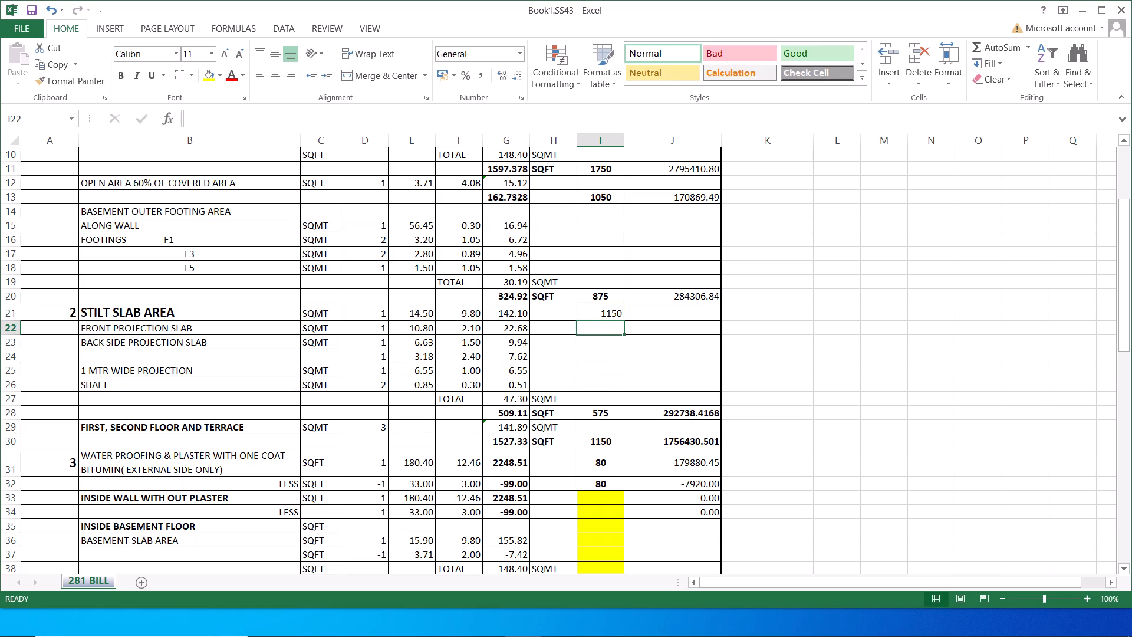
Copy the amount formula from J20 into J21 for the main stilt slab row.
click(692, 316)
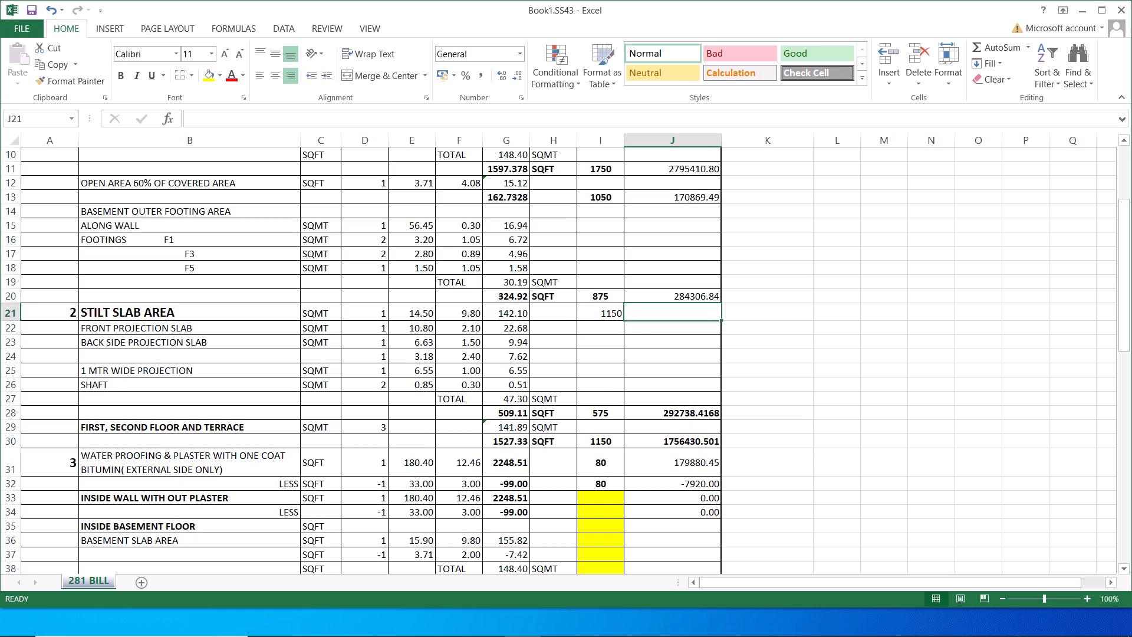
click(704, 293)
click(57, 65)
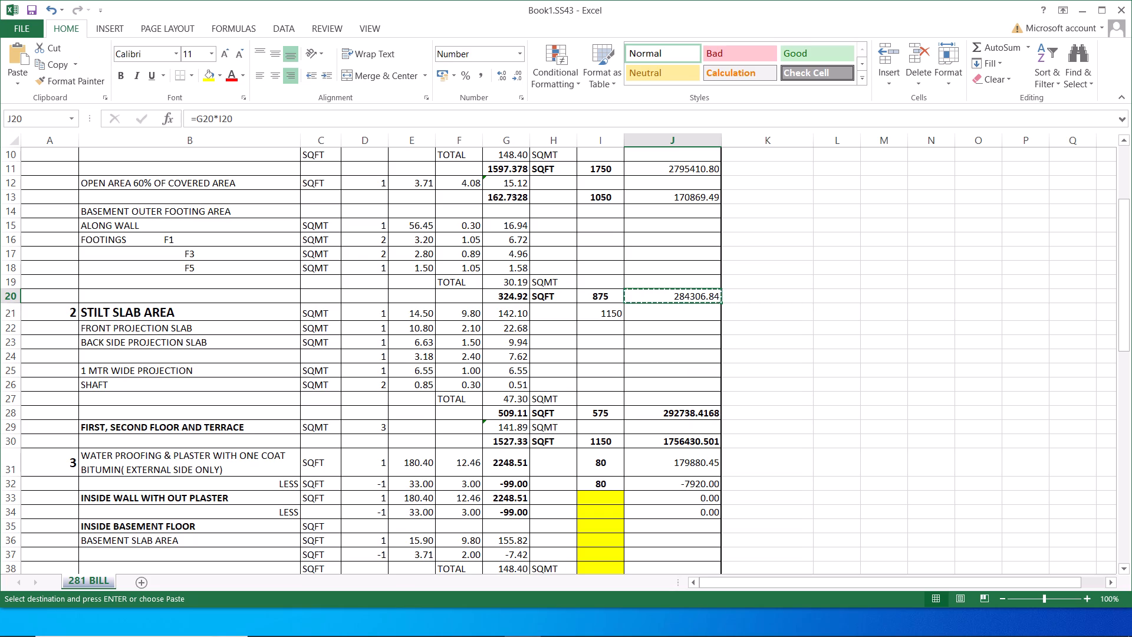
click(677, 314)
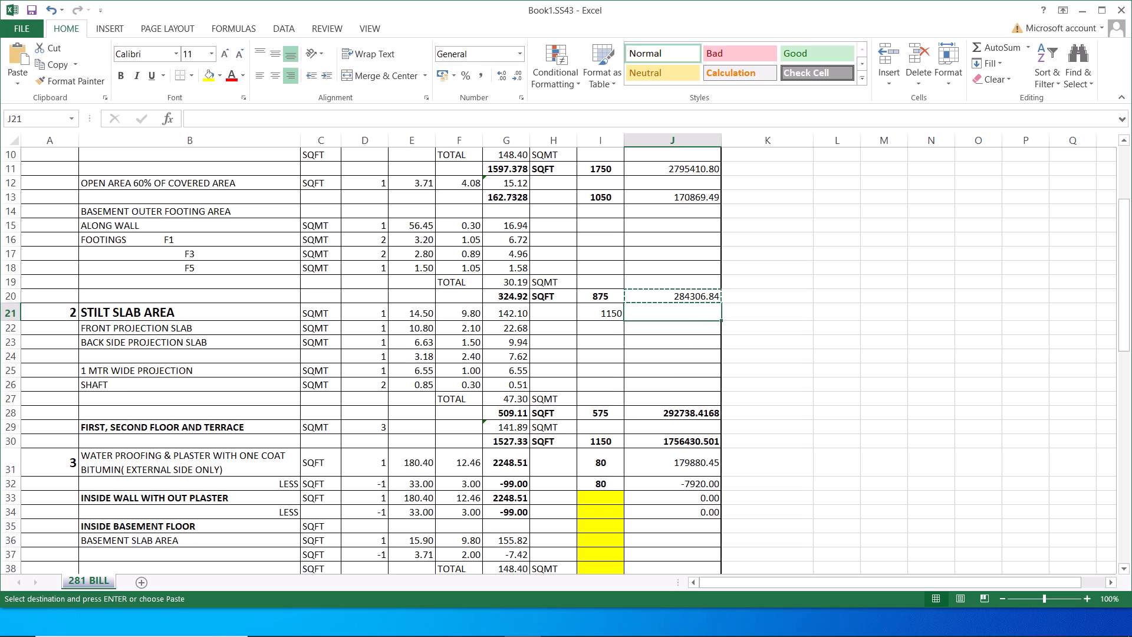
key(Return)
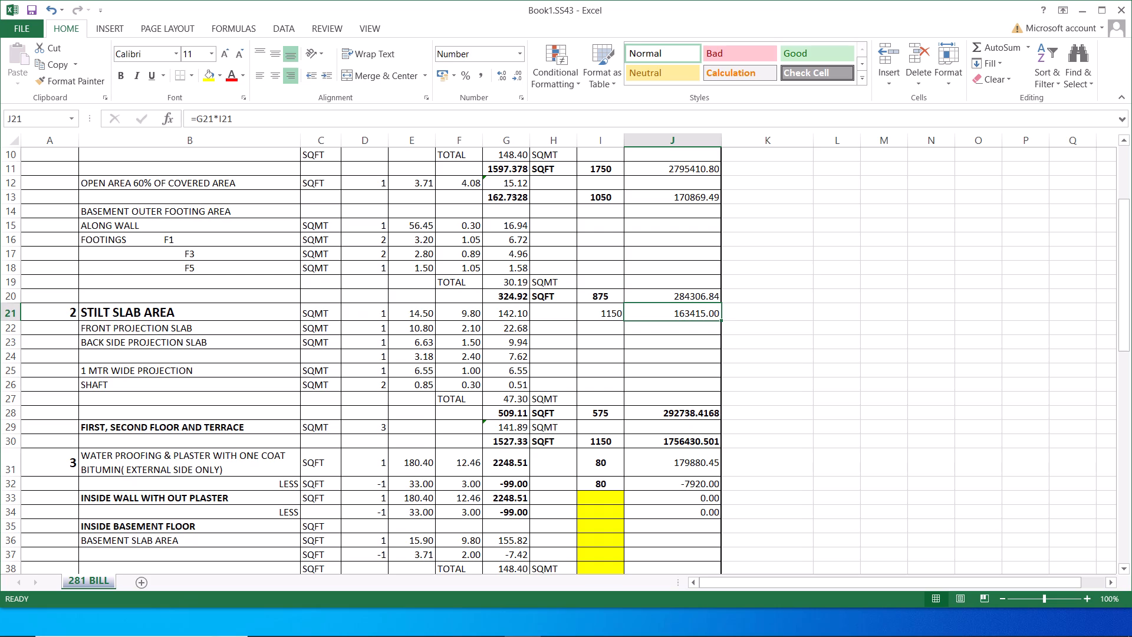
Multiply the main stilt slab amount formula in J21 by 10.764, making it =G21*I21*10.764.
click(680, 316)
click(258, 116)
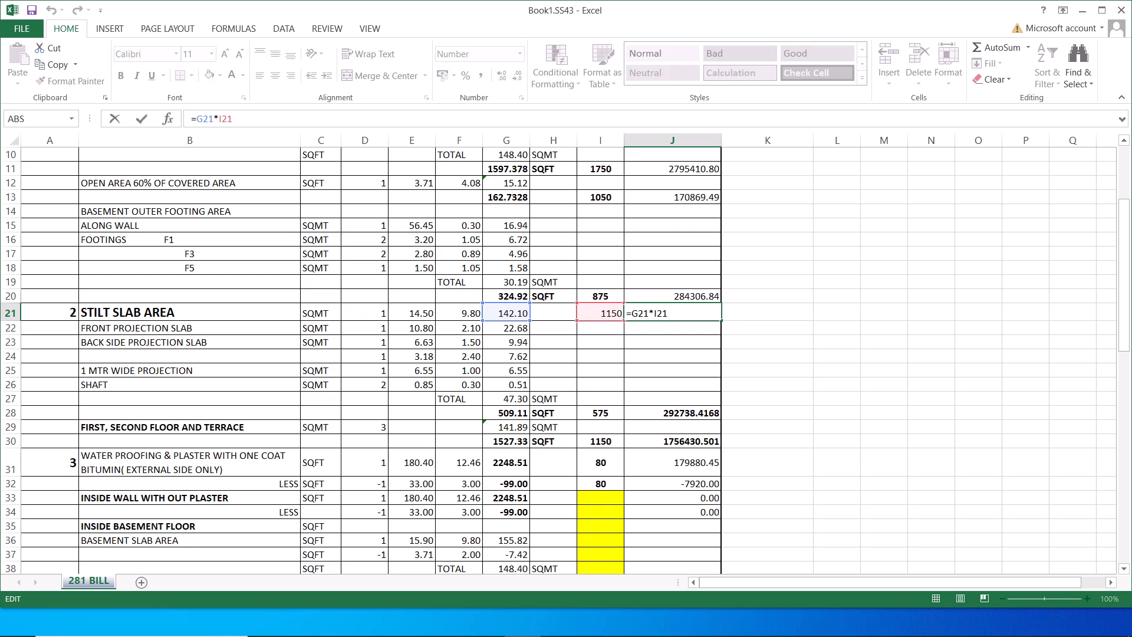
key(asterisk)
text(10)
key(period)
text(764)
key(Return)
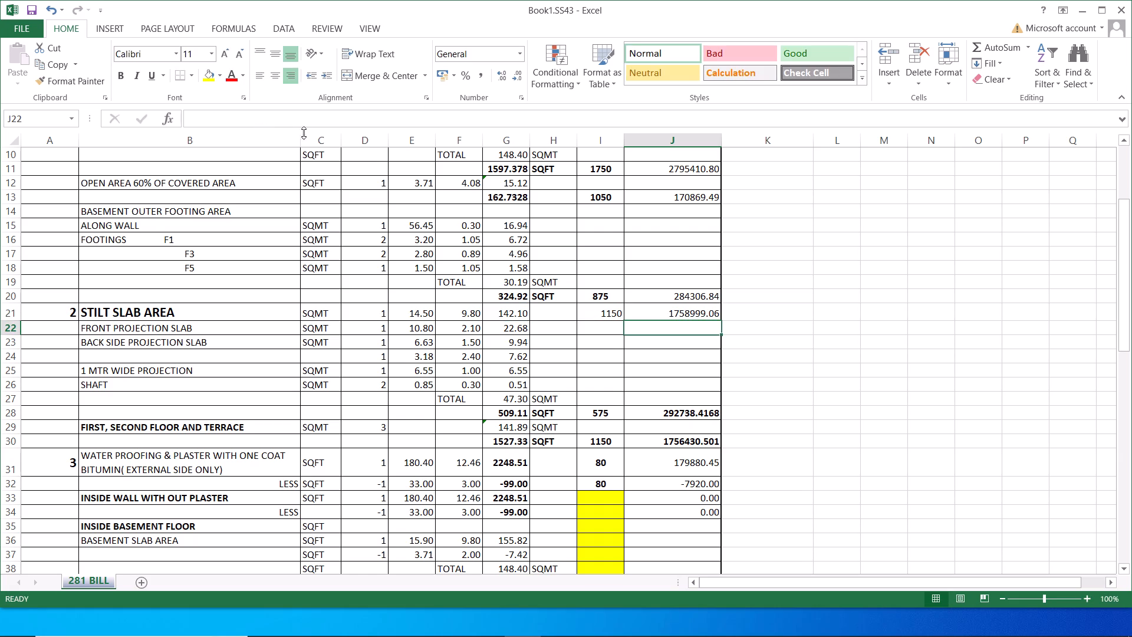
Review the billed total, then check the amount formulas for the waterproofing, basement footing, stilt slab, projection and upper floor items.
click(680, 316)
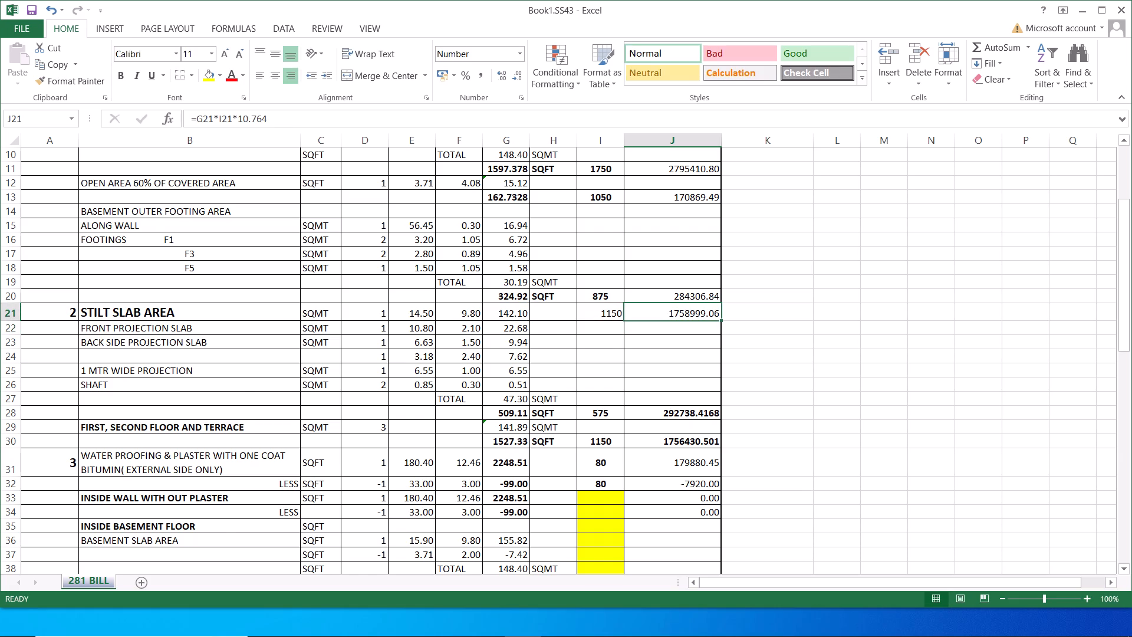
scroll(722, 401, down, 11)
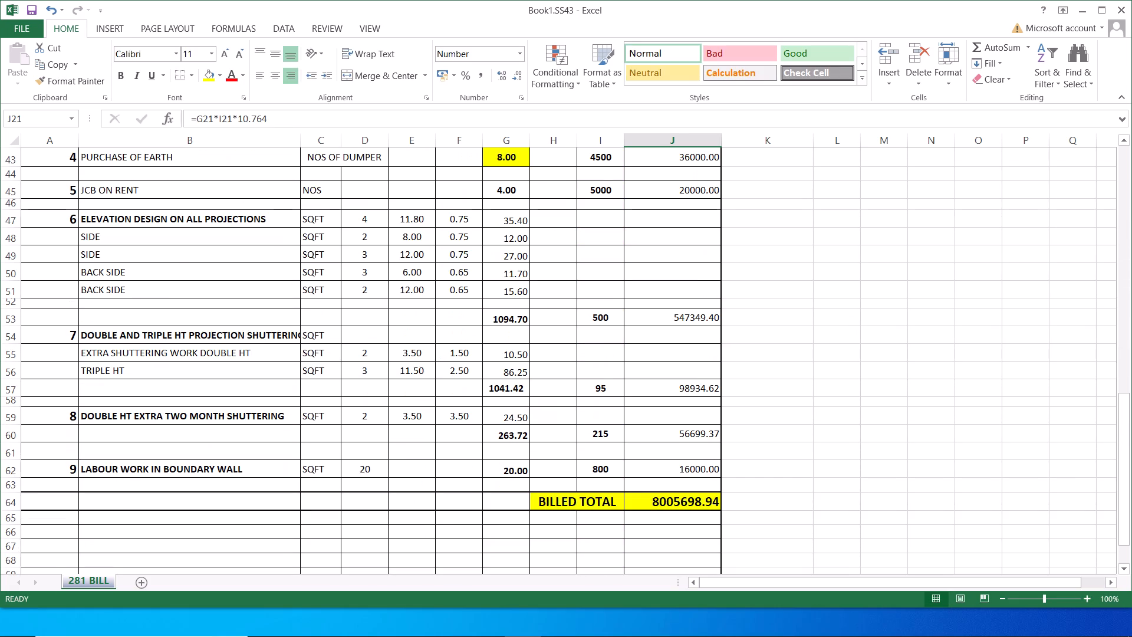
click(679, 501)
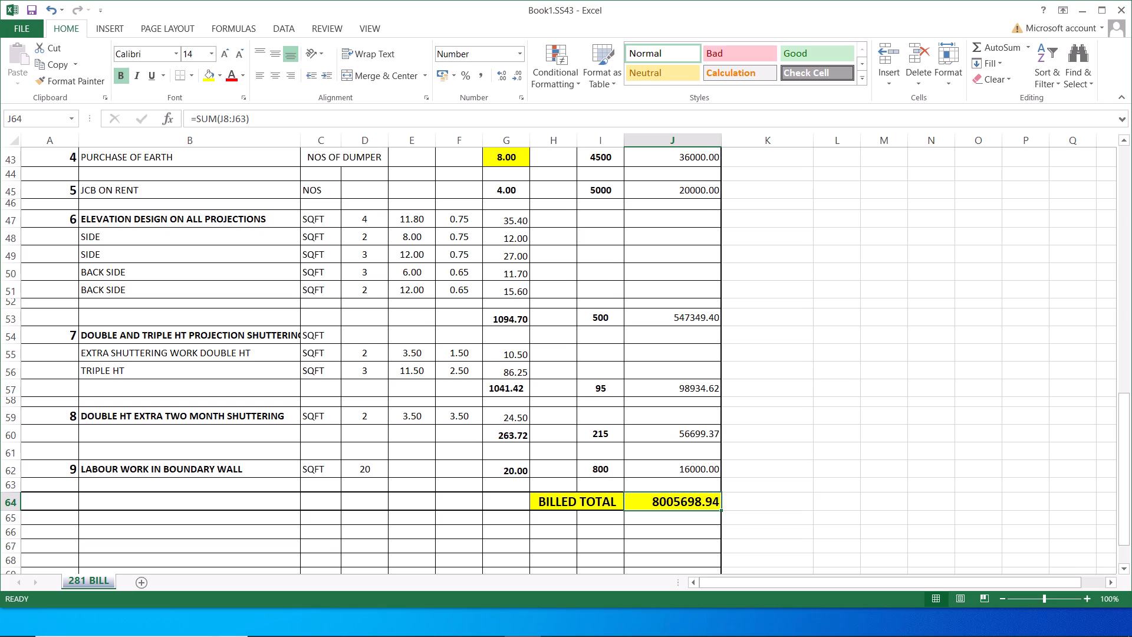
scroll(618, 492, up, 7)
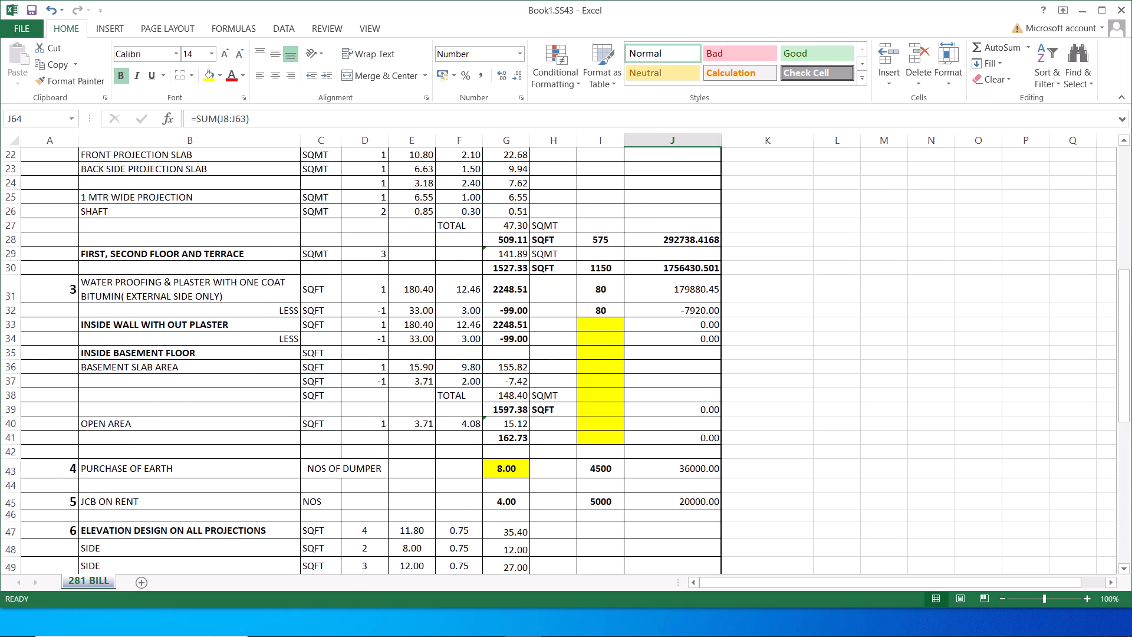
click(703, 288)
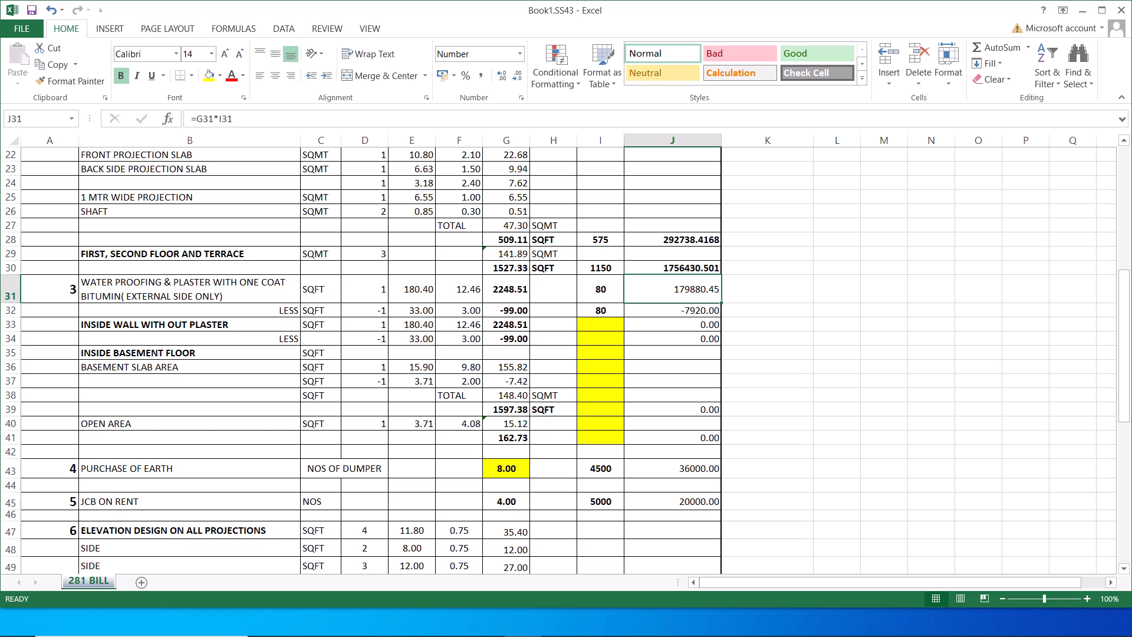
scroll(707, 311, up, 4)
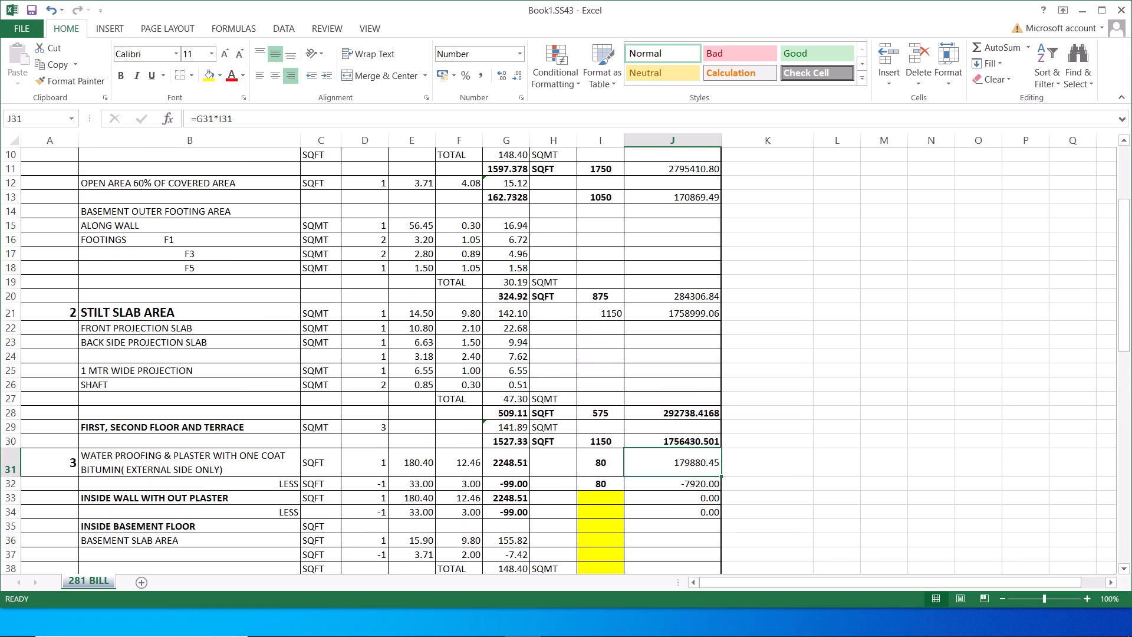
click(695, 295)
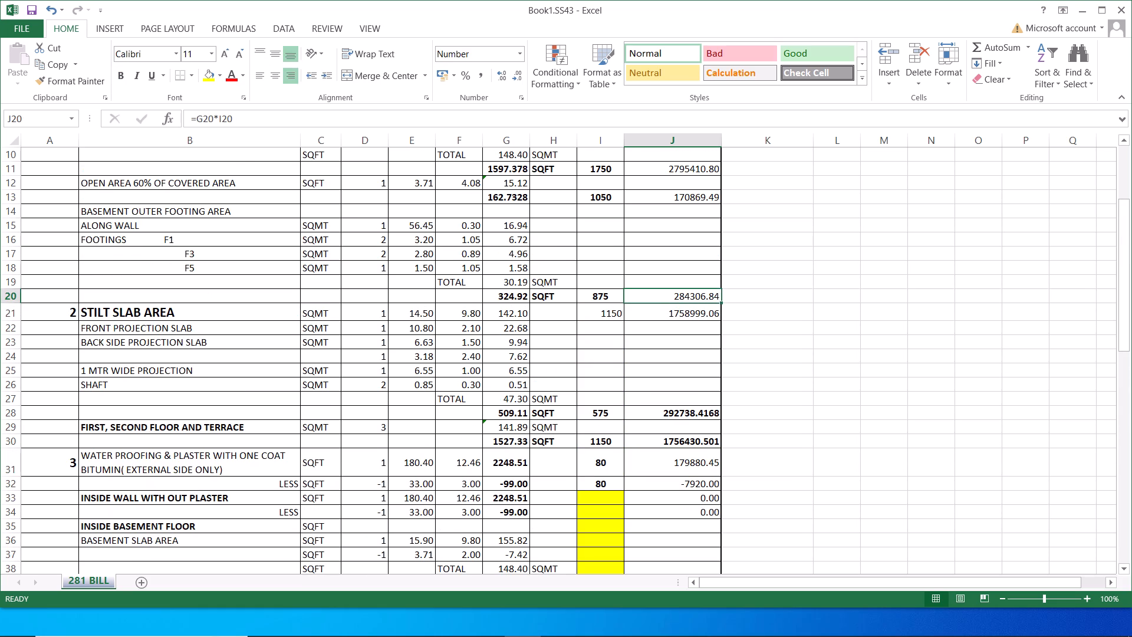
click(682, 314)
click(692, 412)
click(683, 442)
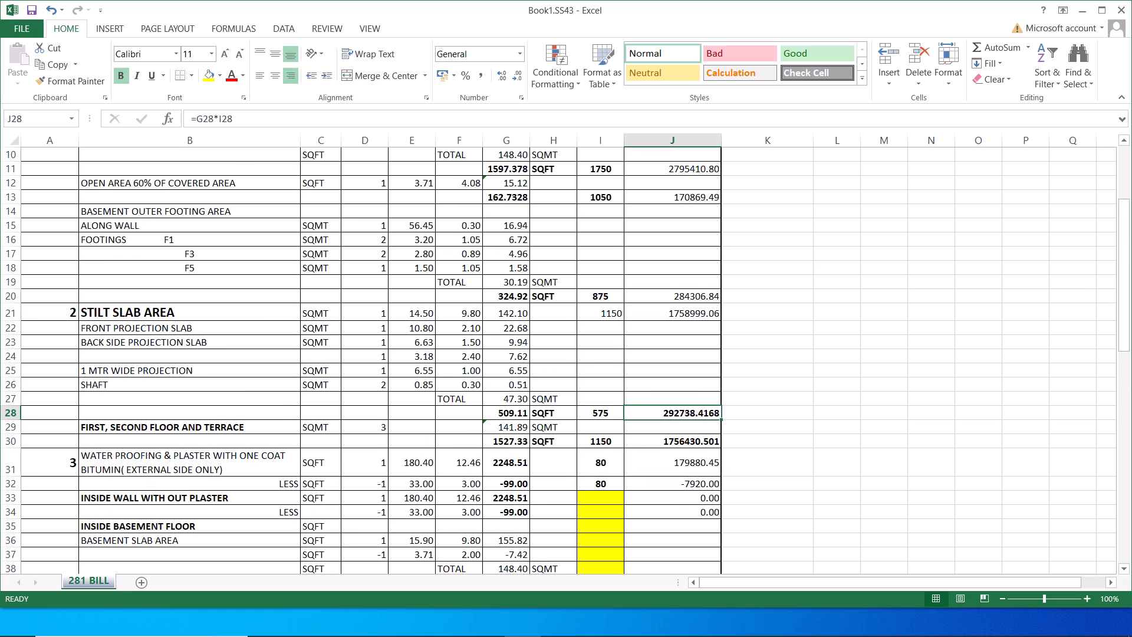
Base the first, second floor and terrace area in G29 on the main slab area, making it =G21*D29.
scroll(513, 441, down, 1)
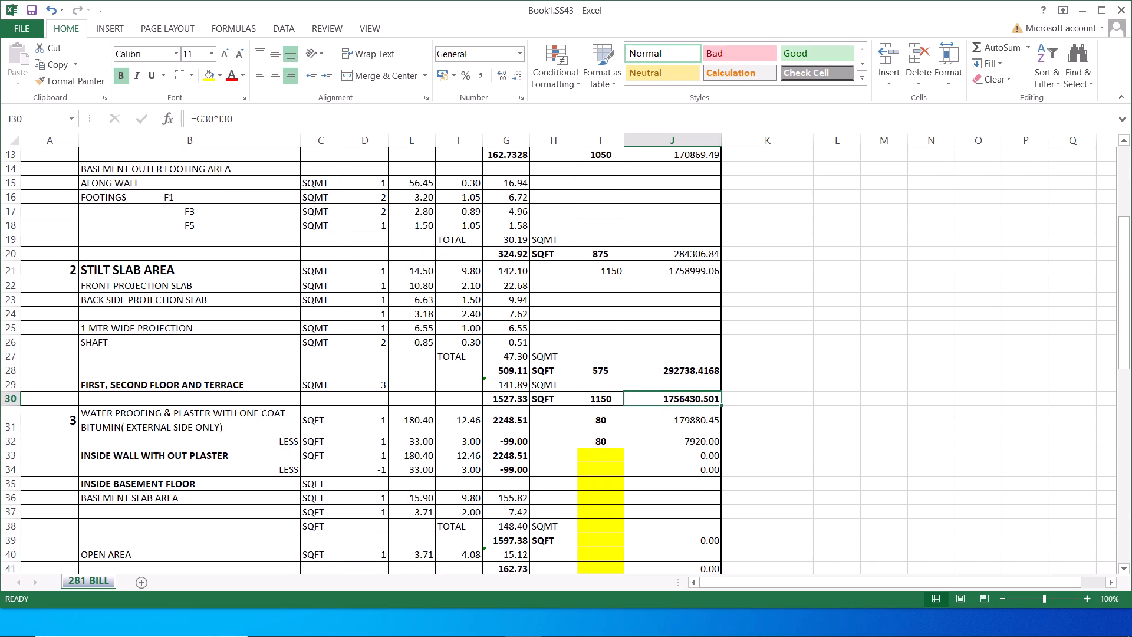
click(515, 386)
double_click(515, 385)
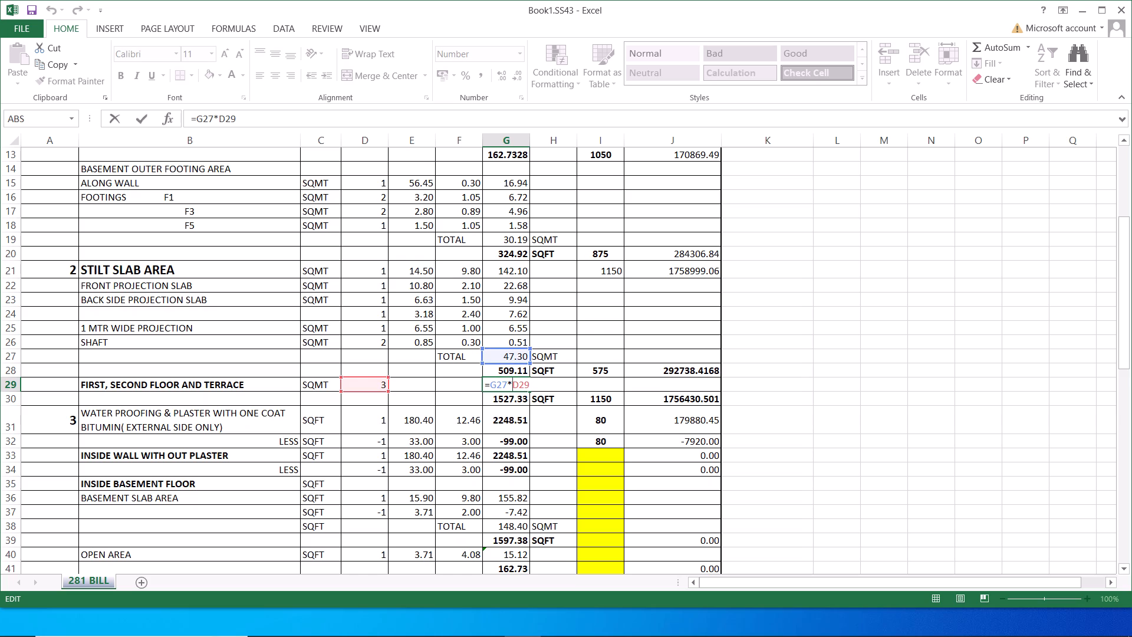
drag(512, 348, 509, 271)
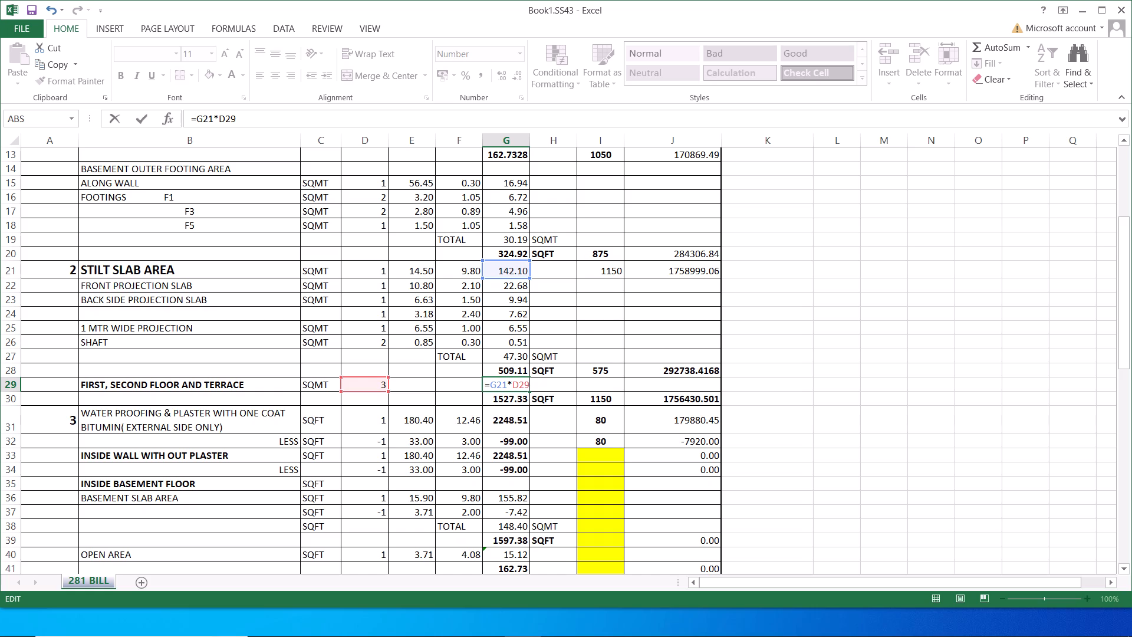
key(Return)
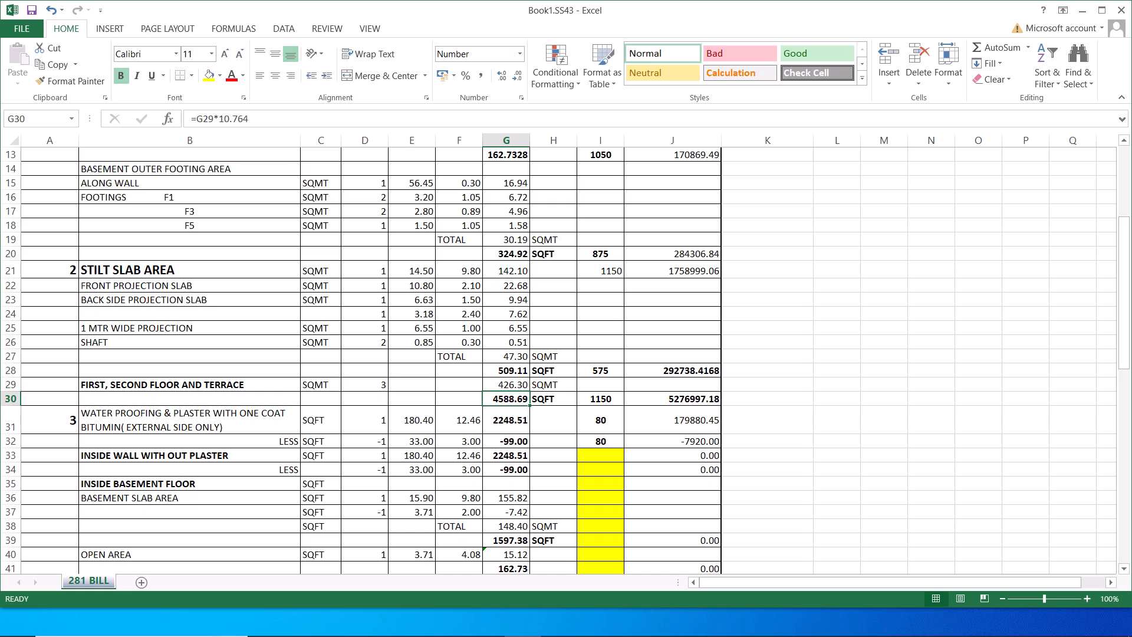
Check the amount and area formulas for the first, second floor and terrace item in rows 29 and 30.
click(698, 397)
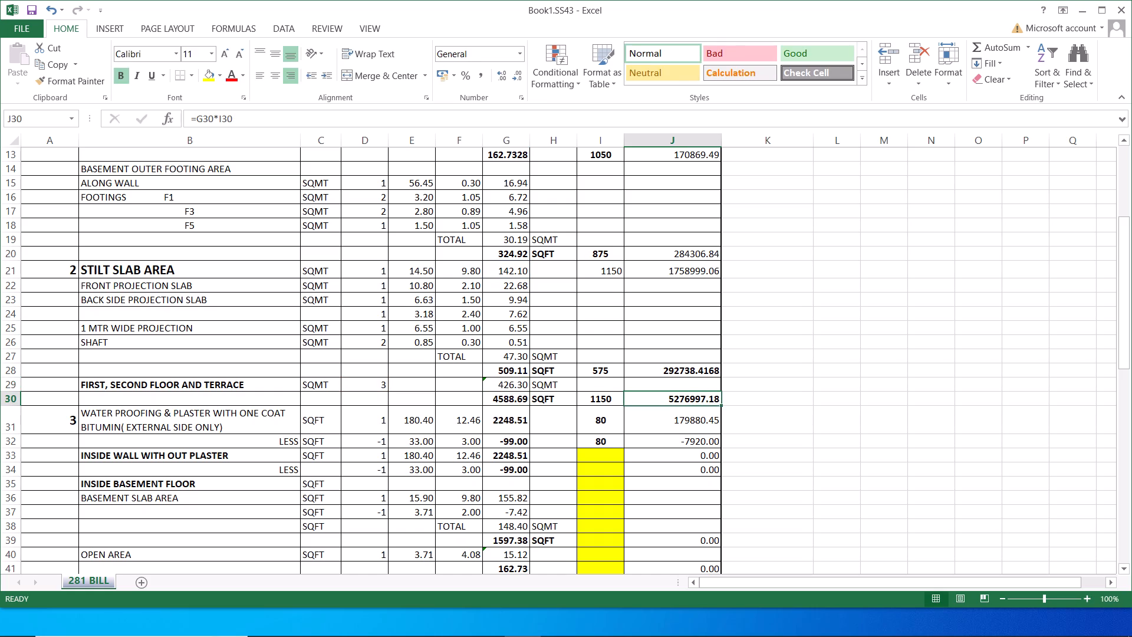
click(512, 397)
scroll(668, 406, down, 6)
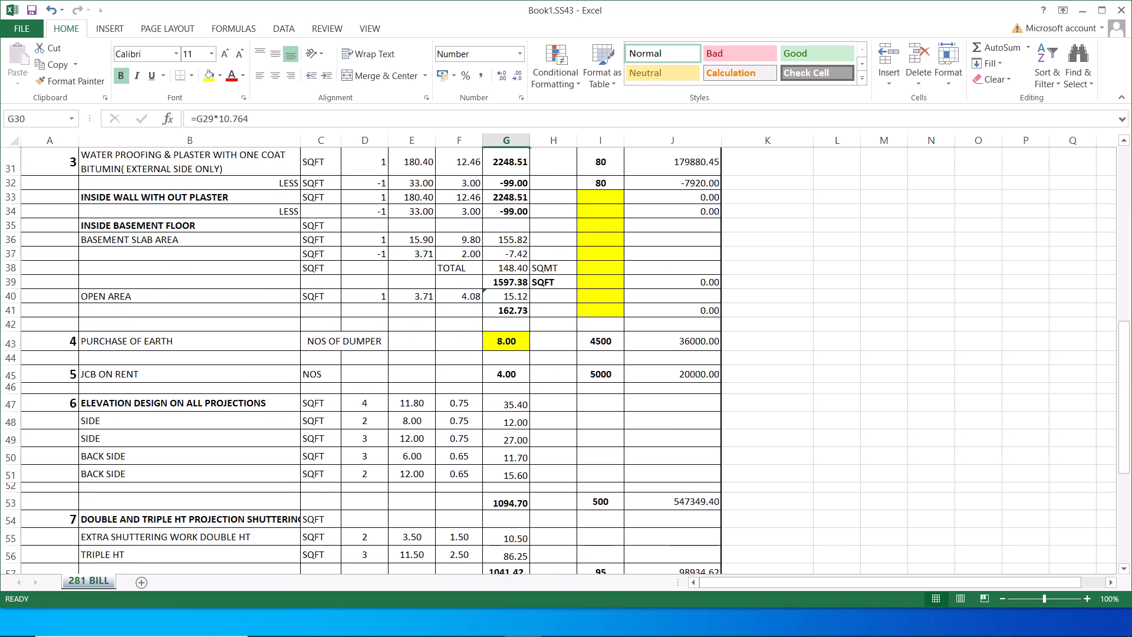
scroll(668, 406, down, 5)
scroll(668, 406, up, 7)
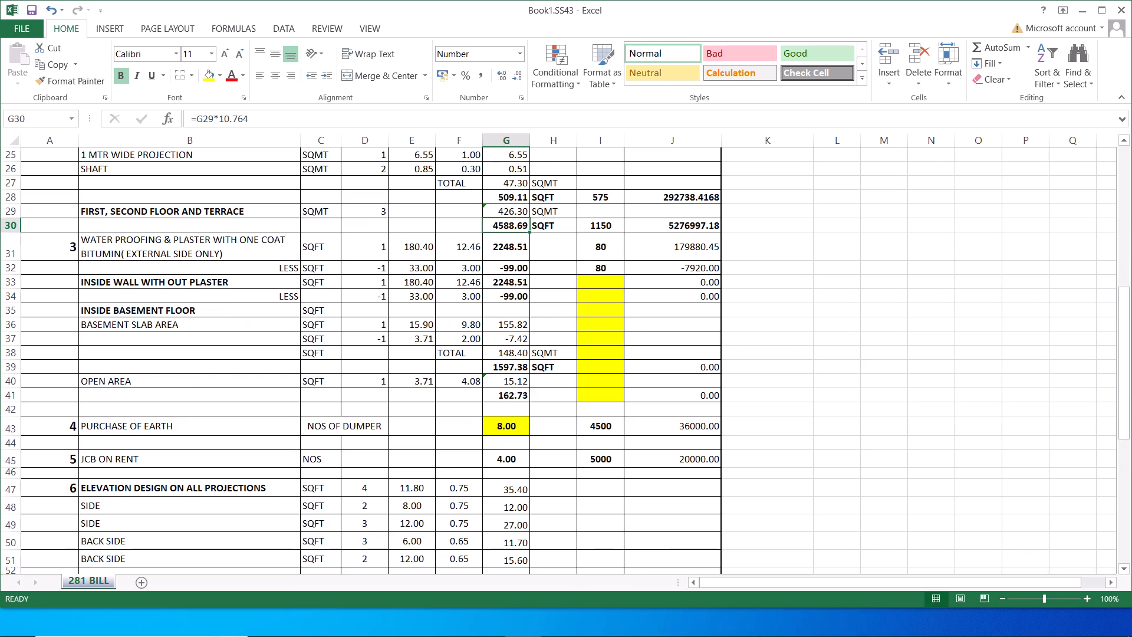
scroll(668, 406, up, 3)
click(677, 357)
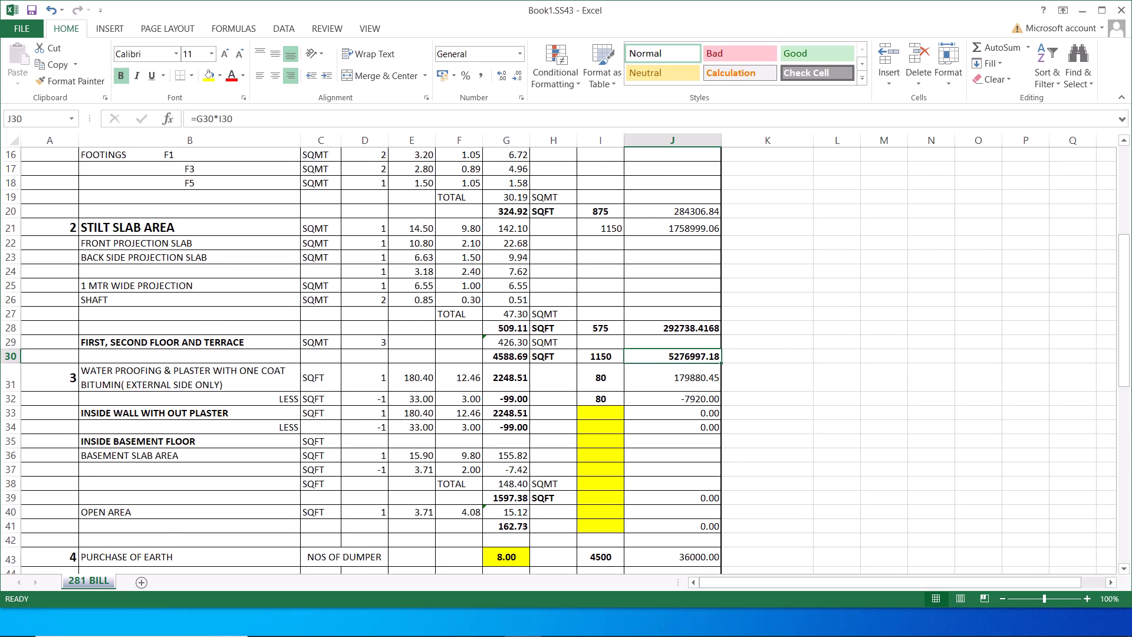
click(513, 356)
click(509, 339)
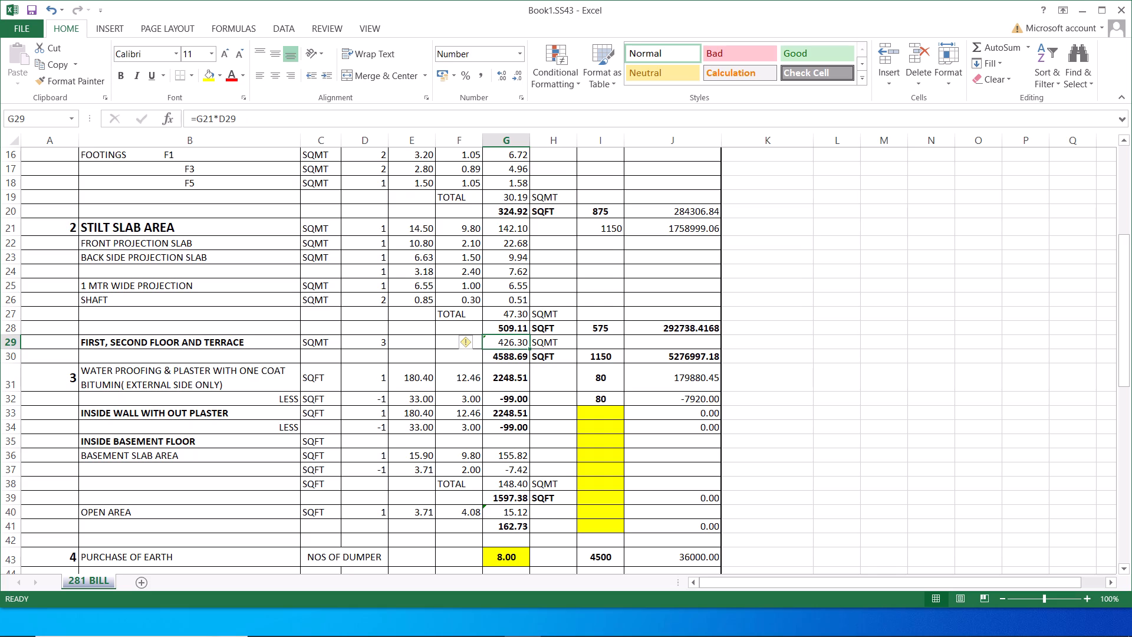
Insert two blank rows above the water proofing and plaster item, starting at row 31.
click(9, 373)
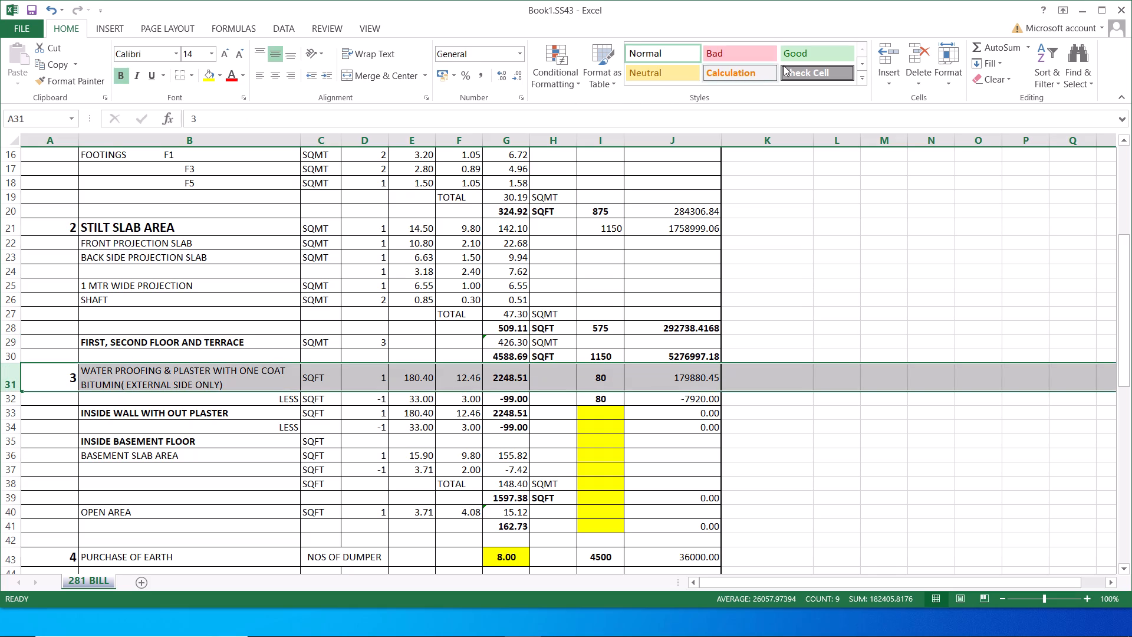
click(884, 56)
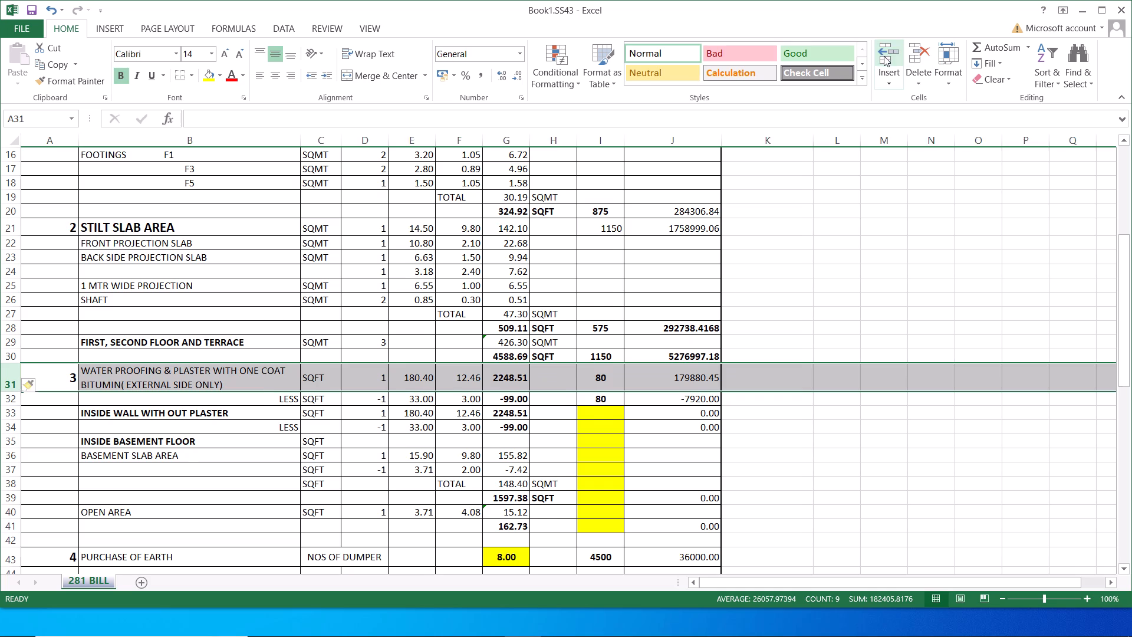
click(884, 56)
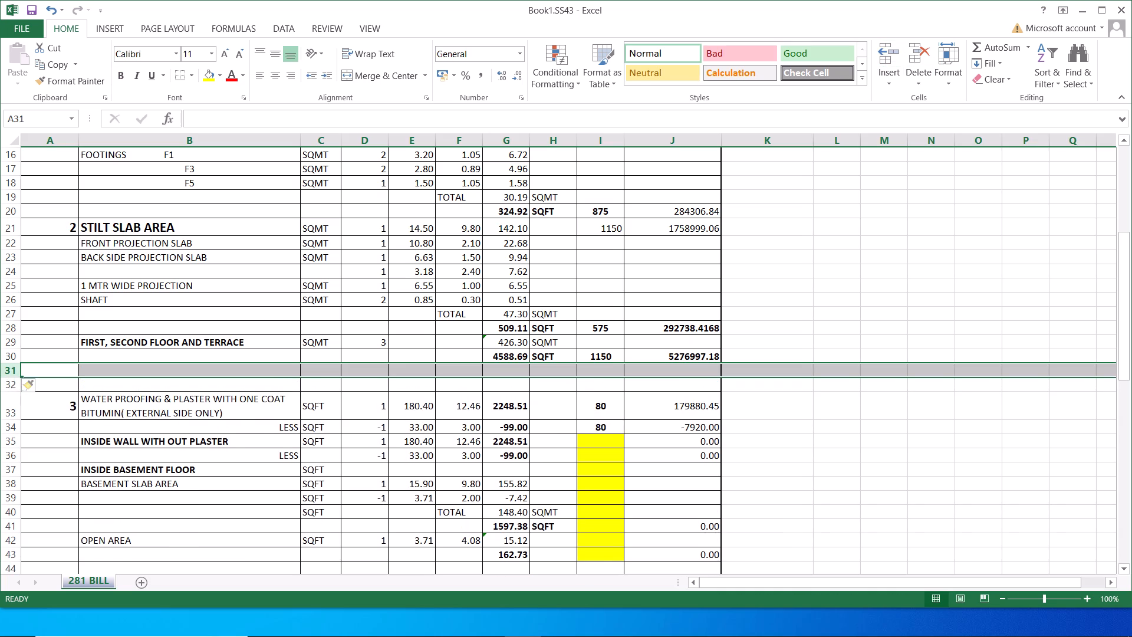
Enter a quantity of 3 in D32 and calculate the upper floors' projection area in G32 as =G27*D32.
click(511, 384)
click(521, 372)
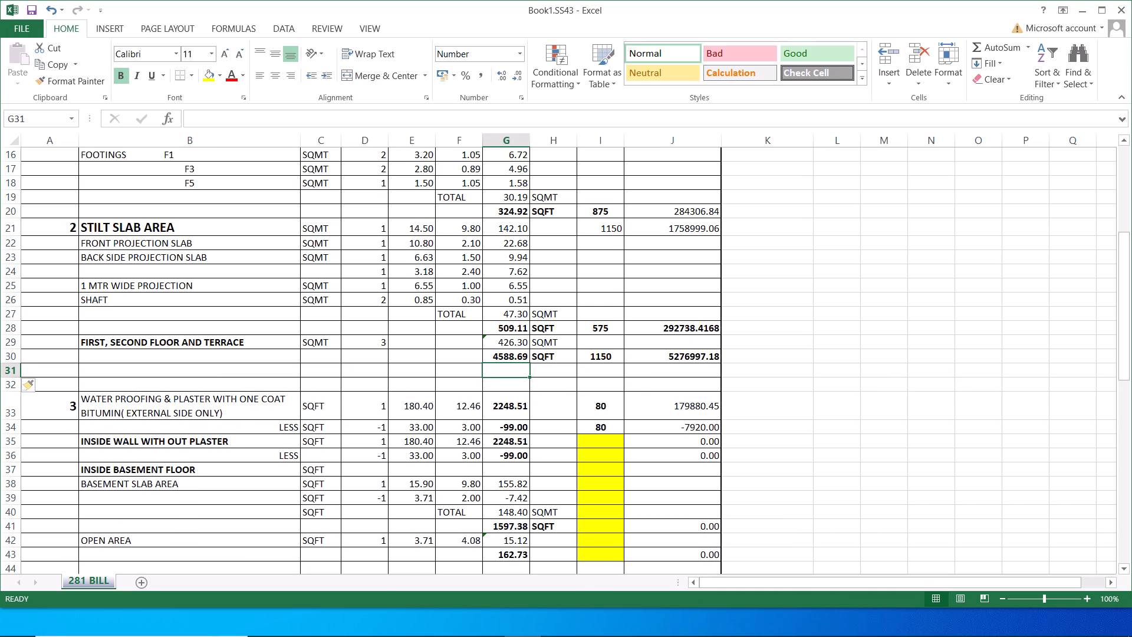
click(501, 386)
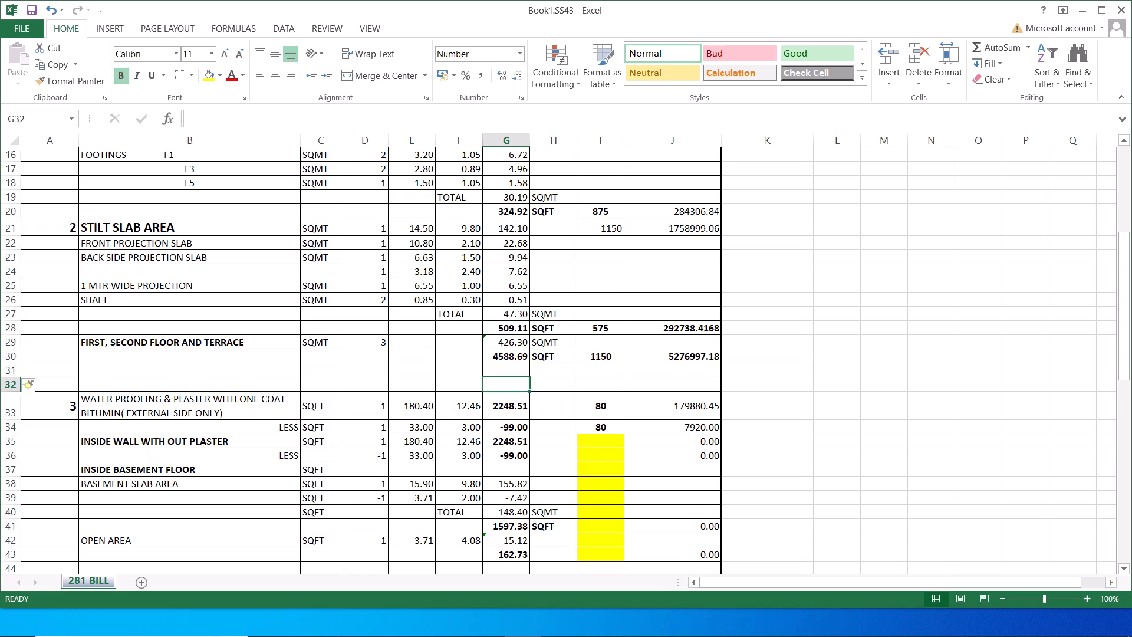
click(379, 383)
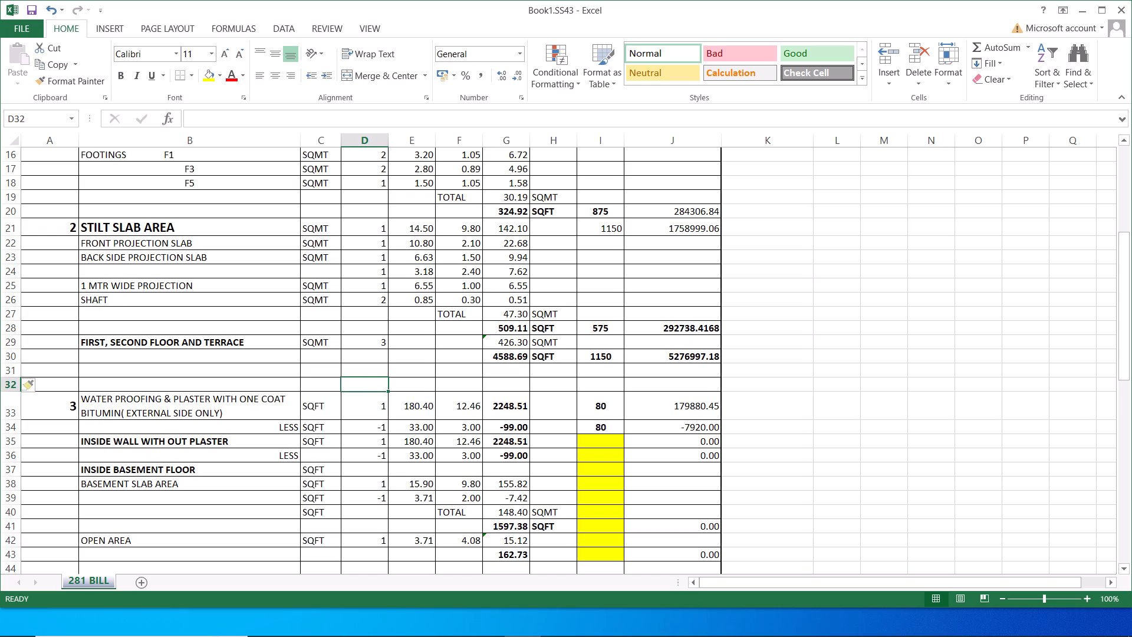
key(3)
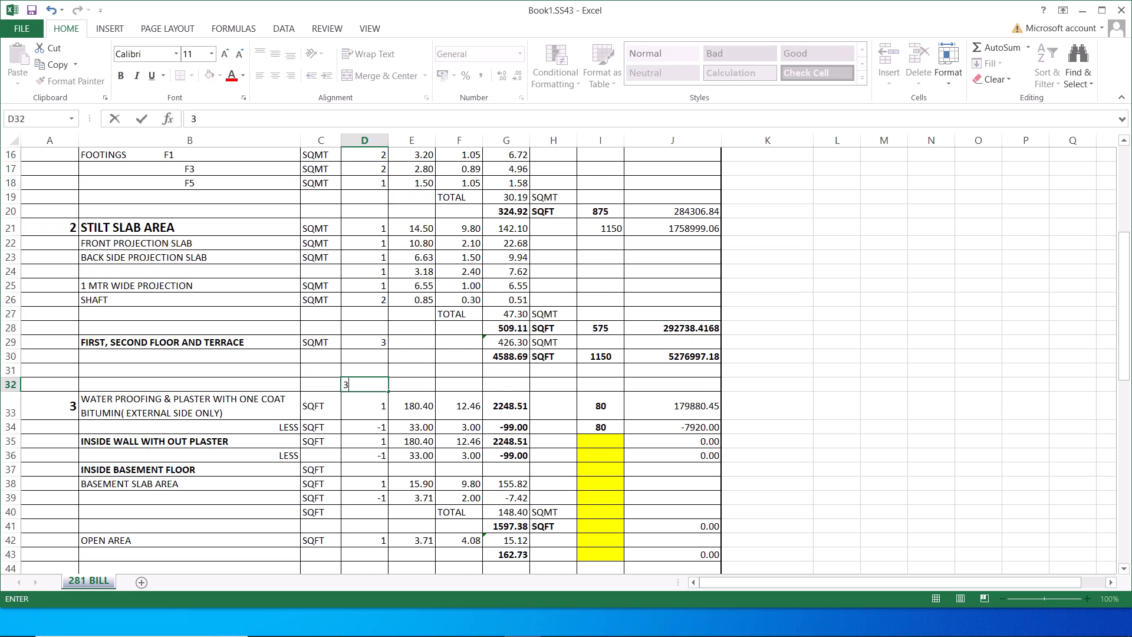
click(509, 384)
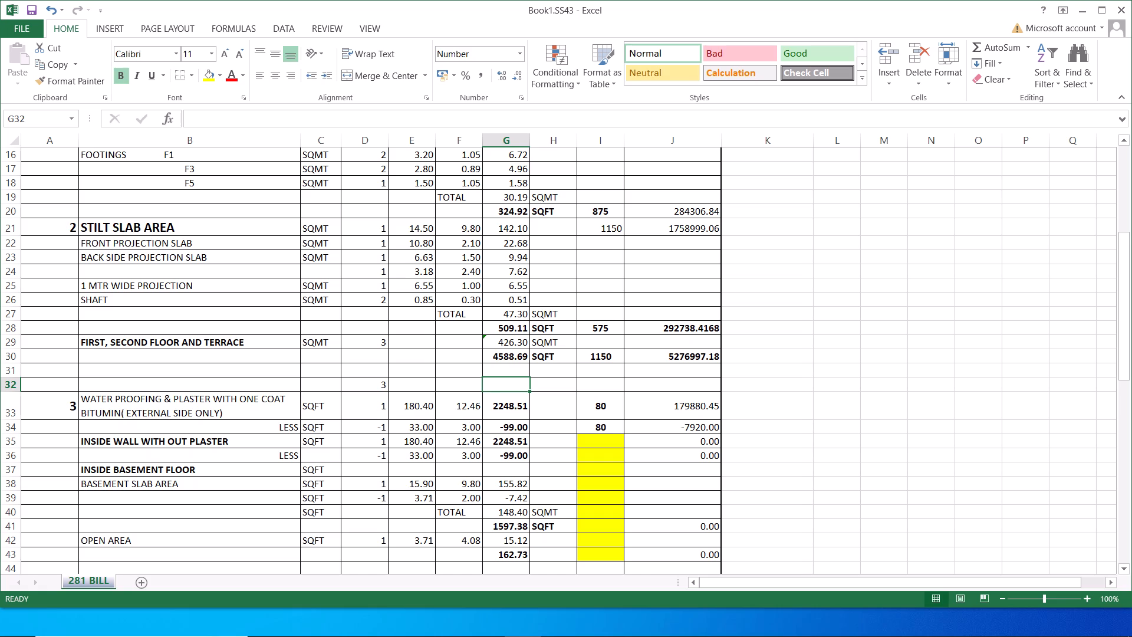
key(equal)
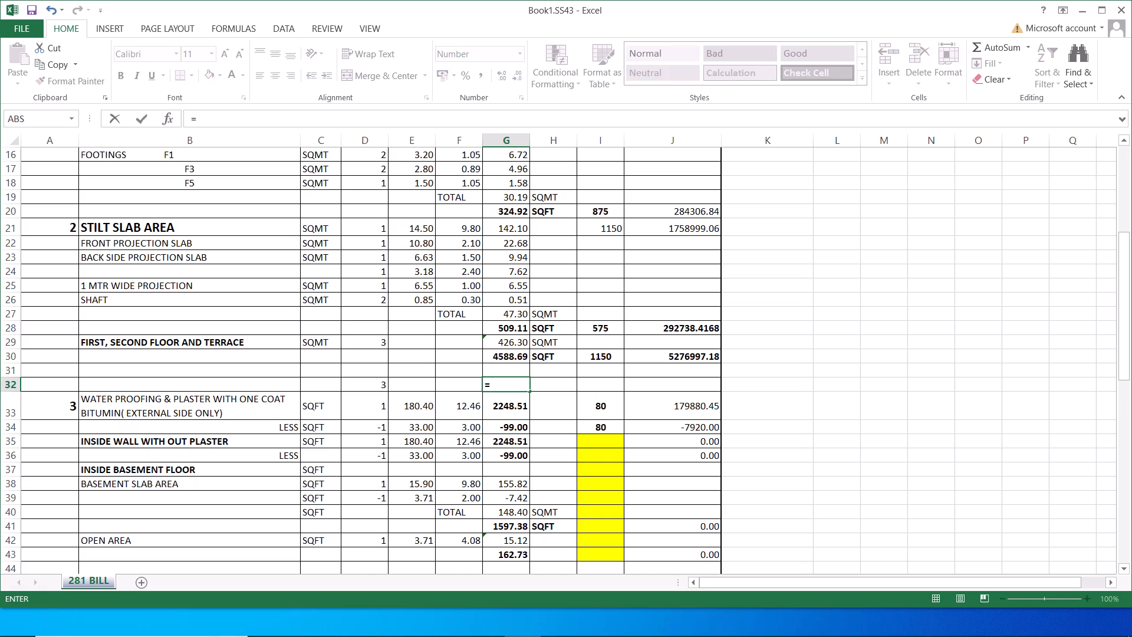
click(521, 309)
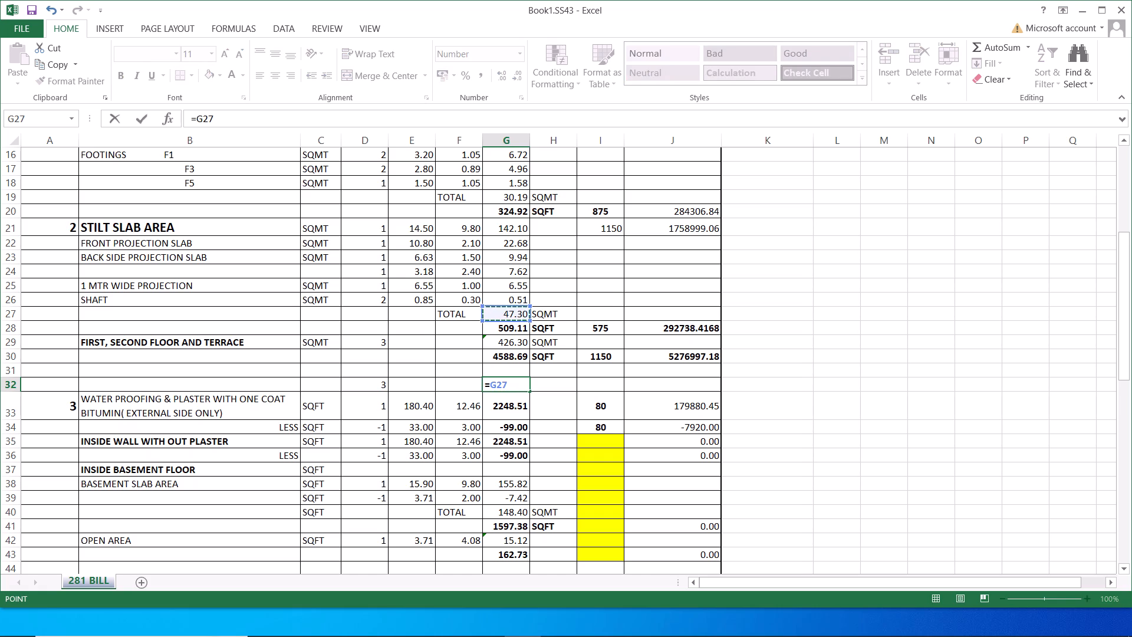
key(asterisk)
click(366, 383)
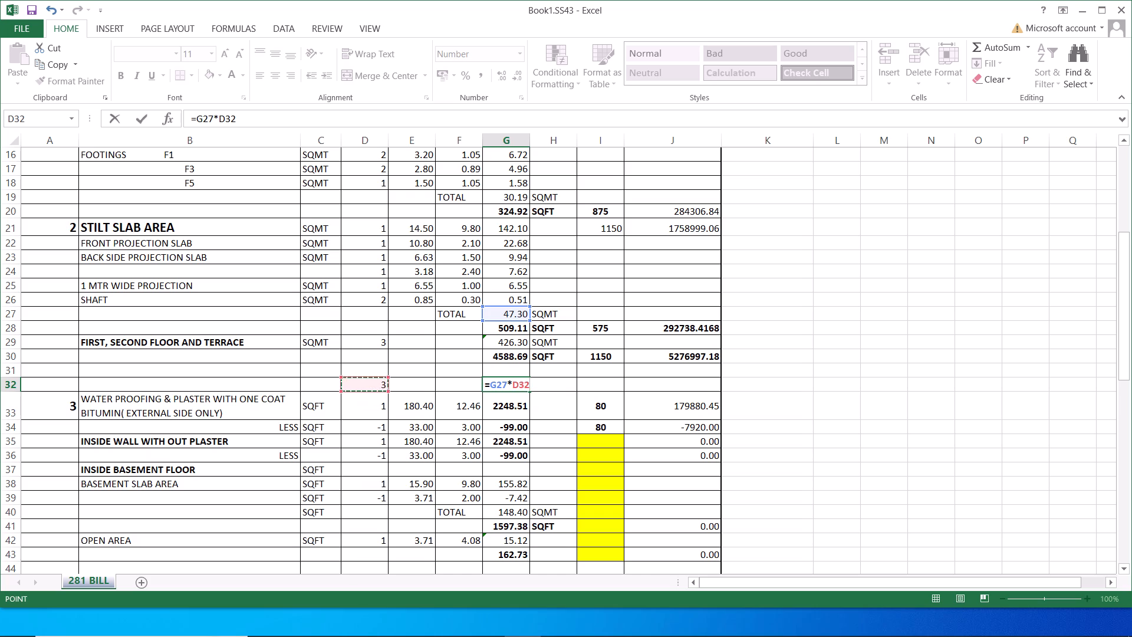
key(Return)
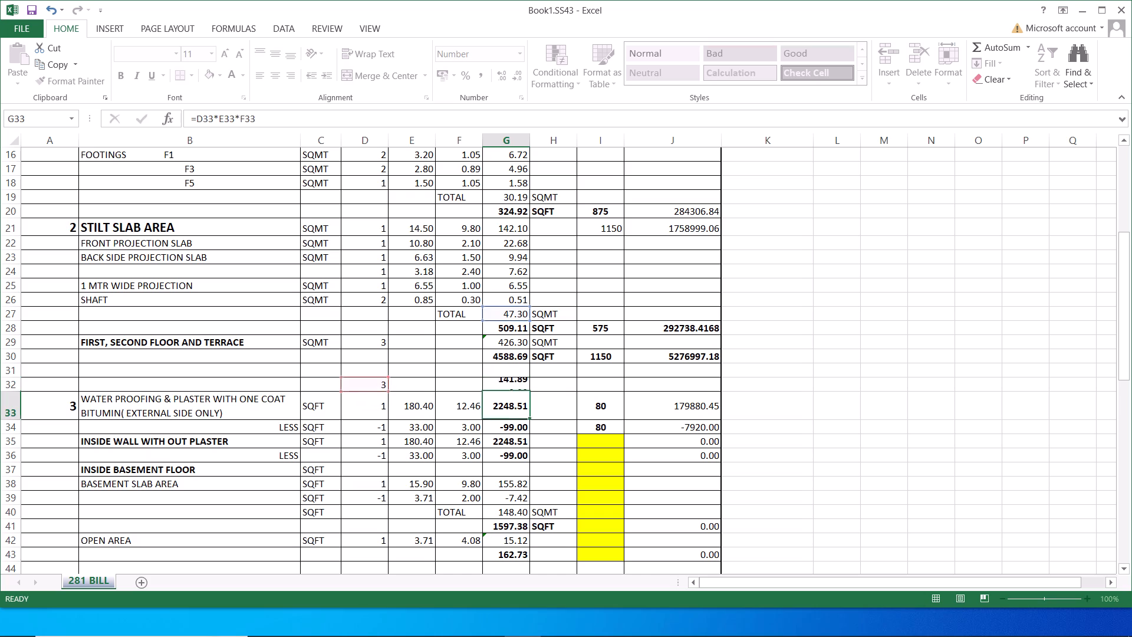
Move the projection quantity and area cells D32:G32 up one row to D31:G31.
click(512, 383)
drag(376, 385, 446, 385)
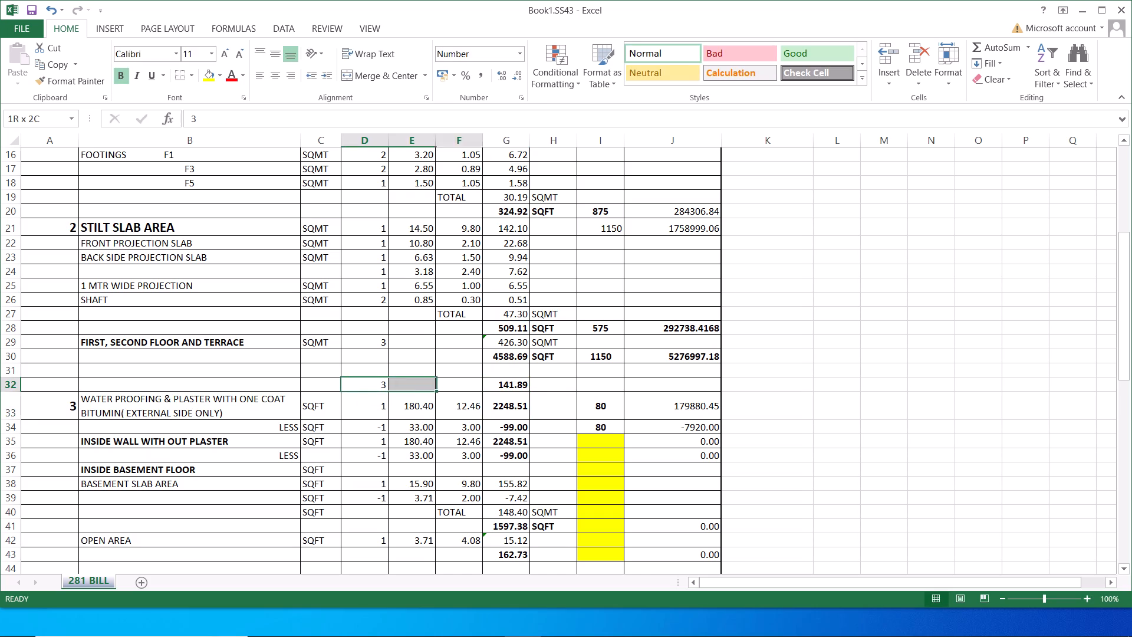
drag(446, 385, 514, 384)
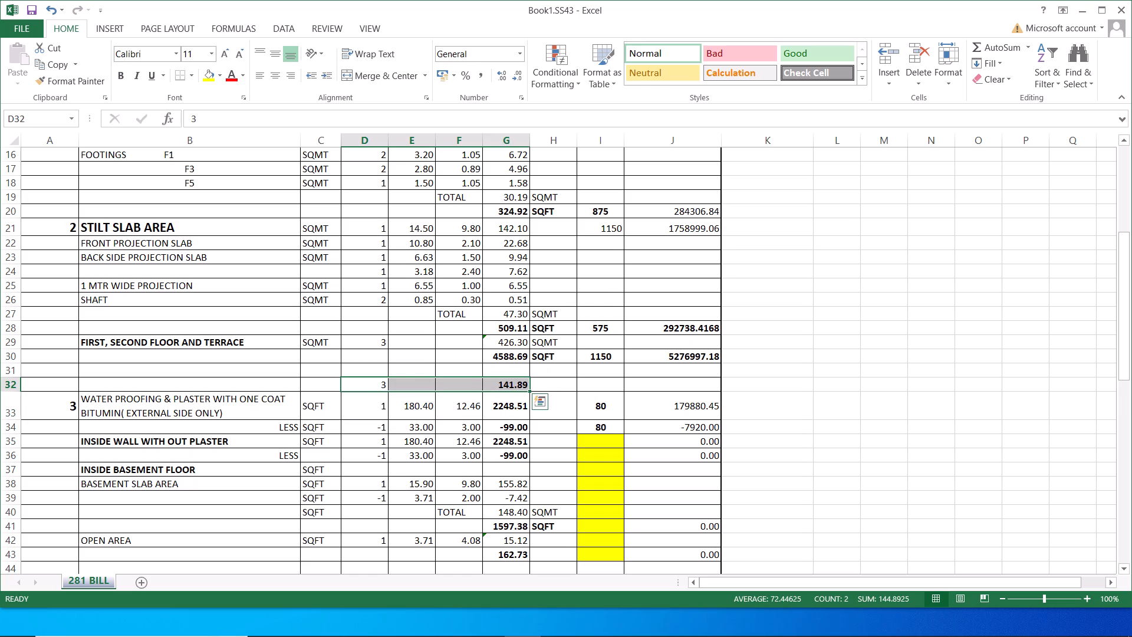
drag(467, 376, 469, 369)
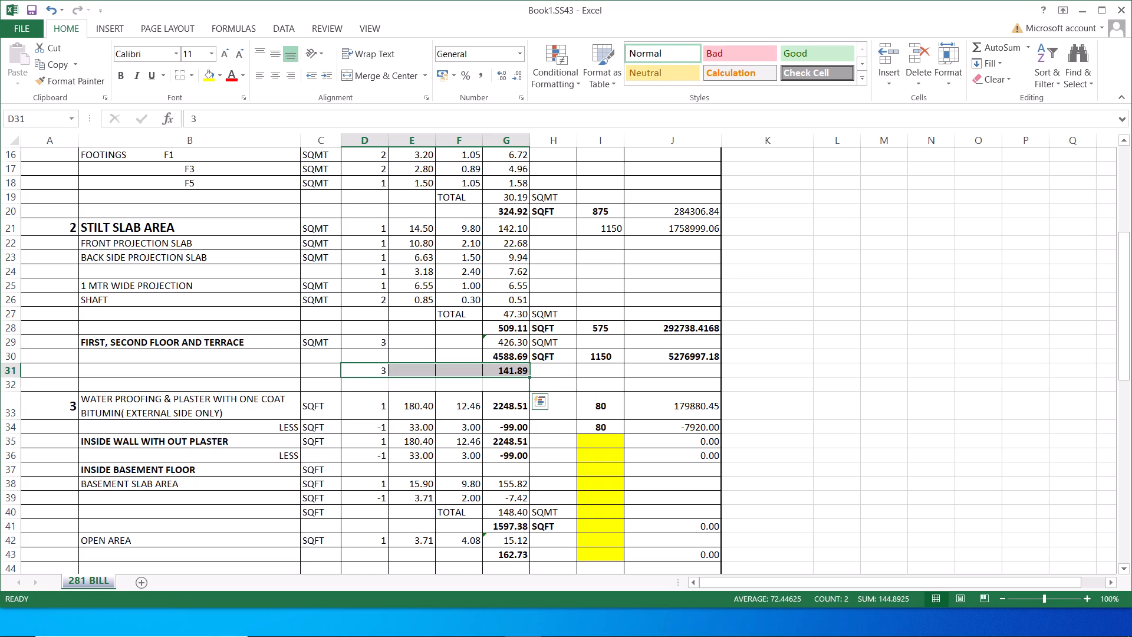
Apply all borders to the emptied cells D32:G32.
click(508, 390)
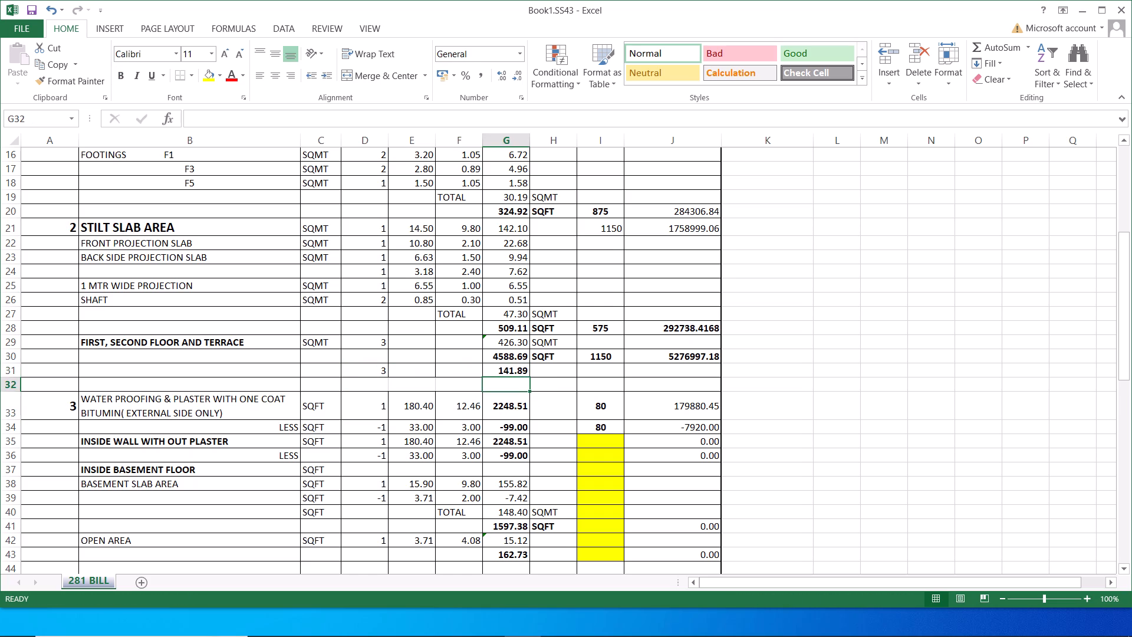
drag(363, 384, 495, 389)
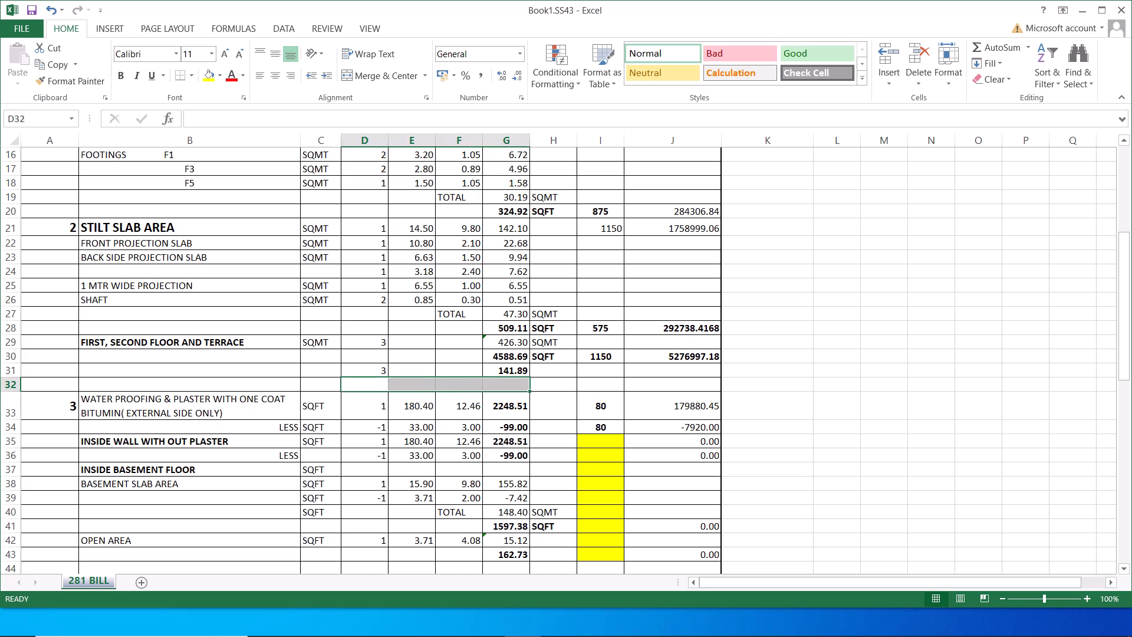
click(193, 77)
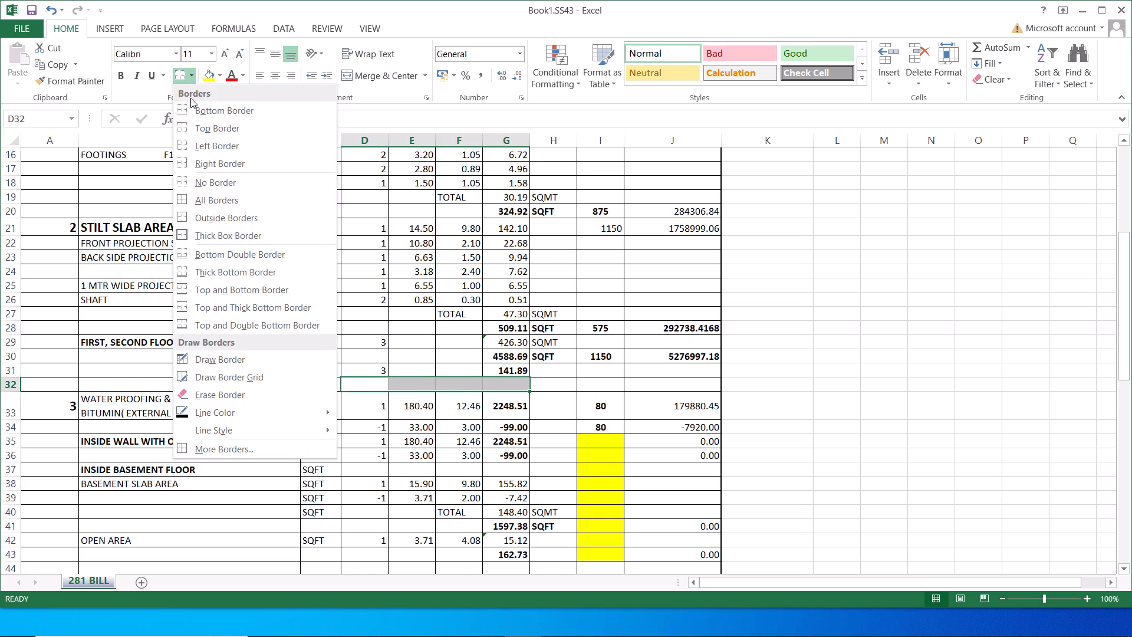
click(183, 201)
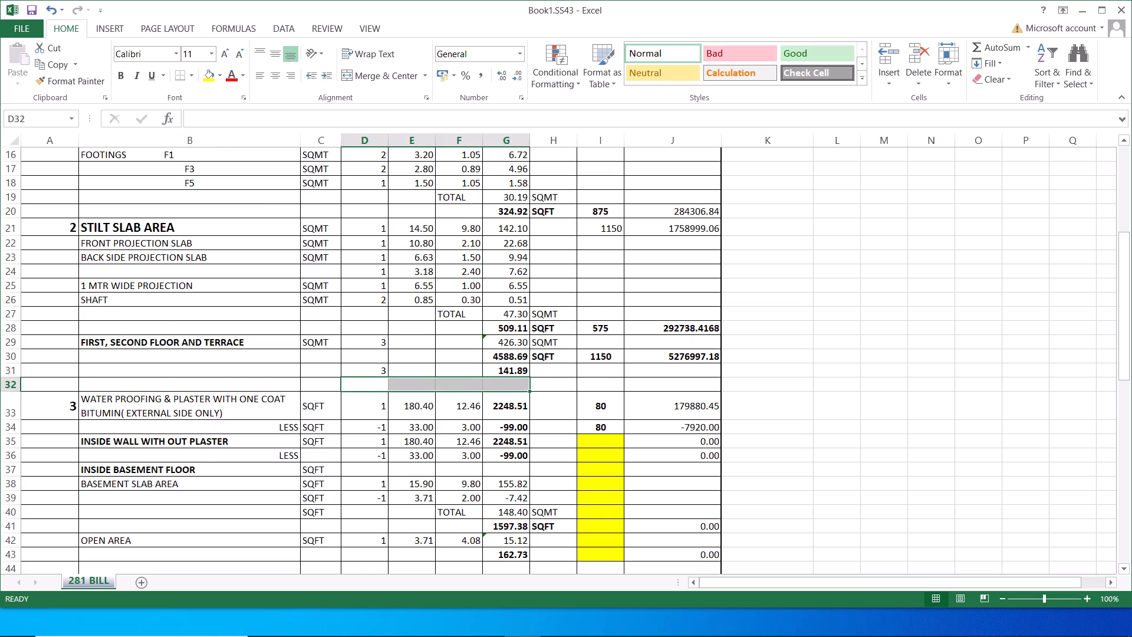
click(547, 385)
Copy the square-foot conversion formula from G30 to G32, making it =G31*10.764.
click(509, 385)
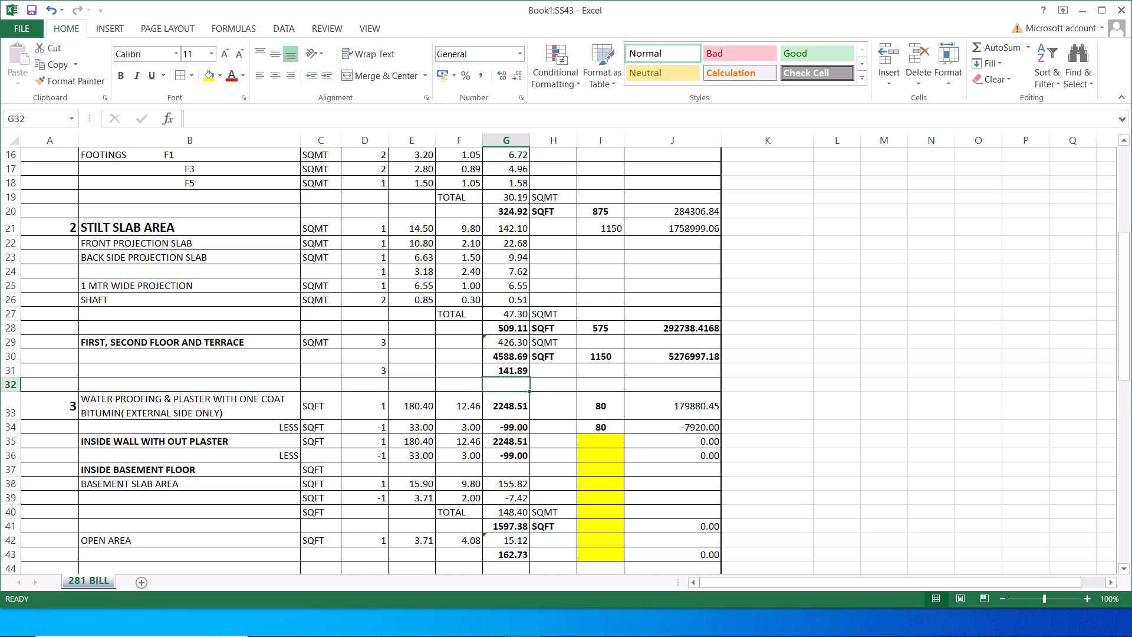
click(505, 358)
double_click(505, 356)
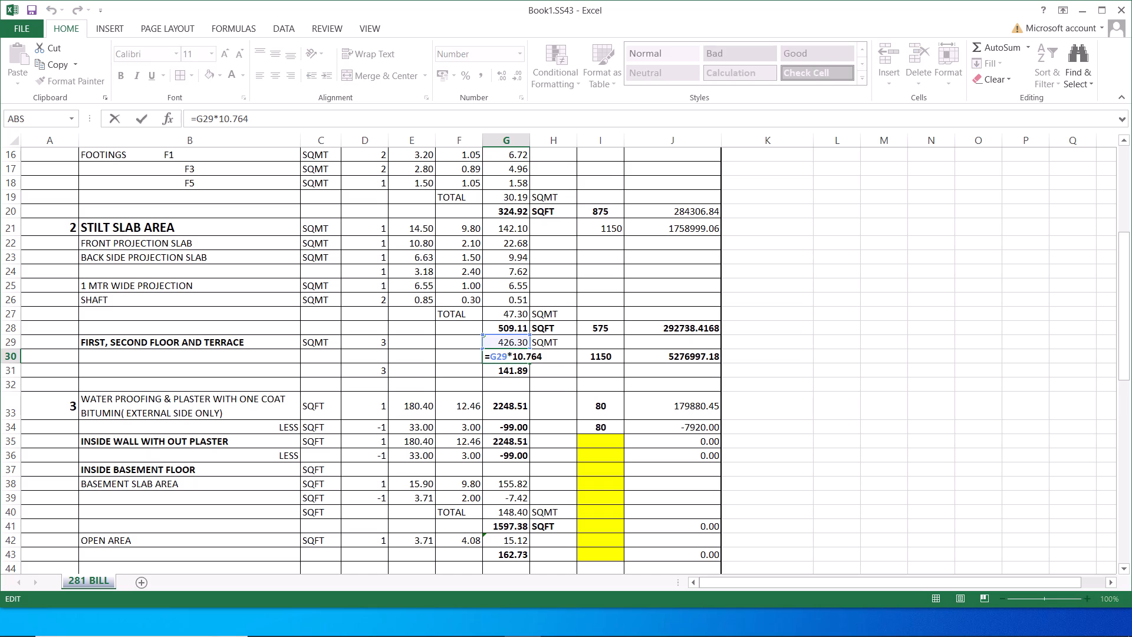
key(Escape)
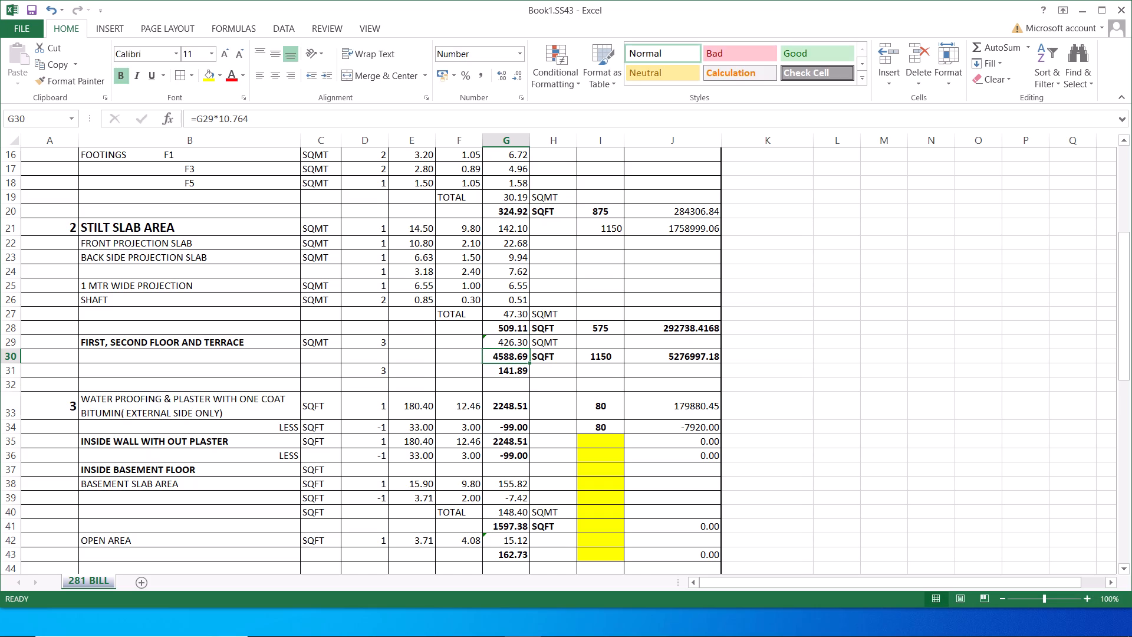
click(509, 357)
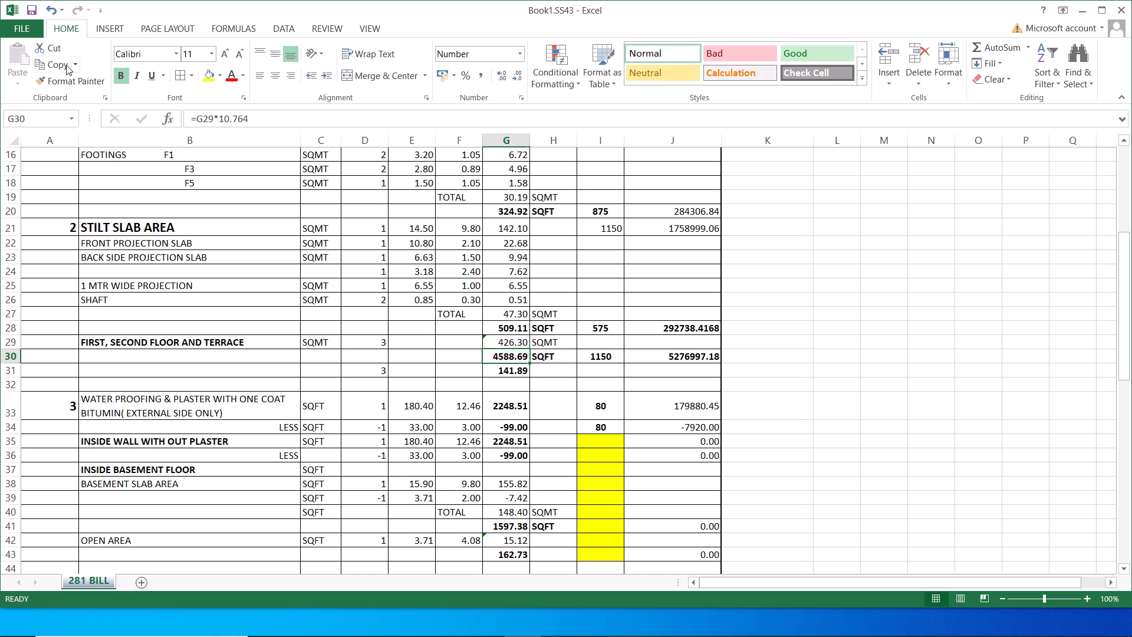
click(66, 65)
click(512, 389)
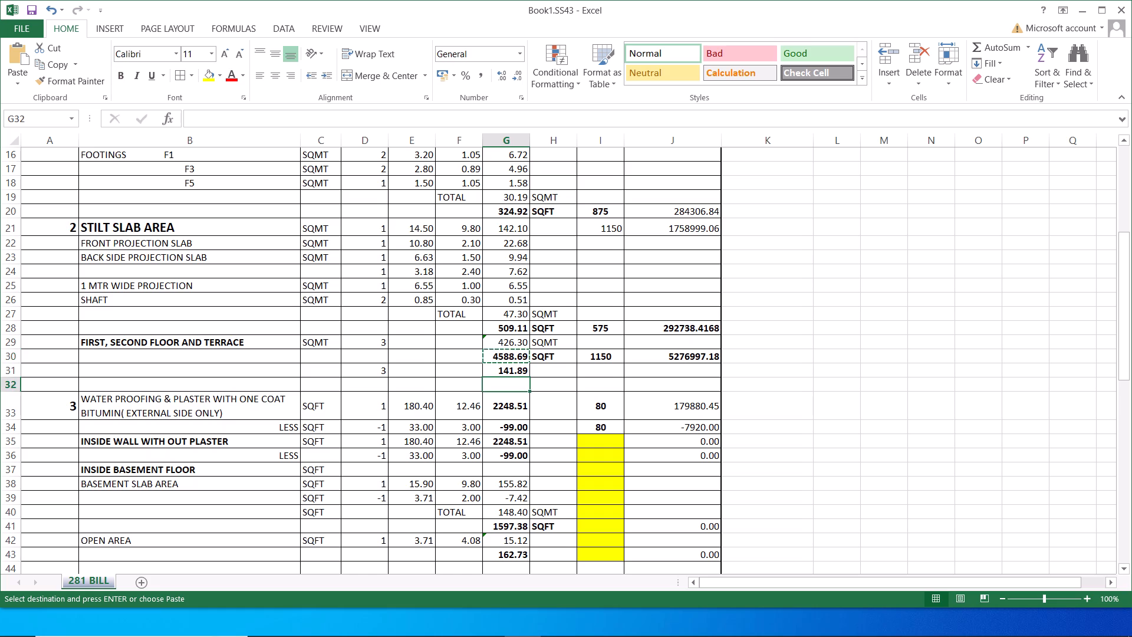
key(Return)
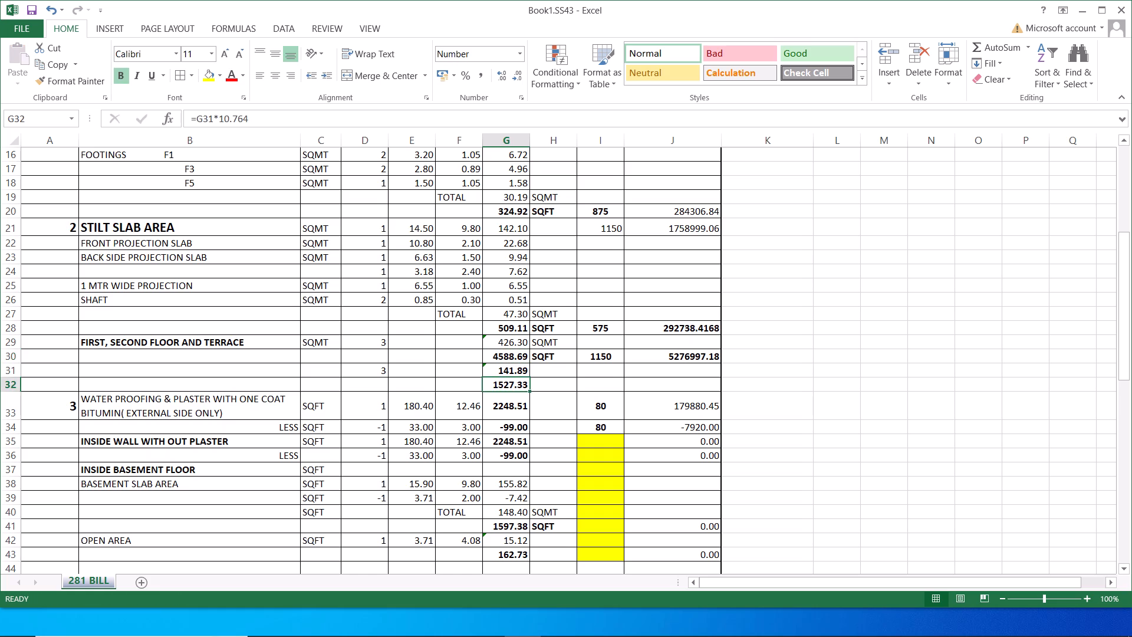
Copy the stilt projection rate of 575 from I28 to I32 for the upper floors' projection area.
click(607, 386)
click(611, 326)
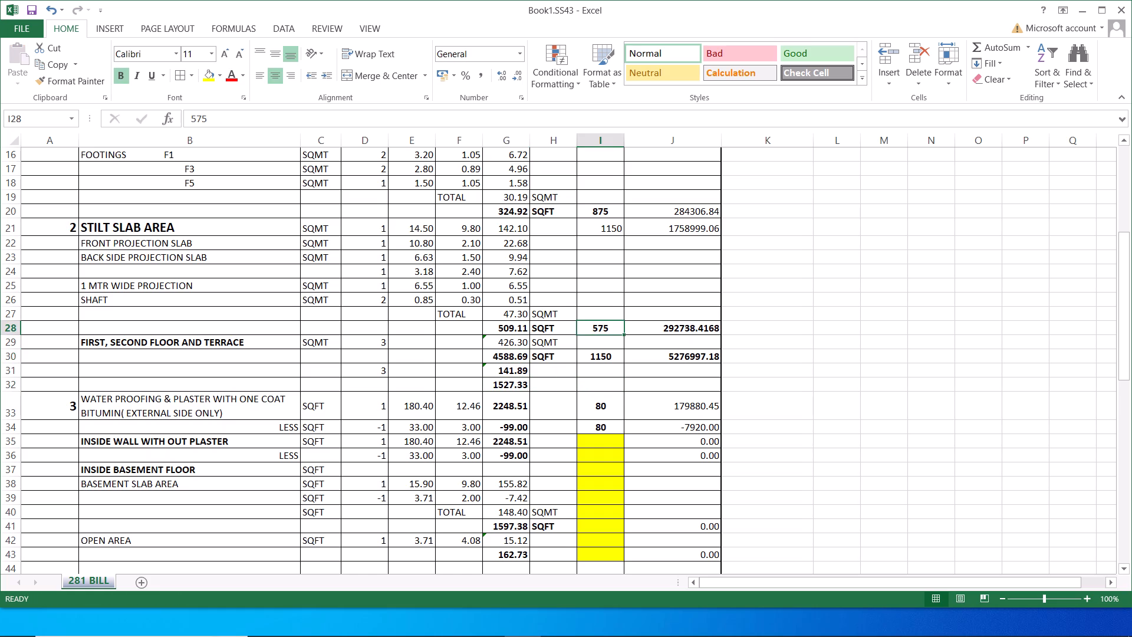
click(59, 64)
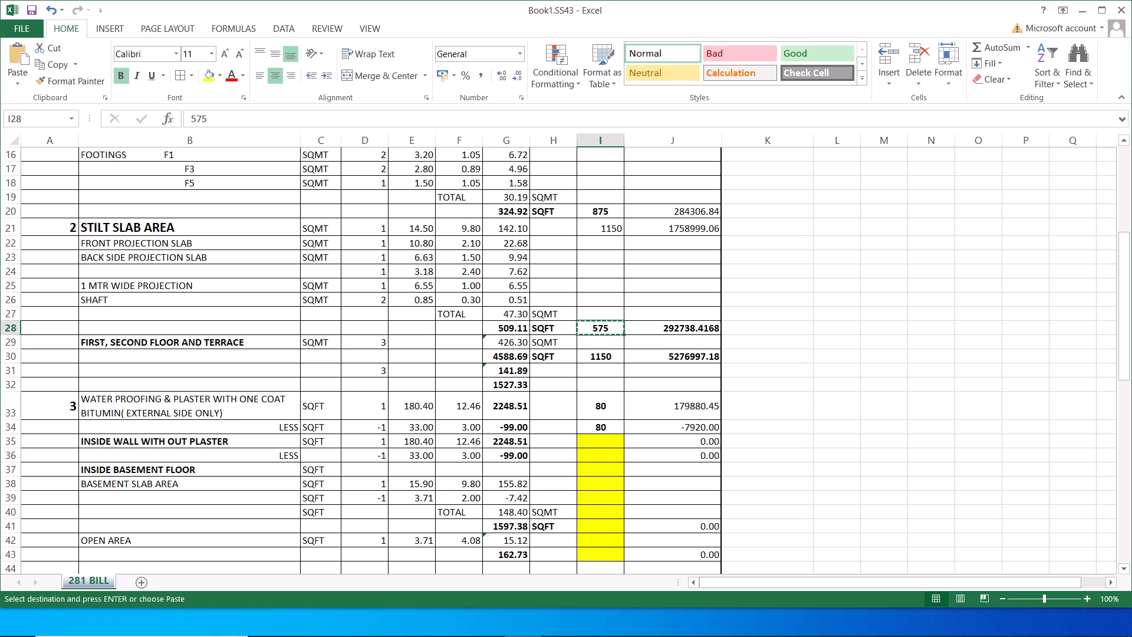
click(608, 385)
key(Return)
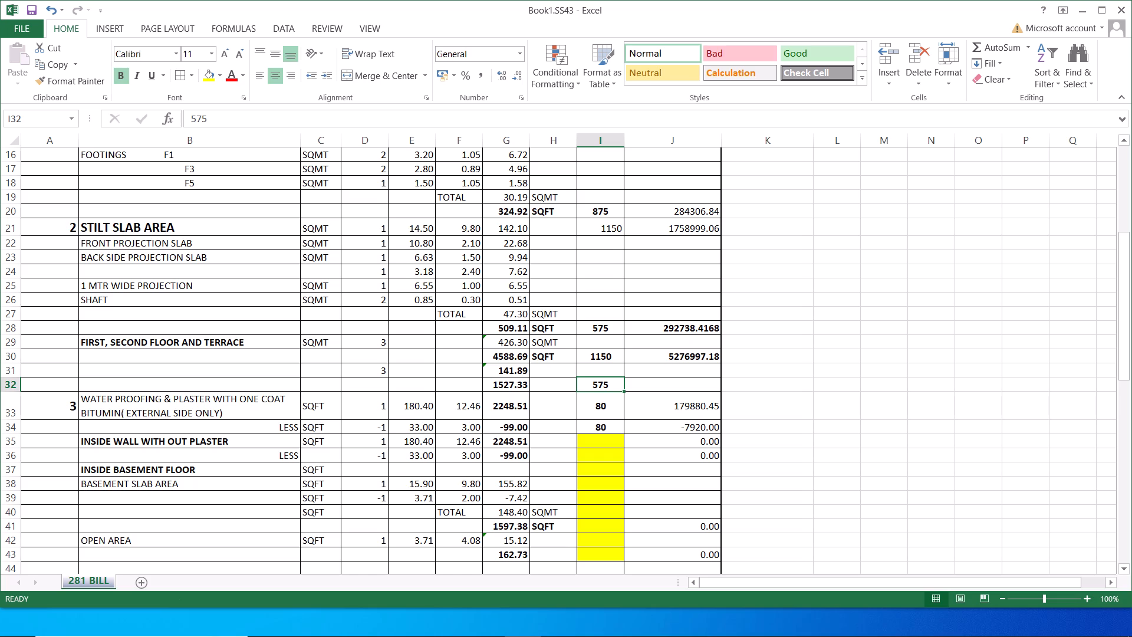
Copy the amount formula from J30 to J32, making the upper floors' projection amount =G32*I32.
click(661, 383)
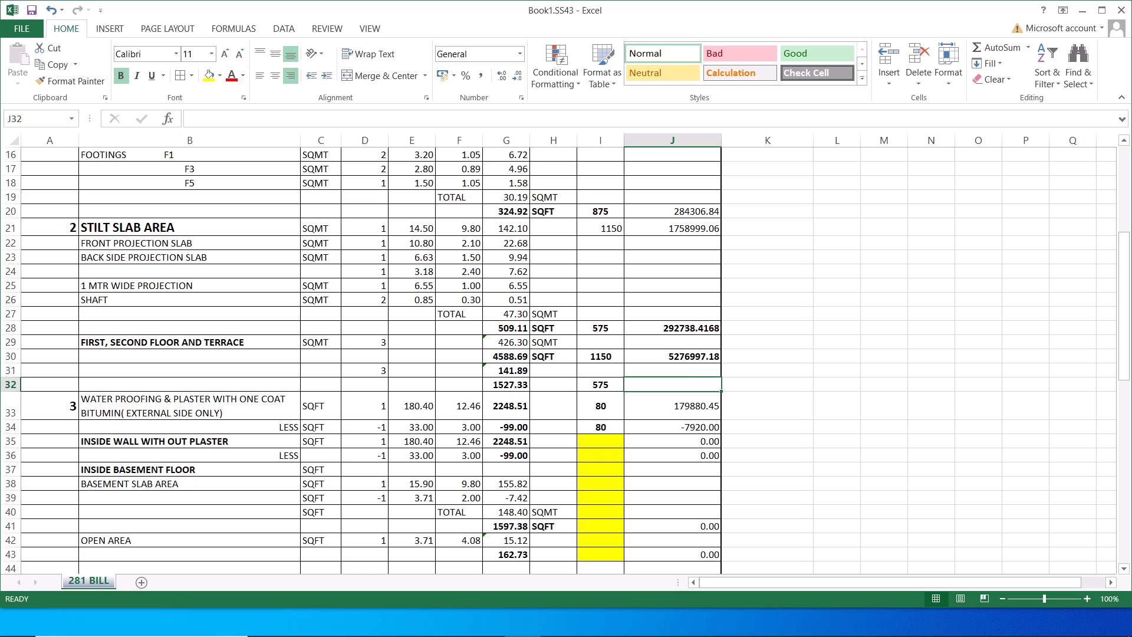
click(696, 352)
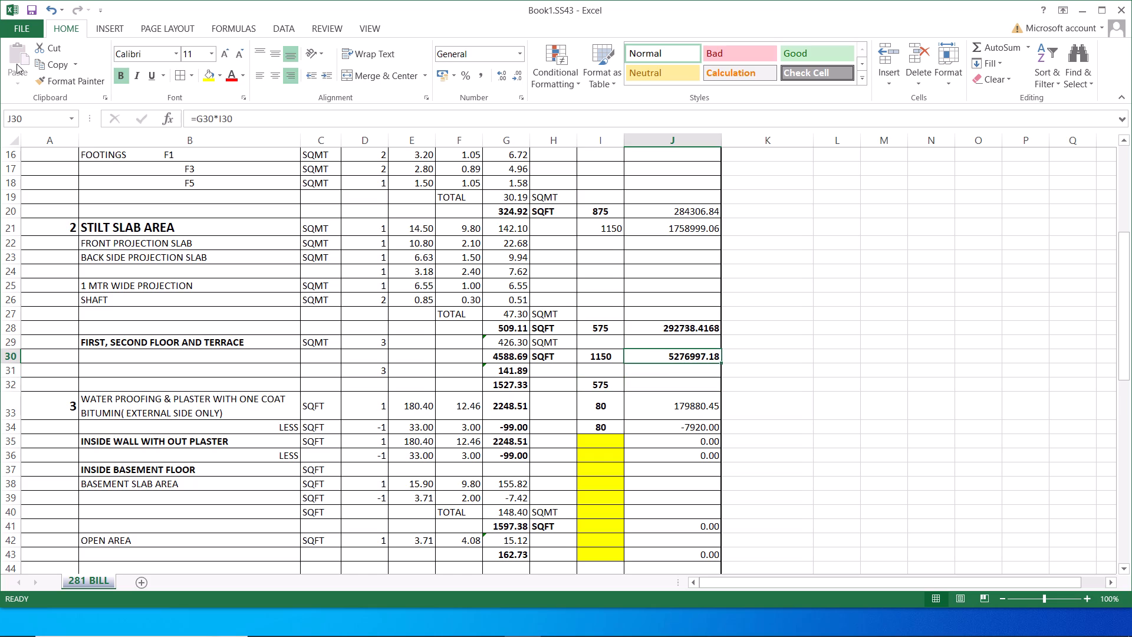
click(54, 66)
click(685, 388)
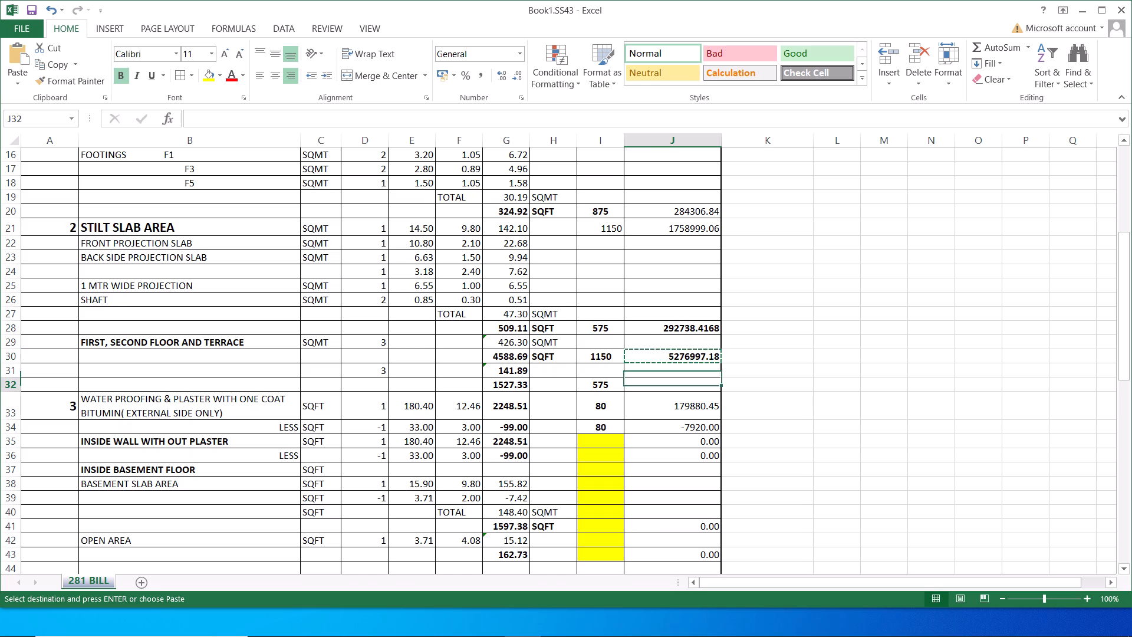
key(Return)
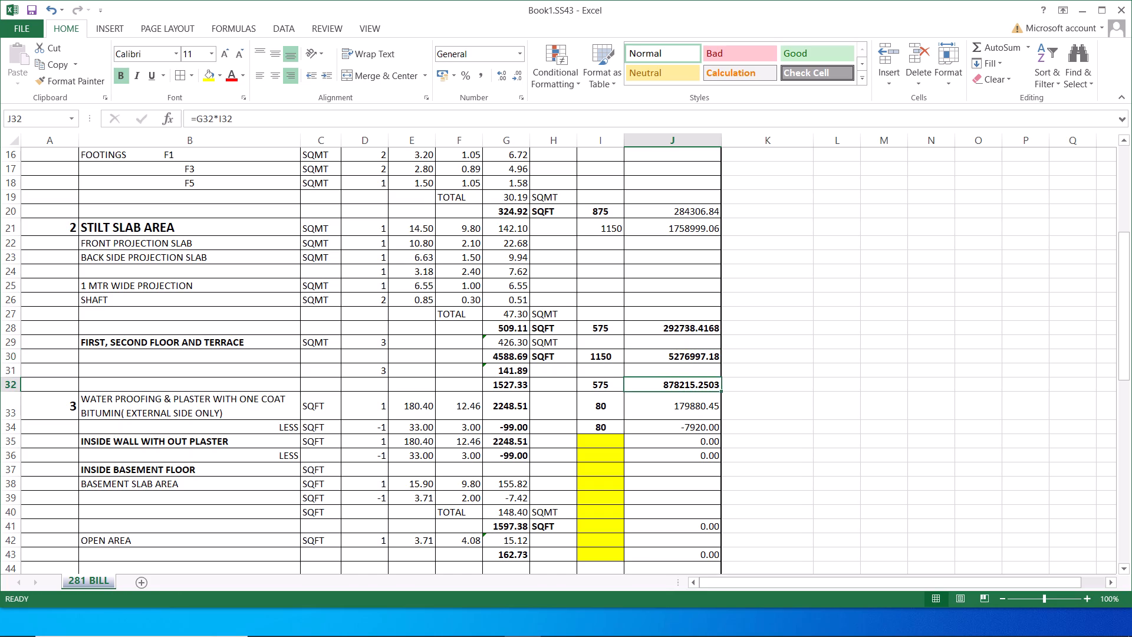
Check the billed total and its sum formula in J66 against the item rows above.
scroll(677, 428, down, 11)
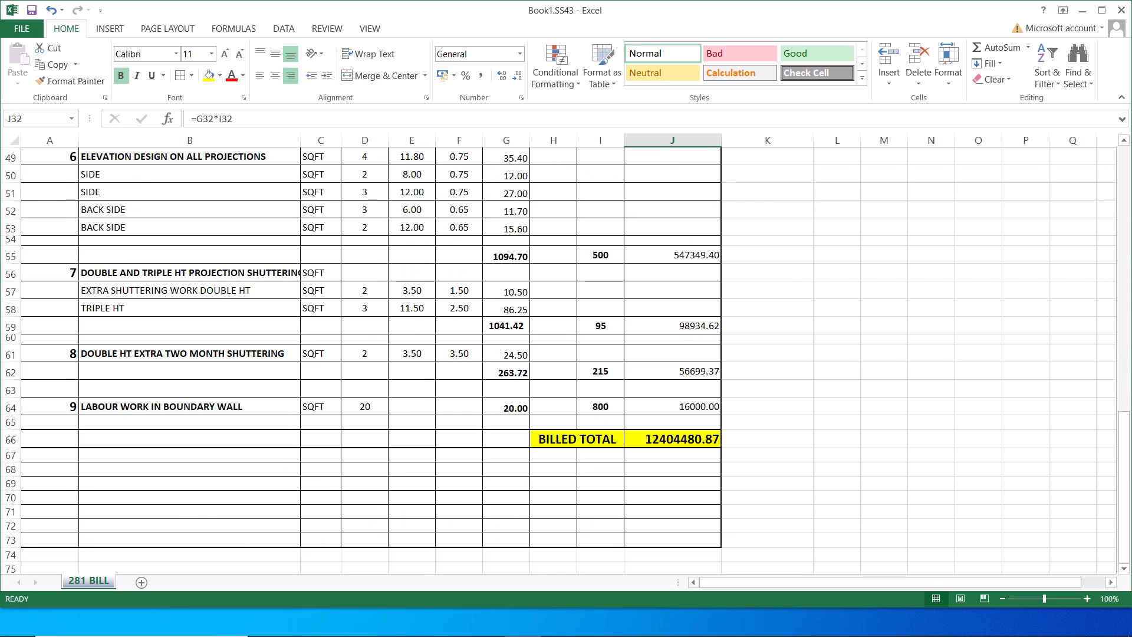
click(677, 441)
scroll(677, 441, up, 5)
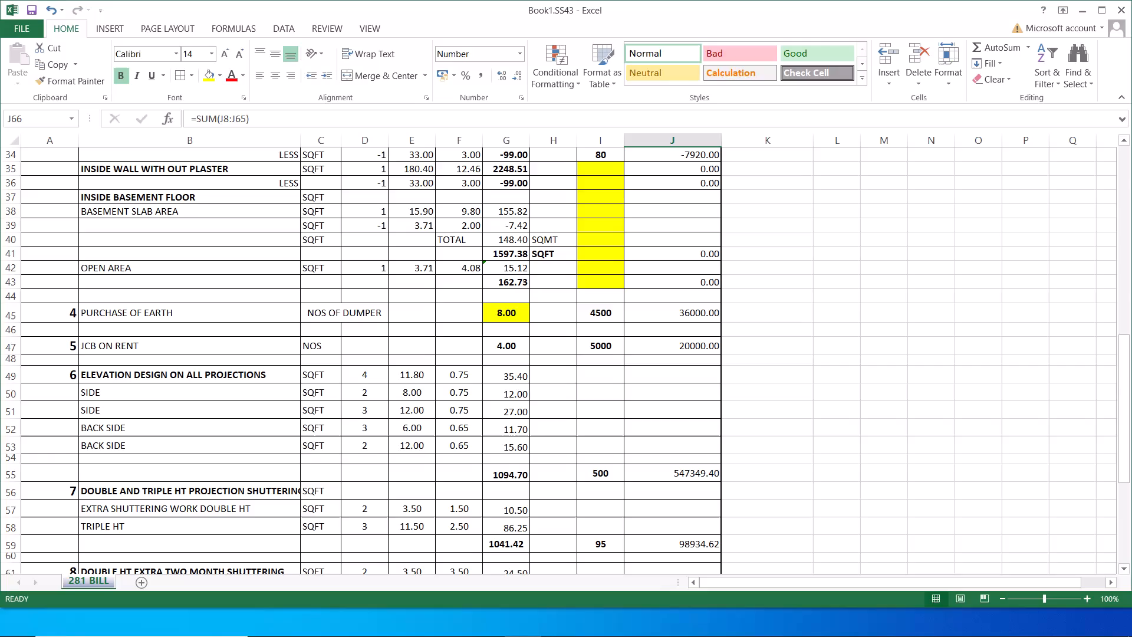
scroll(651, 417, down, 5)
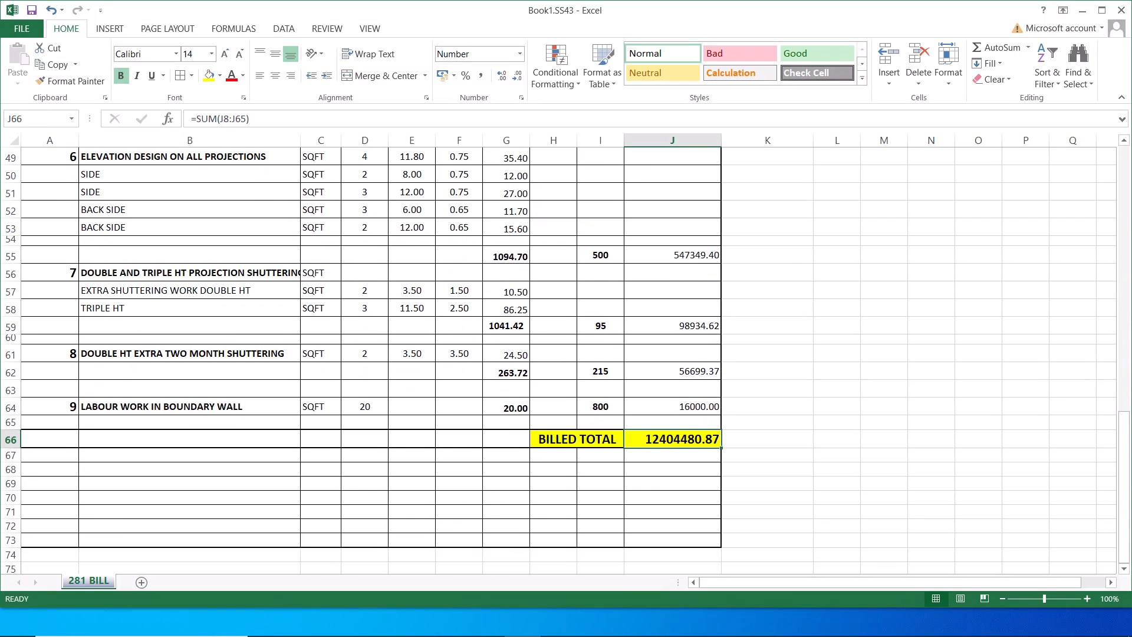
Check the stilt slab's area in G21, its projection total in G27, and the rate and amount in I21 and J21.
scroll(650, 416, up, 10)
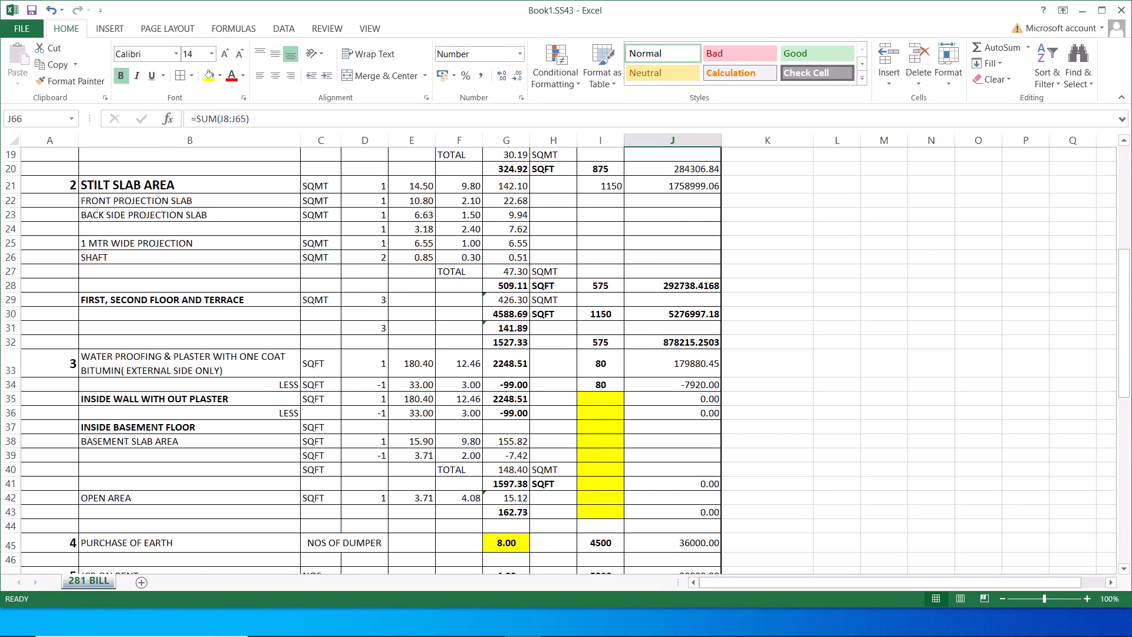
click(508, 287)
click(513, 273)
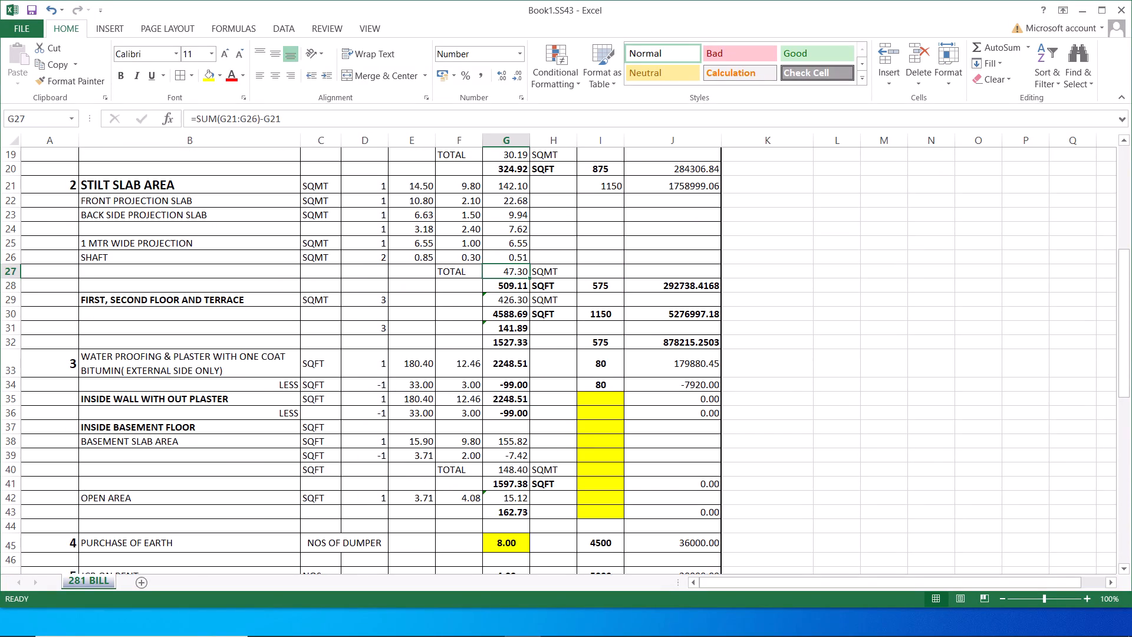
click(522, 183)
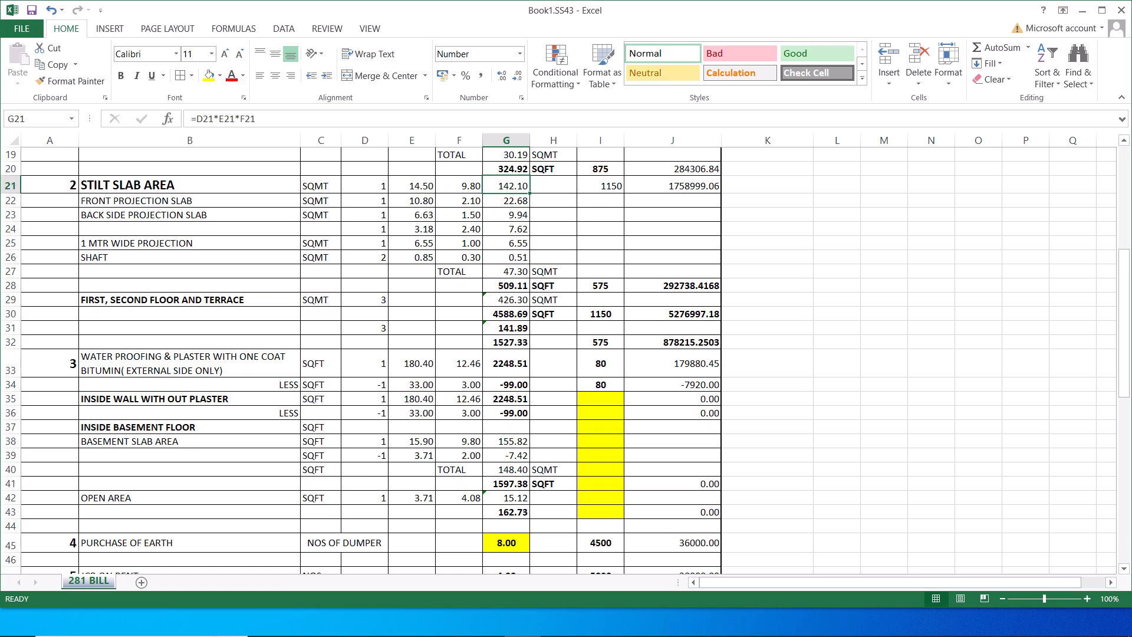
click(690, 188)
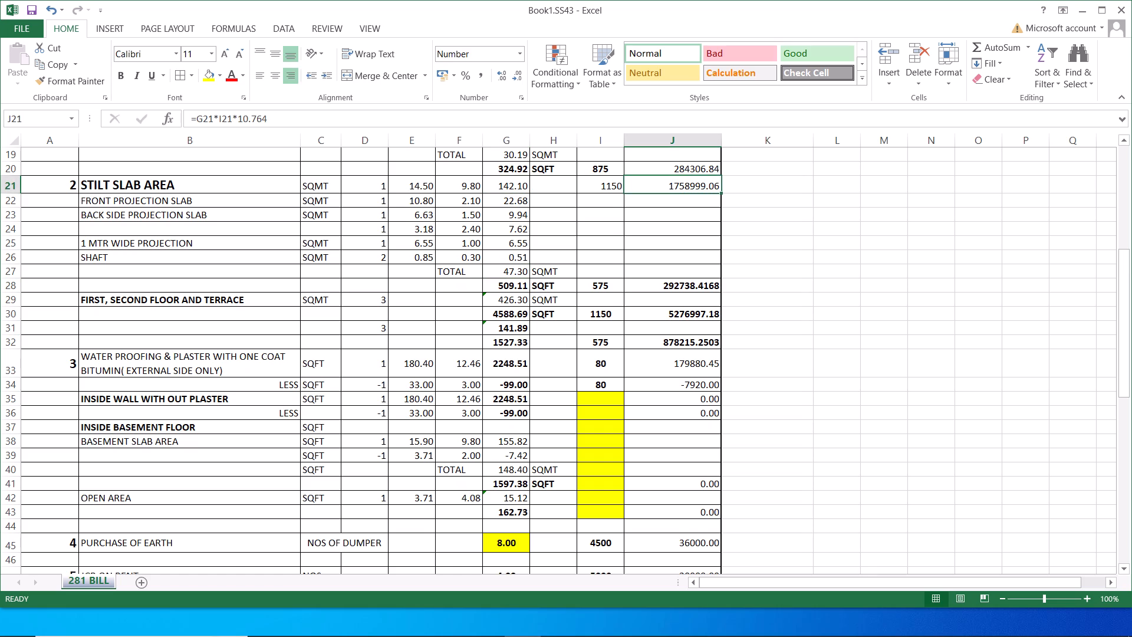
click(600, 188)
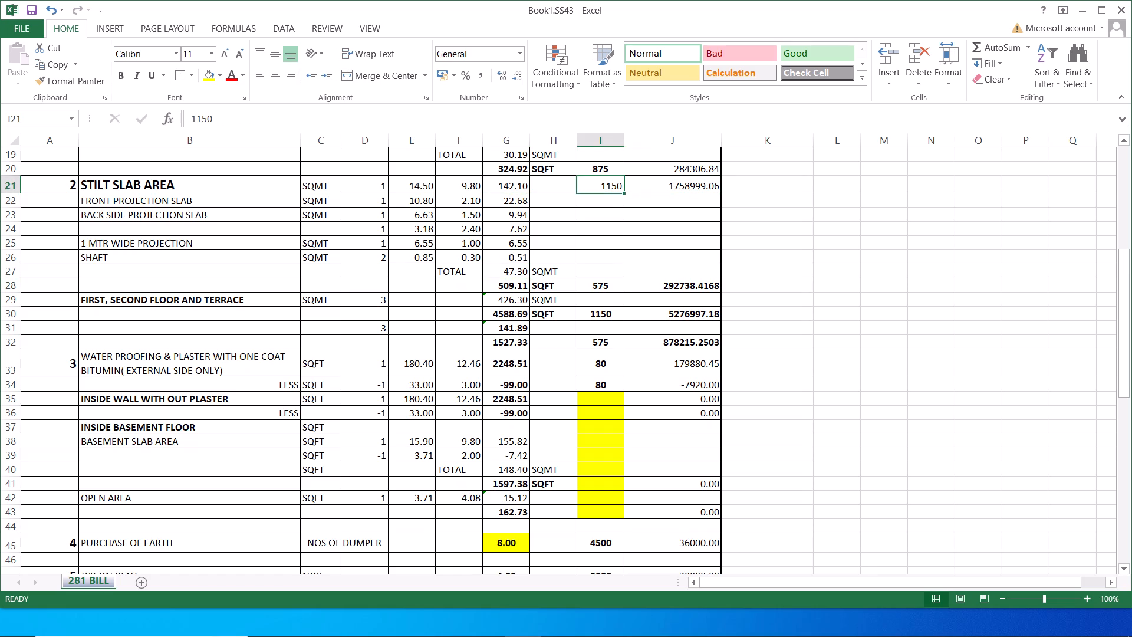
click(679, 183)
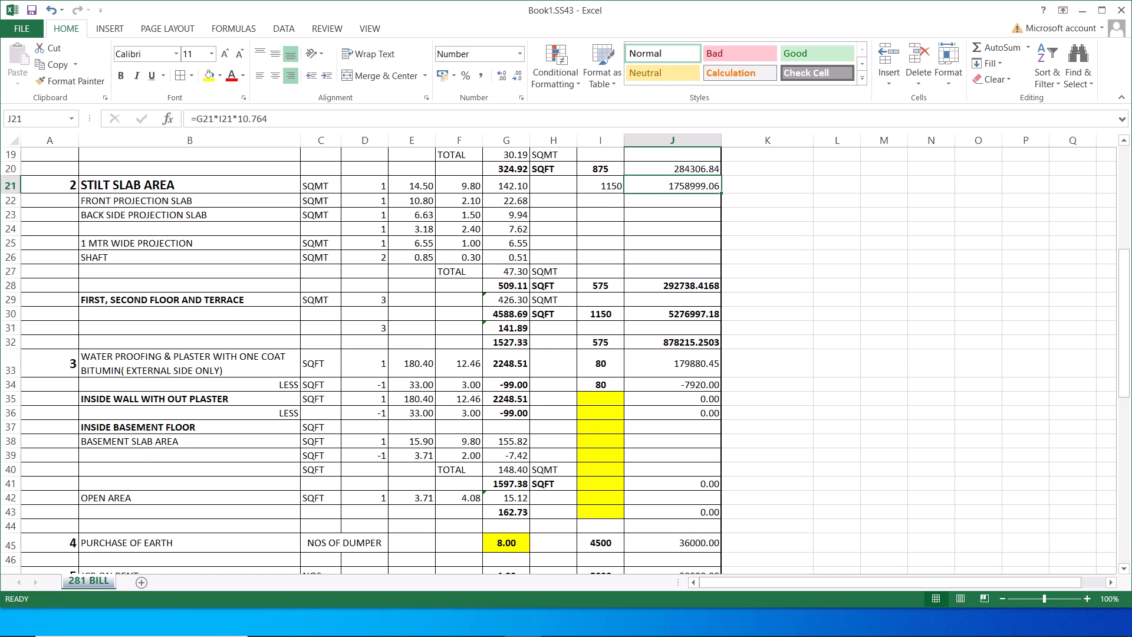
Review the basement amount formulas in J11, J13 and J20, then recheck the stilt slab's area, rate and amount in row 21.
scroll(679, 183, up, 4)
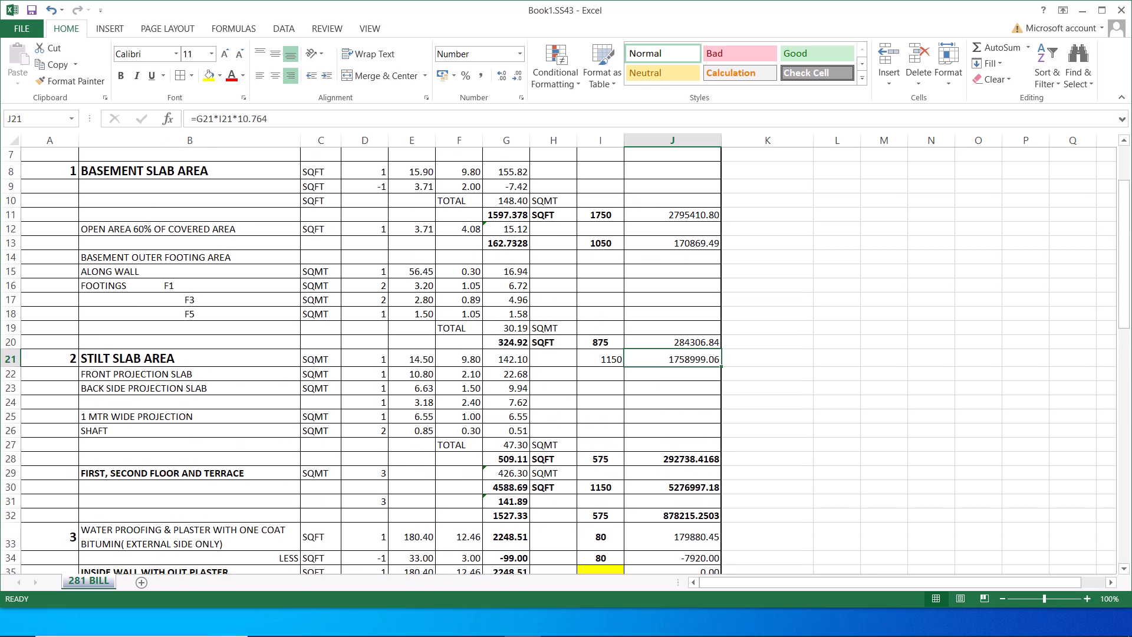
click(675, 212)
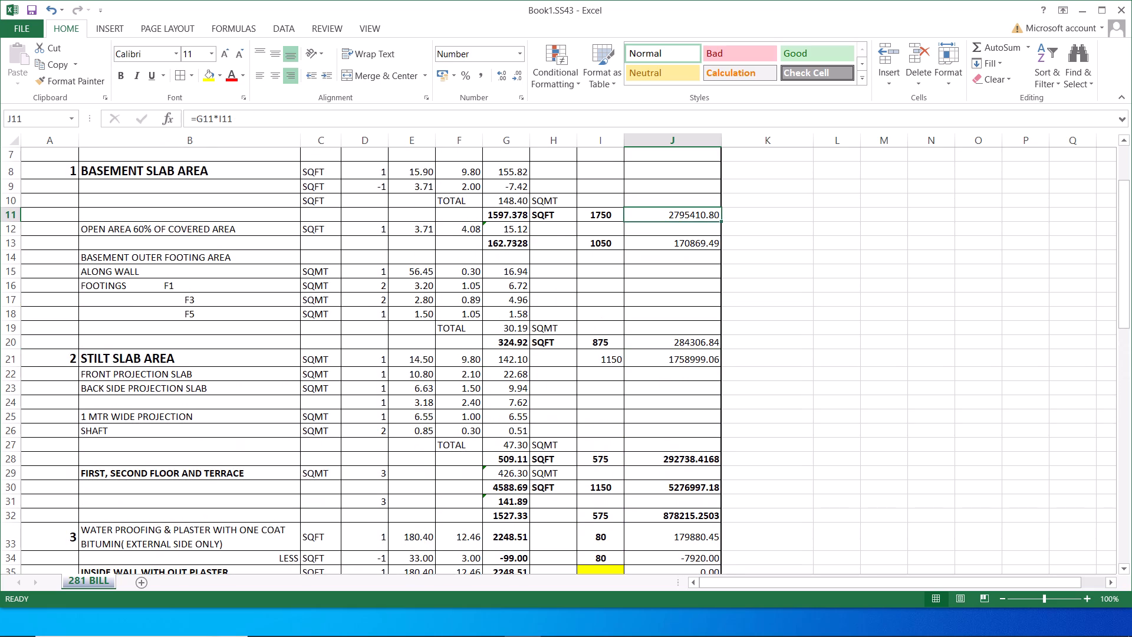
click(683, 244)
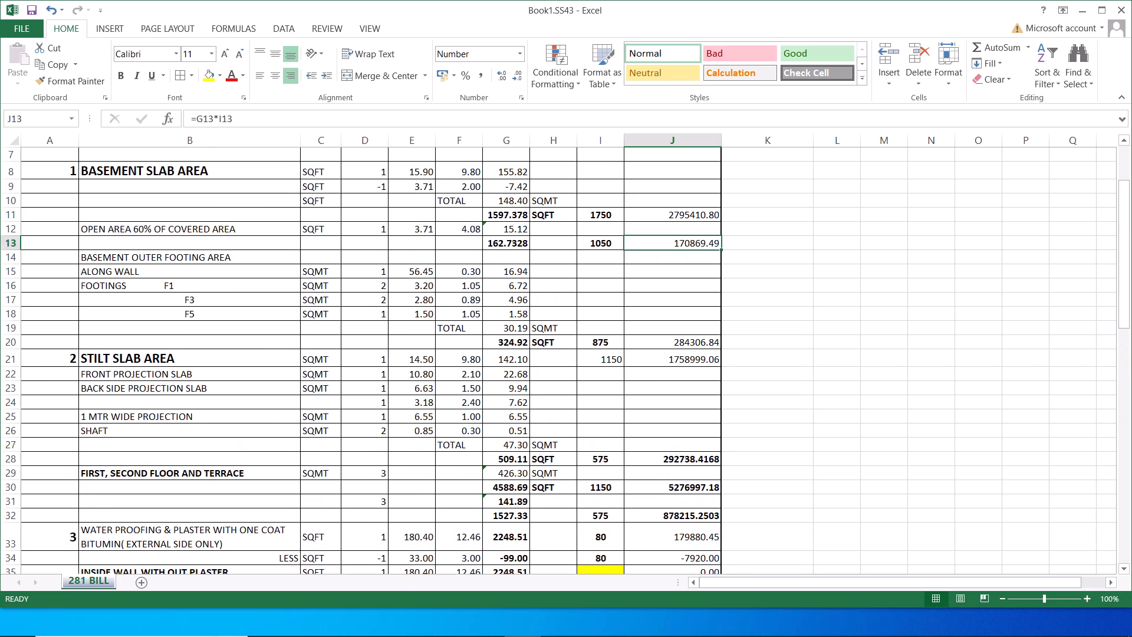
click(683, 344)
scroll(700, 318, down, 2)
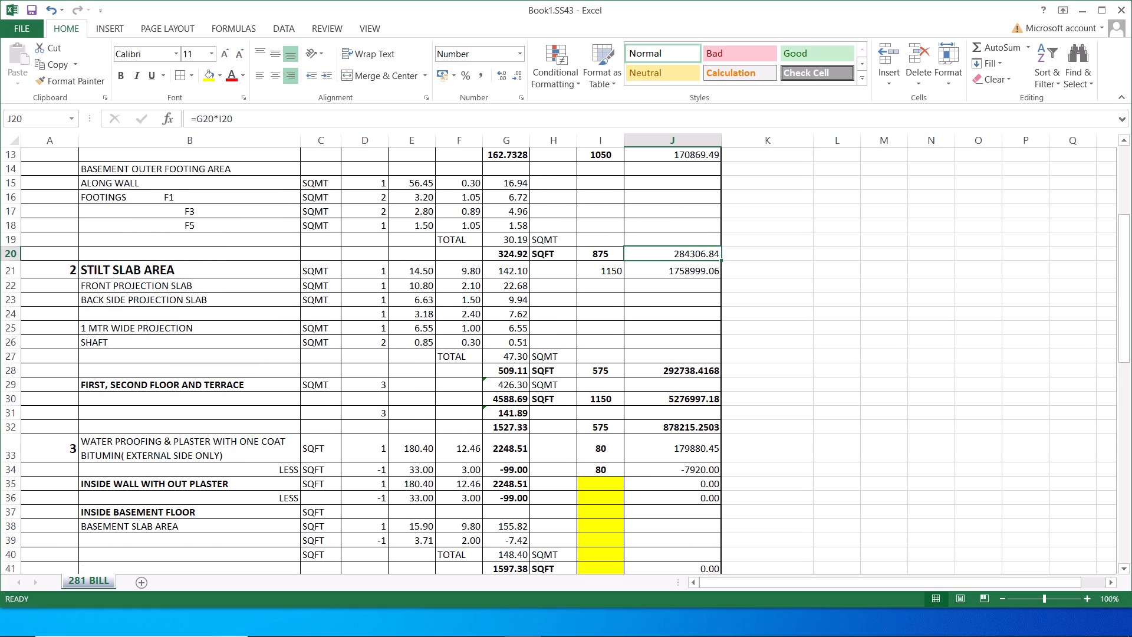
click(679, 274)
click(611, 272)
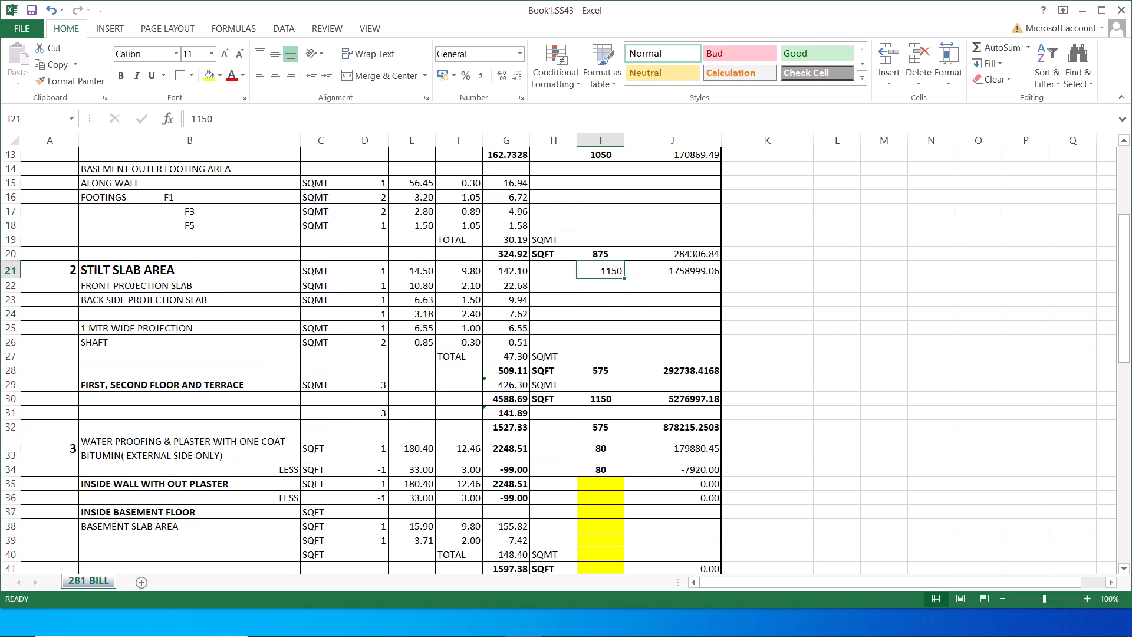
click(522, 270)
click(706, 268)
Compare the slab and projection rates for the stilt and upper floors, and check the amount formulas in J28, J30 and J32.
scroll(689, 290, down, 2)
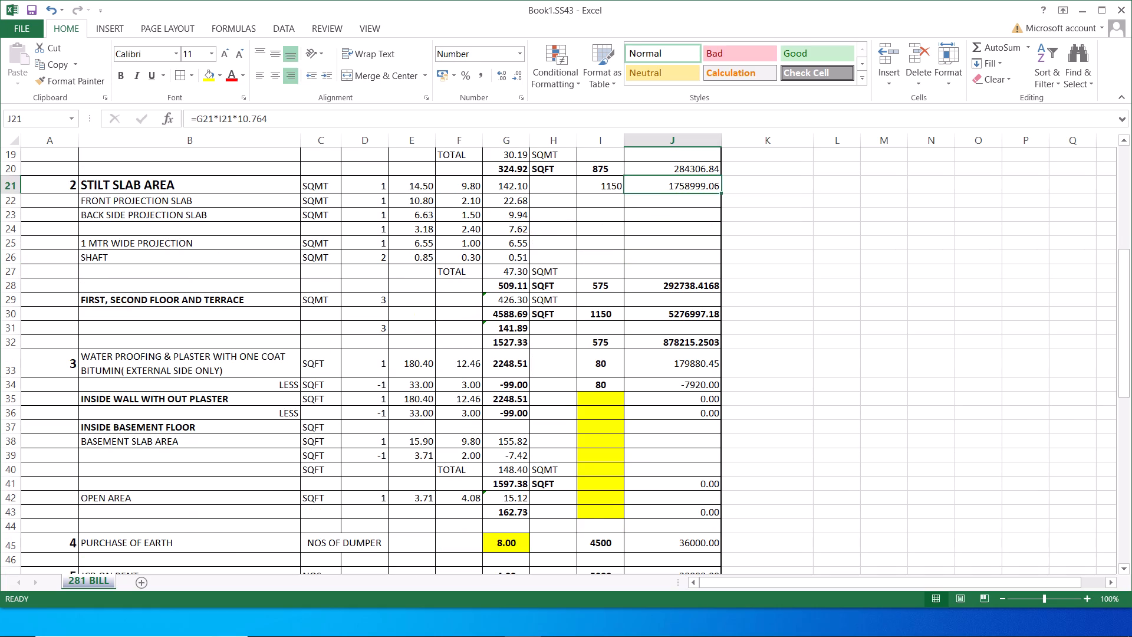
click(604, 182)
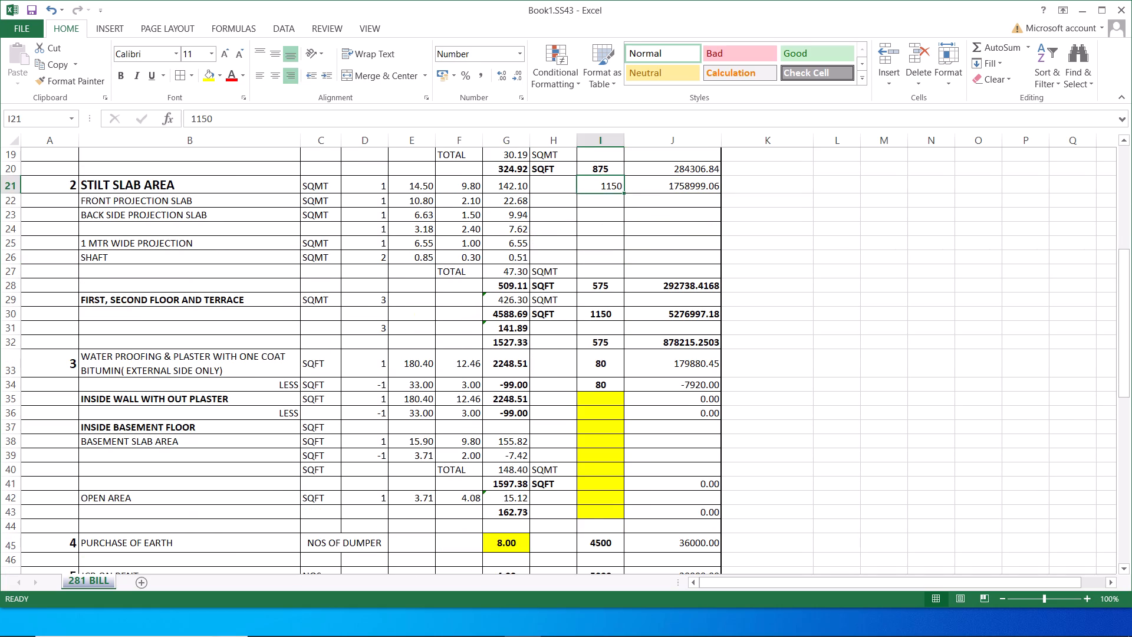
click(604, 284)
click(603, 314)
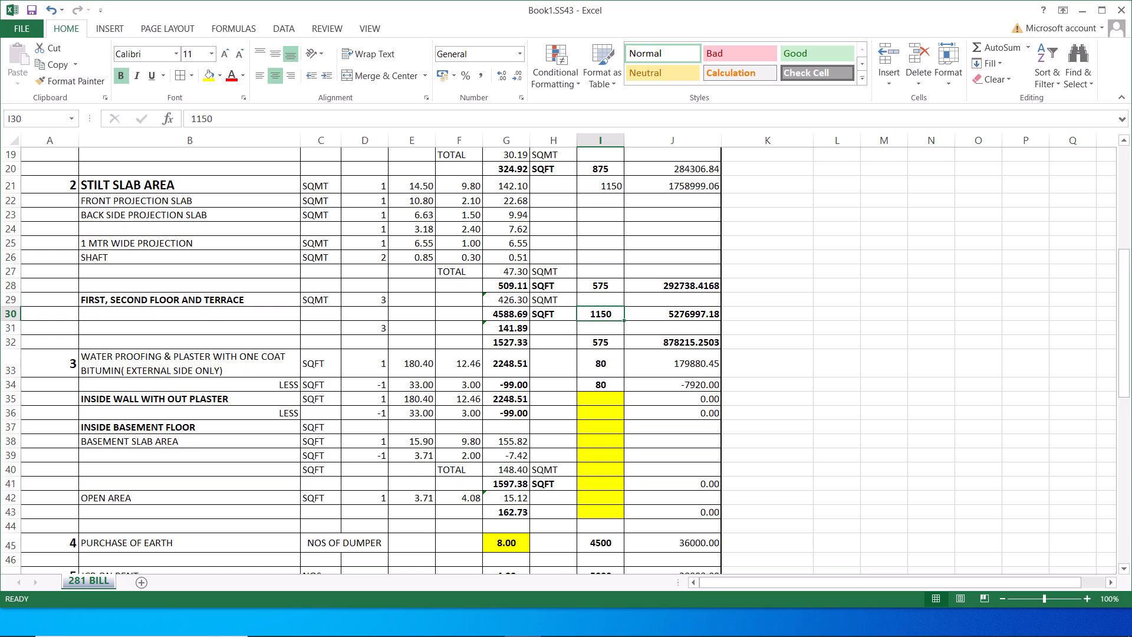
click(606, 285)
click(677, 281)
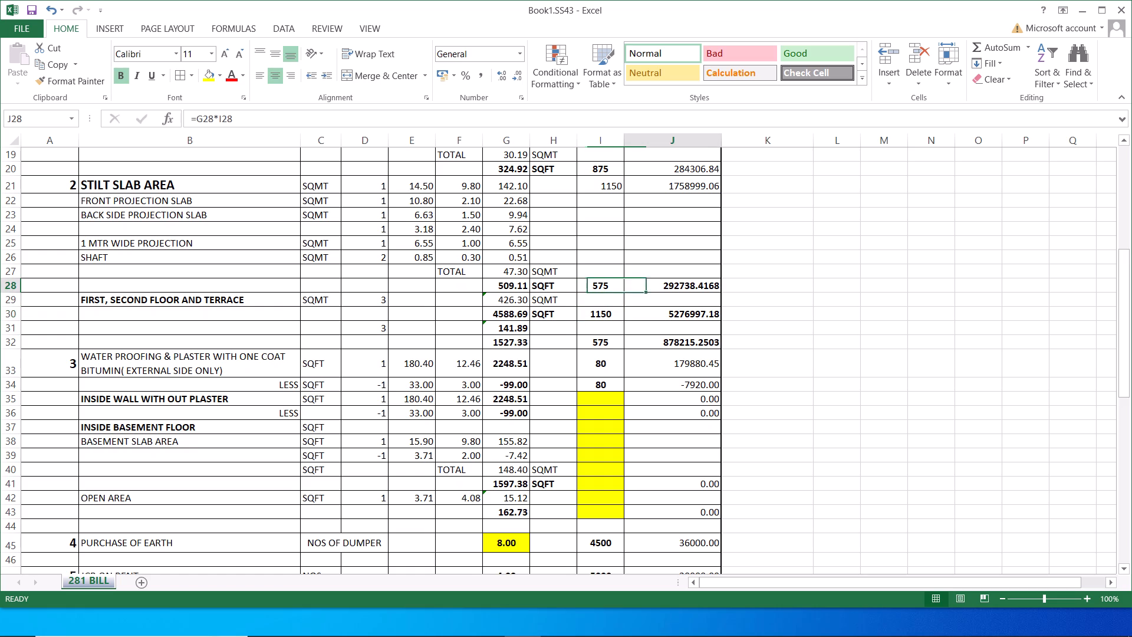
click(696, 317)
click(678, 344)
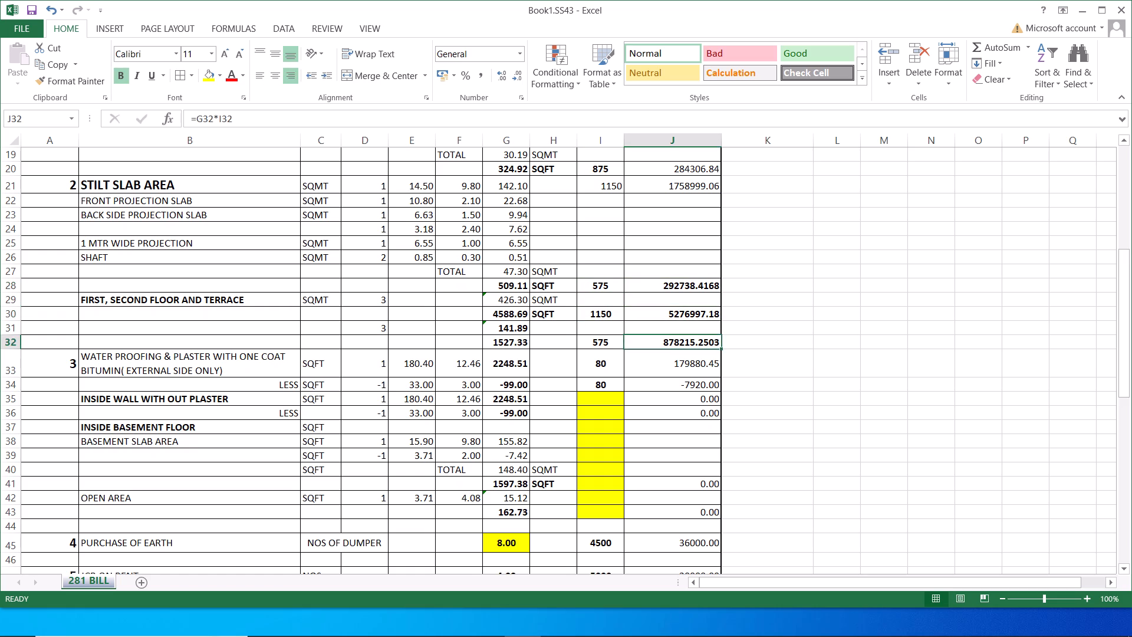
Examine item 6, elevation design on all projections: its dimensions and areas in rows 49 to 53, and row 55's area, rate and amount.
scroll(678, 344, down, 8)
click(607, 346)
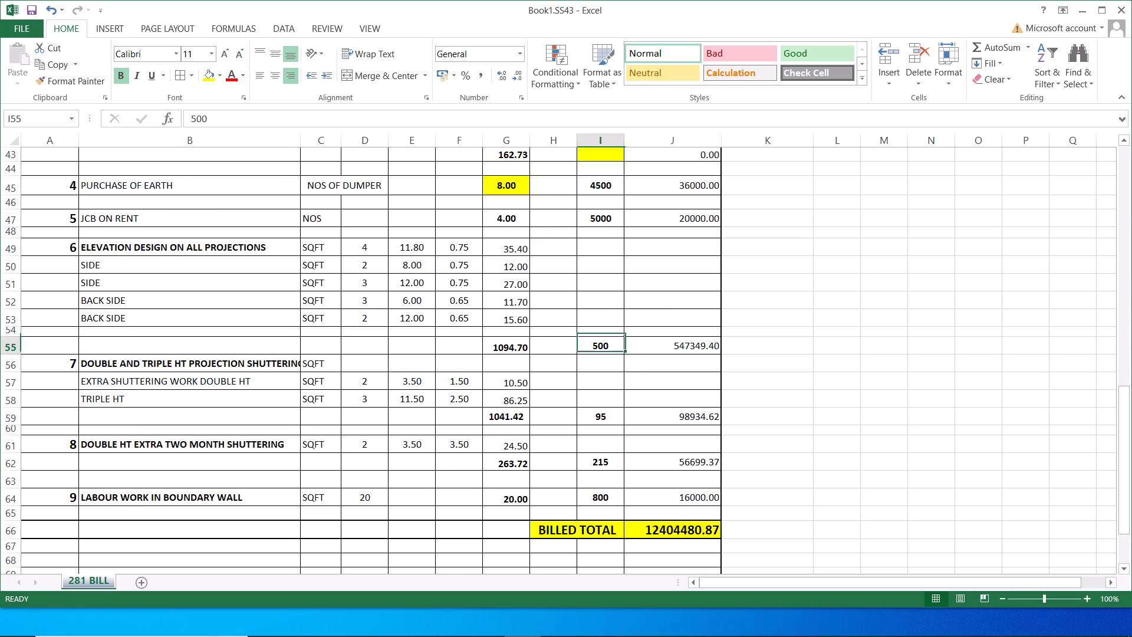
click(703, 343)
click(505, 345)
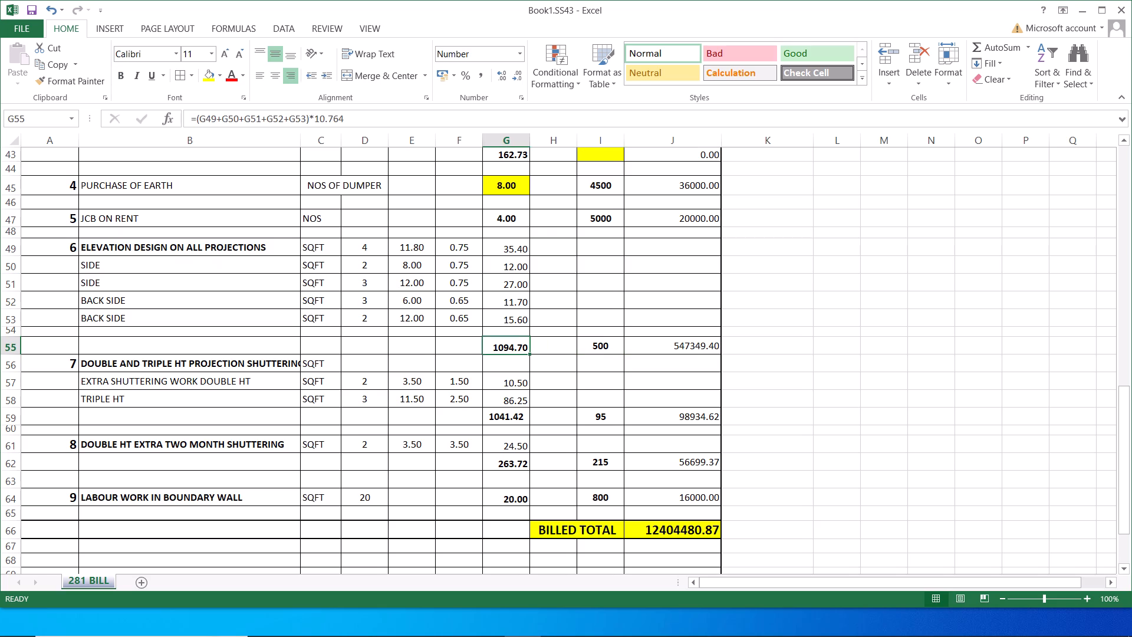
click(602, 349)
drag(403, 248, 518, 252)
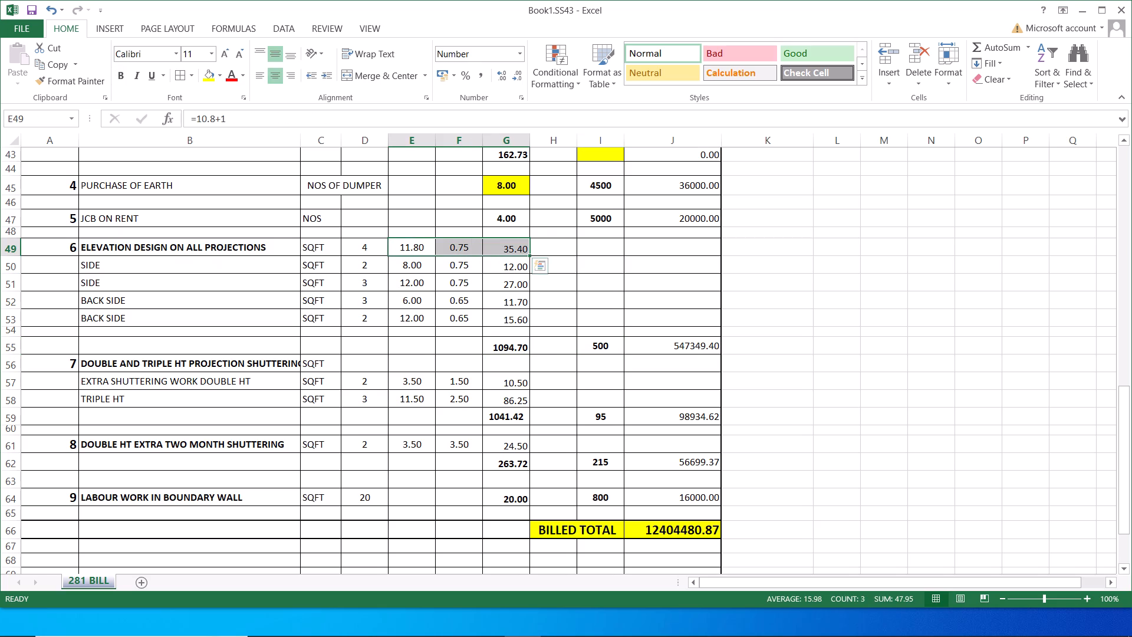
drag(373, 244, 519, 247)
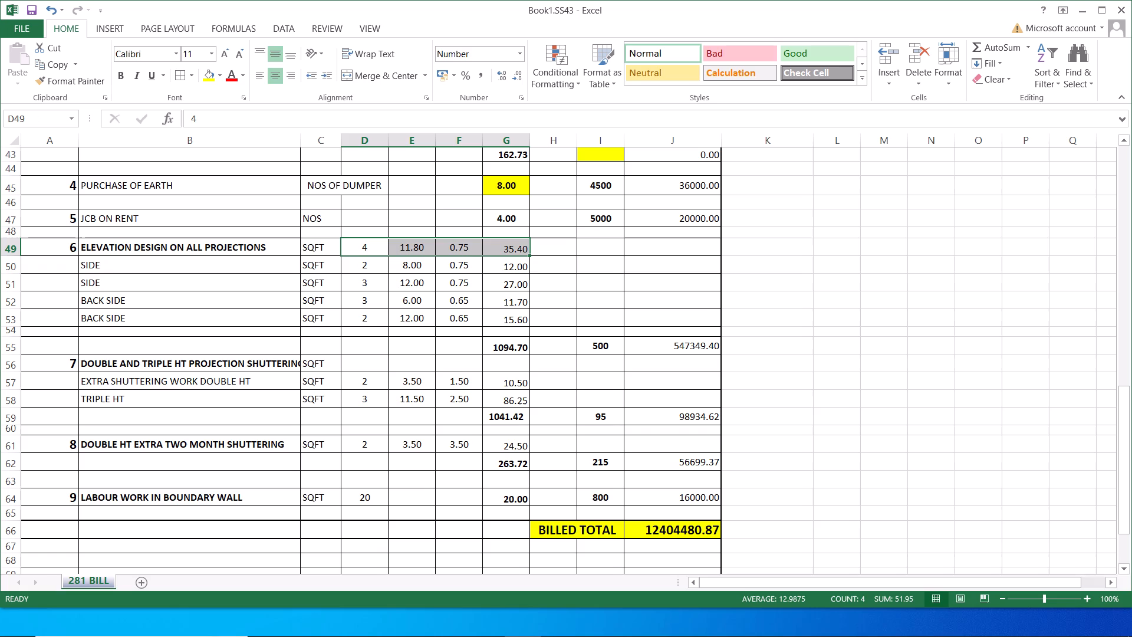
click(519, 247)
drag(519, 247, 519, 249)
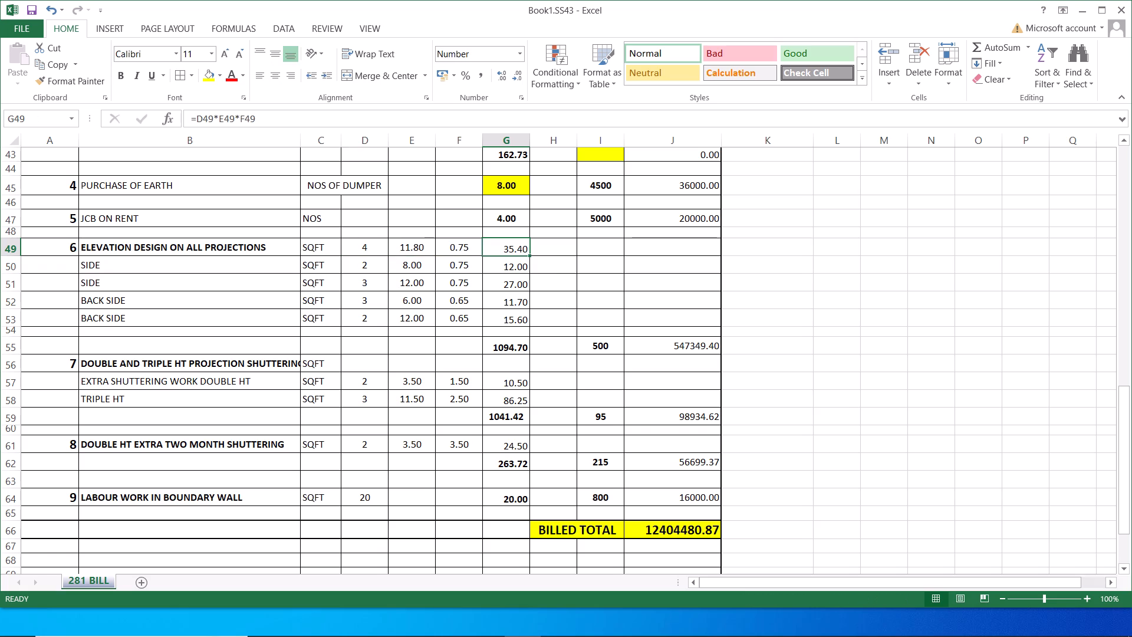
drag(519, 249, 523, 320)
click(515, 351)
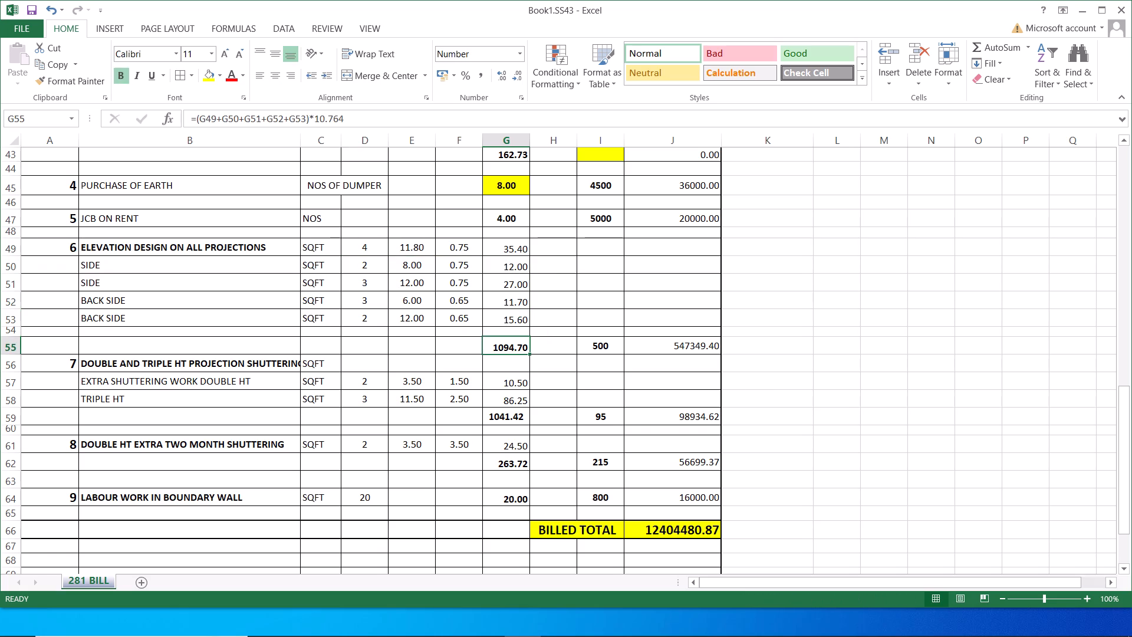
click(607, 350)
click(687, 344)
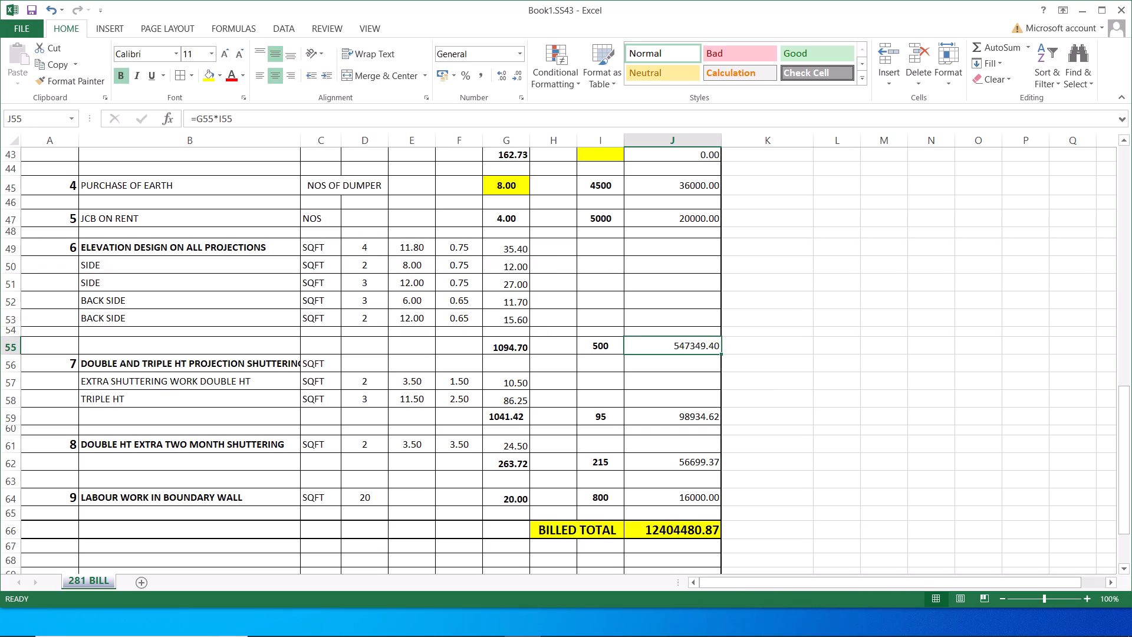
Set the rate for elevation design on all projections in I55 to 575.
click(597, 341)
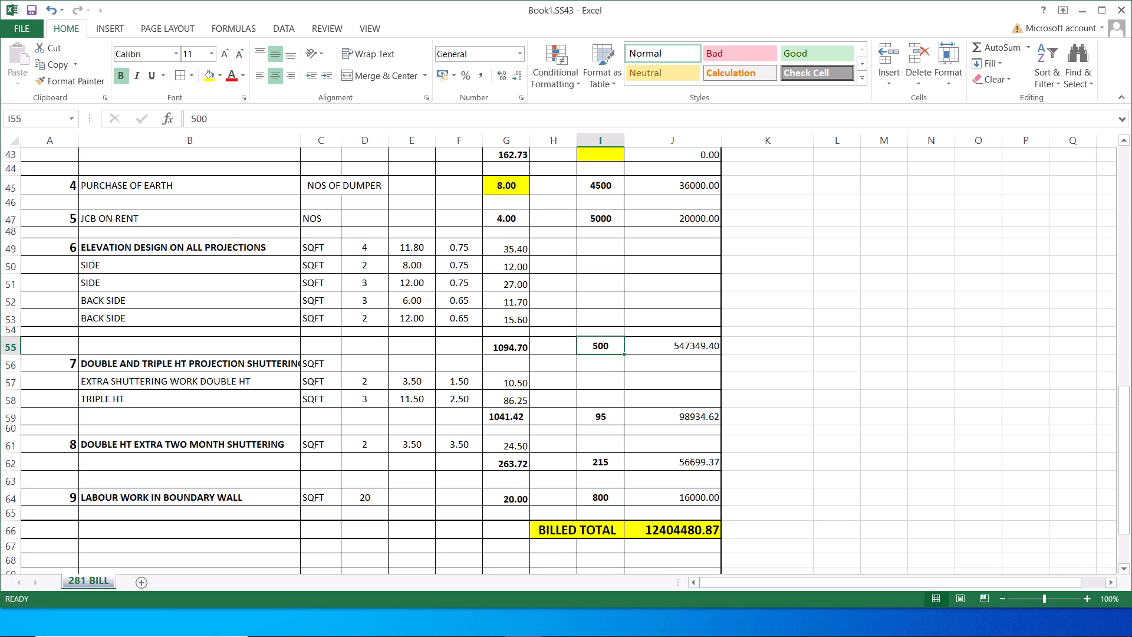
click(511, 352)
click(592, 342)
text(575)
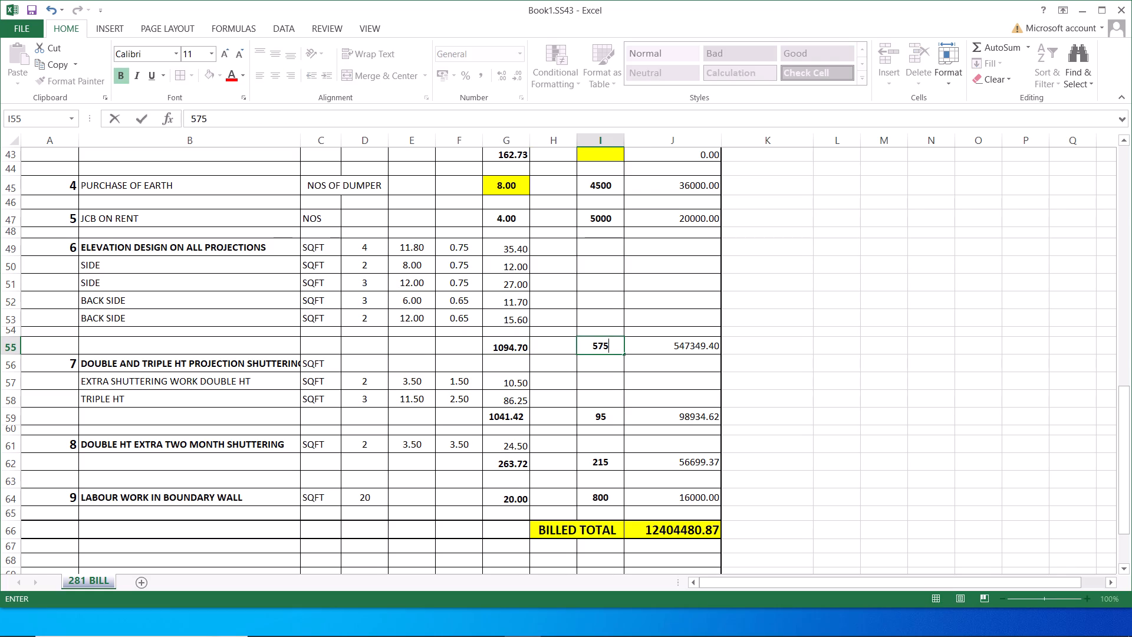
key(Return)
Check the billed total in J66 and the rates and amounts of items 6 to 9 in rows 55, 59, 62 and 64.
scroll(634, 386, down, 1)
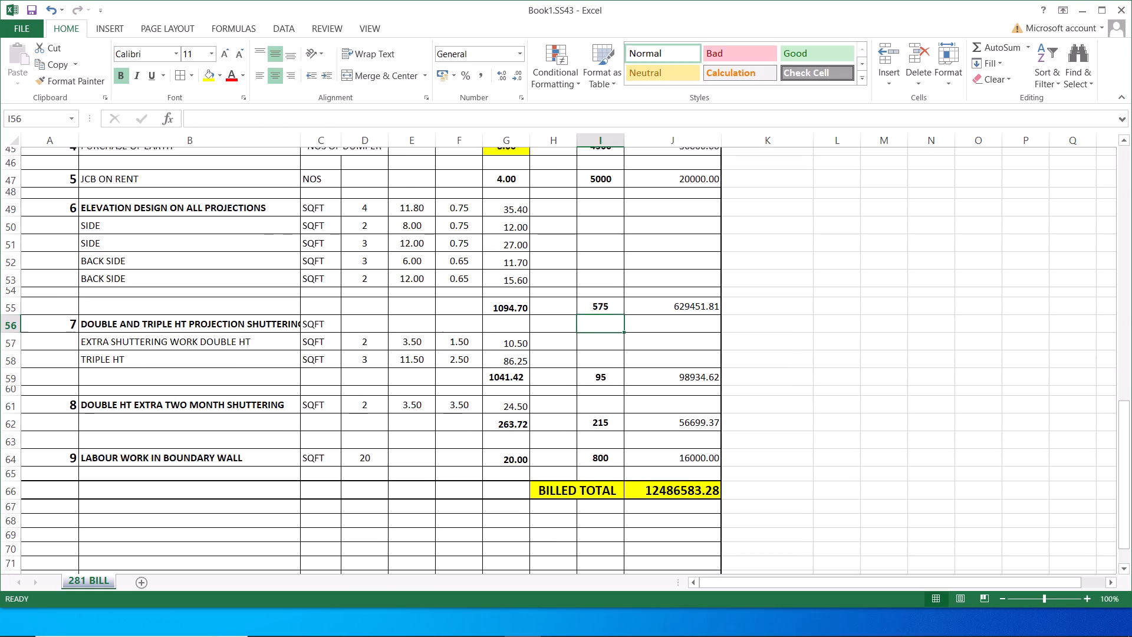
click(666, 485)
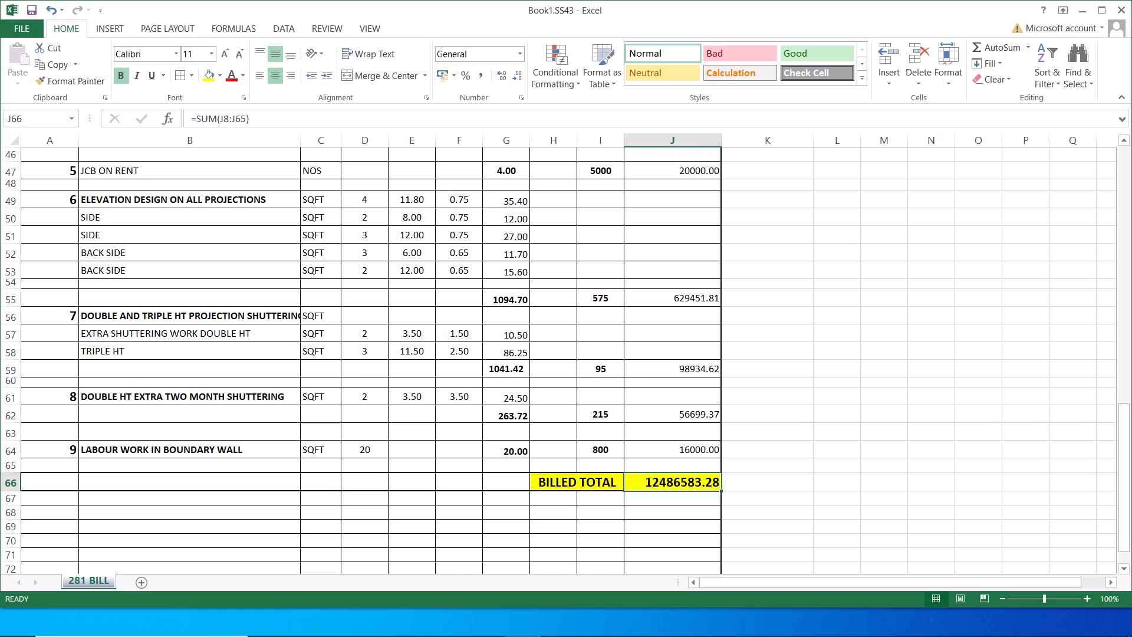
click(598, 296)
click(677, 293)
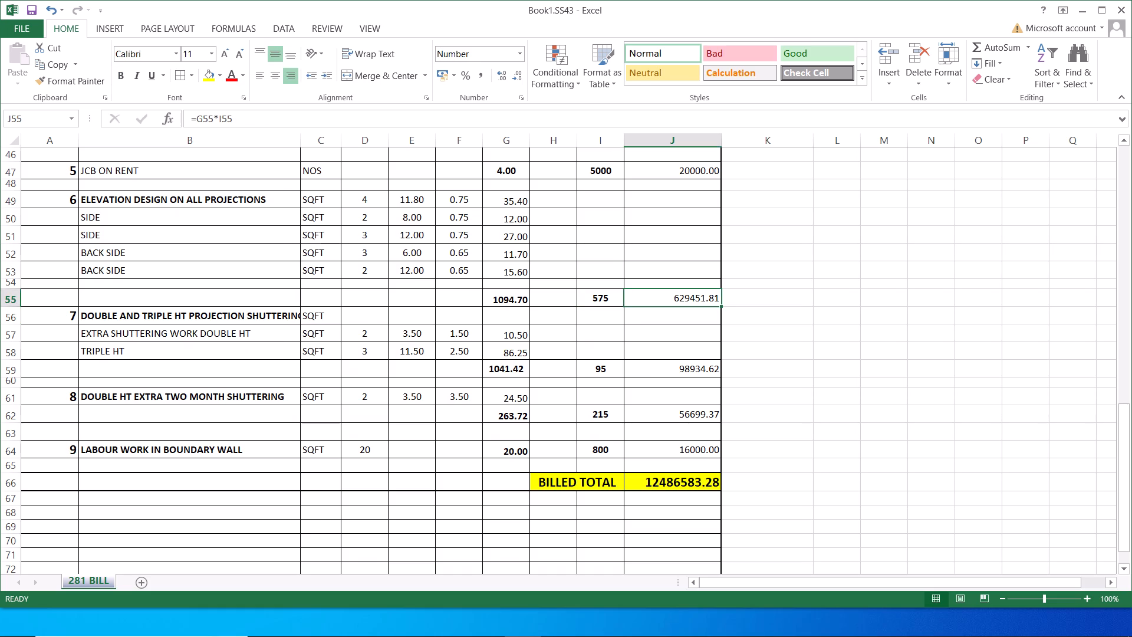
click(604, 303)
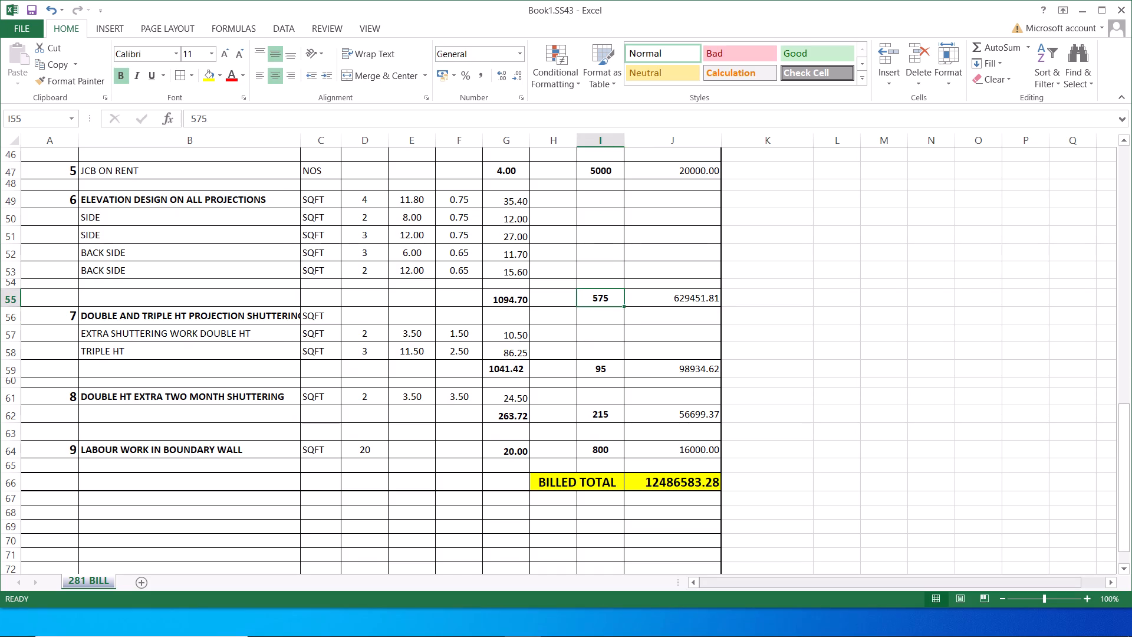
click(604, 370)
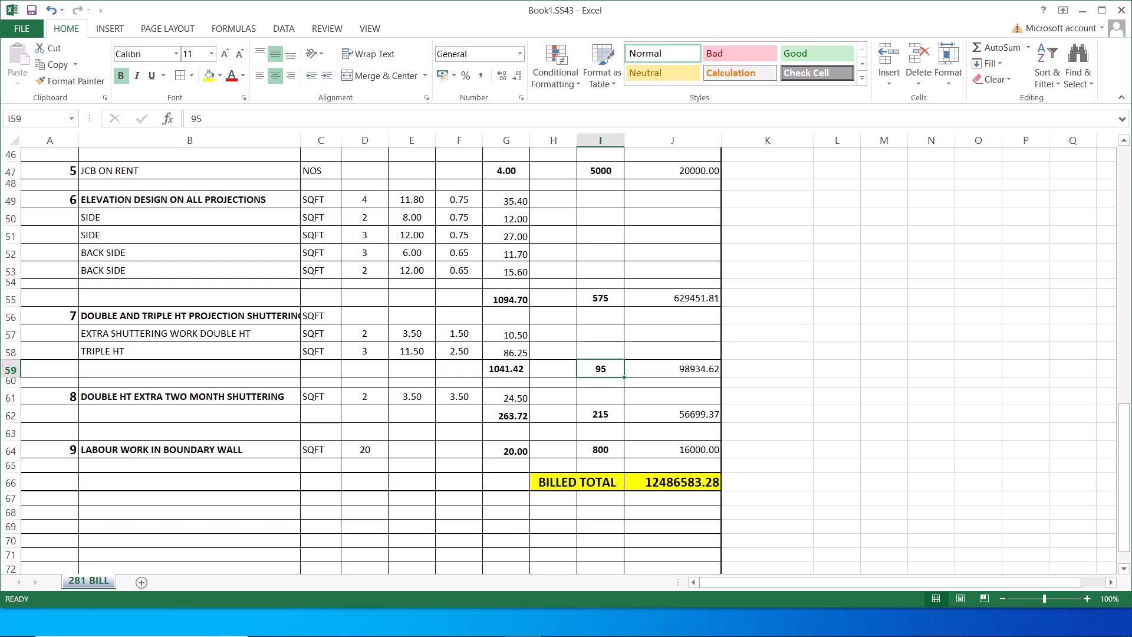
click(692, 369)
click(609, 416)
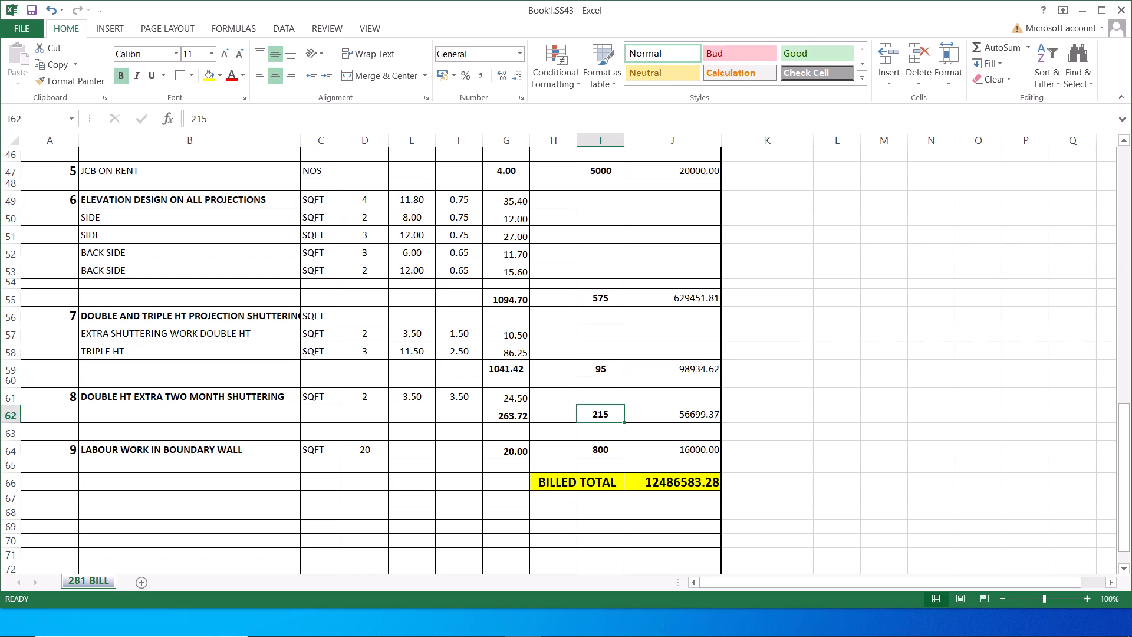
click(708, 413)
click(591, 450)
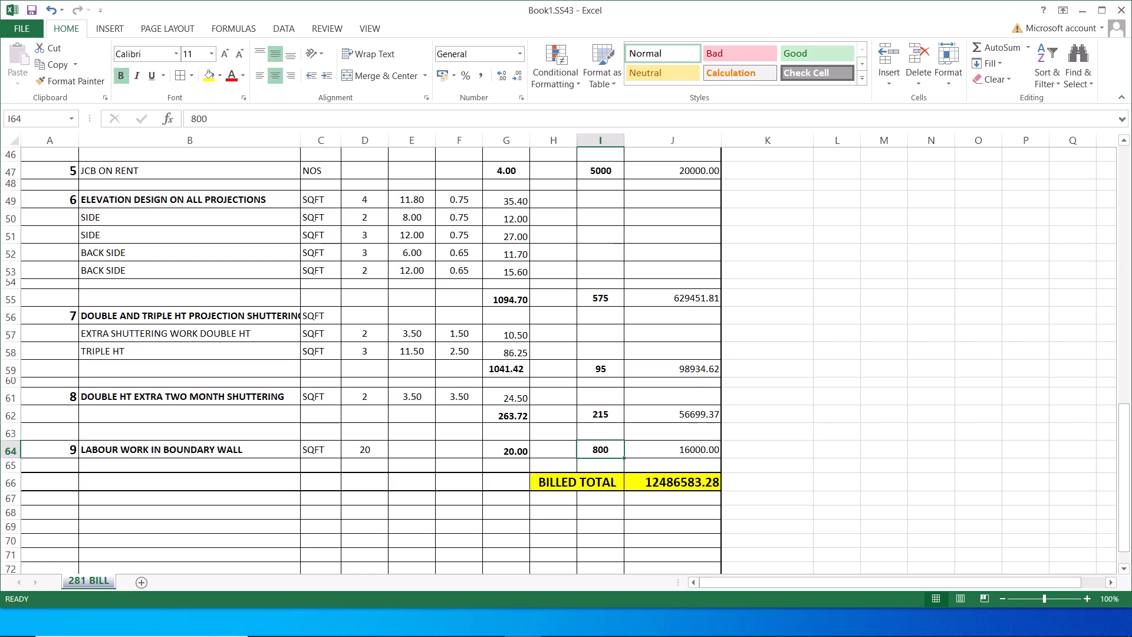
click(705, 445)
Check the basement floor area formula in G41, and compare the slab rates in I21 and I30 with the projection rate in I28.
scroll(593, 321, up, 5)
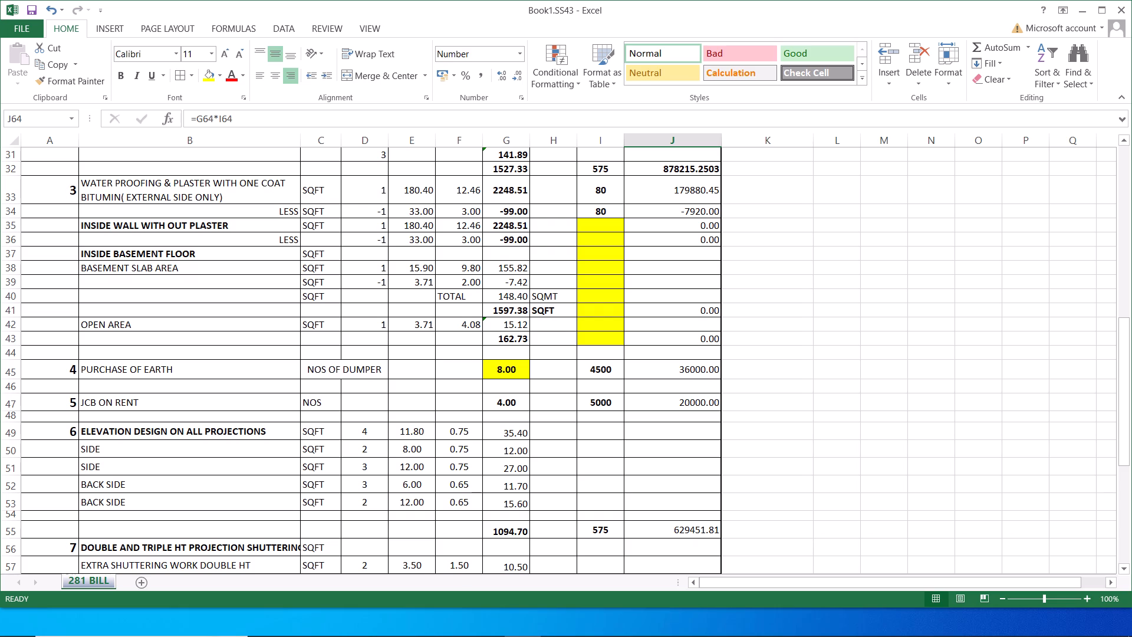
click(508, 312)
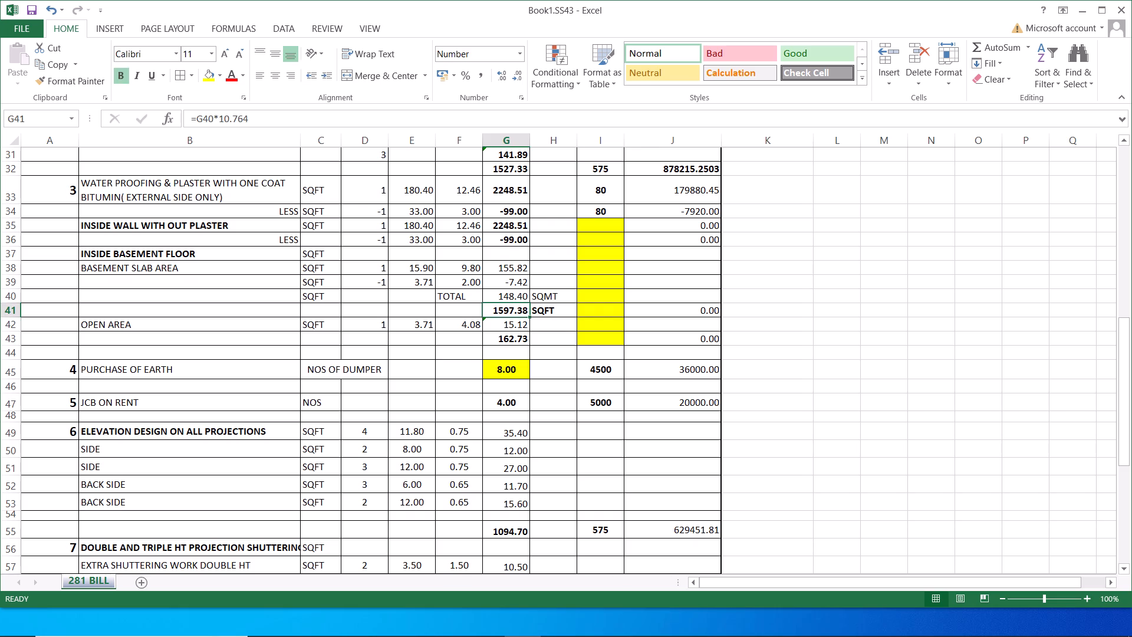
scroll(686, 302, up, 4)
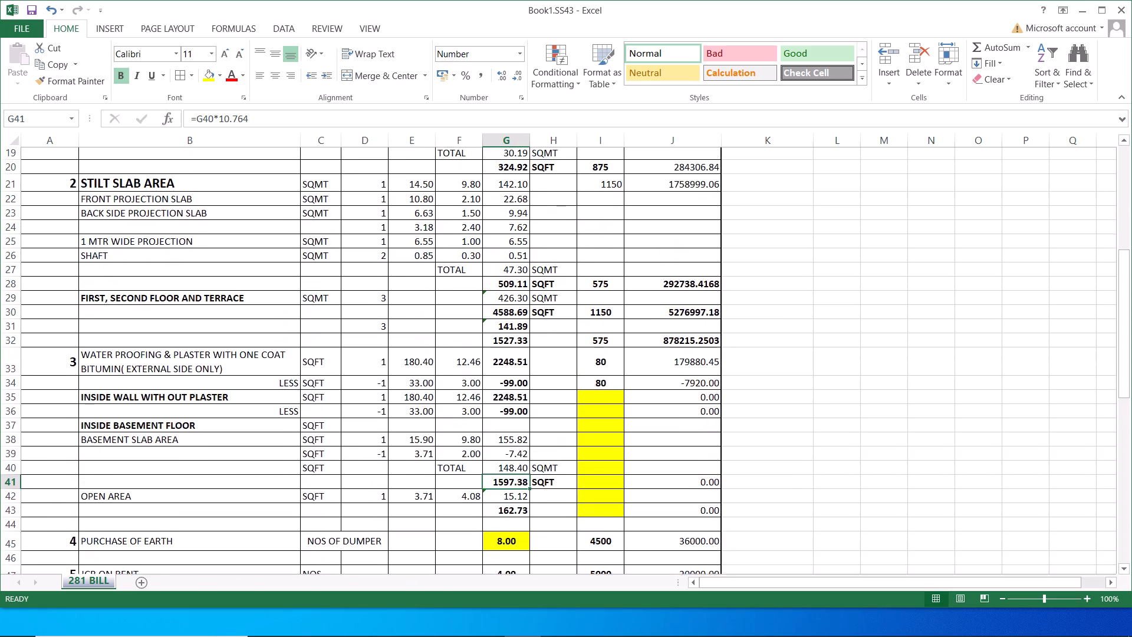
scroll(686, 302, up, 1)
click(600, 228)
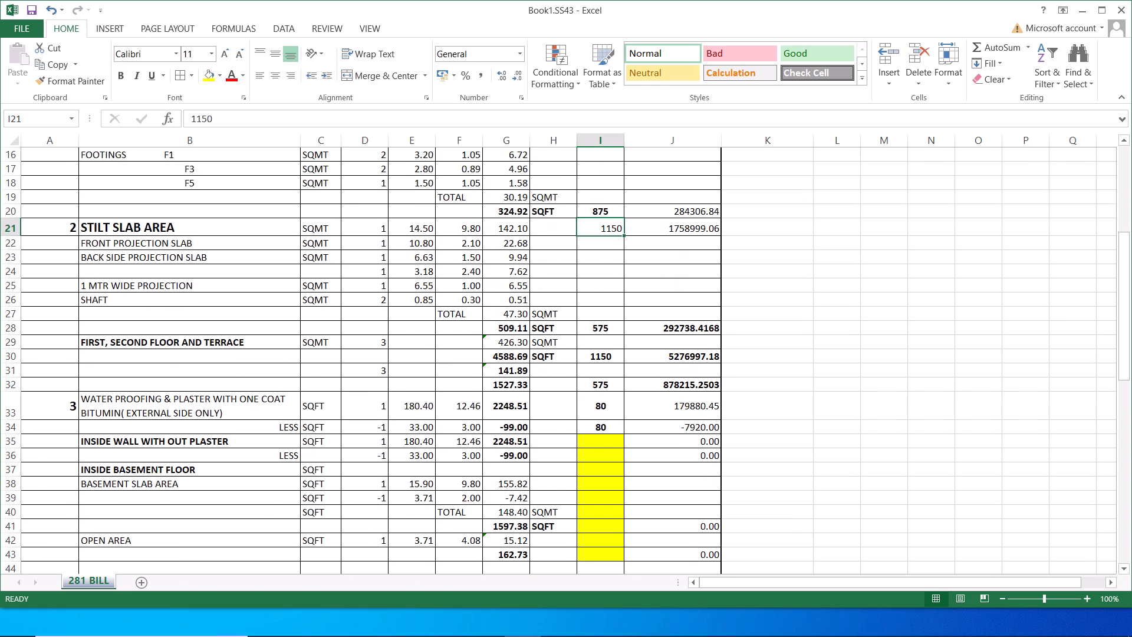
click(606, 324)
click(598, 353)
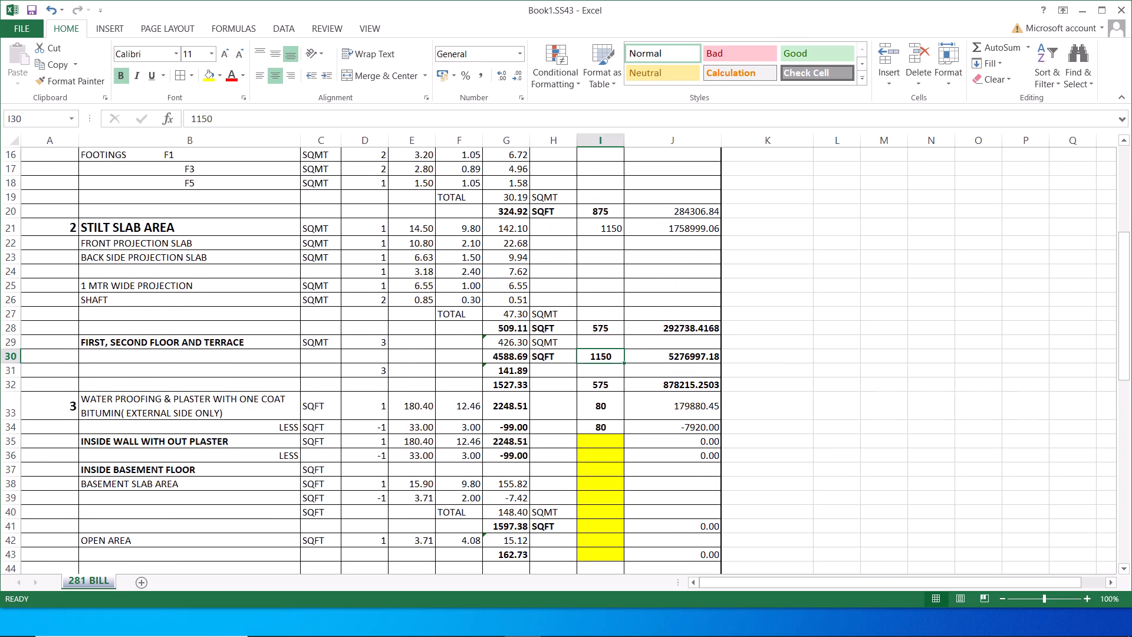
Copy the bold, centred formatting of the upper-floor slab rate in I30 to the stilt slab rate in I21.
click(607, 230)
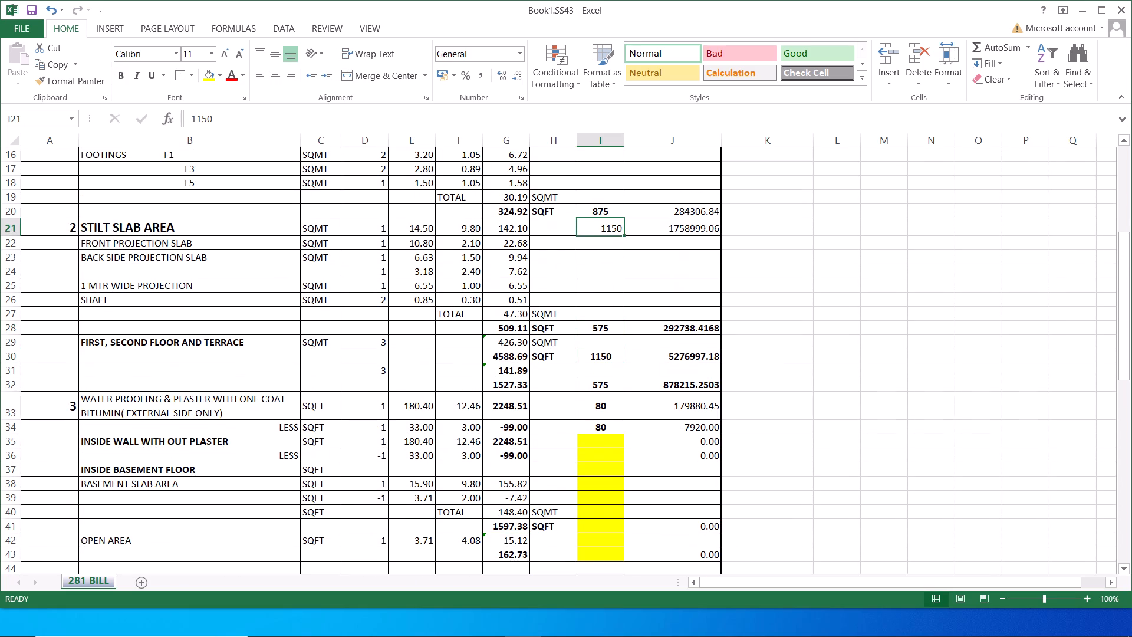
click(607, 365)
click(603, 358)
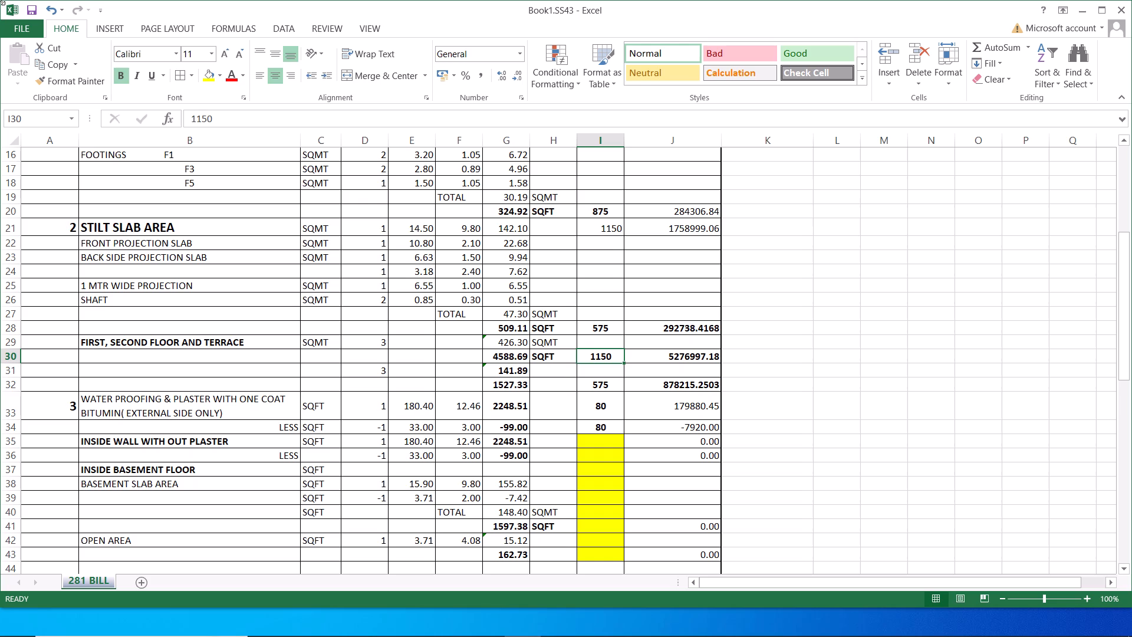
click(71, 80)
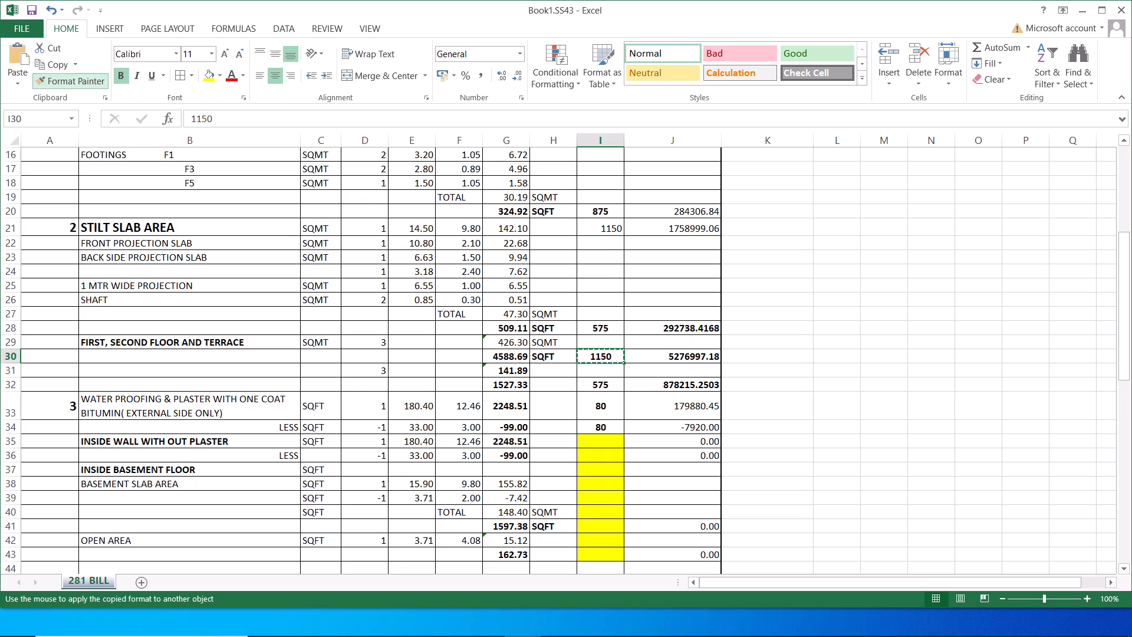
click(610, 229)
click(637, 284)
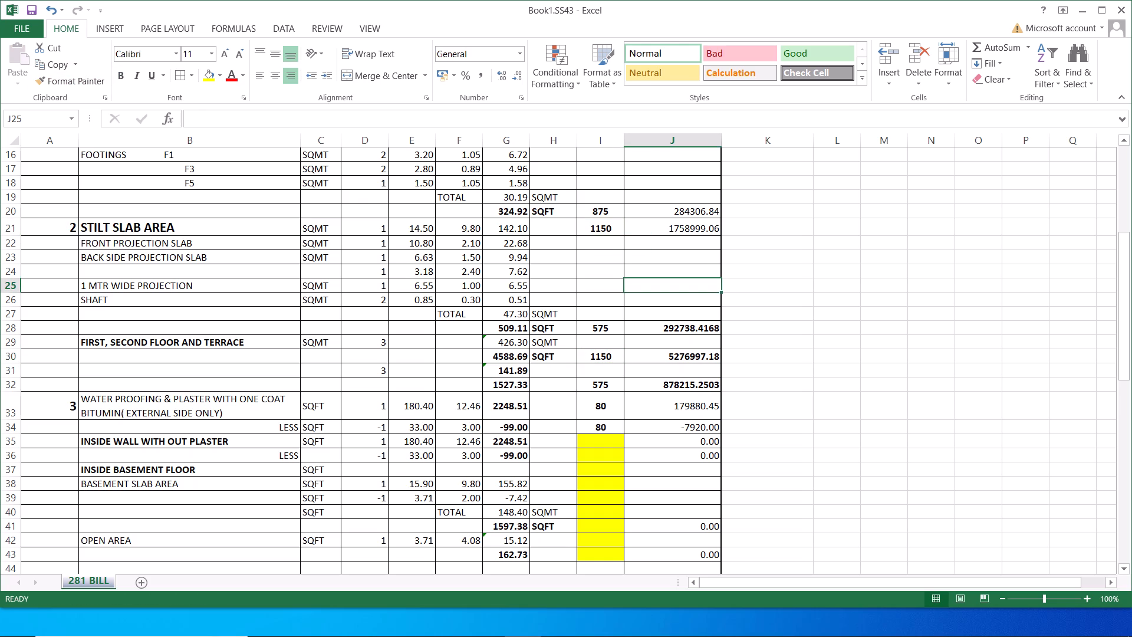
Check the amount formulas for the slabs and projections in J21, J28, J30 and J32, and the elevation design amount in J55.
click(691, 228)
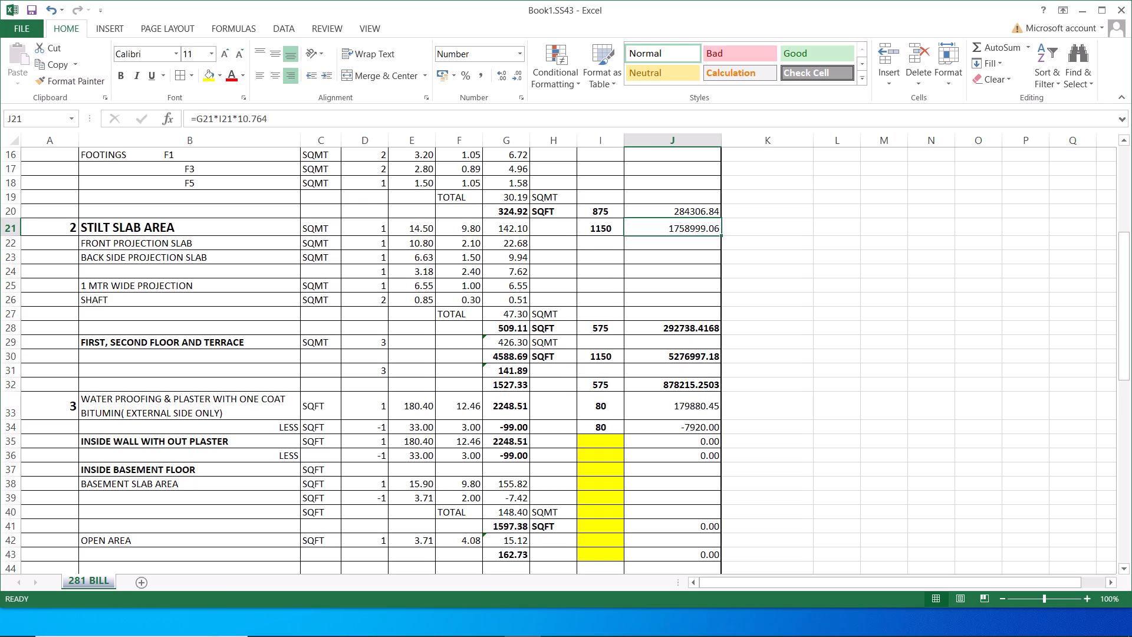
click(696, 331)
click(696, 331)
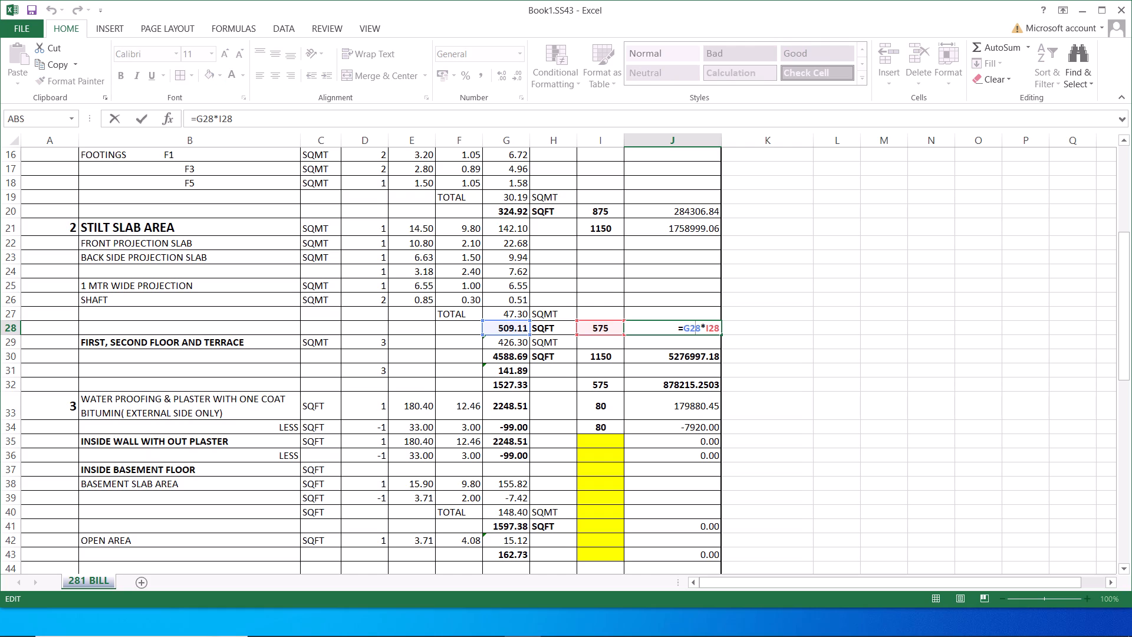
key(Escape)
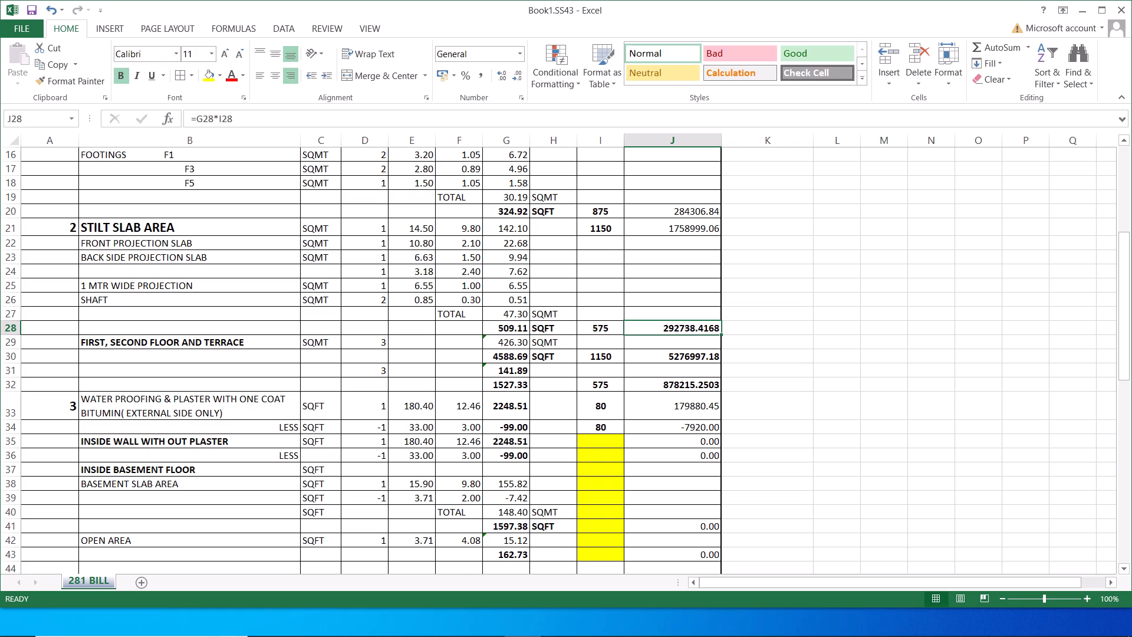
double_click(692, 356)
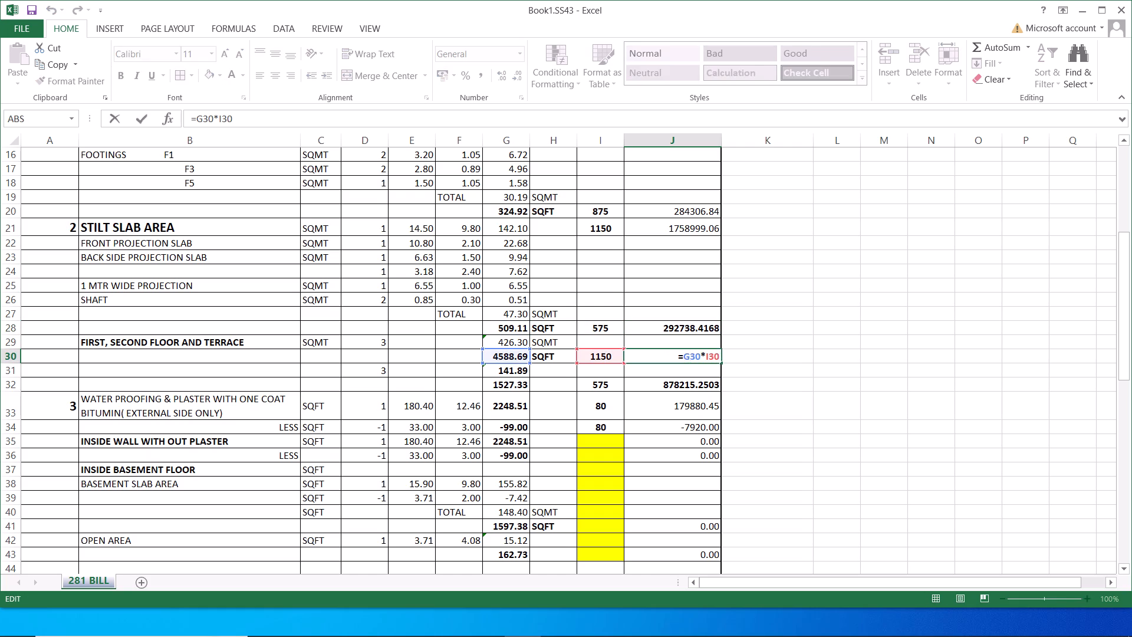
key(Escape)
double_click(686, 385)
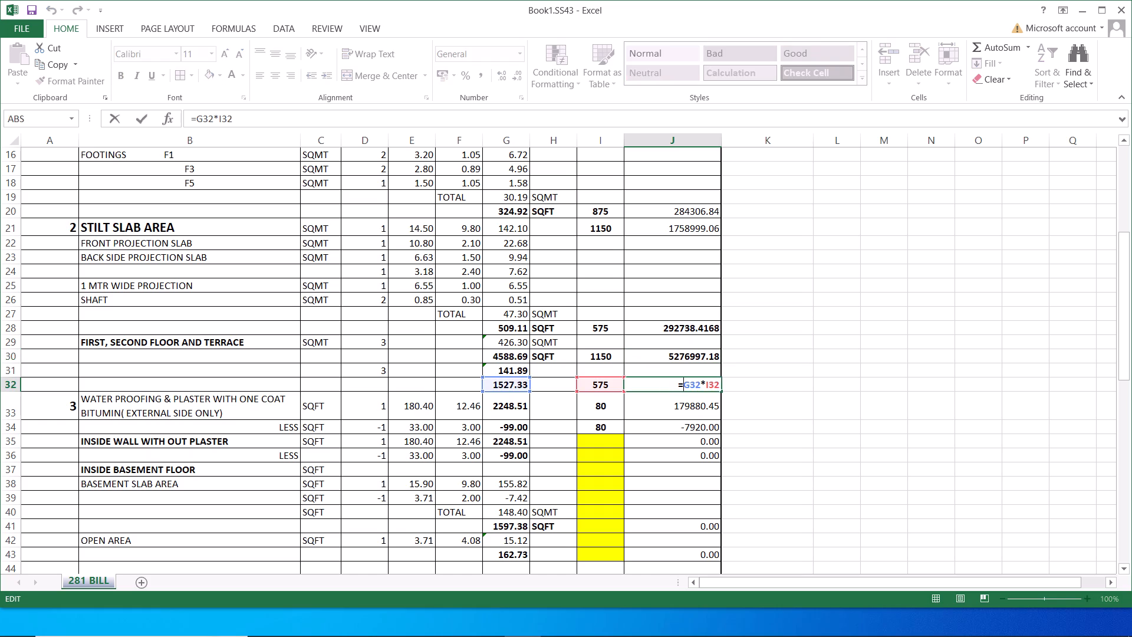
key(Escape)
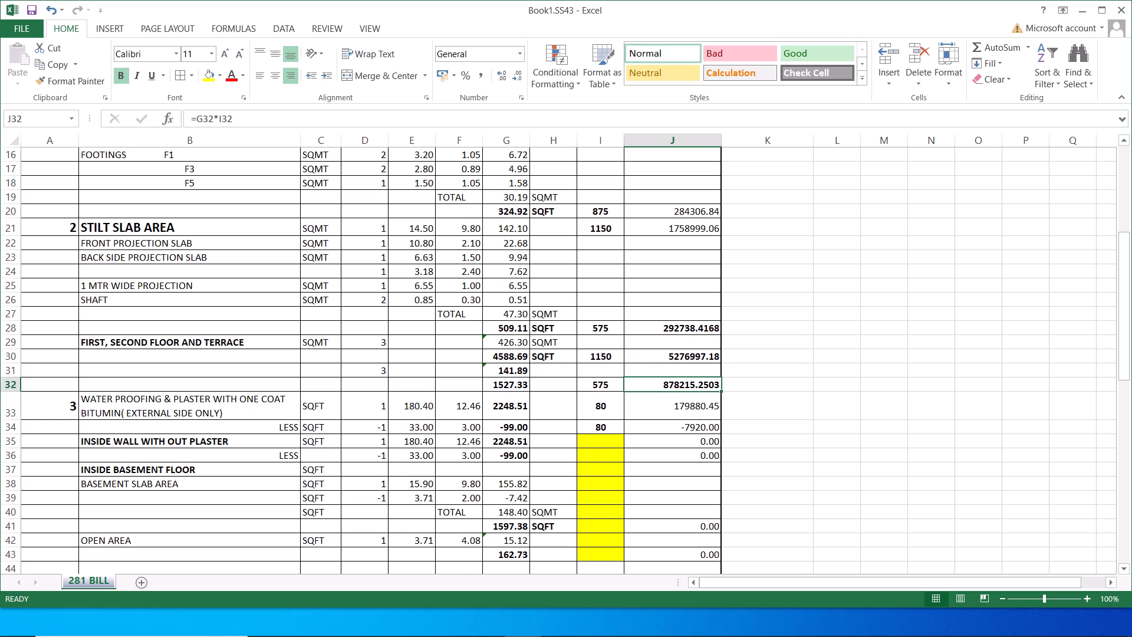
click(512, 357)
click(689, 330)
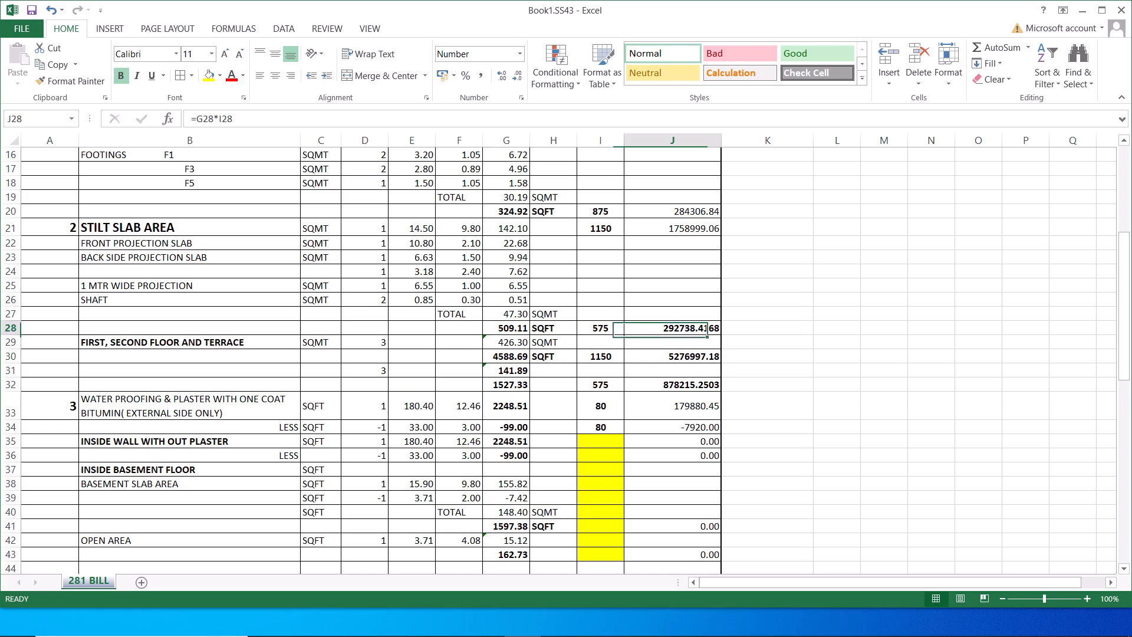
scroll(689, 330, down, 6)
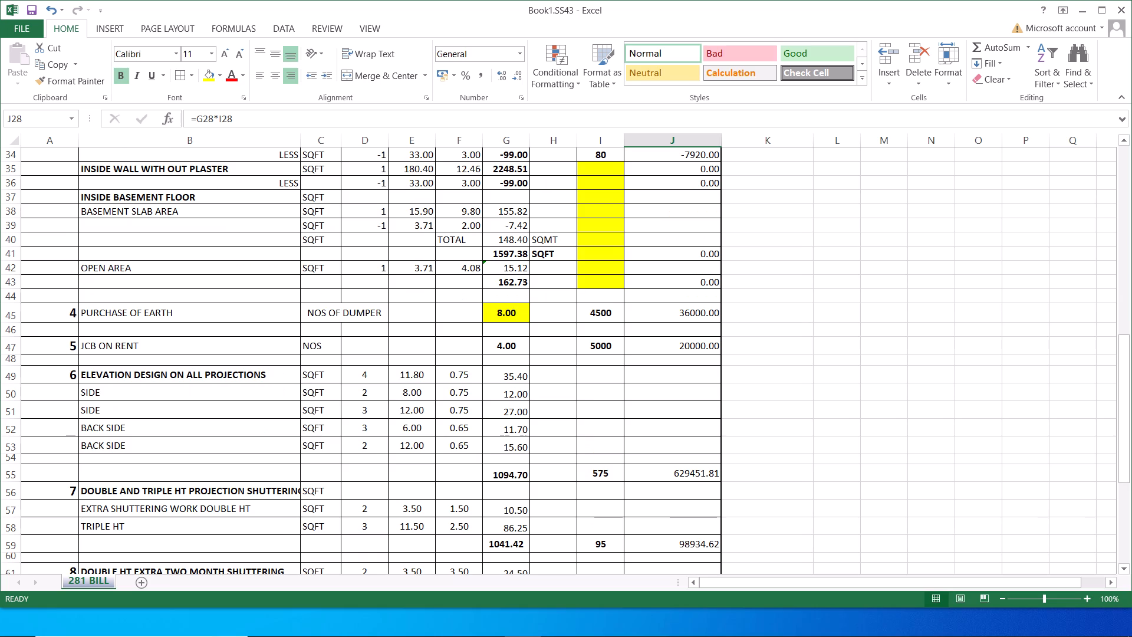
click(603, 473)
click(664, 472)
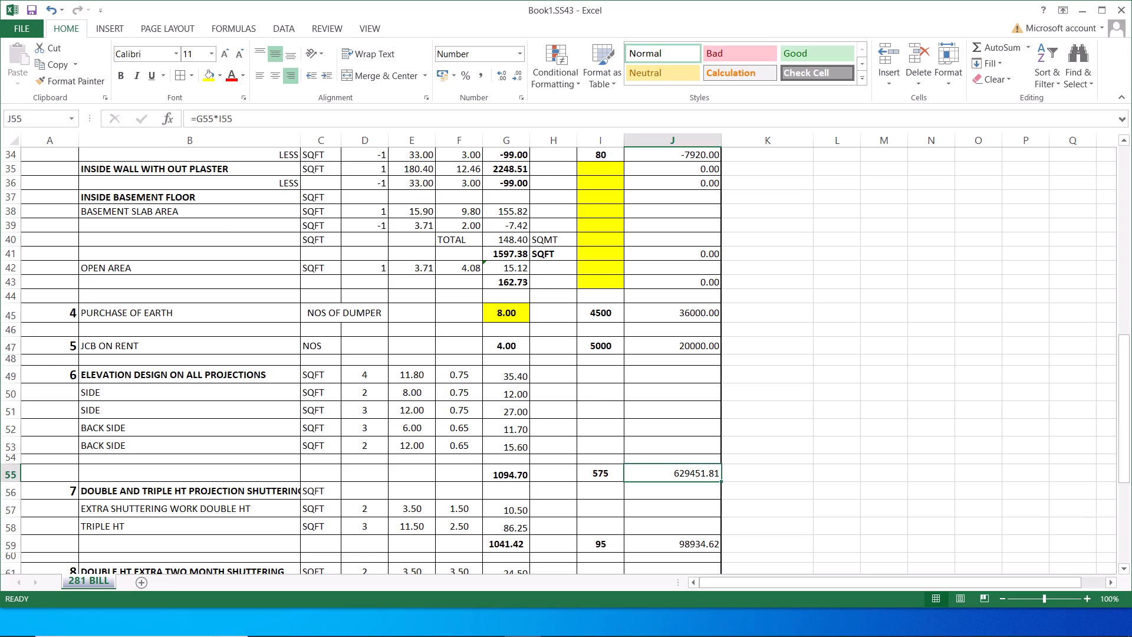
Check the area formulas in G21, G28 and G30 to G32, and the sum of the stilt projection areas G22:G26 against G27.
scroll(569, 444, up, 5)
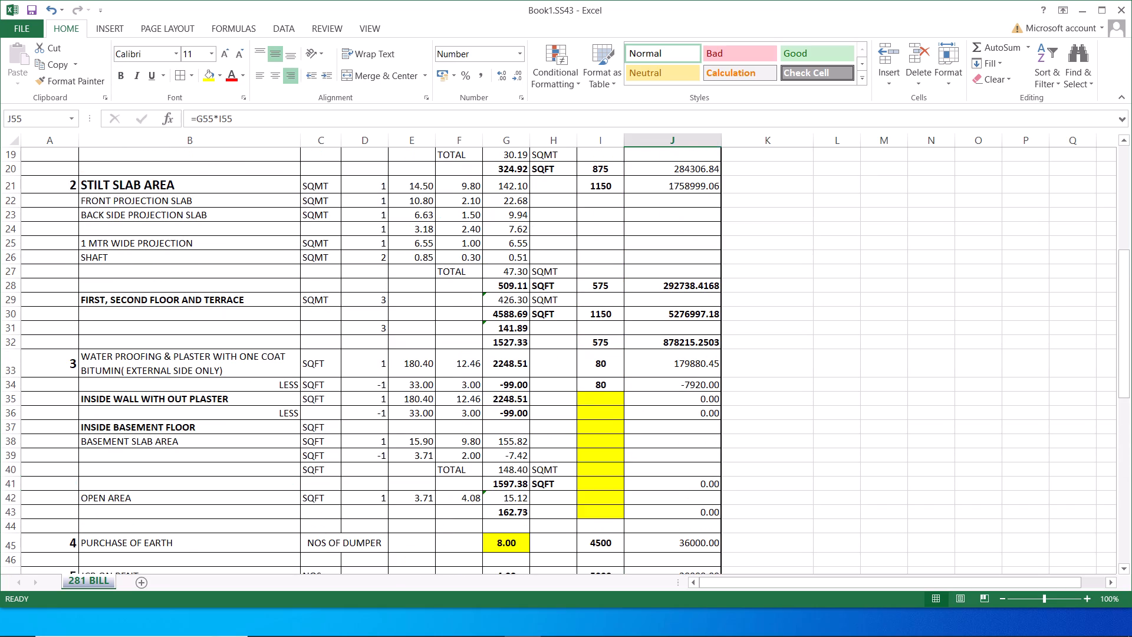
click(506, 386)
click(505, 330)
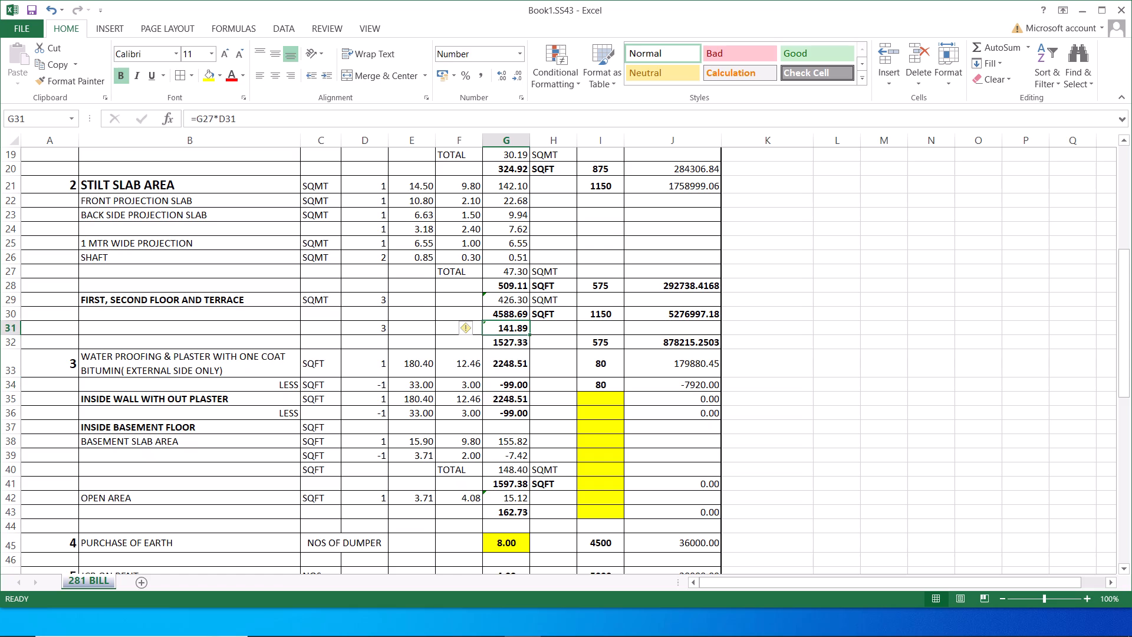
click(506, 314)
click(506, 283)
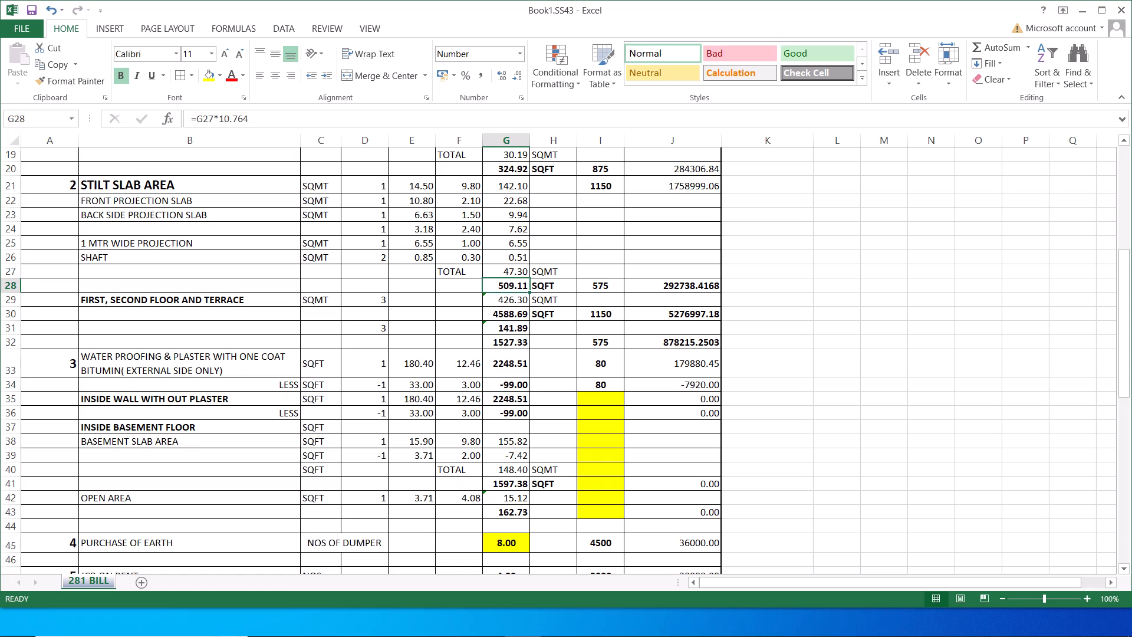
click(515, 312)
click(510, 332)
click(510, 341)
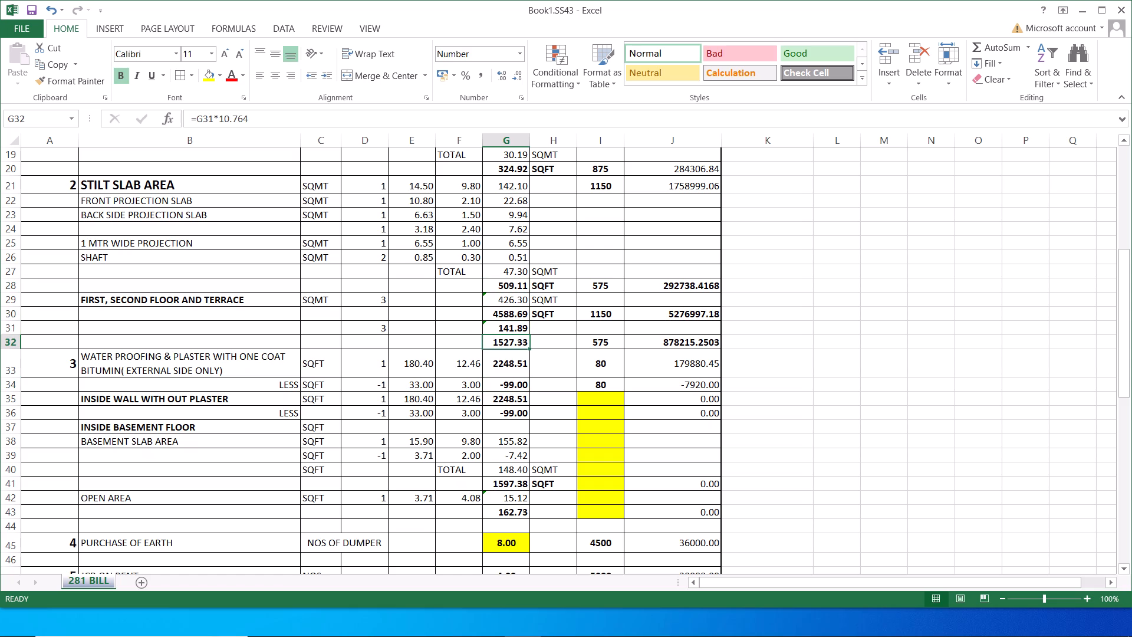
click(507, 326)
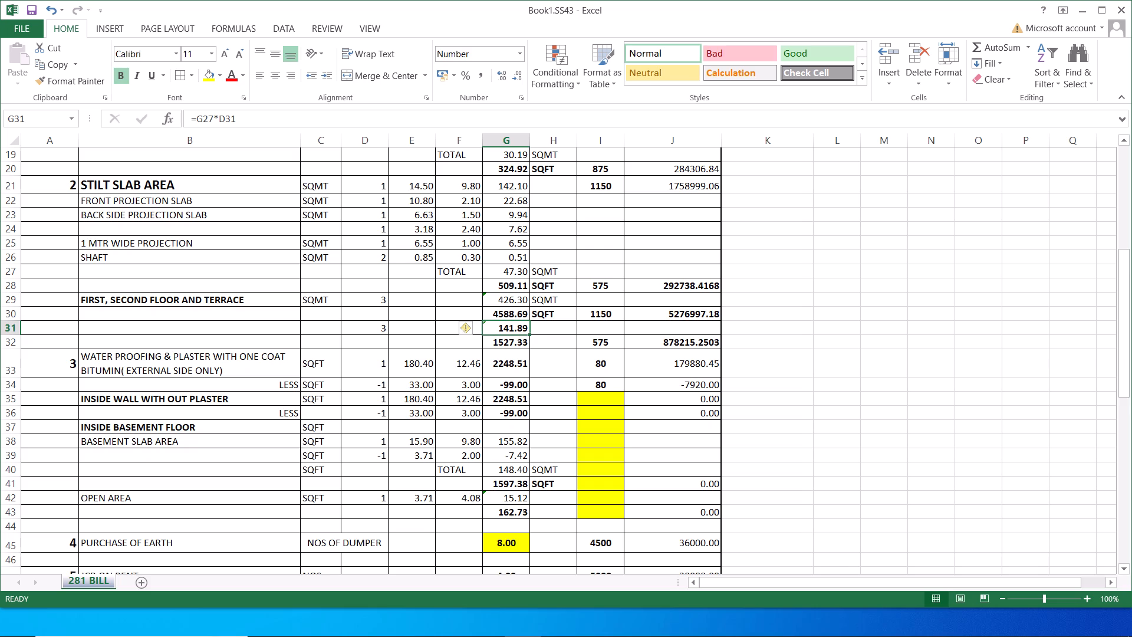
drag(514, 201, 521, 258)
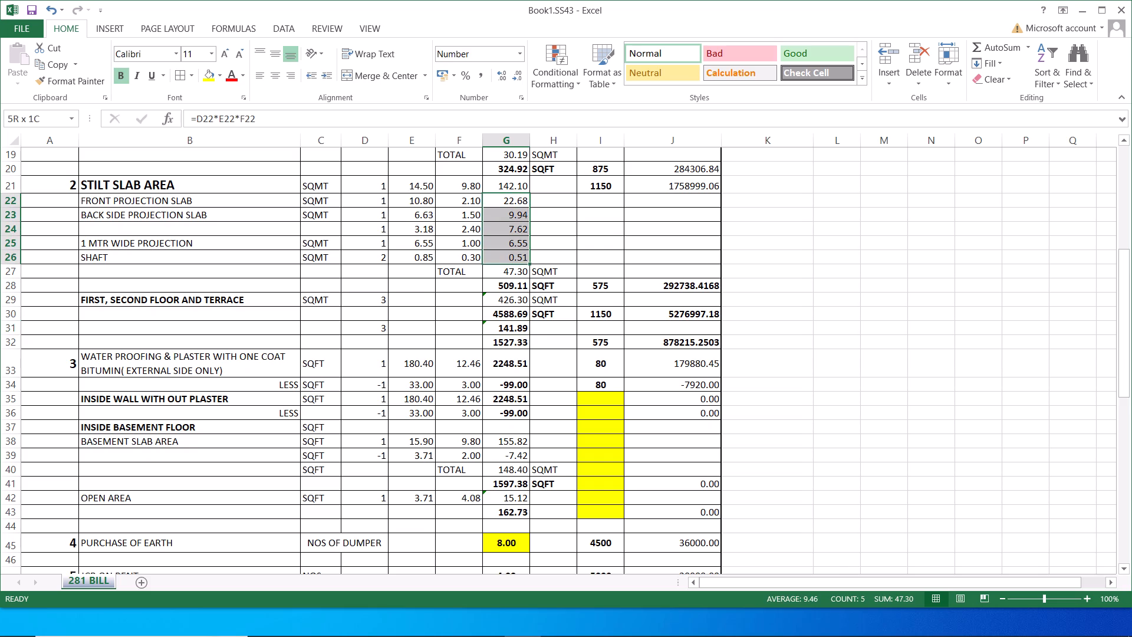
drag(521, 258, 521, 258)
click(508, 272)
drag(449, 272, 528, 275)
click(571, 252)
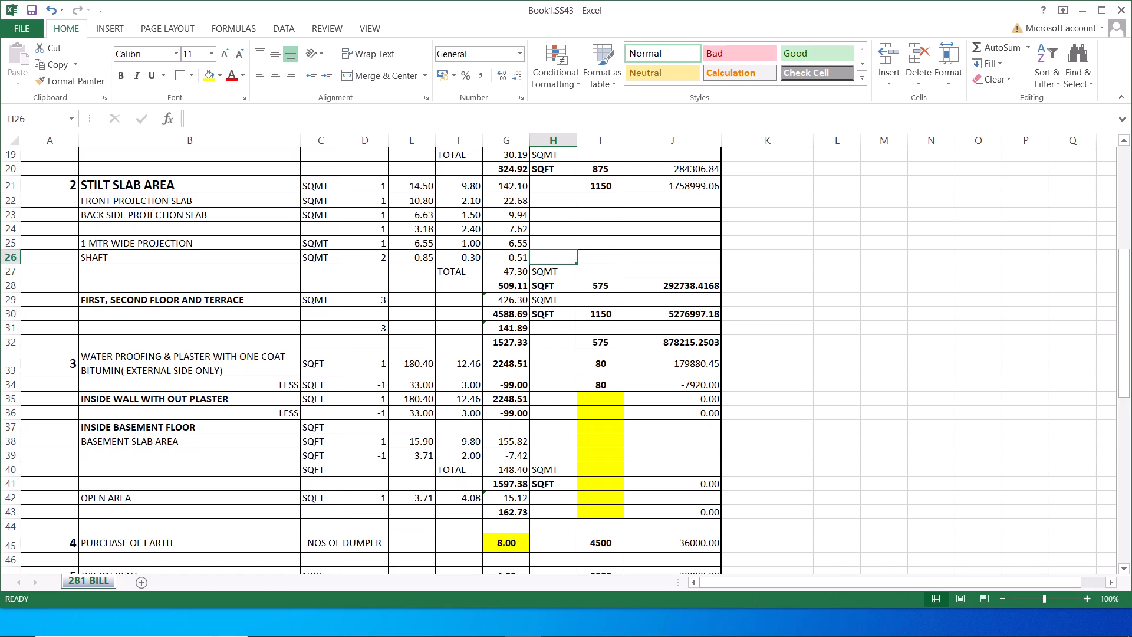
click(511, 183)
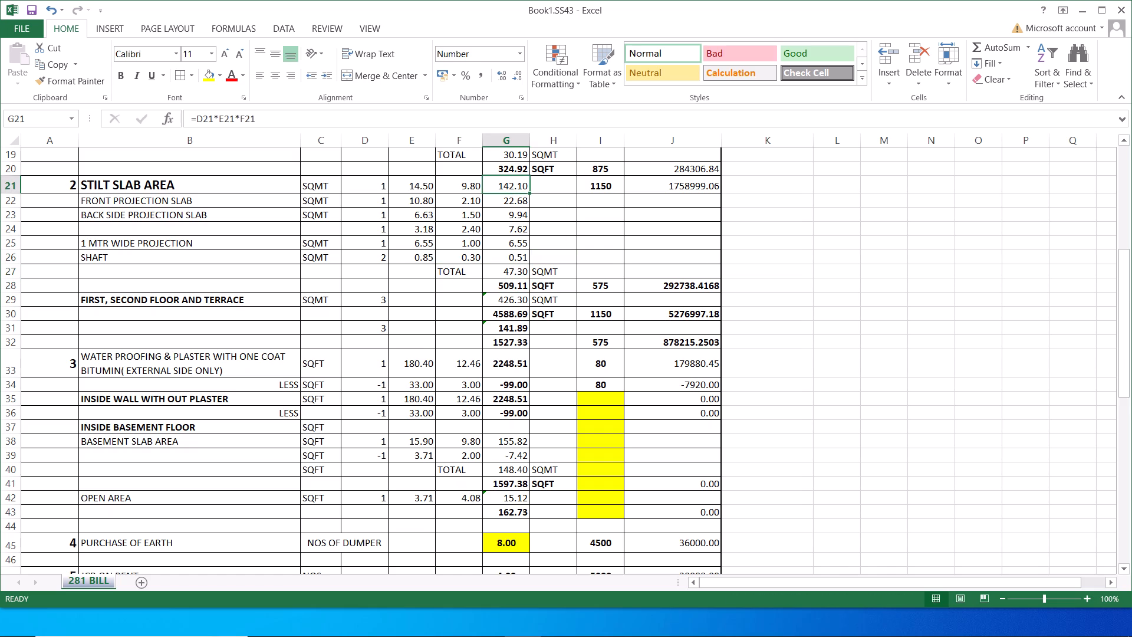
Insert a blank row between the stilt slab area row and the front projection slab row.
click(9, 201)
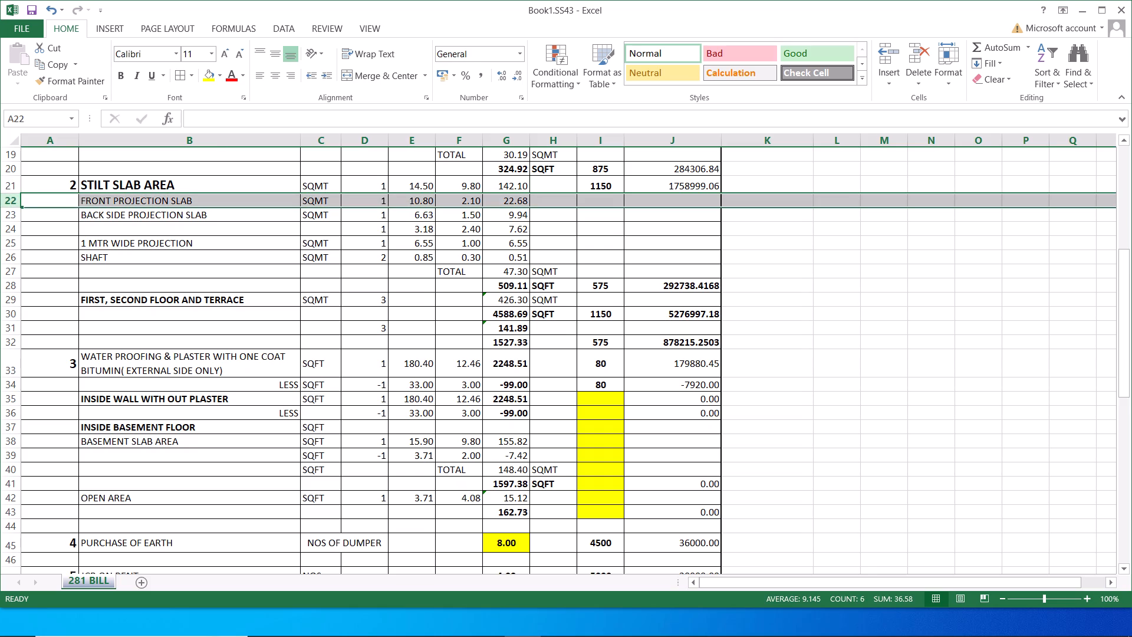
click(886, 55)
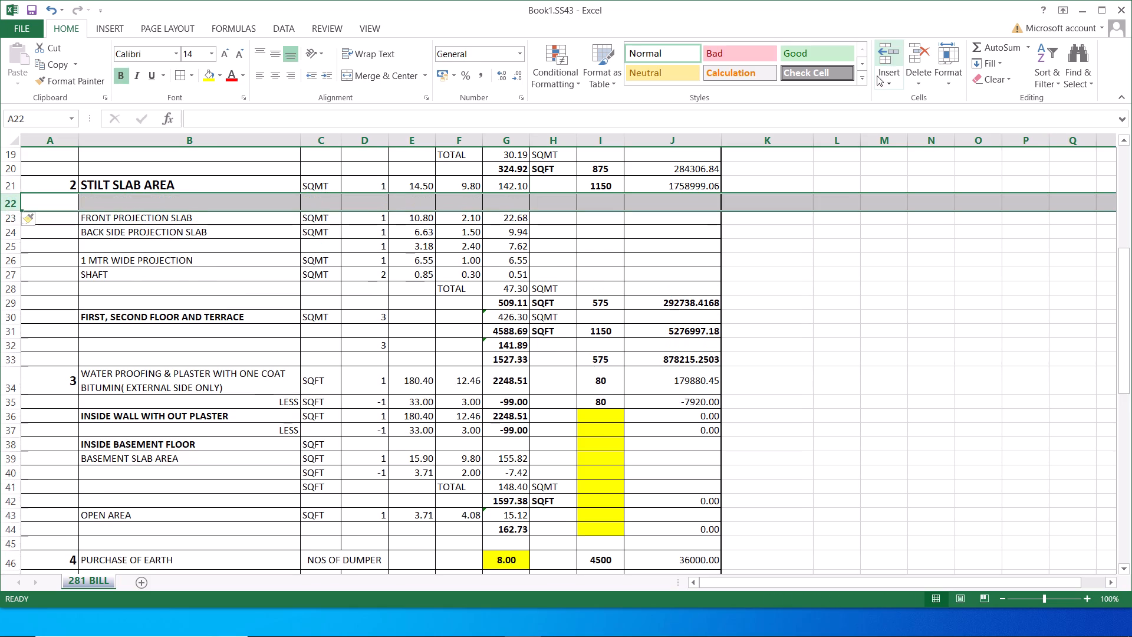
Insert a blank row above the FIRST, SECOND FLOOR AND TERRACE row.
click(514, 300)
click(502, 220)
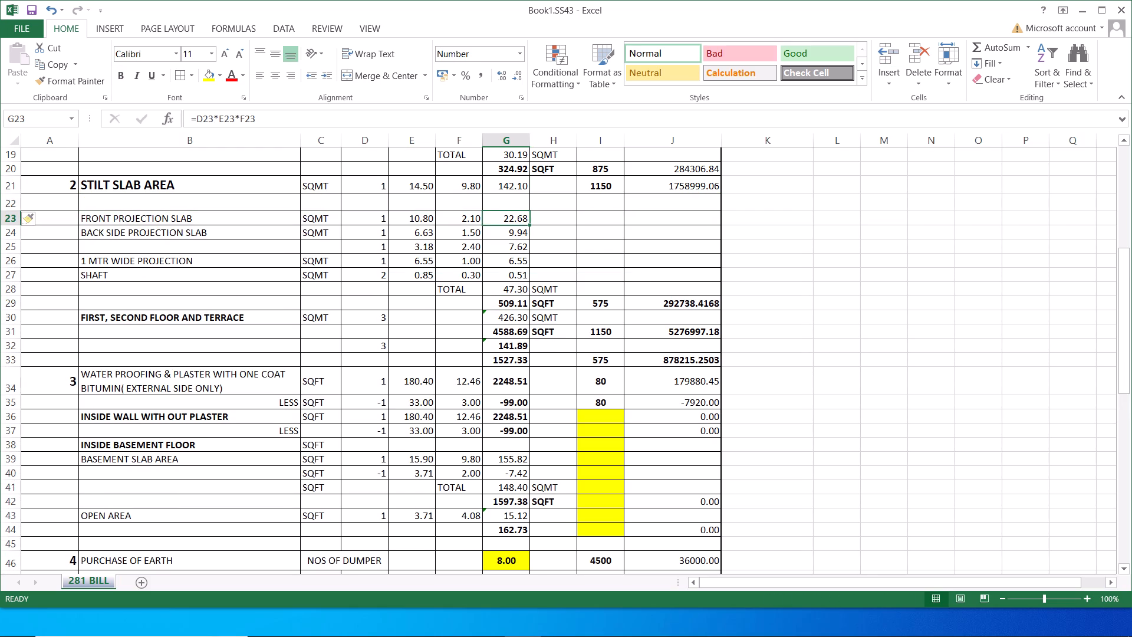
click(506, 298)
click(511, 317)
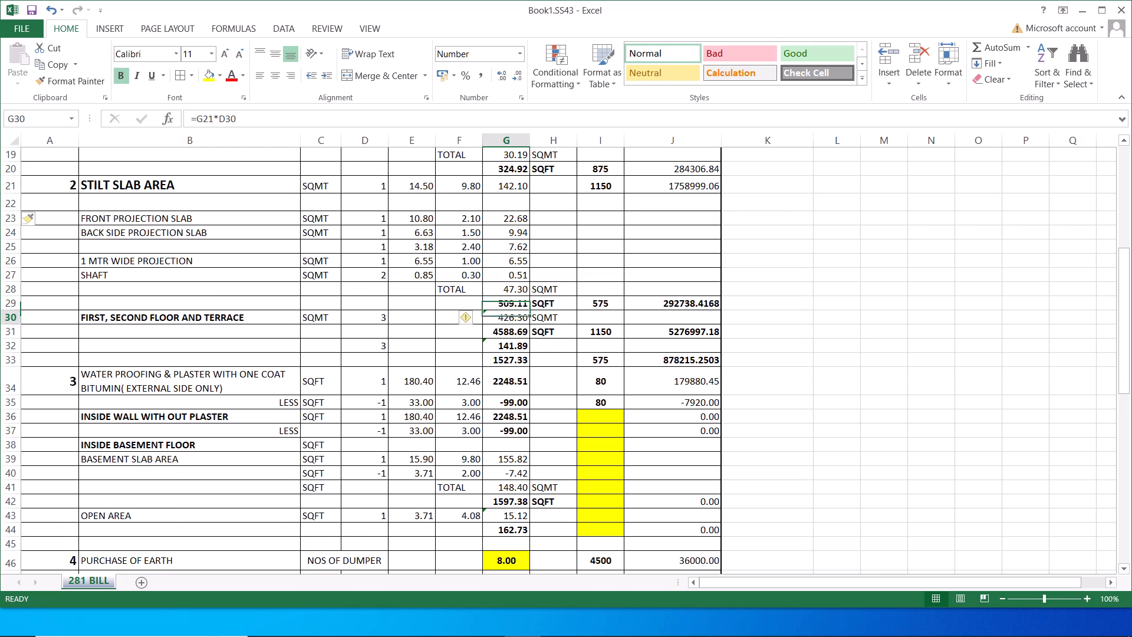
click(11, 319)
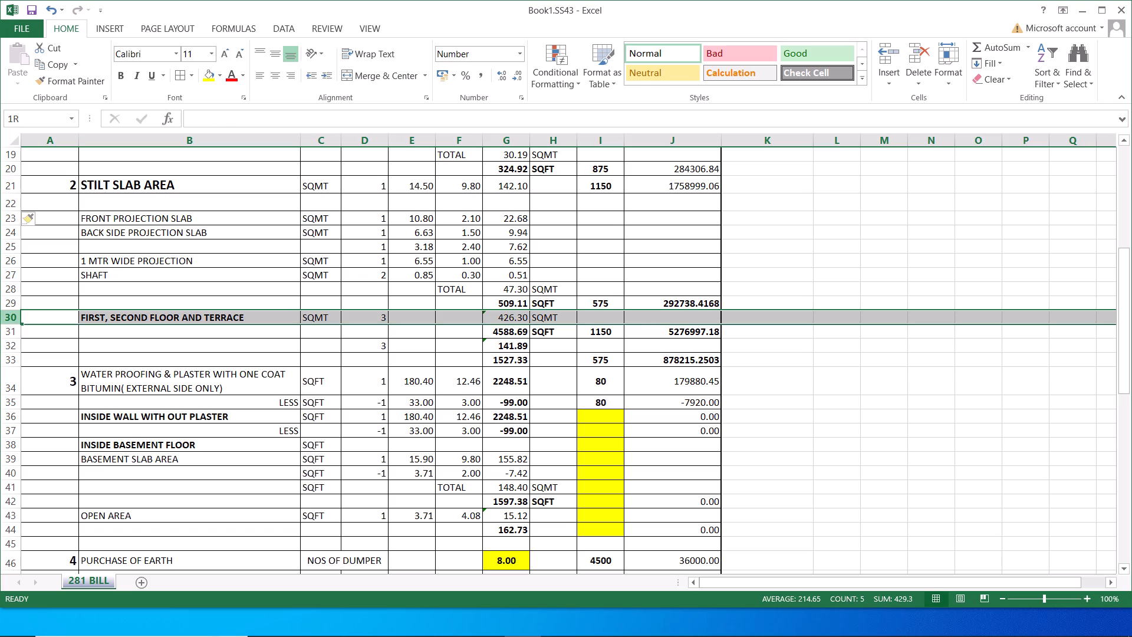
click(893, 52)
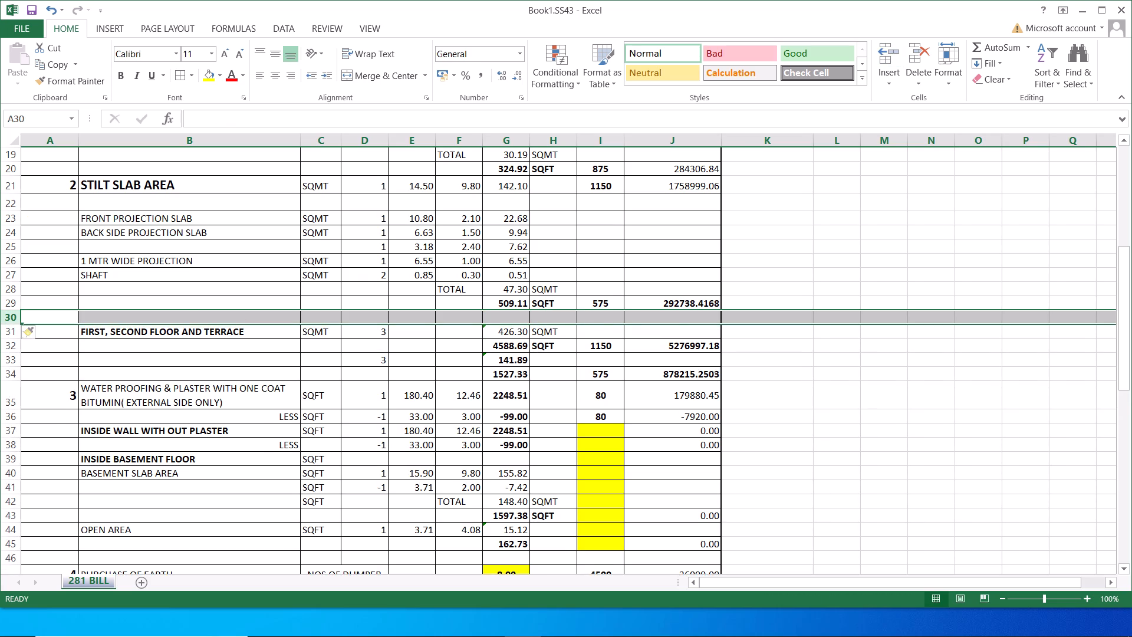
Remove the bold formatting from the upper-floor projection area in G33.
scroll(629, 306, down, 1)
click(507, 317)
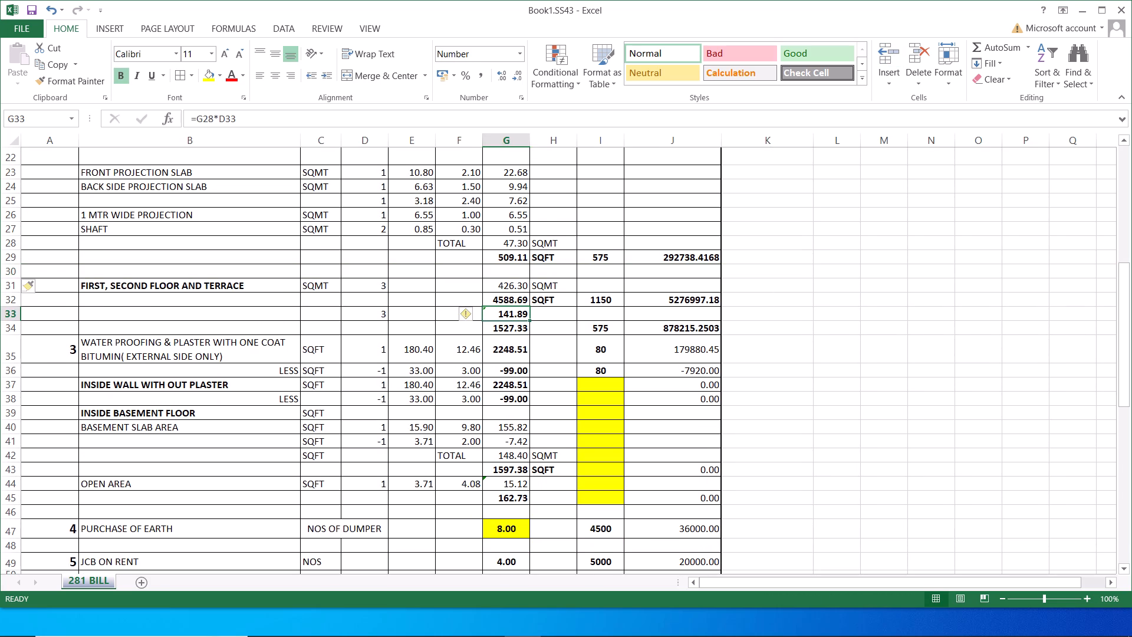
click(119, 73)
click(515, 330)
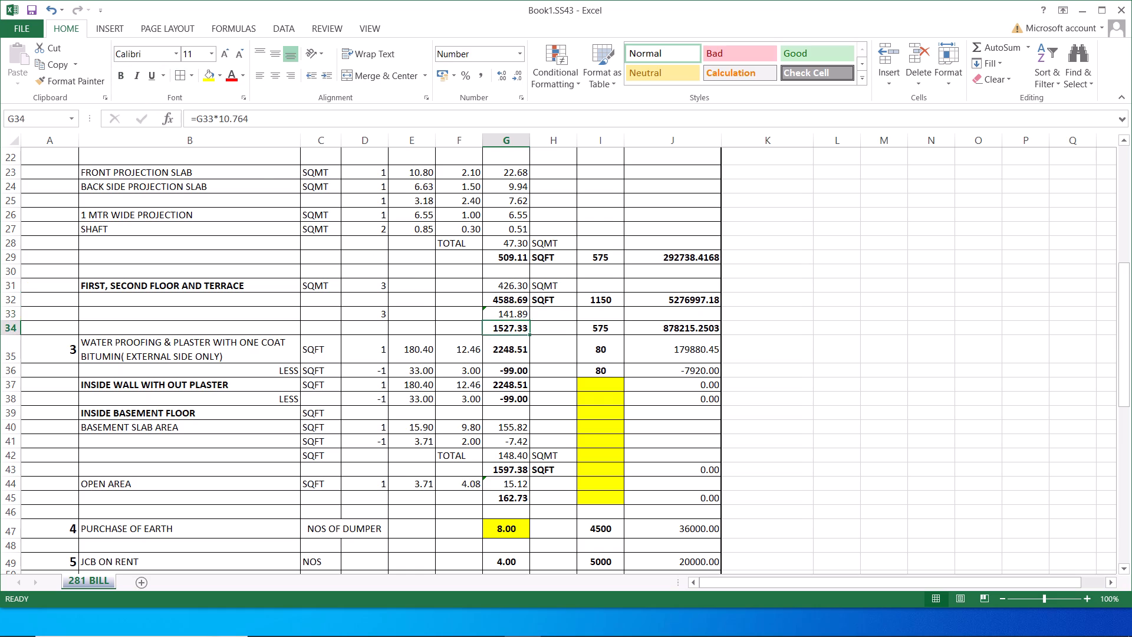
Insert a blank row above the upper-floor projection area row, below the first, second floor and terrace SQFT row.
click(507, 314)
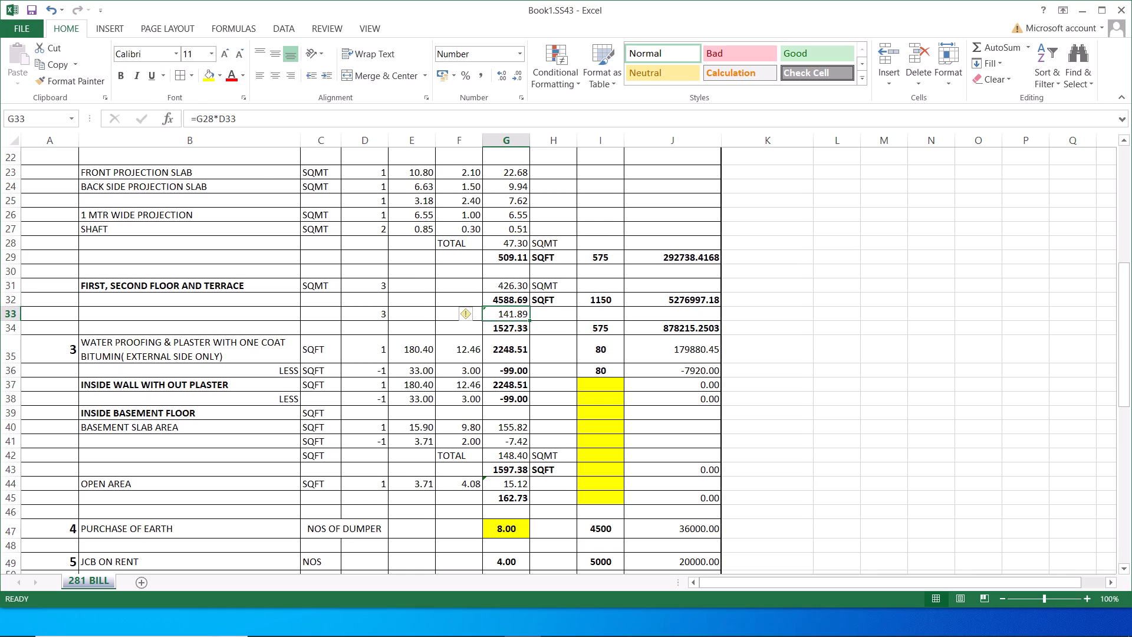
click(9, 314)
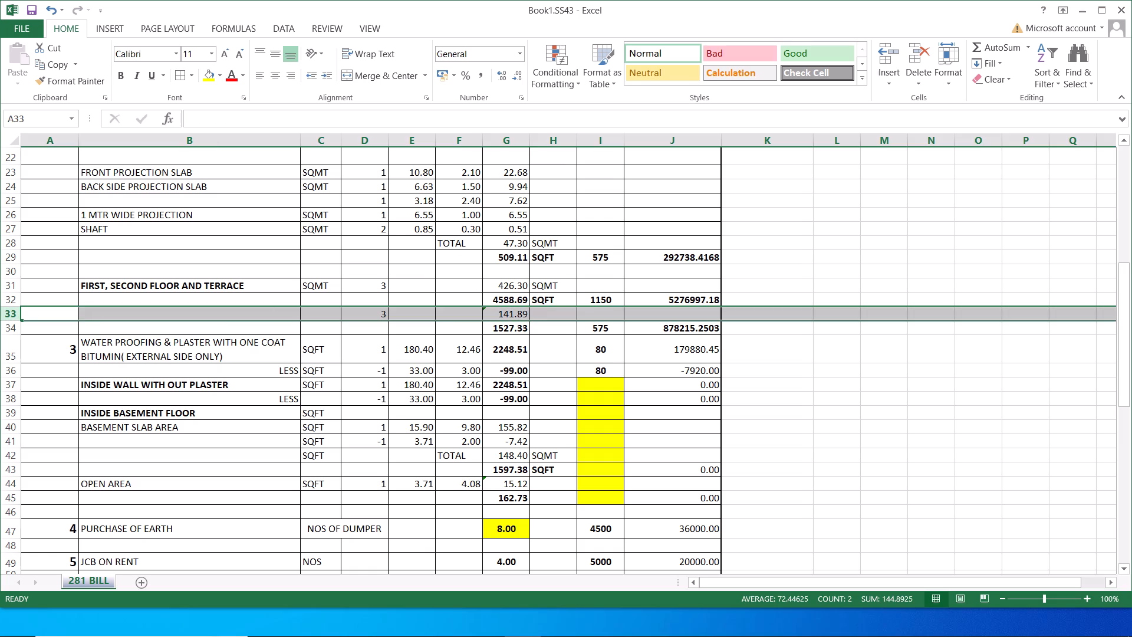
click(883, 58)
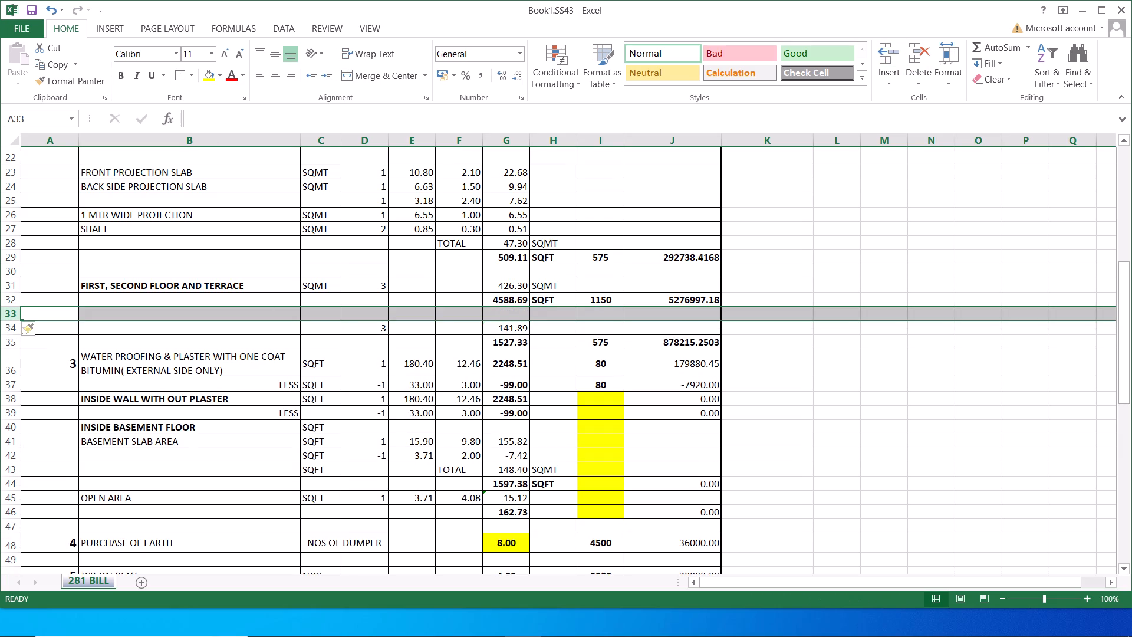
Insert a blank row above the item 3 water proofing and plaster row.
click(503, 340)
click(692, 342)
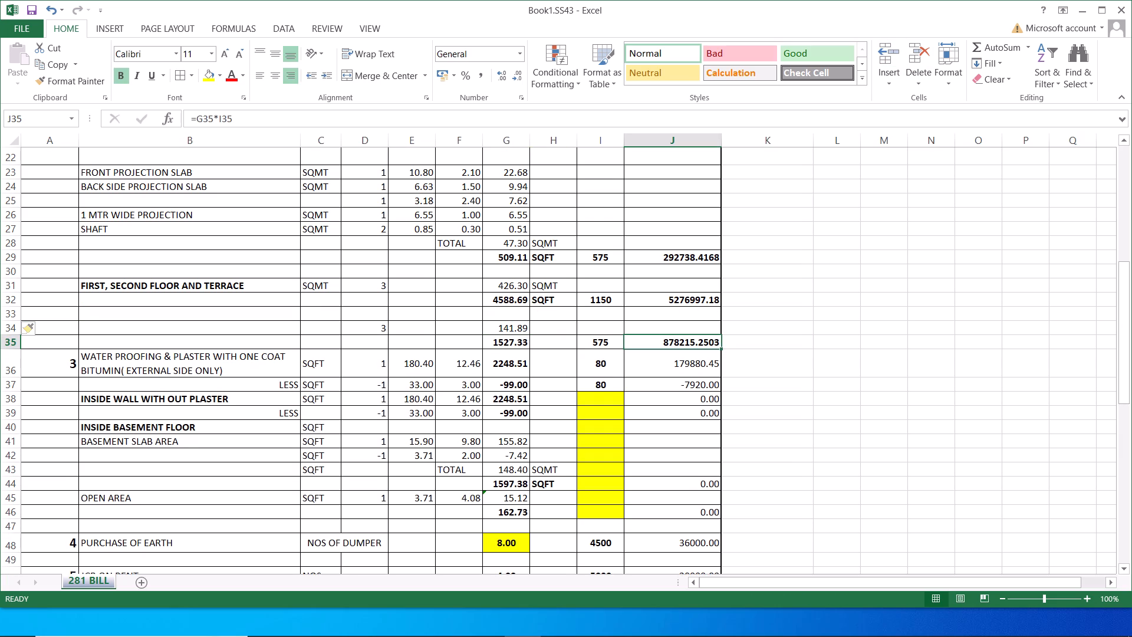
click(7, 359)
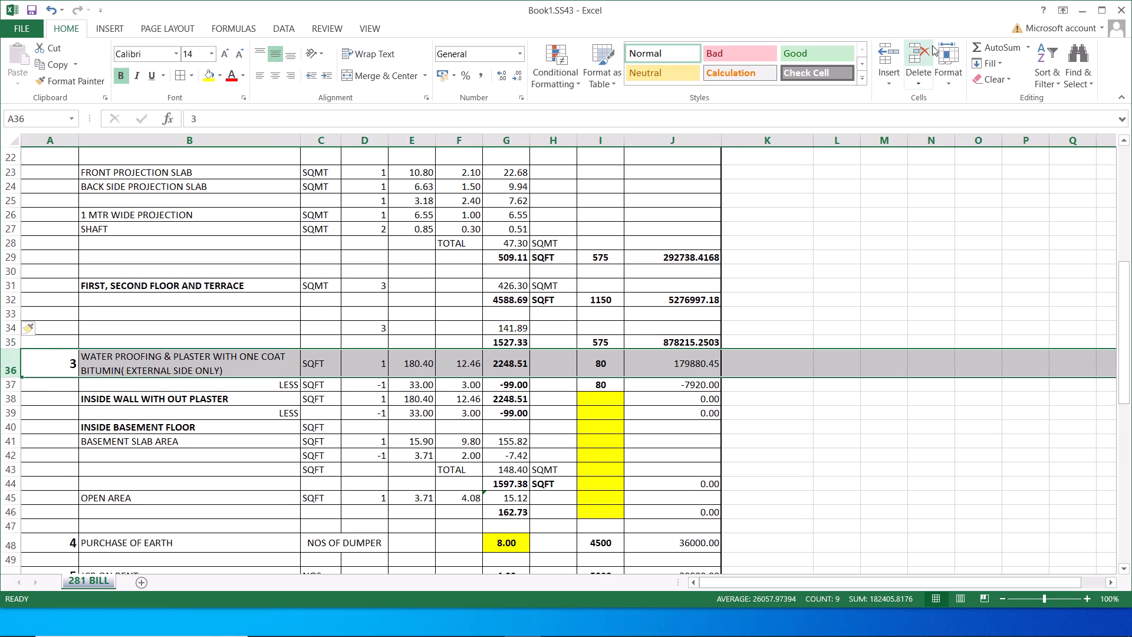
click(886, 52)
Check the area formulas in G34, G31 and G21 for the upper-floor projections, upper-floor slabs and stilt slab.
scroll(720, 328, down, 3)
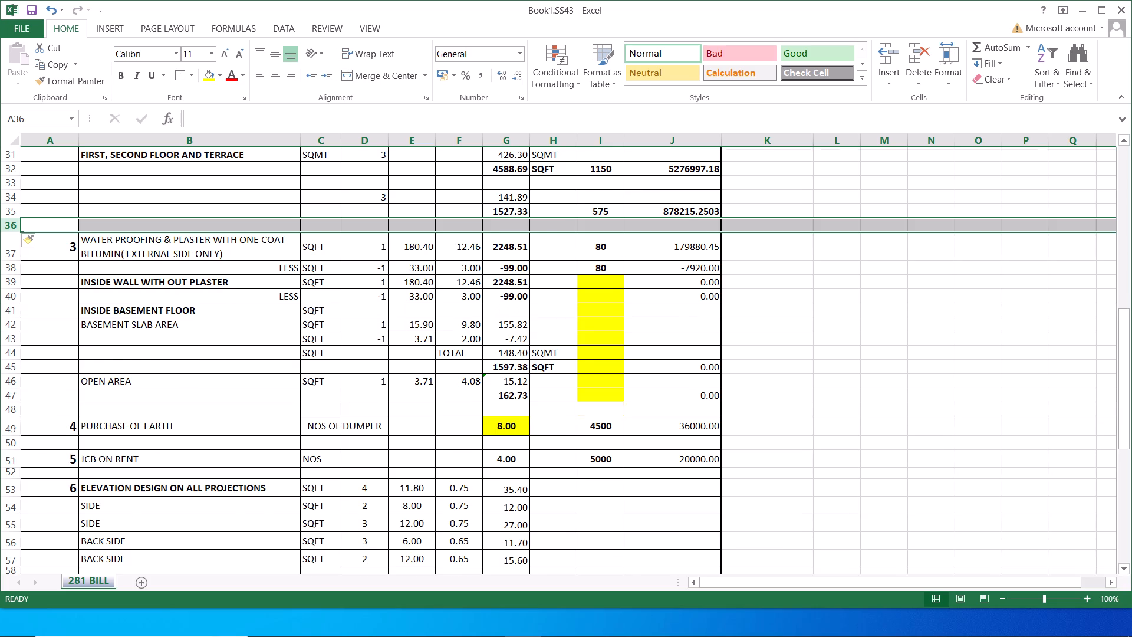
scroll(578, 336, up, 2)
click(601, 302)
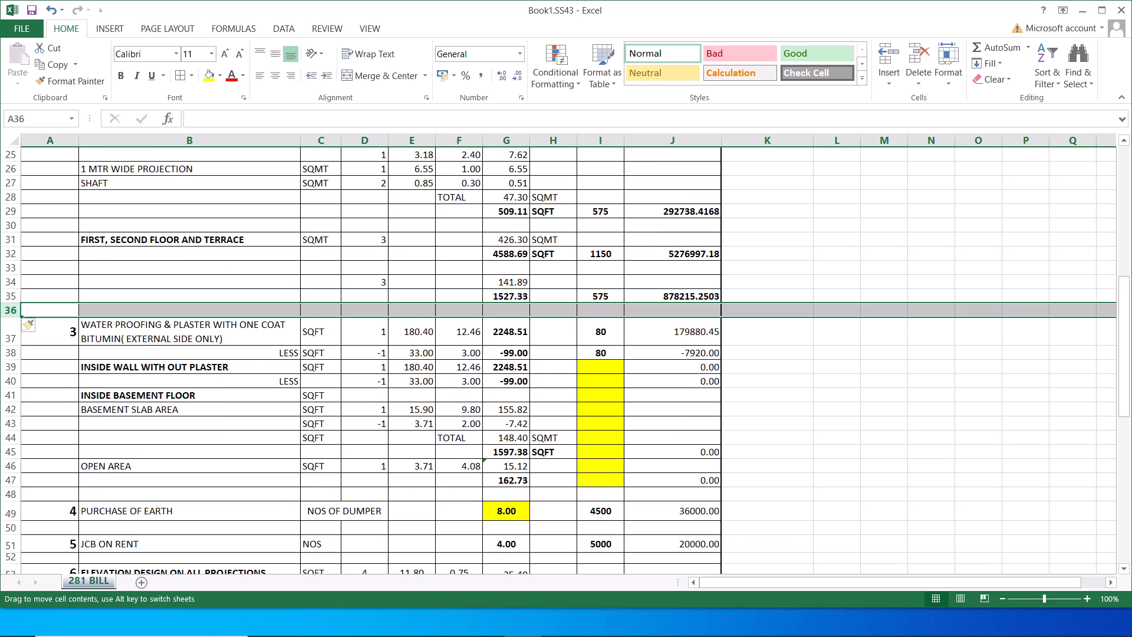
click(509, 293)
click(509, 278)
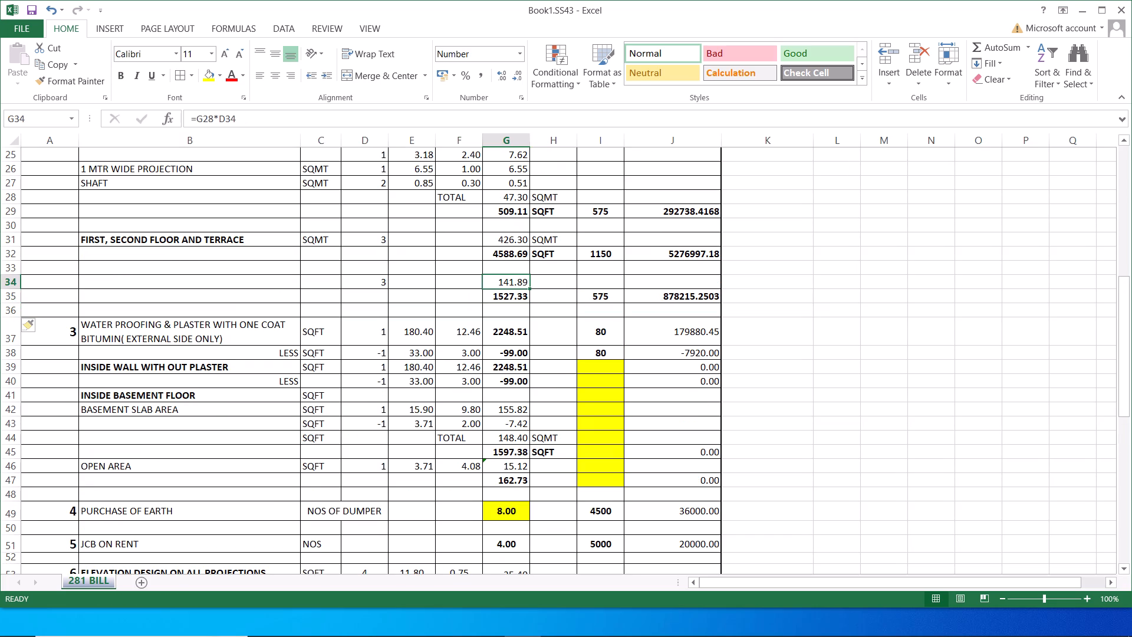
click(514, 239)
scroll(514, 238, up, 2)
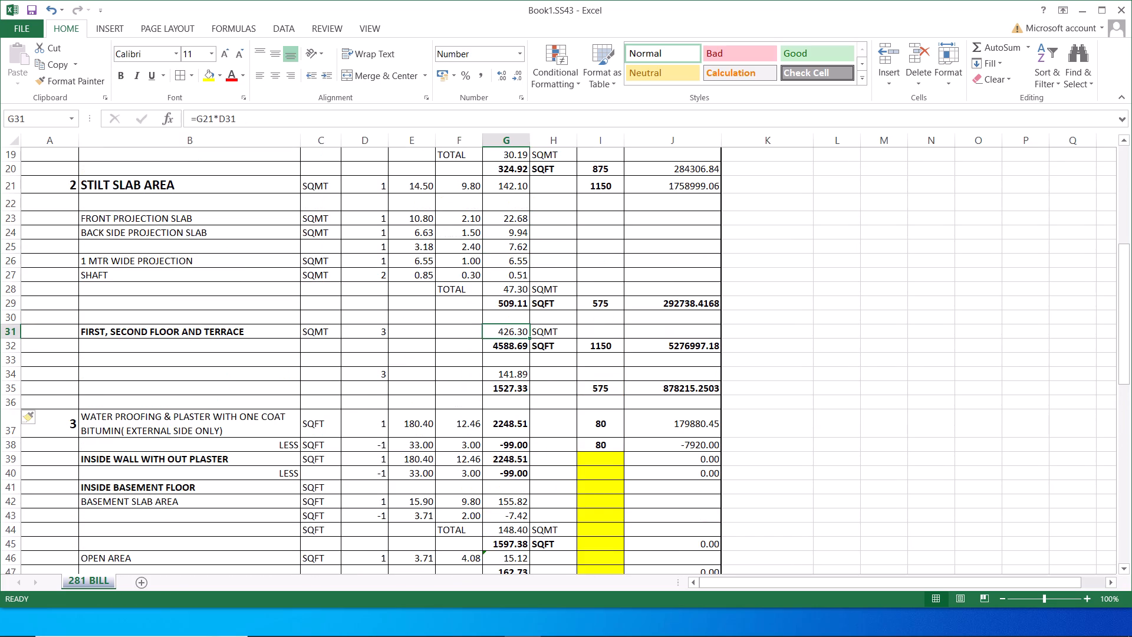
click(518, 218)
click(520, 189)
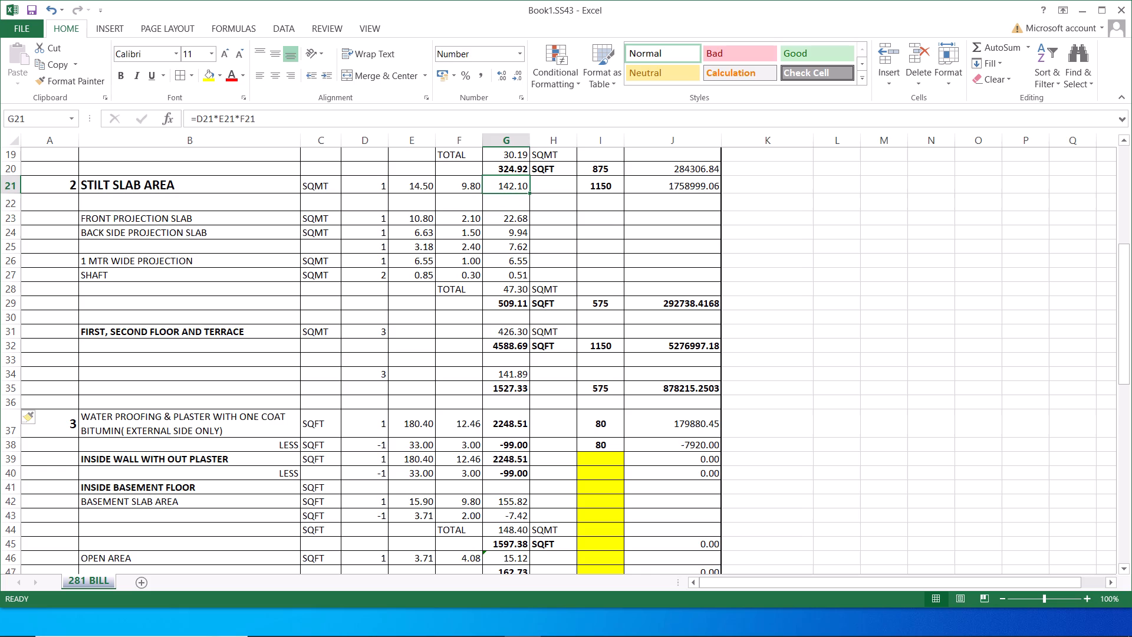
Compare the stilt and upper-floor rates in I29, I32 and I35 and check the amount formulas in J29, J32 and J35.
click(618, 182)
click(607, 302)
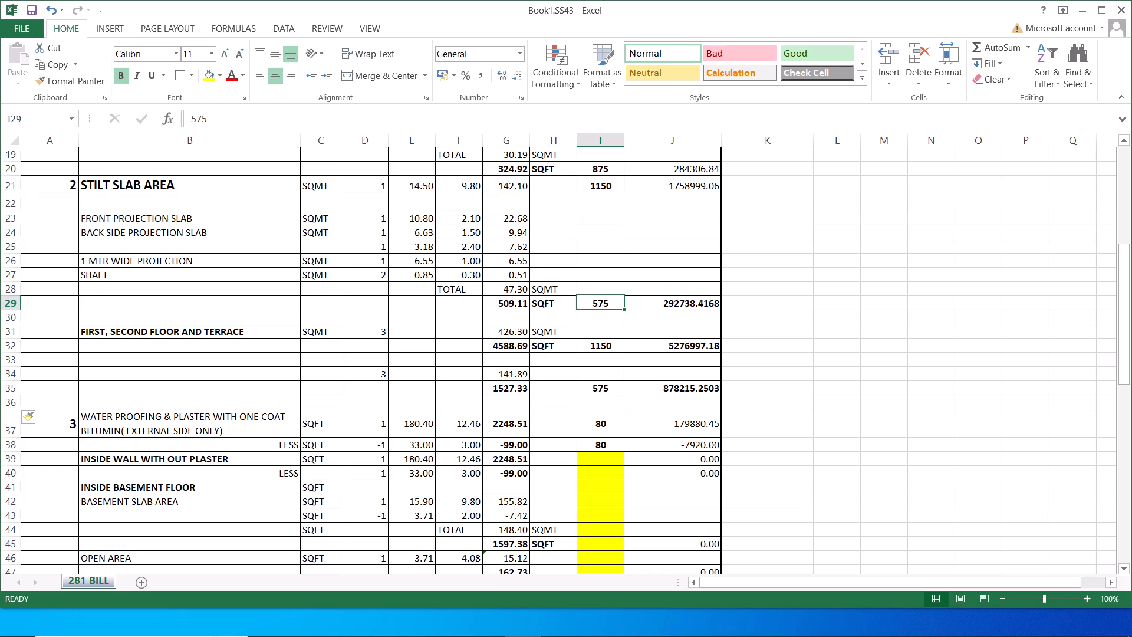
click(597, 346)
click(601, 389)
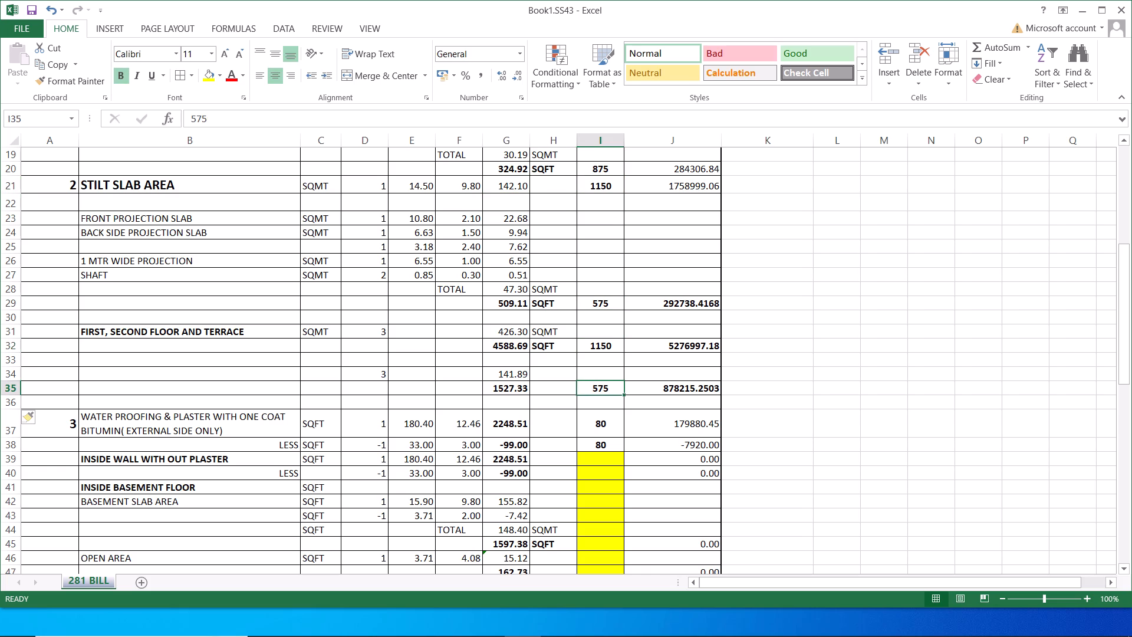
click(685, 389)
click(682, 350)
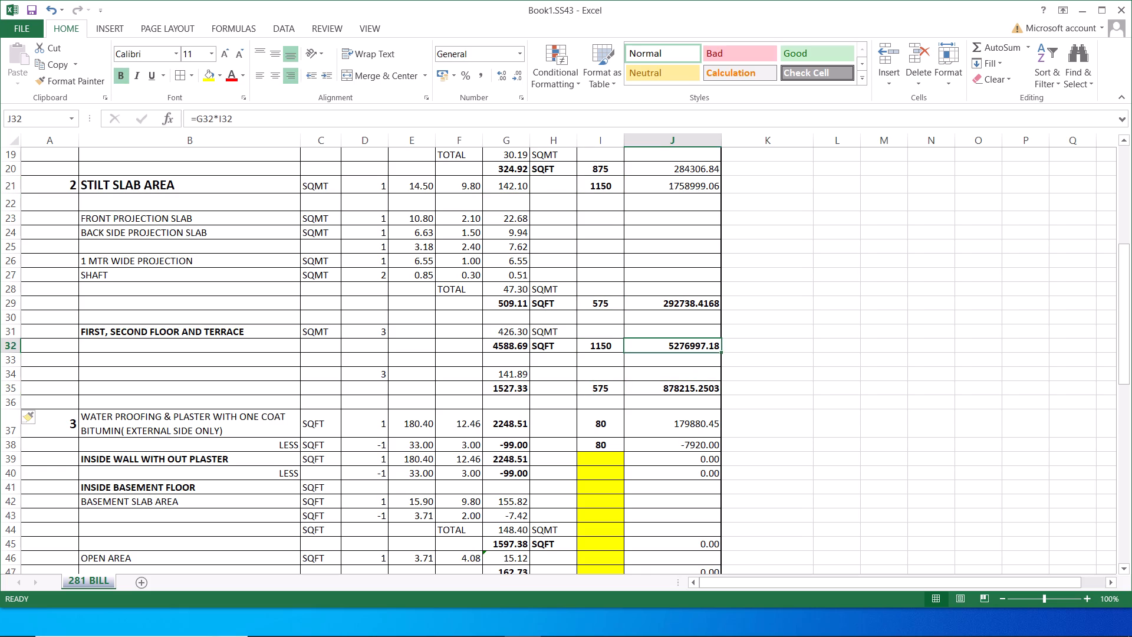
click(682, 304)
drag(597, 302, 599, 345)
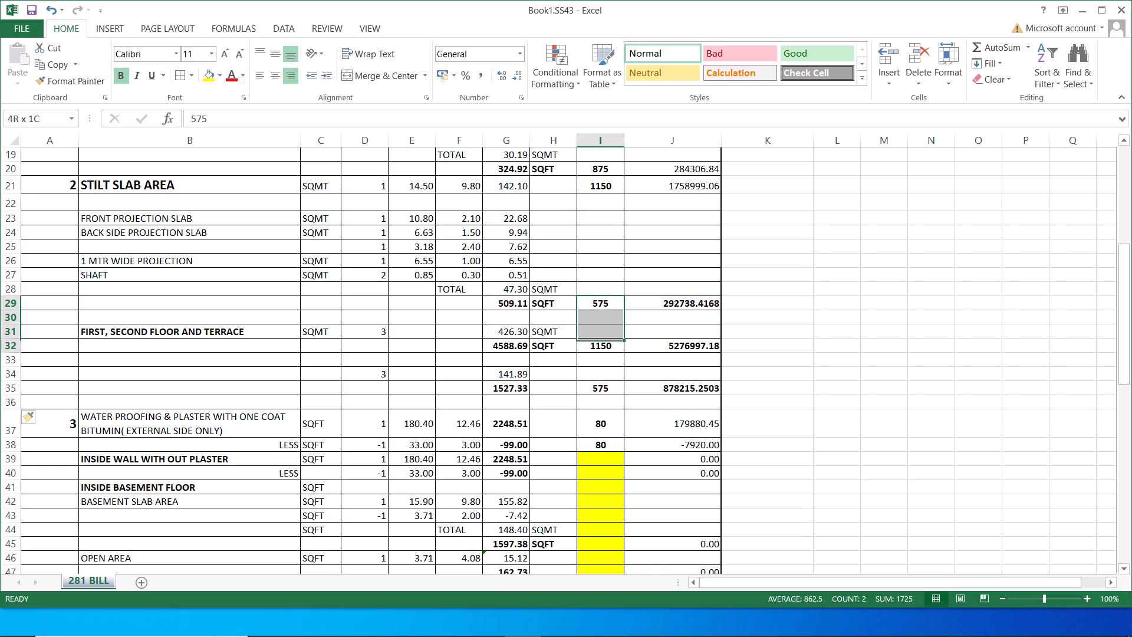
drag(599, 345, 599, 389)
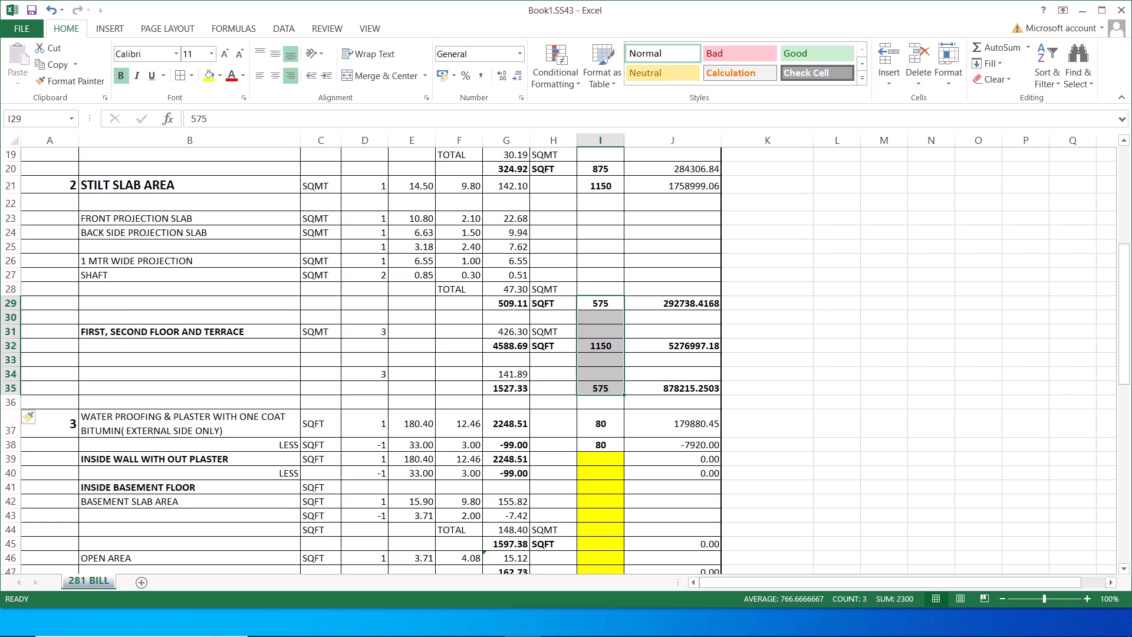
click(596, 406)
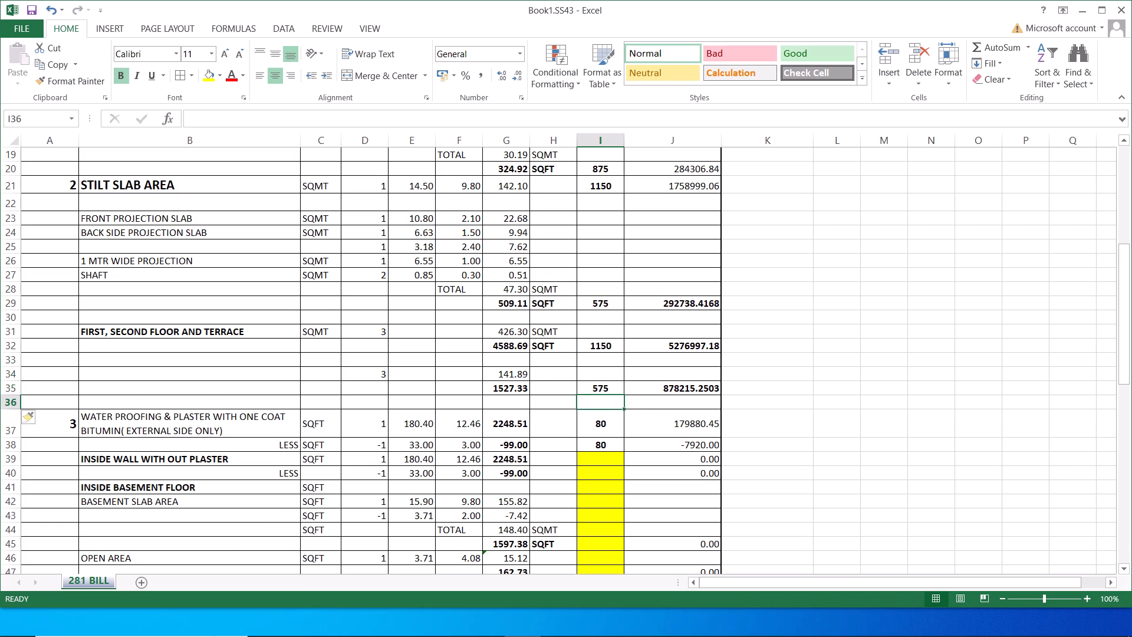
Review the rates for items 3 to 7 in column I and the billed total formula in J70.
scroll(596, 406, down, 3)
click(600, 284)
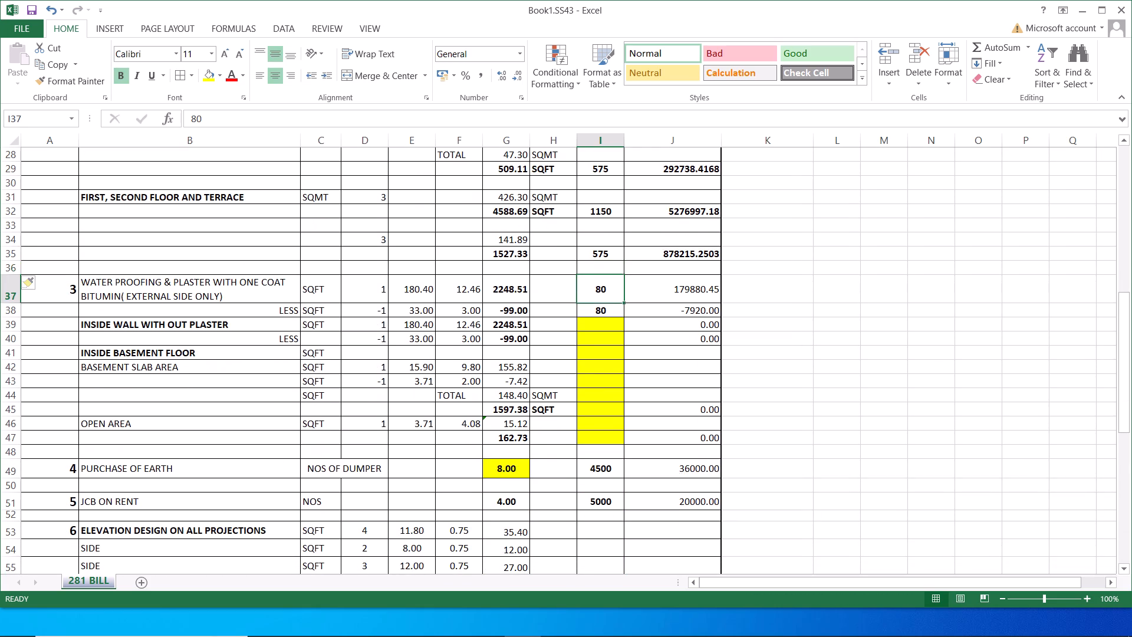
scroll(606, 378, down, 3)
click(601, 338)
click(601, 377)
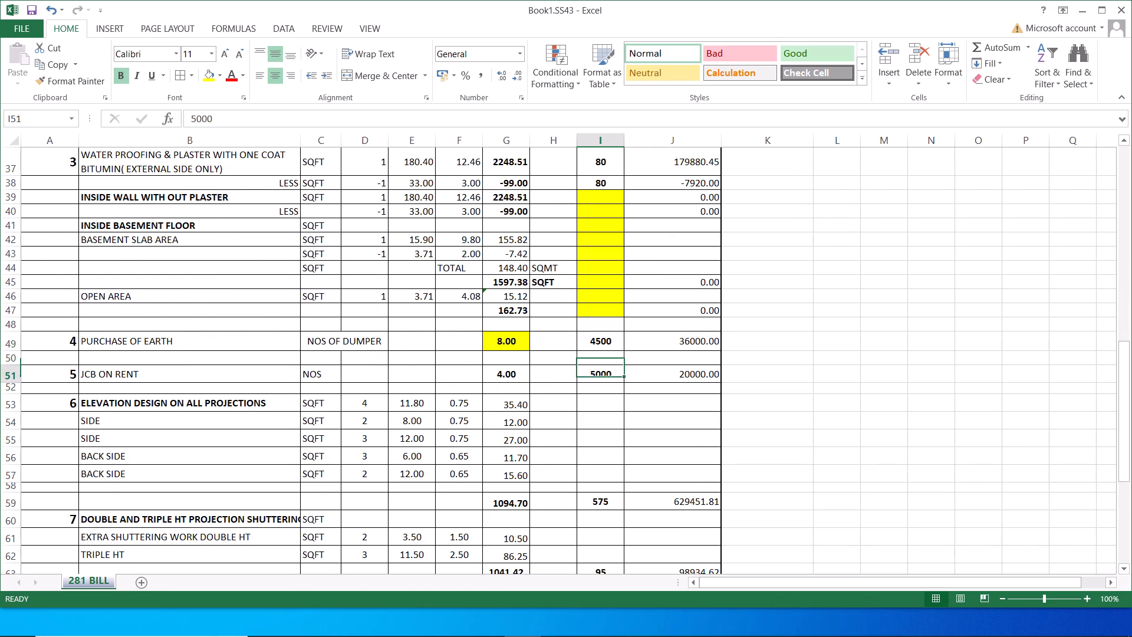
scroll(601, 377, down, 5)
click(672, 452)
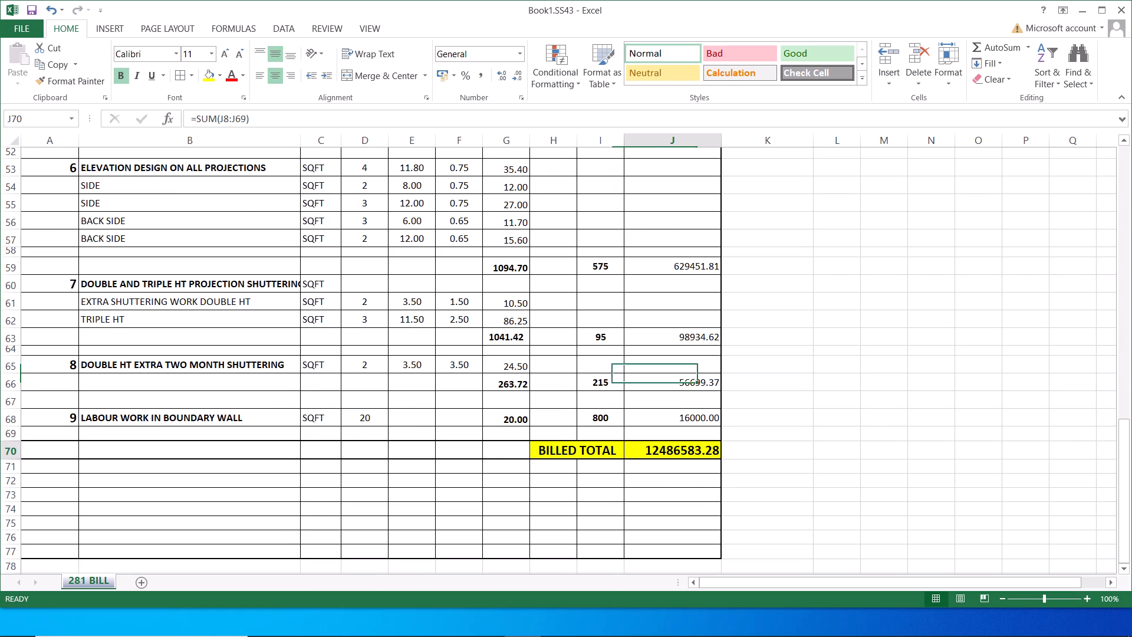
click(607, 340)
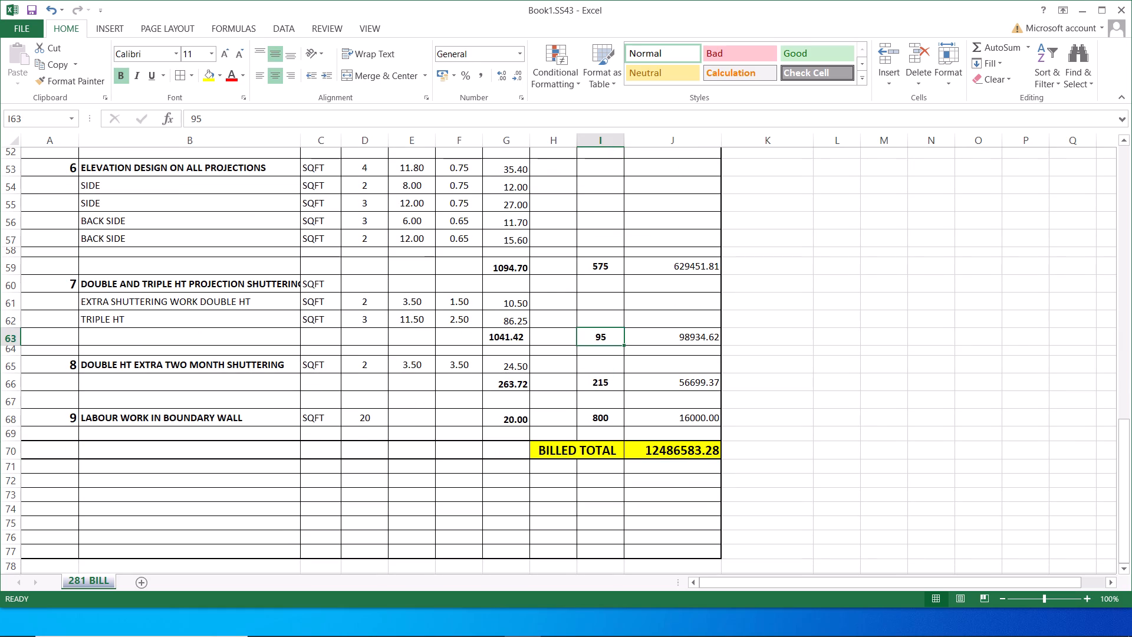
click(599, 267)
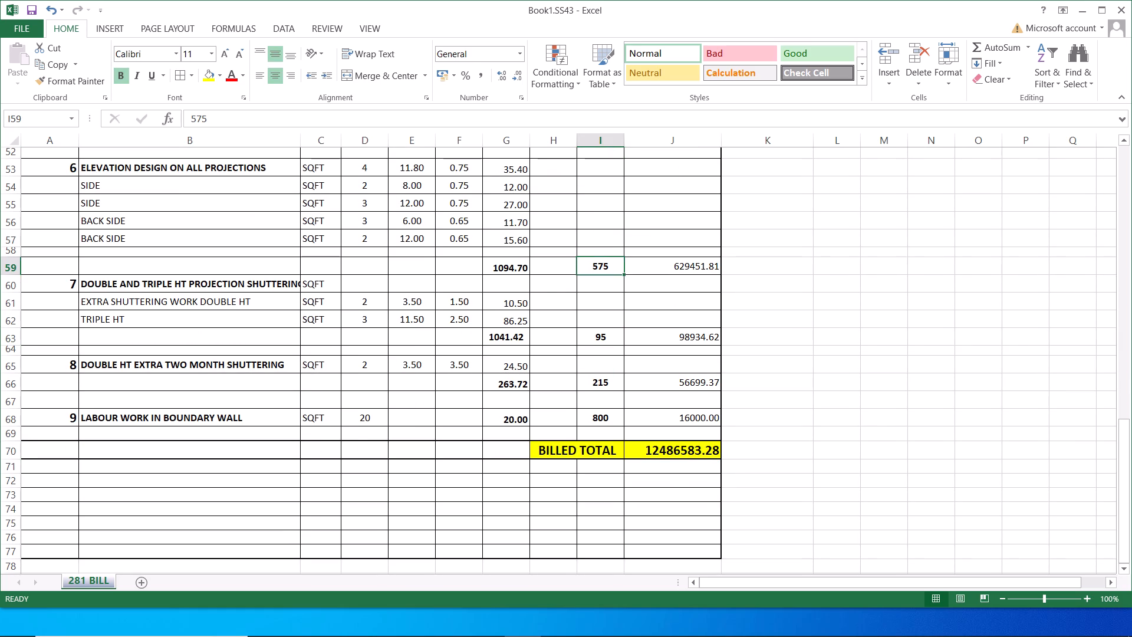
Centre the elevation design total area in G59 both vertically and horizontally.
click(519, 266)
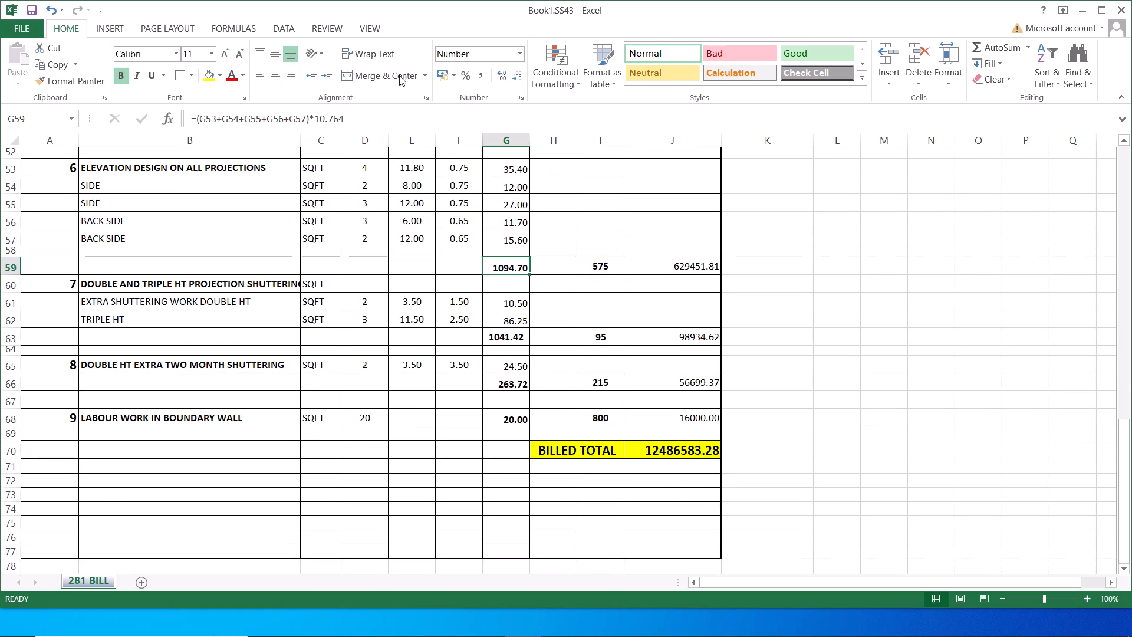
click(271, 54)
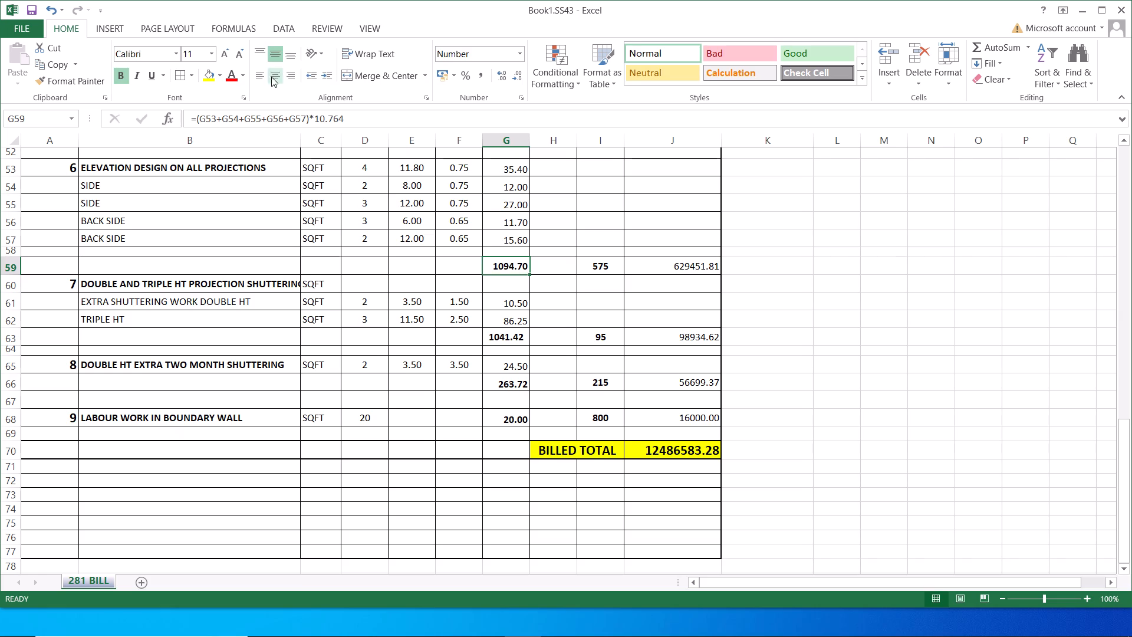
click(272, 78)
Check the amount formulas in J63 and J59 and the range summed by the billed total in J70.
click(635, 339)
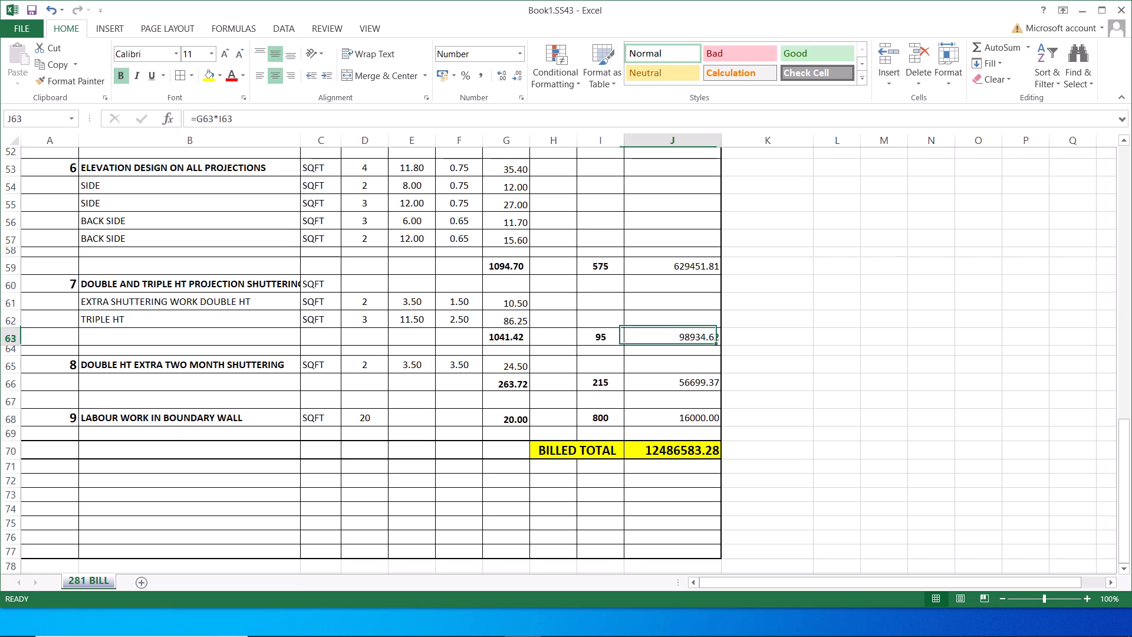
click(686, 266)
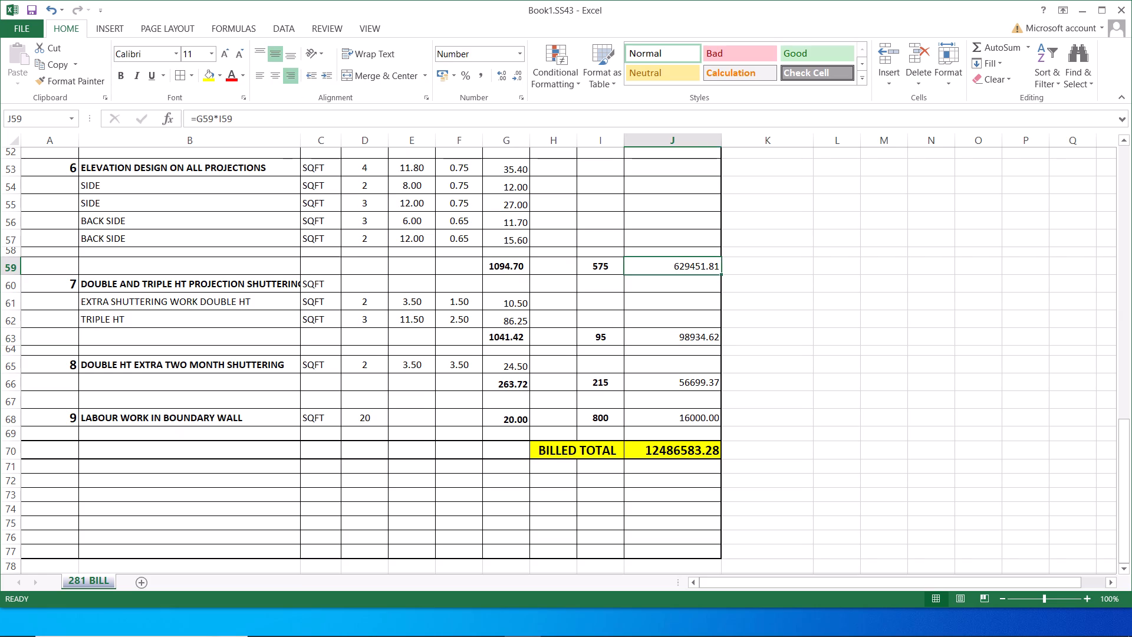
click(666, 452)
click(666, 452)
scroll(666, 452, up, 4)
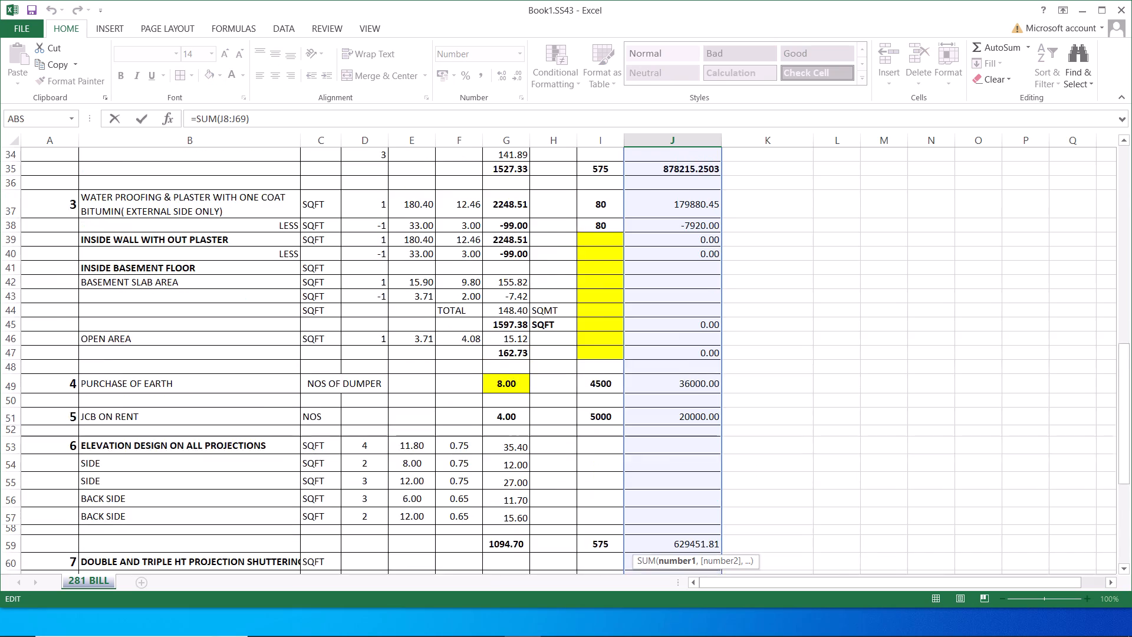
scroll(666, 452, up, 12)
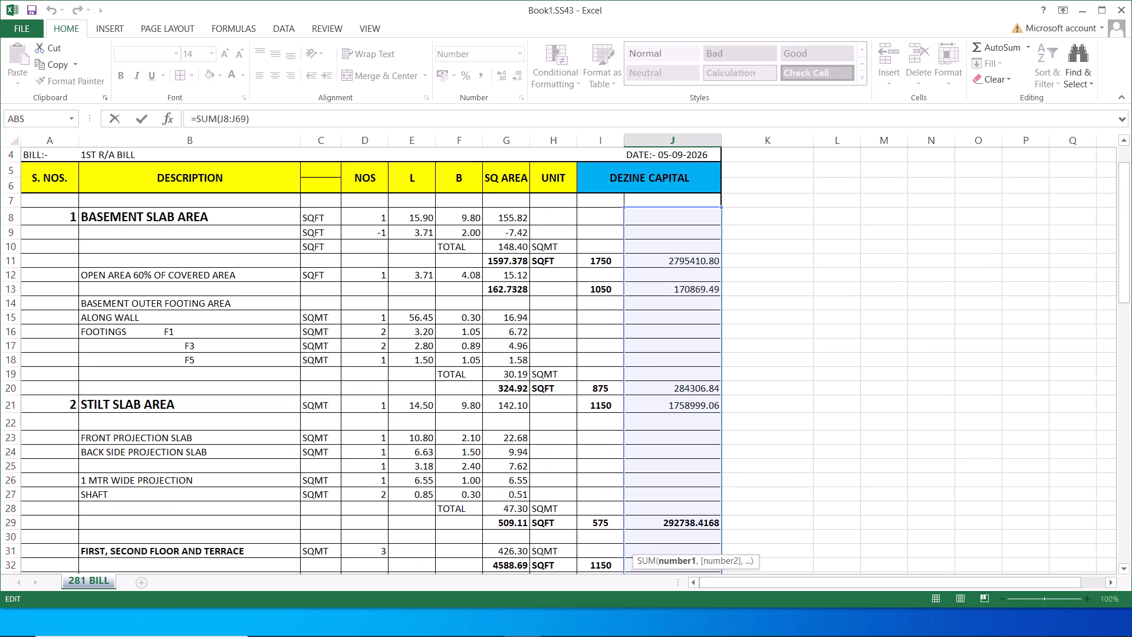
key(Return)
scroll(755, 504, down, 1)
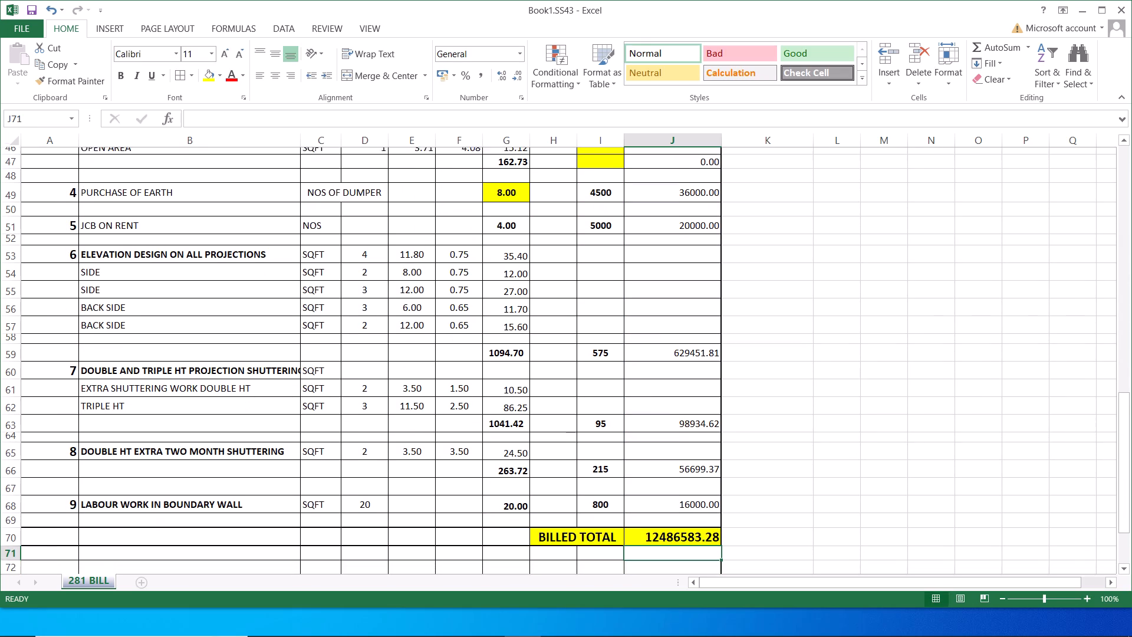
Check the boundary wall labour formulas in row 68 and the amounts in column J from item 3 up to J29.
click(683, 502)
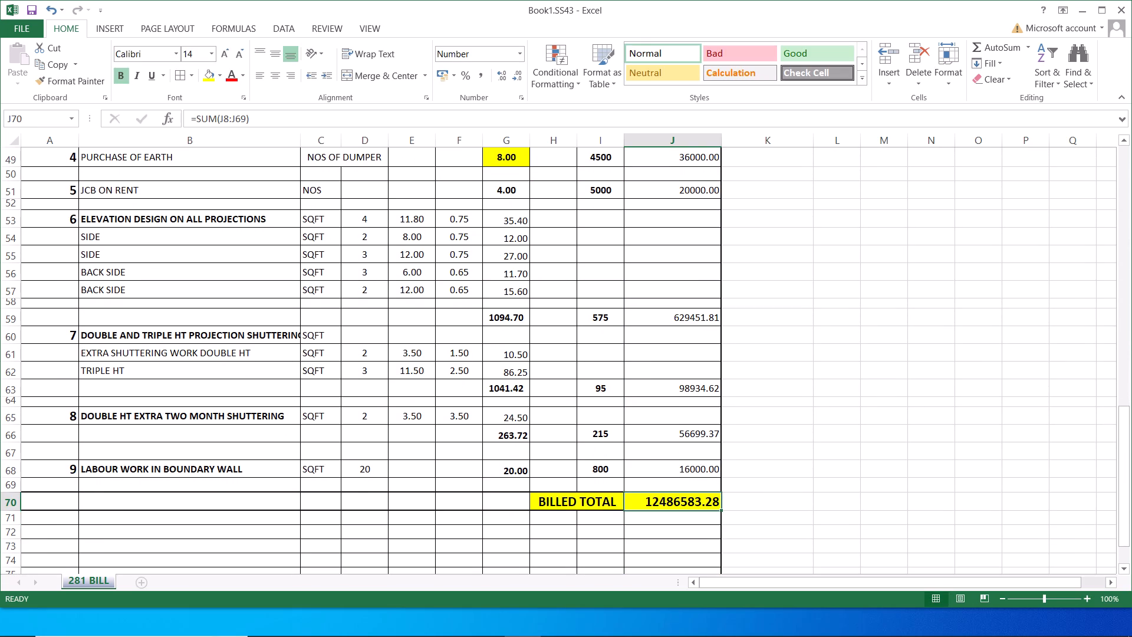
click(606, 469)
click(681, 468)
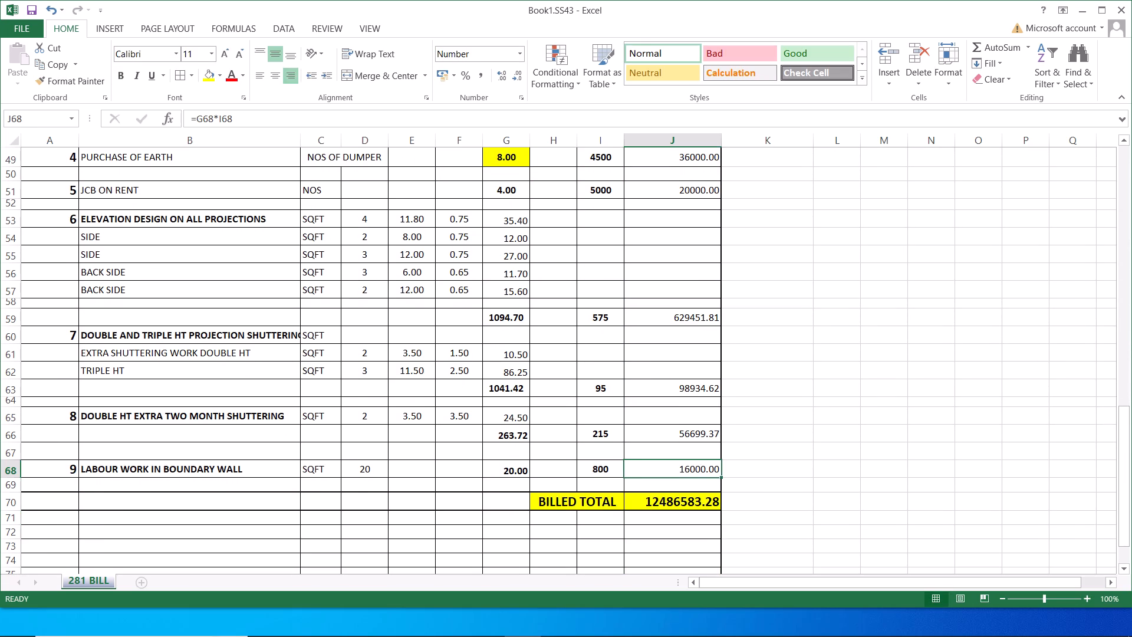
click(508, 472)
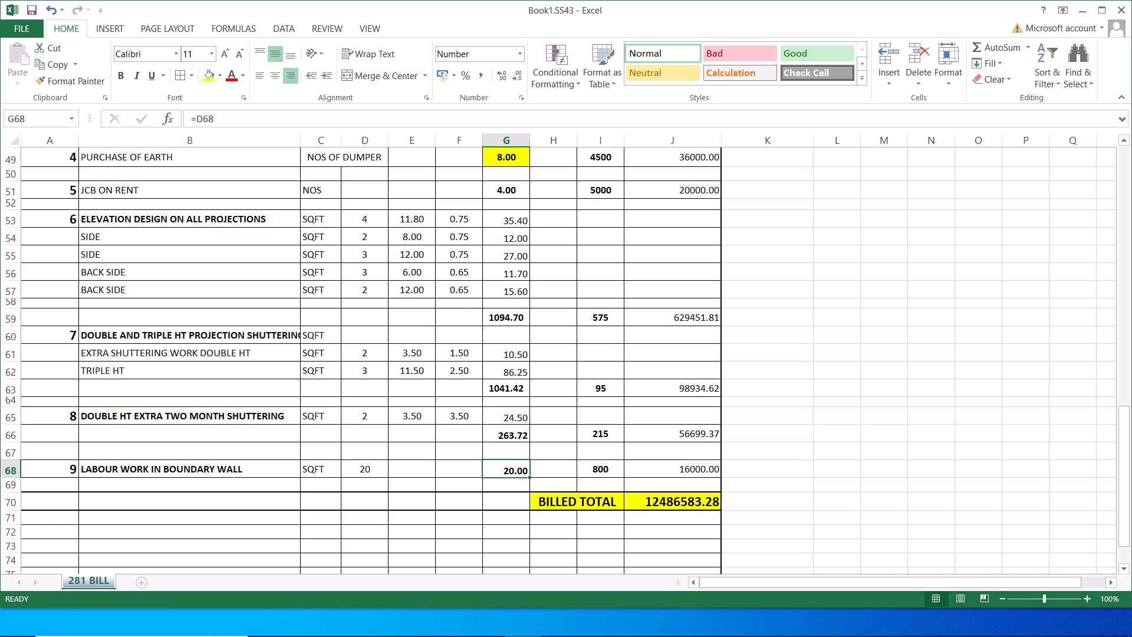
scroll(508, 472, up, 5)
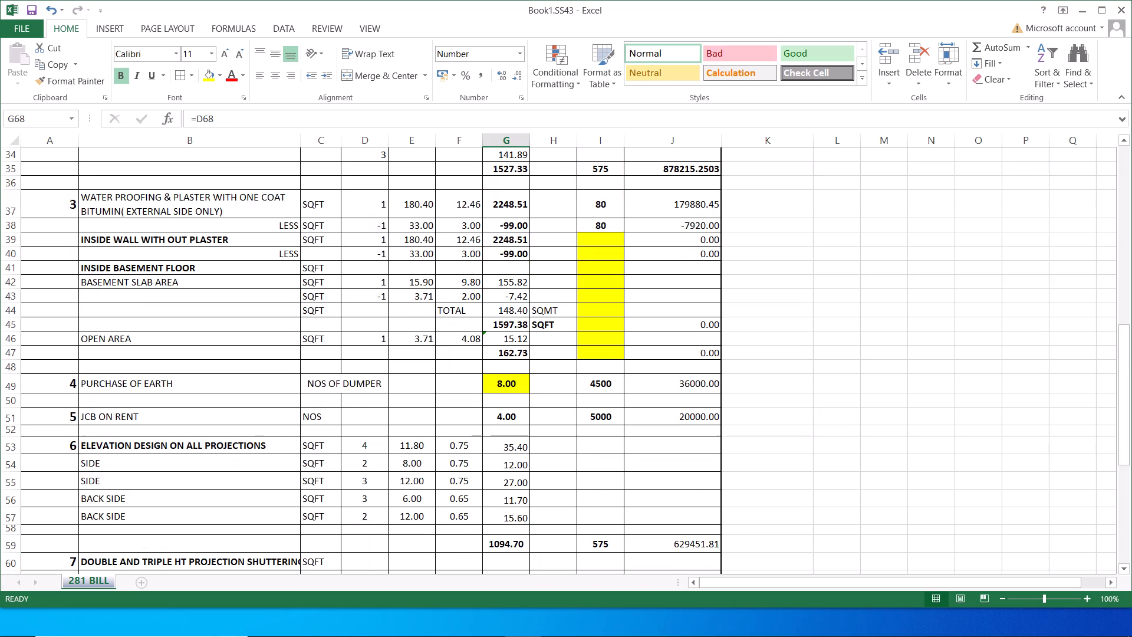
scroll(515, 467, up, 3)
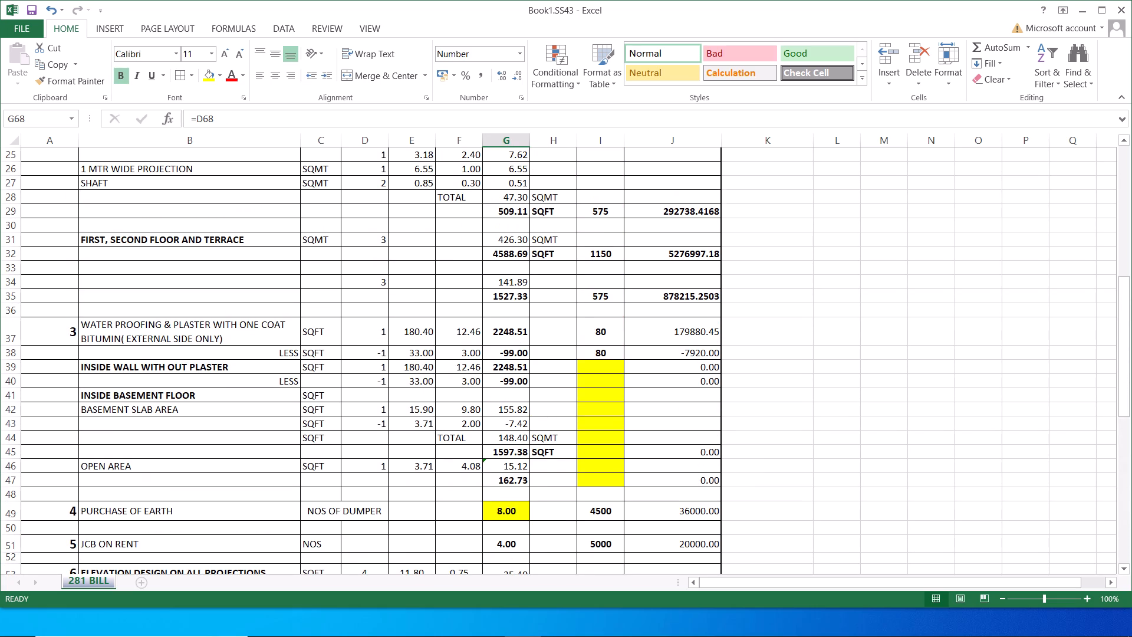
click(705, 351)
click(686, 332)
click(680, 300)
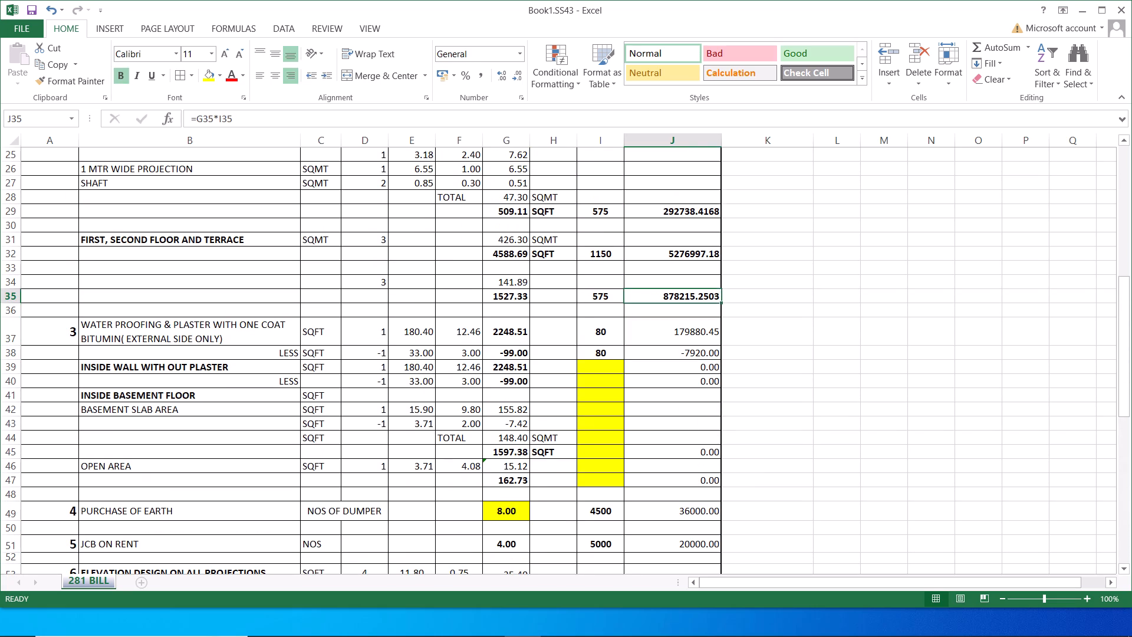
click(685, 251)
click(681, 208)
scroll(680, 208, up, 2)
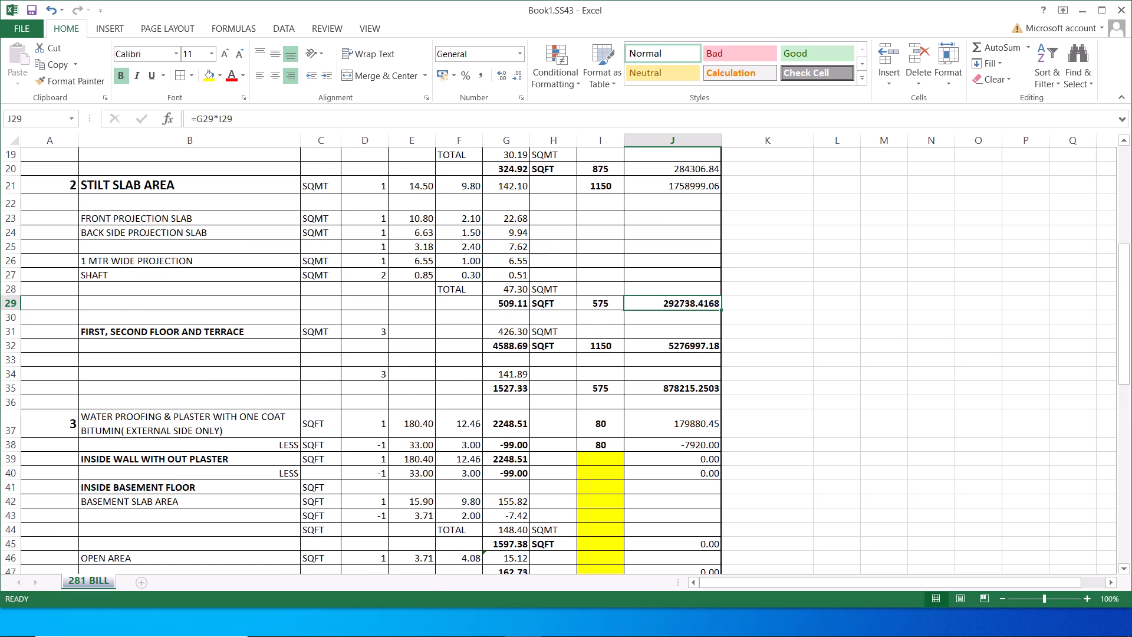
Check the basement slab and open area amount formulas in J11 and J13 and the open area quantities in G12 and G13.
scroll(680, 208, up, 6)
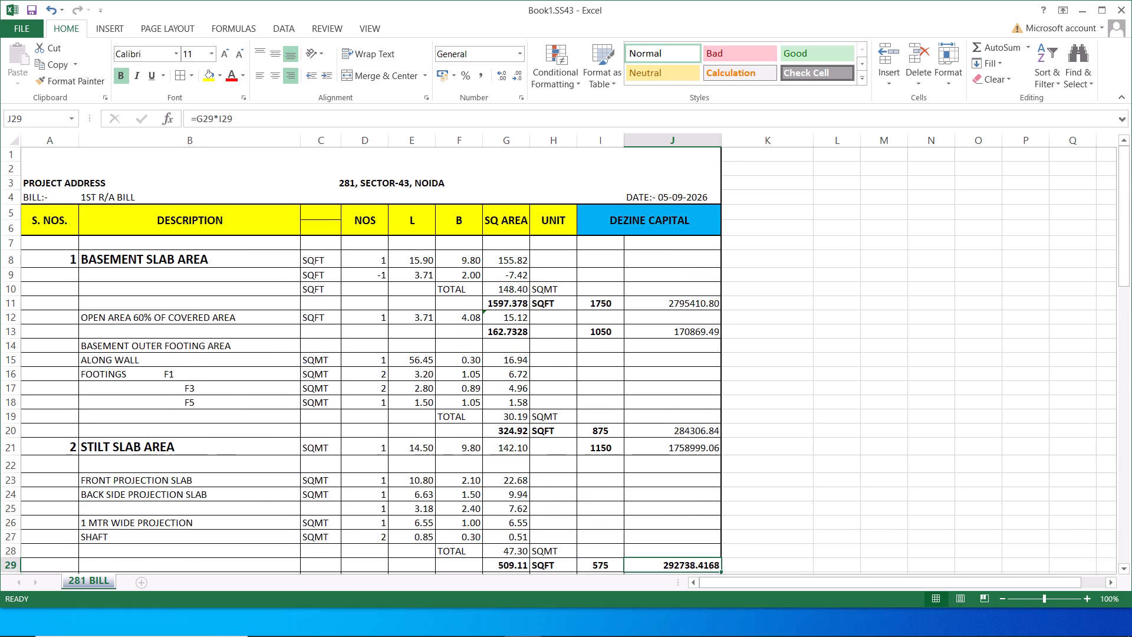
click(685, 301)
click(683, 330)
scroll(683, 330, down, 2)
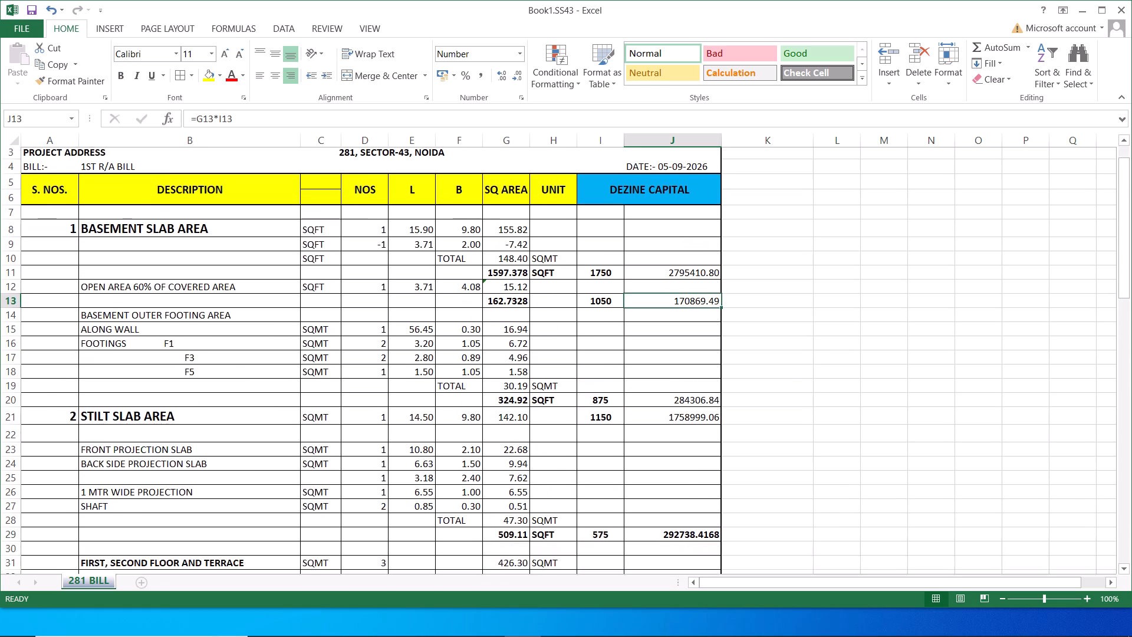
click(695, 214)
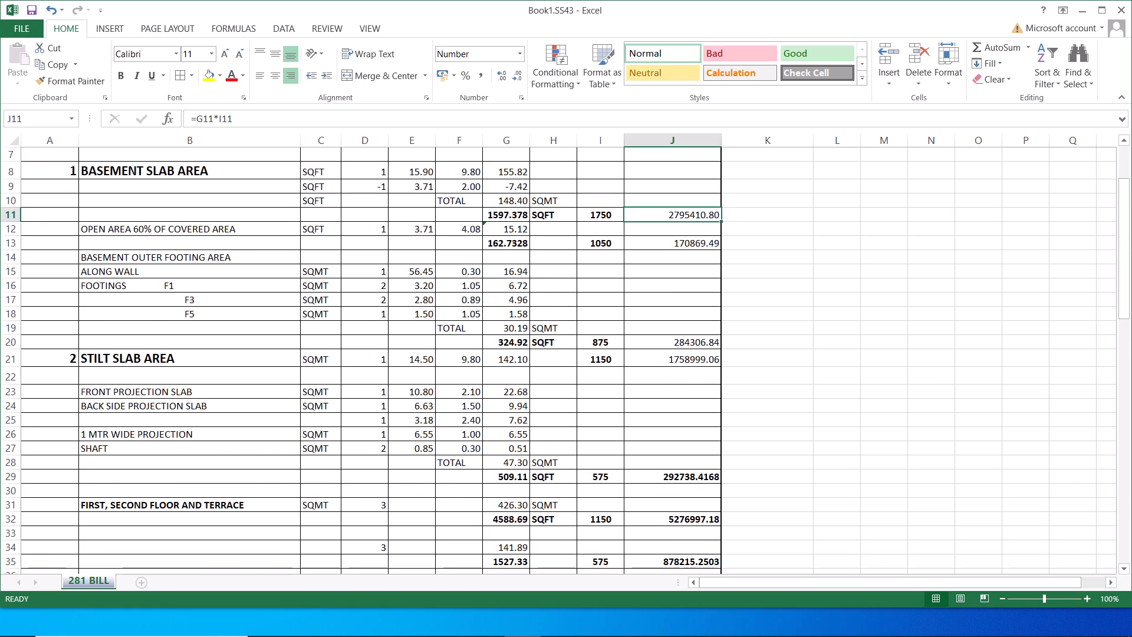
click(677, 248)
click(505, 244)
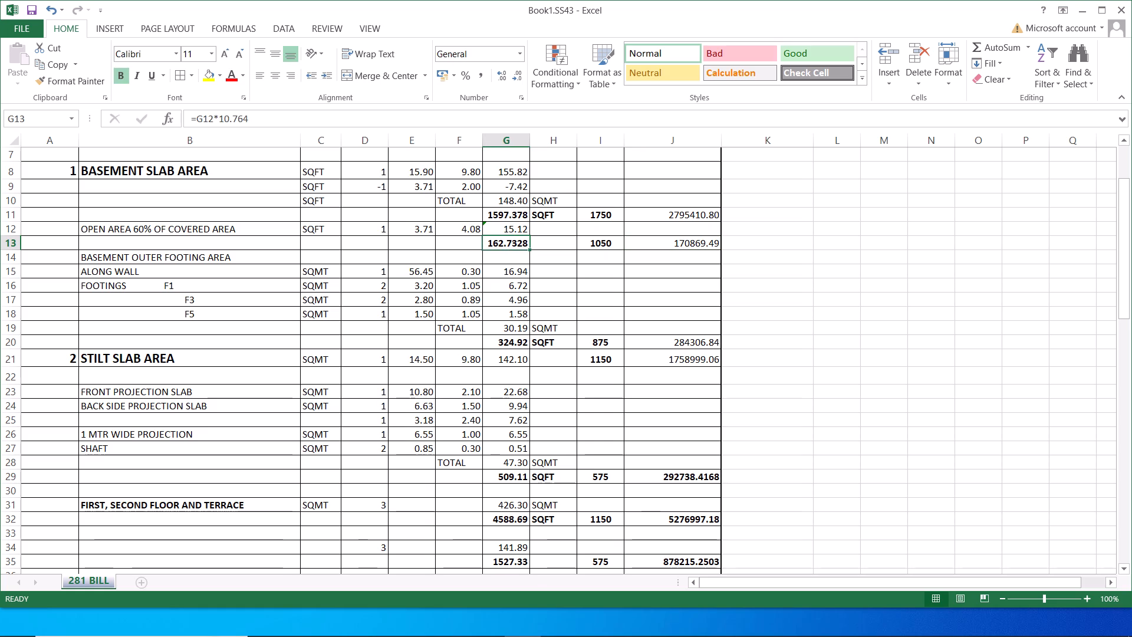
click(685, 216)
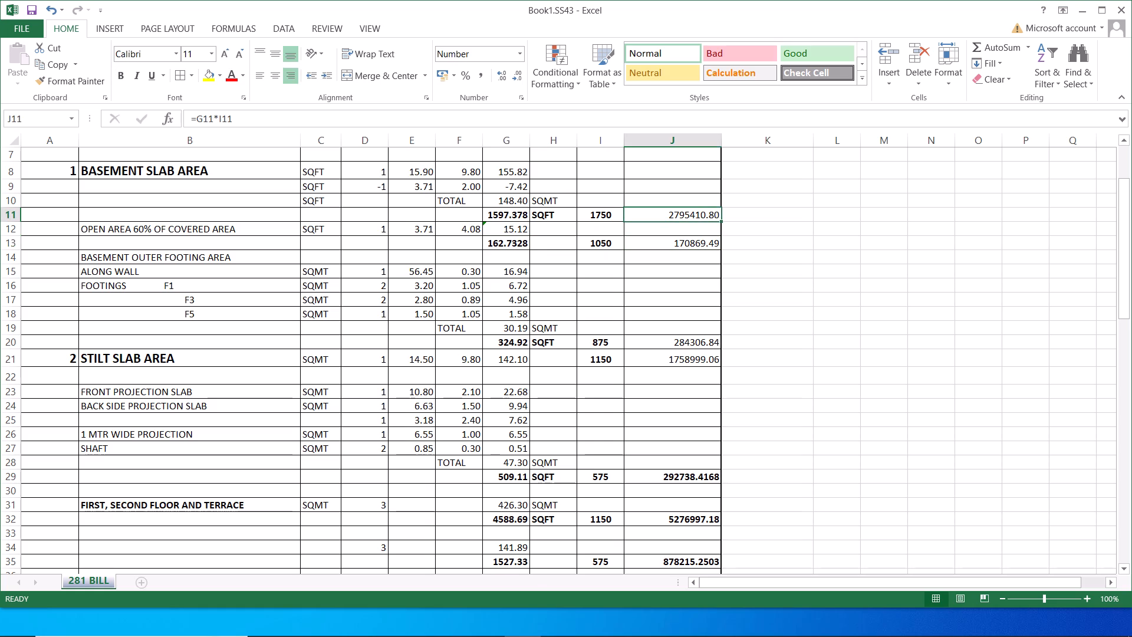
click(685, 250)
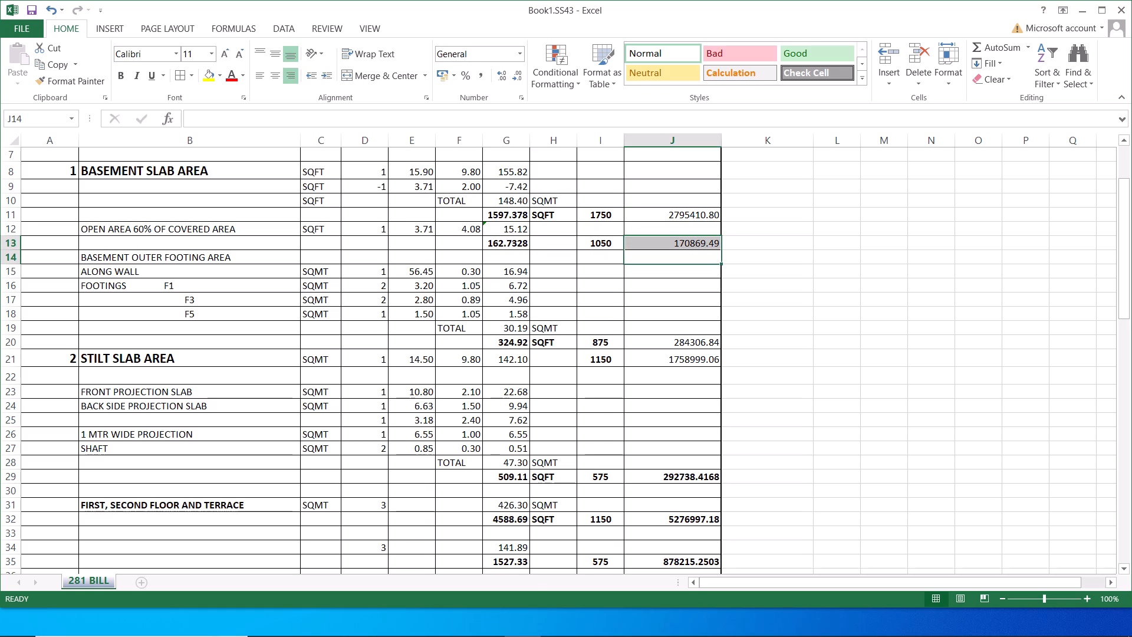
click(526, 228)
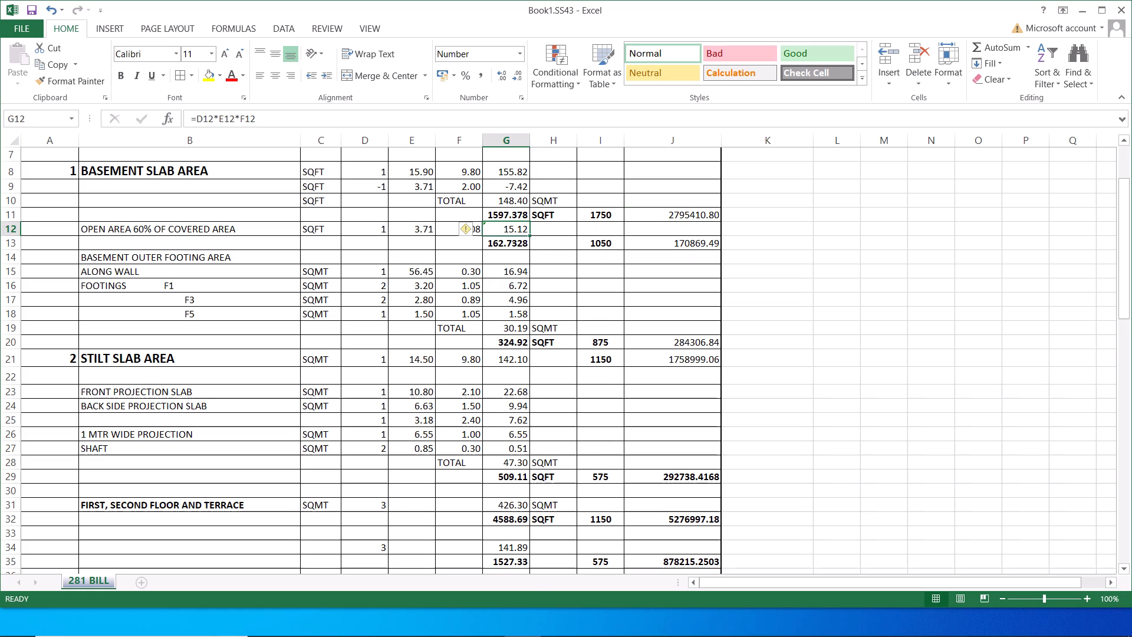
Insert a blank row above the OPEN AREA 60% OF COVERED AREA line in row 12.
click(7, 229)
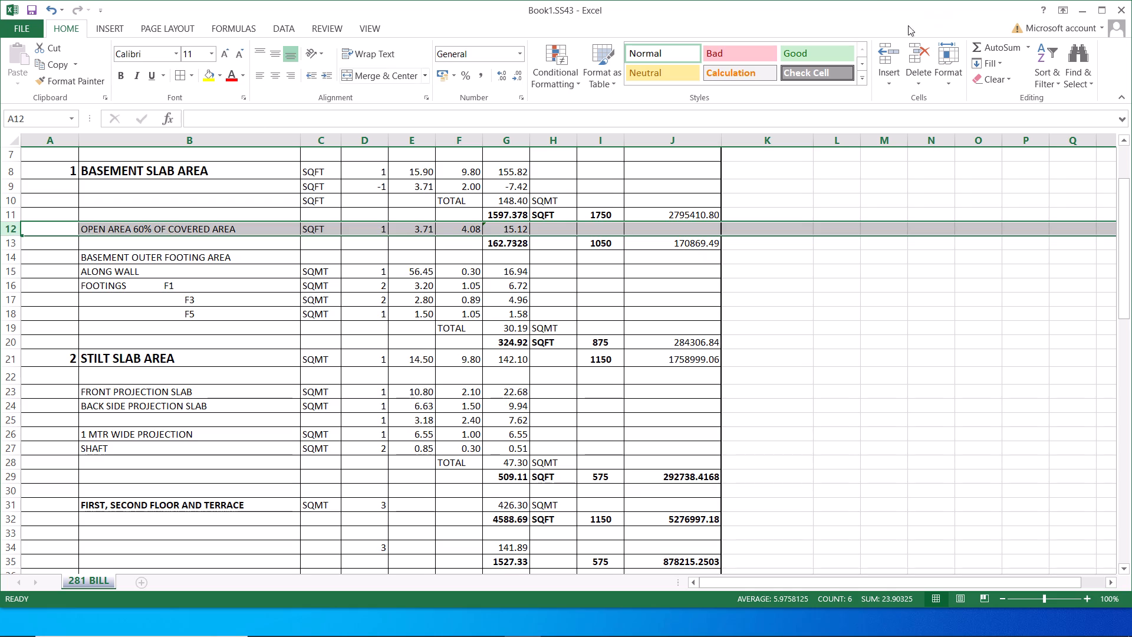
click(882, 58)
click(677, 283)
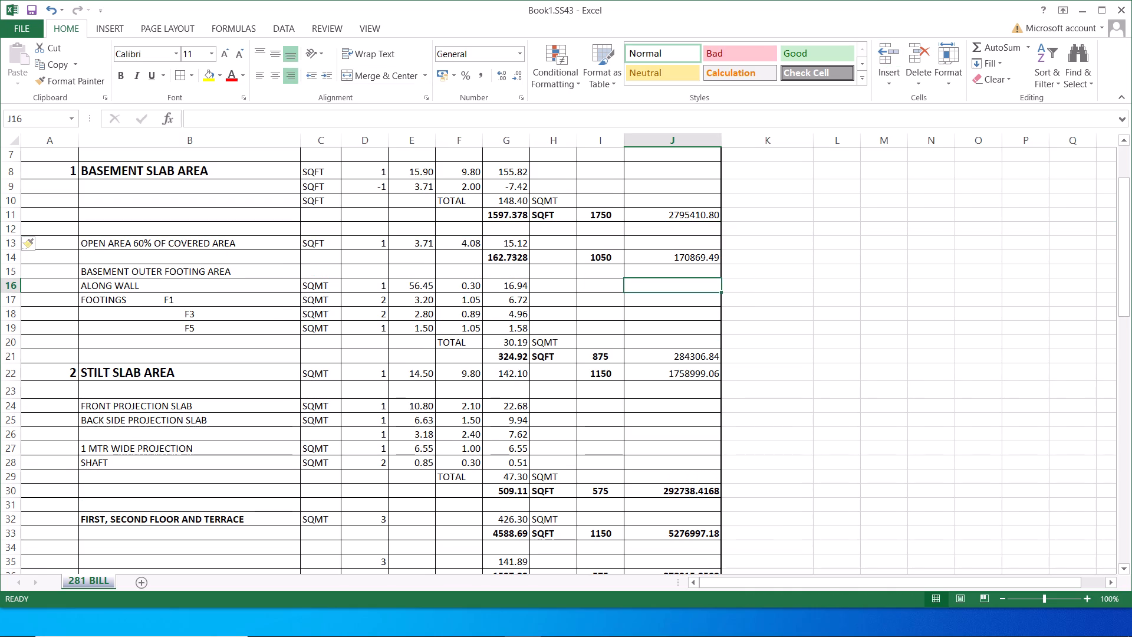
Check the open area rate and amount formulas in I14 and J14 against the basement slab rate in I11.
click(514, 256)
click(604, 259)
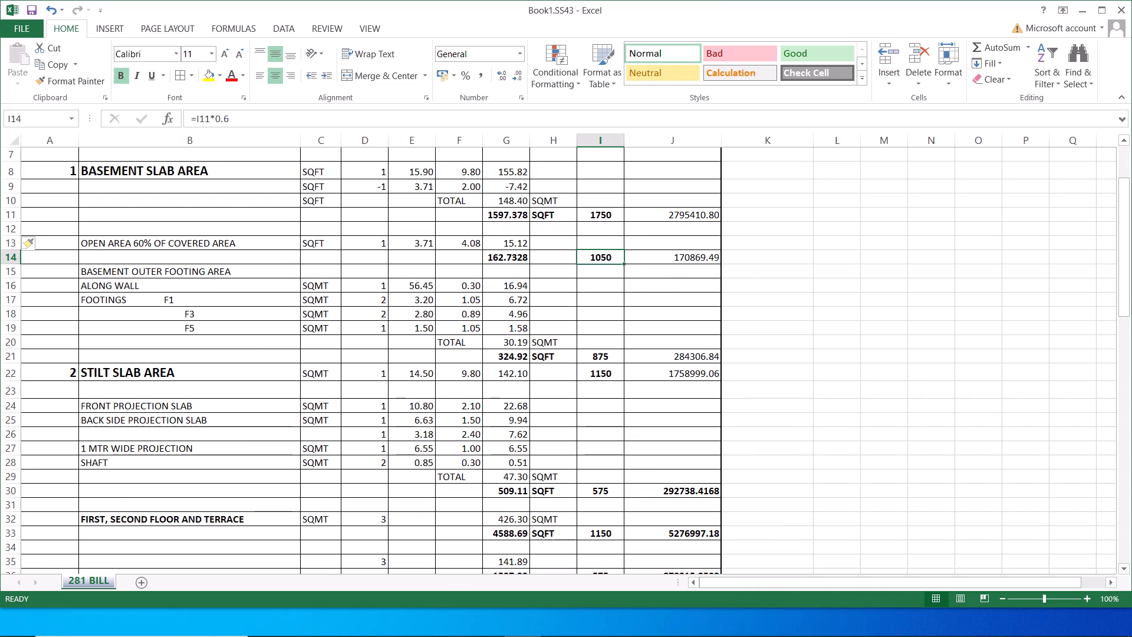
double_click(694, 257)
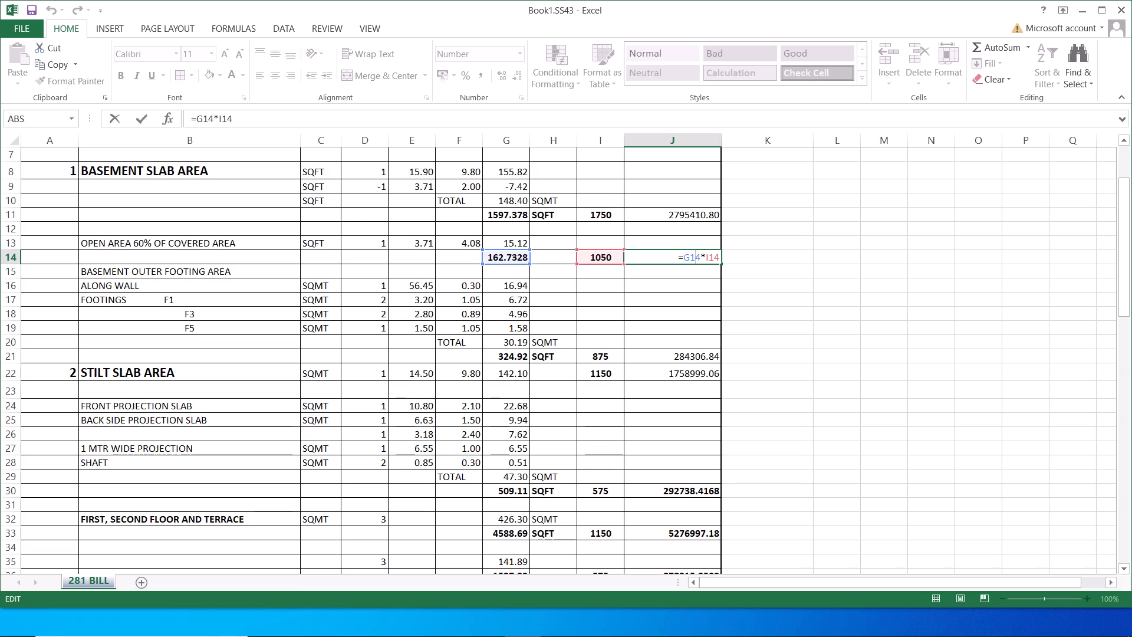
key(Escape)
scroll(652, 293, up, 4)
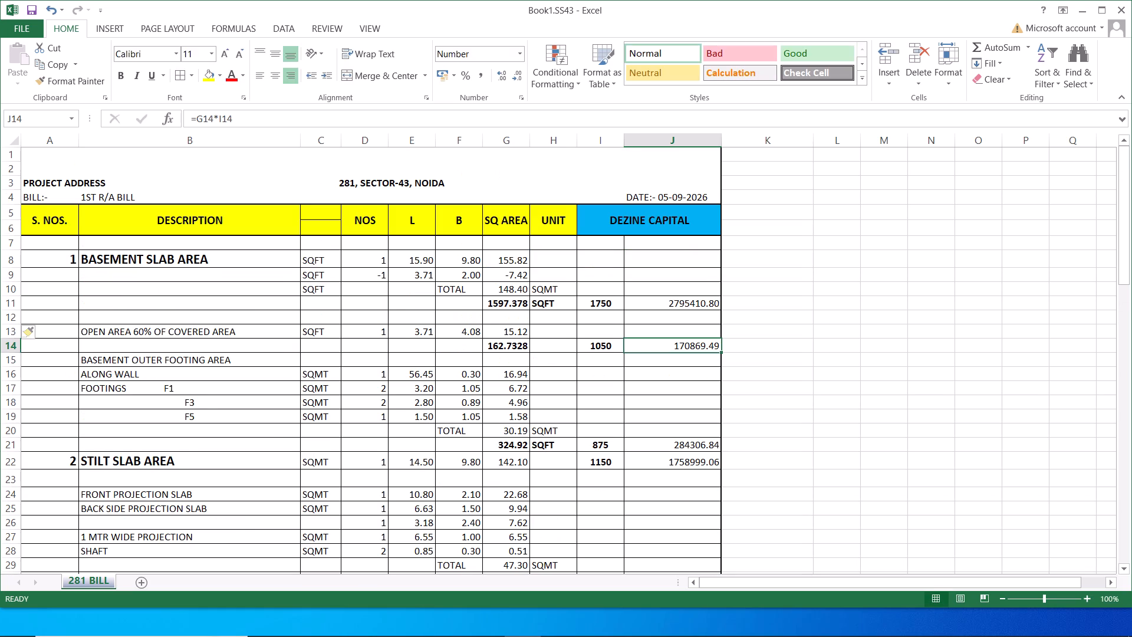
click(600, 299)
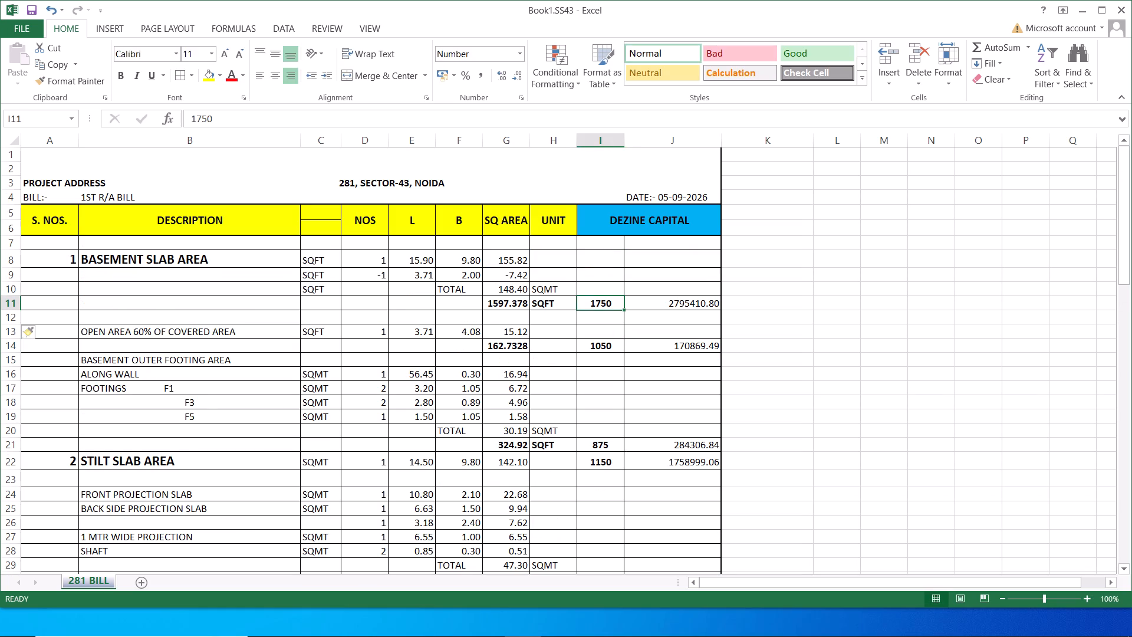
click(614, 345)
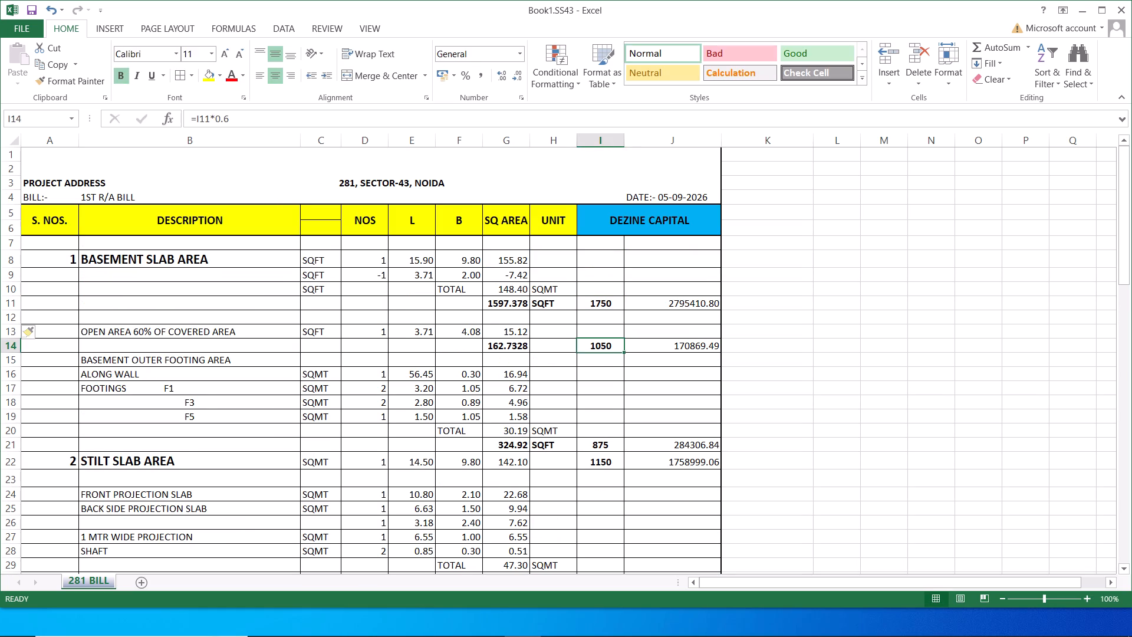
click(700, 343)
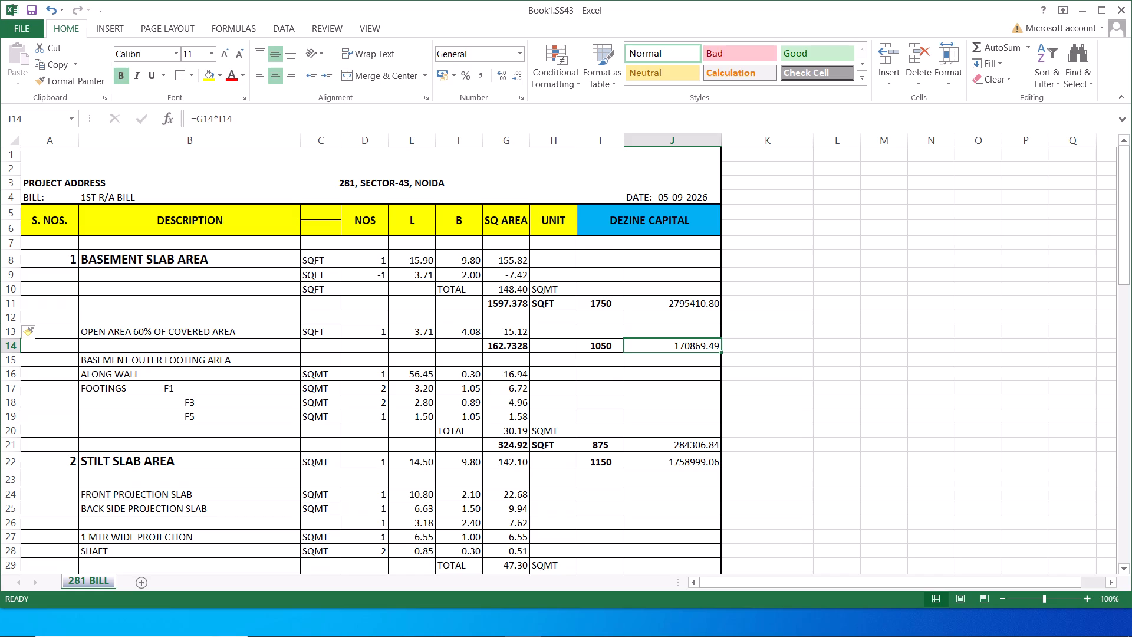
Check the stilt slab area rate in I22 and its amount formula in J22.
click(603, 462)
click(677, 464)
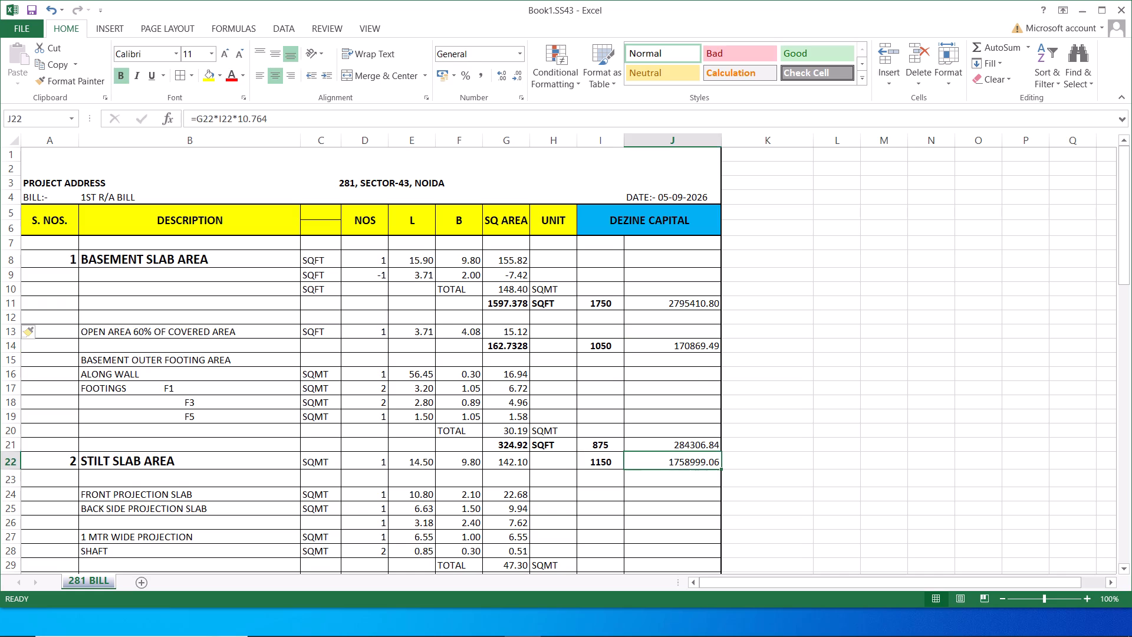
click(603, 465)
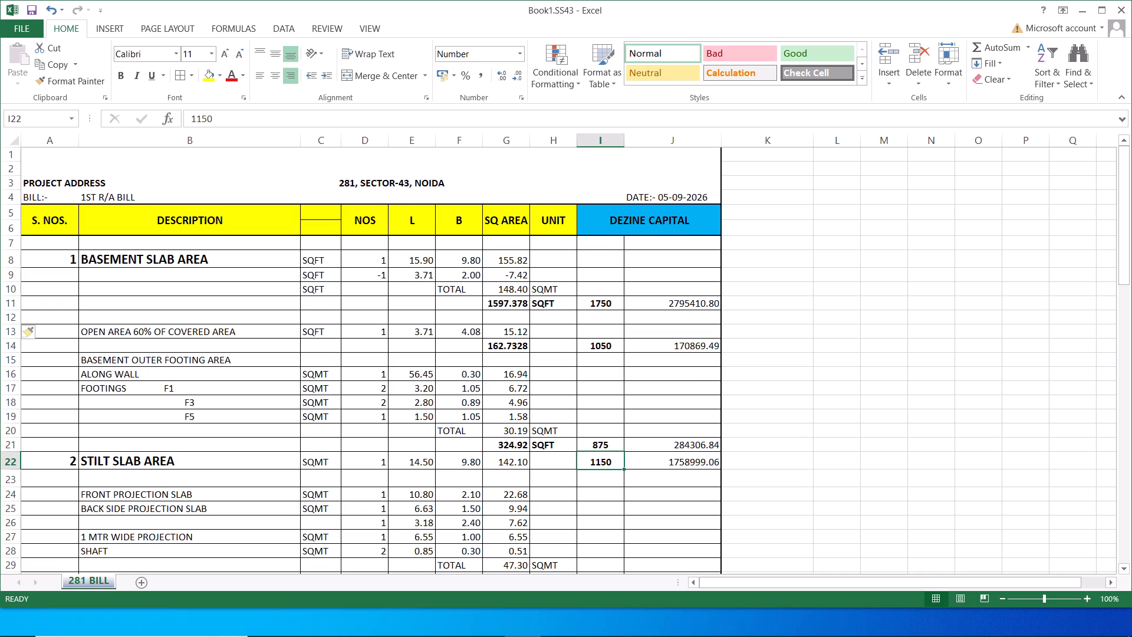
click(687, 462)
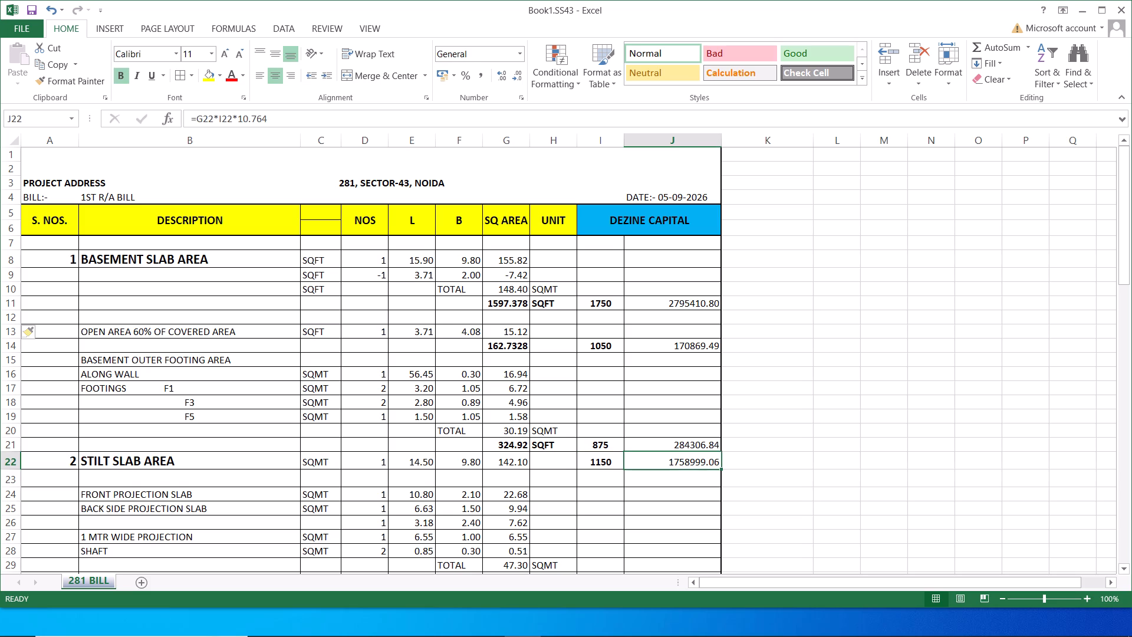
click(601, 464)
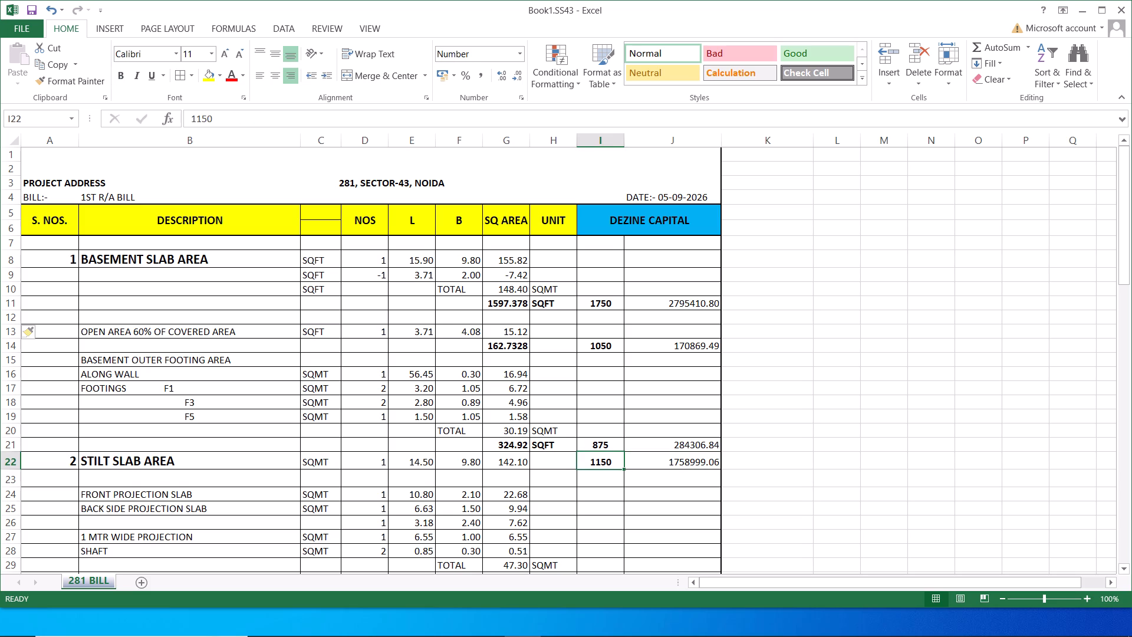
click(690, 464)
Check the boundary wall labour rate and amount in row 69 and the range summed by the billed total in J71.
scroll(652, 434, down, 3)
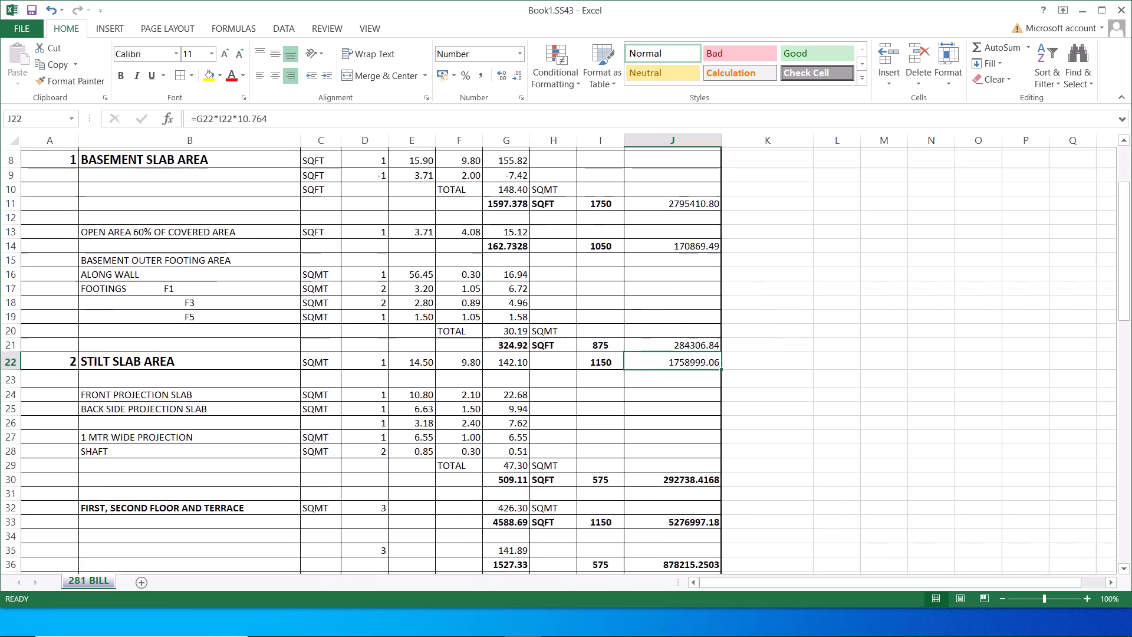
scroll(652, 434, down, 11)
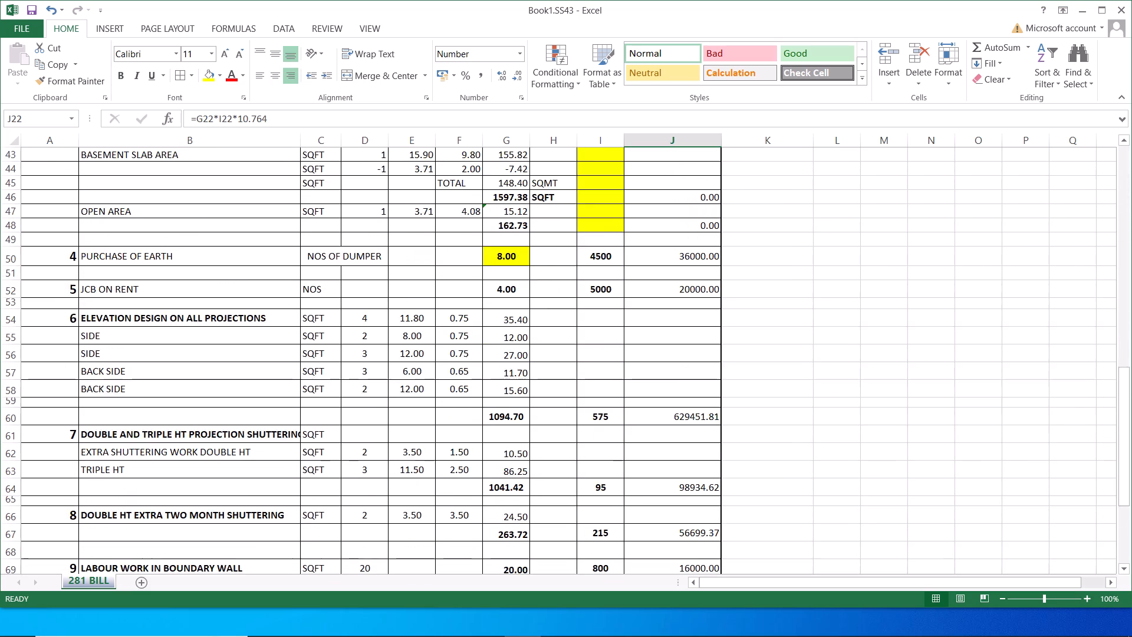
scroll(652, 434, down, 4)
click(605, 387)
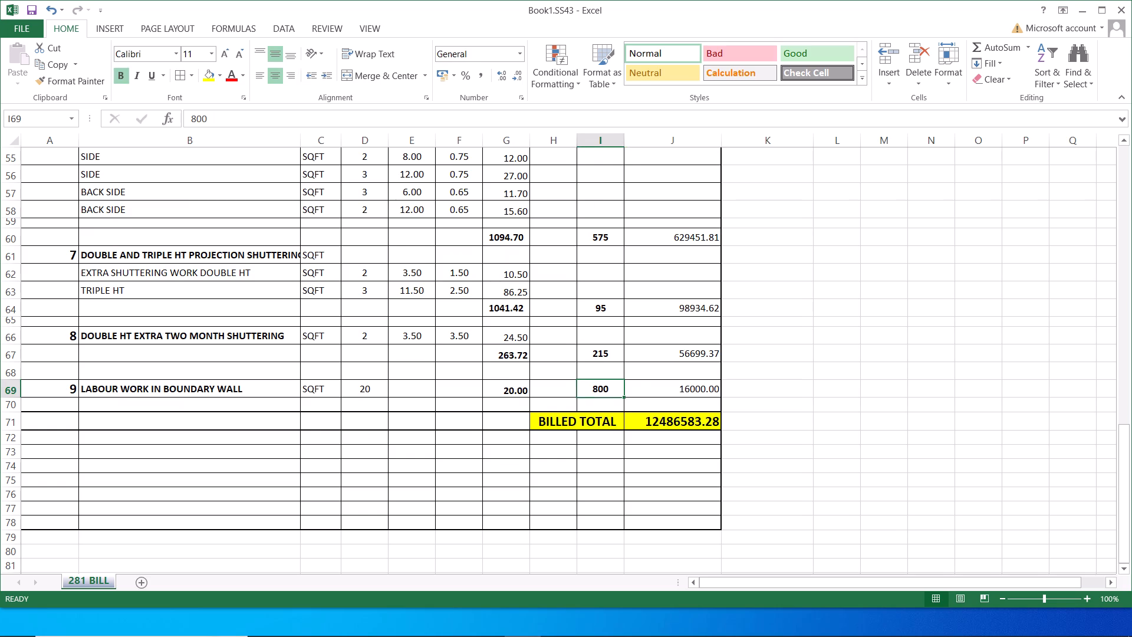
click(693, 388)
click(683, 425)
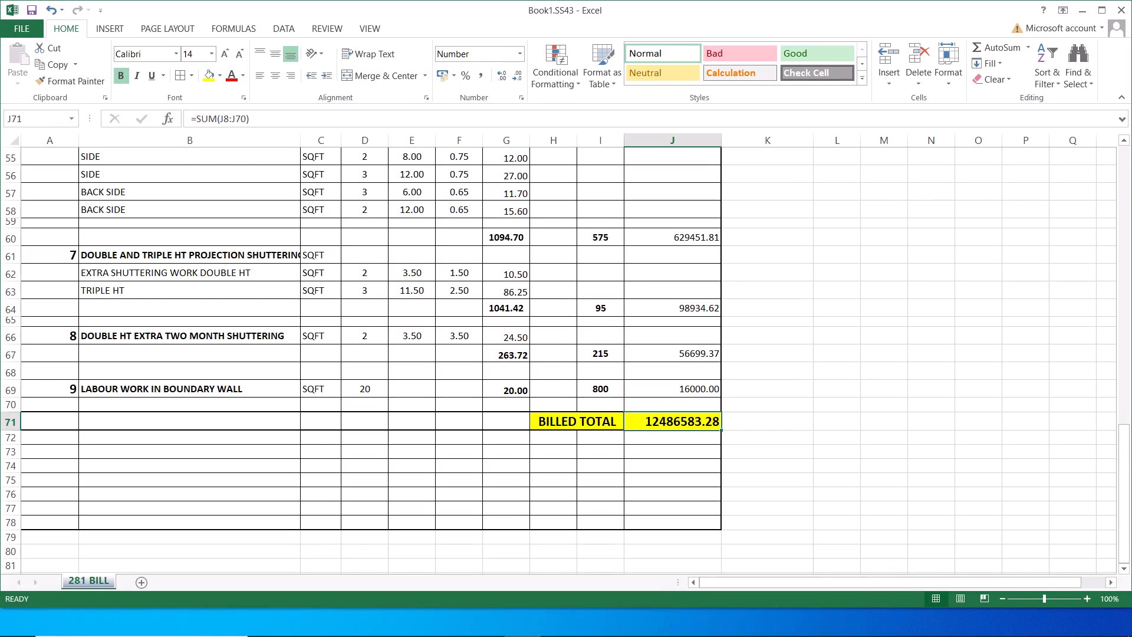
click(670, 437)
click(680, 418)
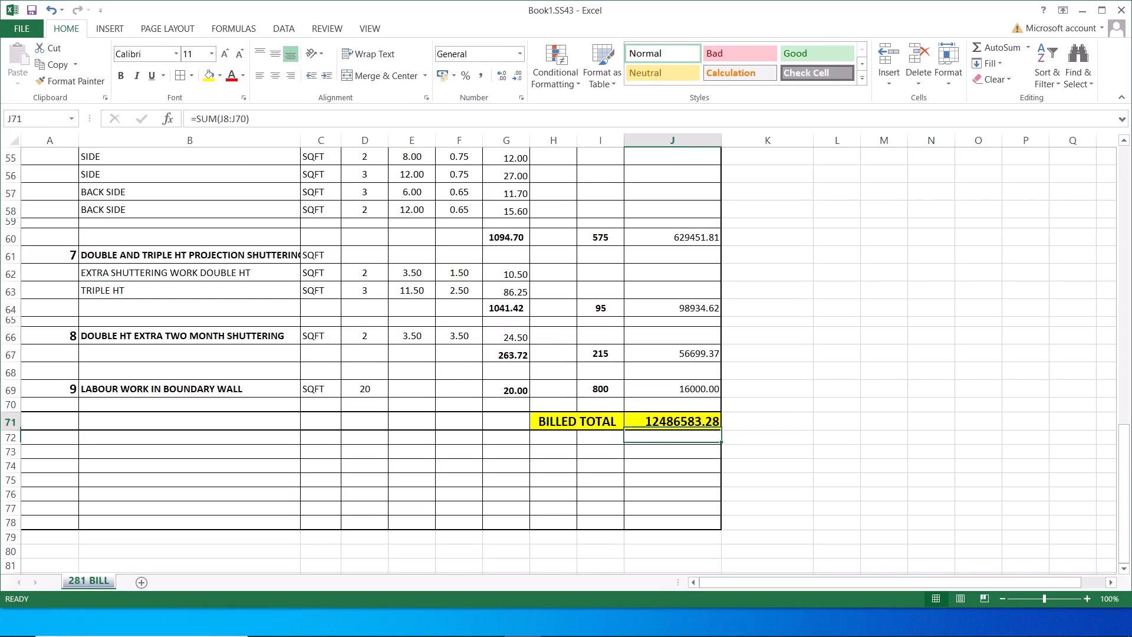
drag(551, 423, 677, 422)
Review the bill from the DEZINE CAPITAL heading and date down to the billed total in J71, including the elevation design amount in J60.
scroll(669, 422, up, 14)
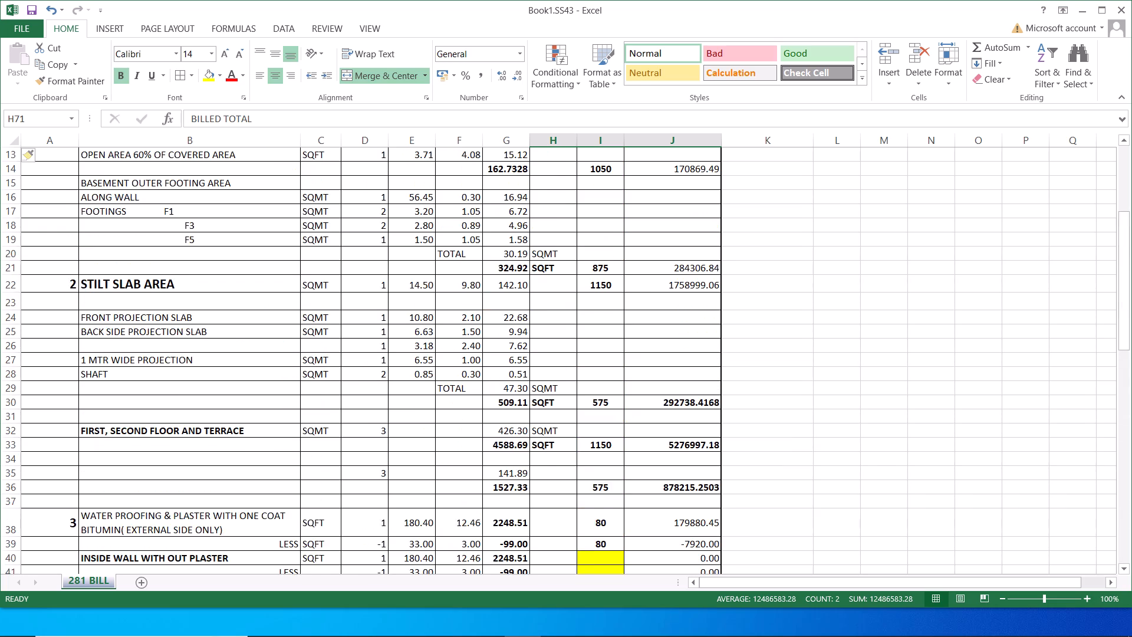
scroll(669, 422, up, 8)
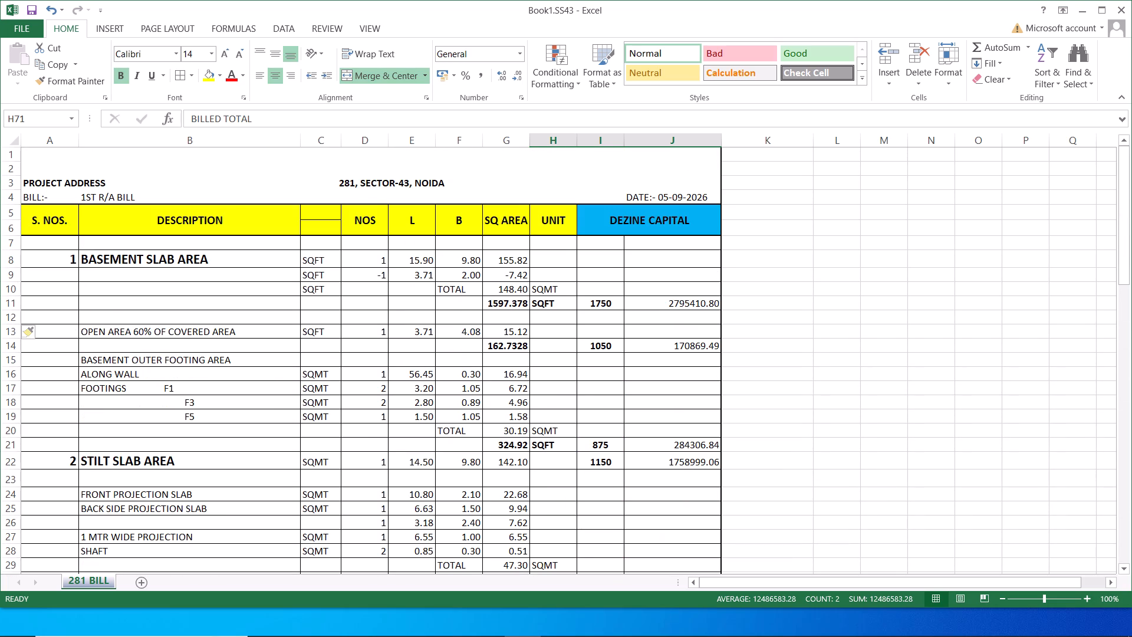
click(651, 219)
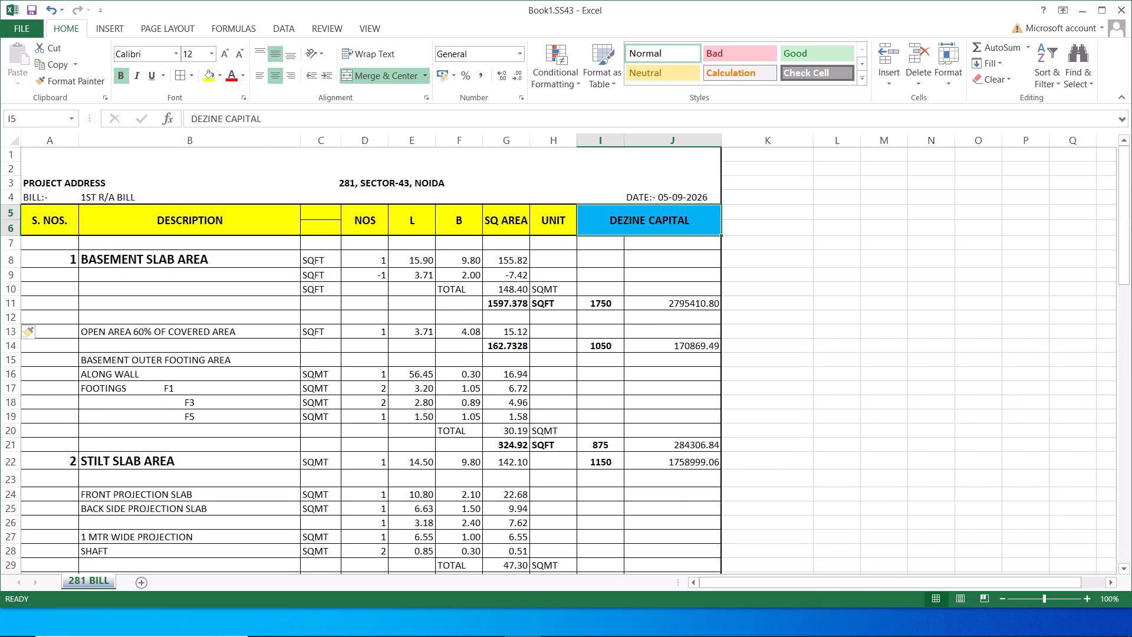
click(649, 197)
scroll(623, 343, down, 10)
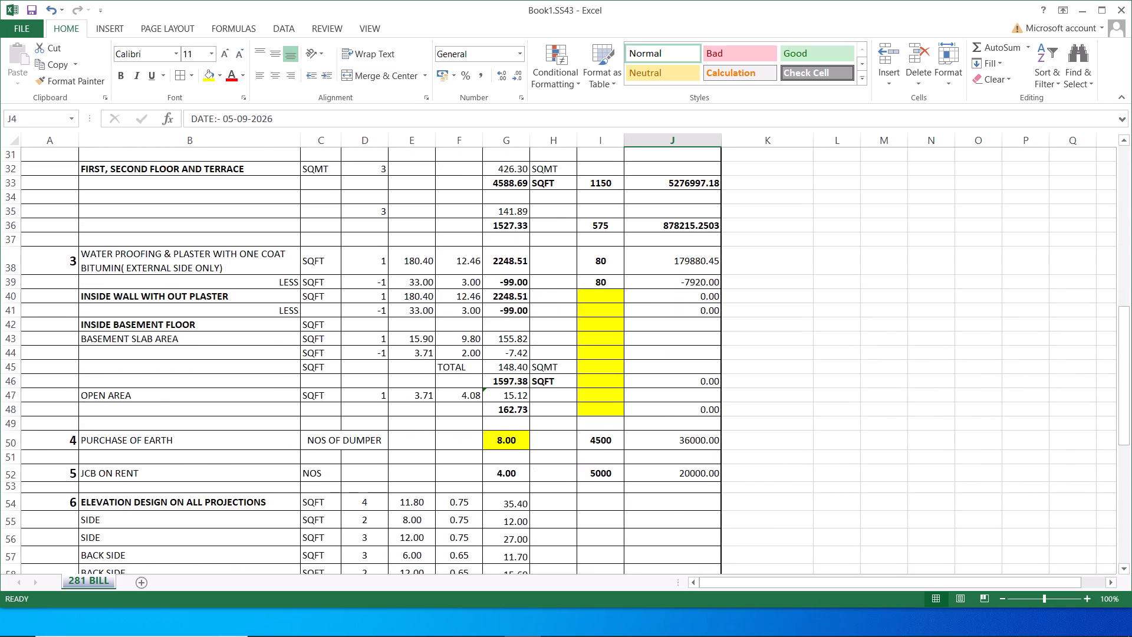
scroll(624, 345, down, 9)
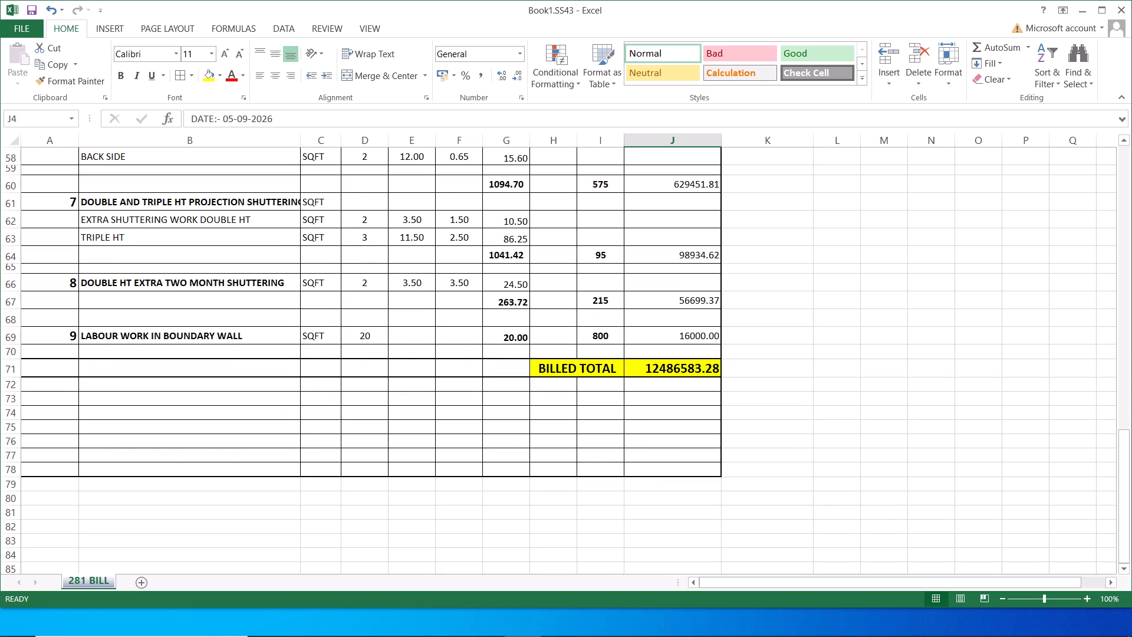
click(672, 368)
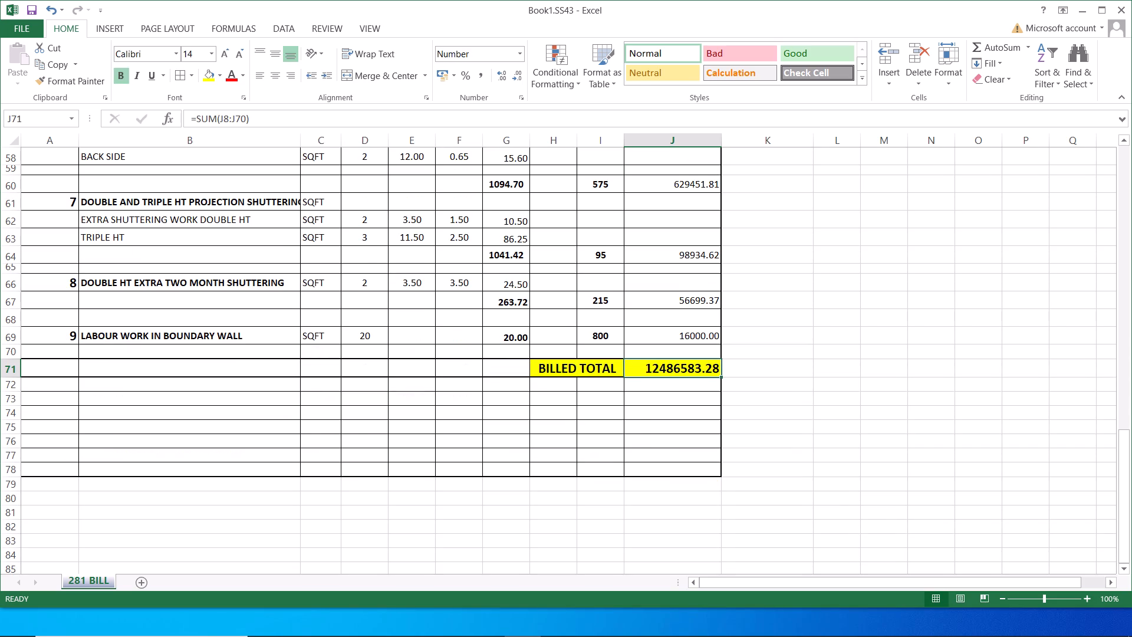
scroll(581, 339, up, 3)
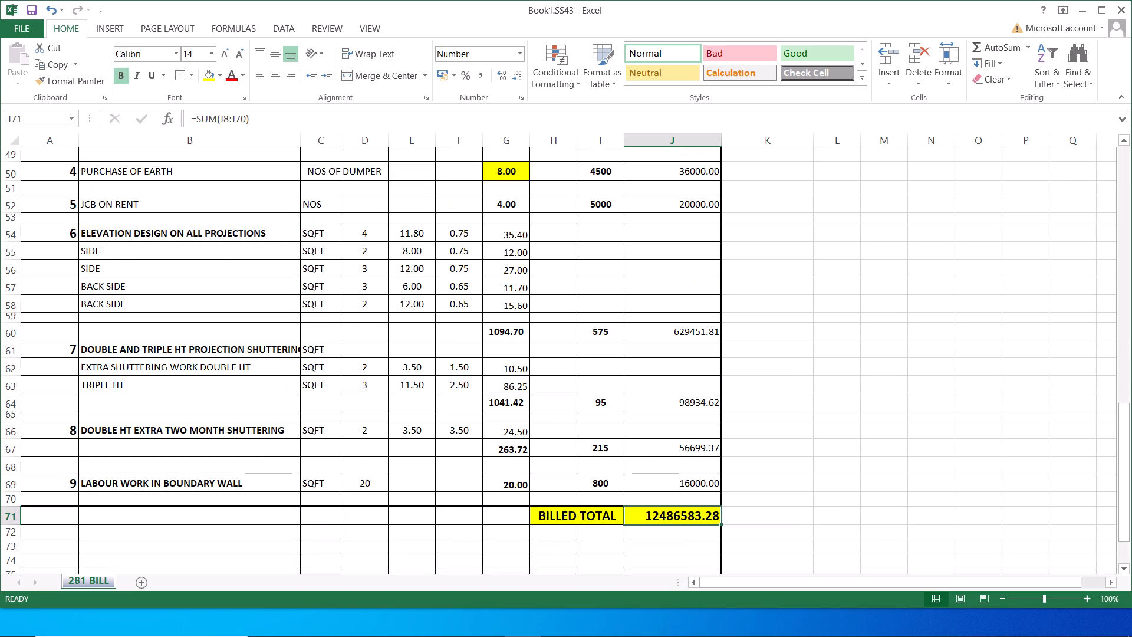
click(698, 327)
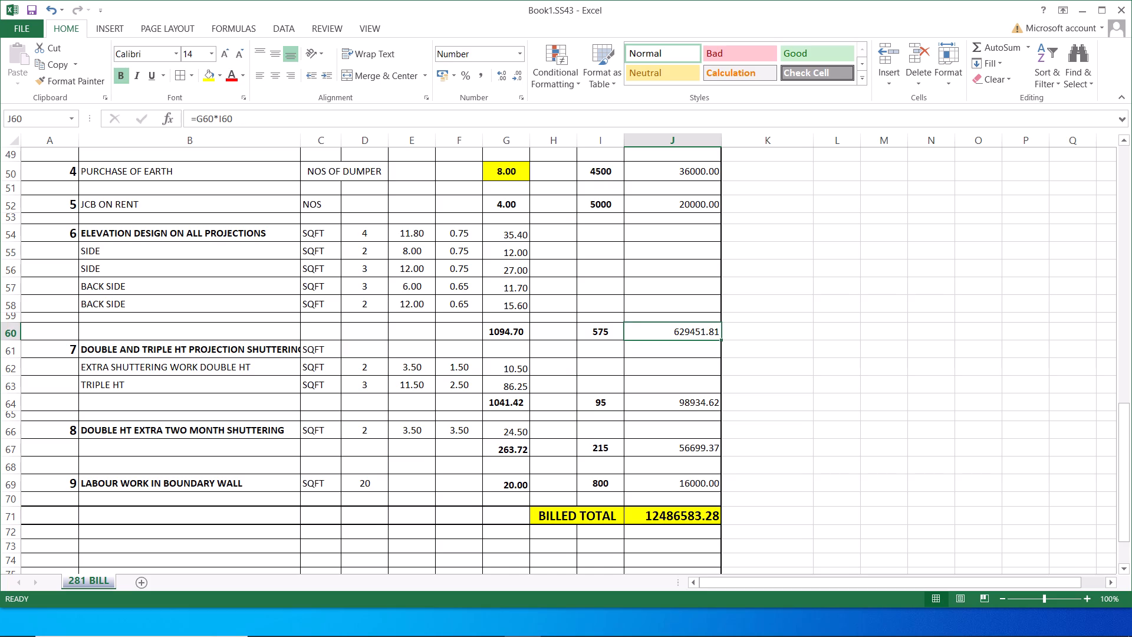
Increase the height of blank row 53 between the JCB on rent and elevation design items.
scroll(699, 327, up, 3)
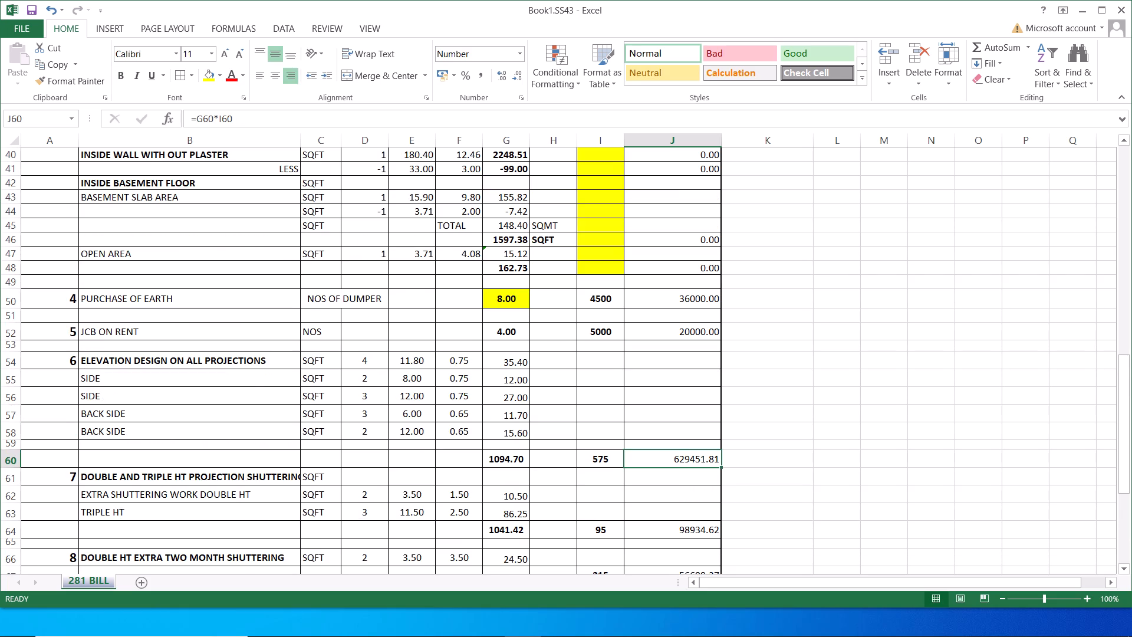
click(15, 350)
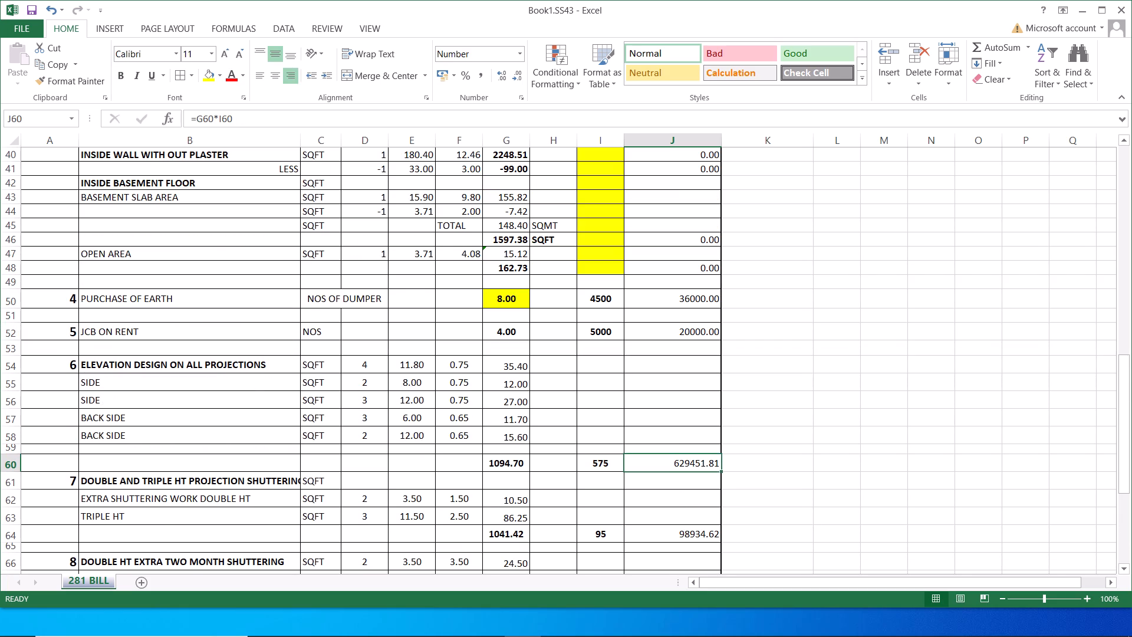
Check the amount formulas for JCB and earth, plus the quantity and amount formulas of the waterproofing and inside wall rows 38 to 40.
click(685, 325)
click(675, 294)
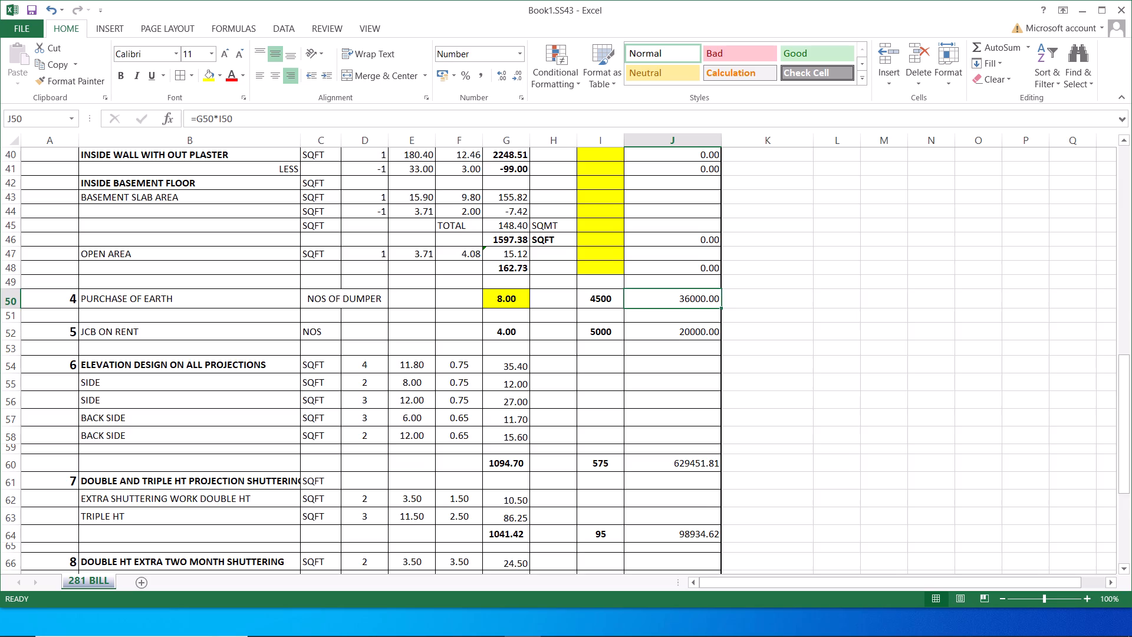
scroll(675, 294, up, 3)
click(483, 260)
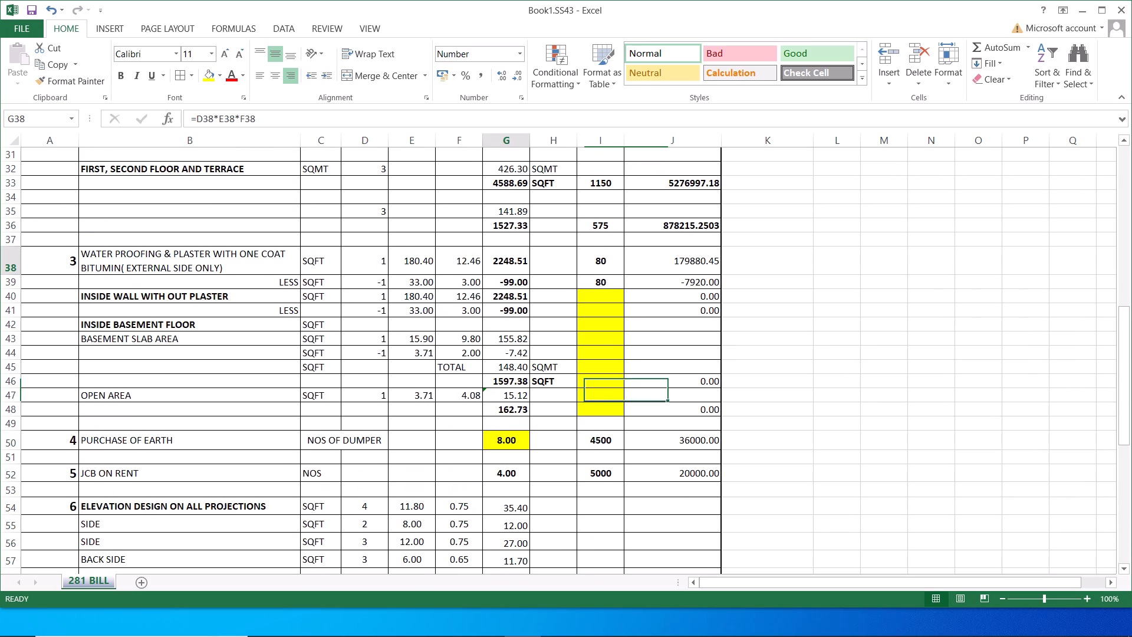
click(700, 251)
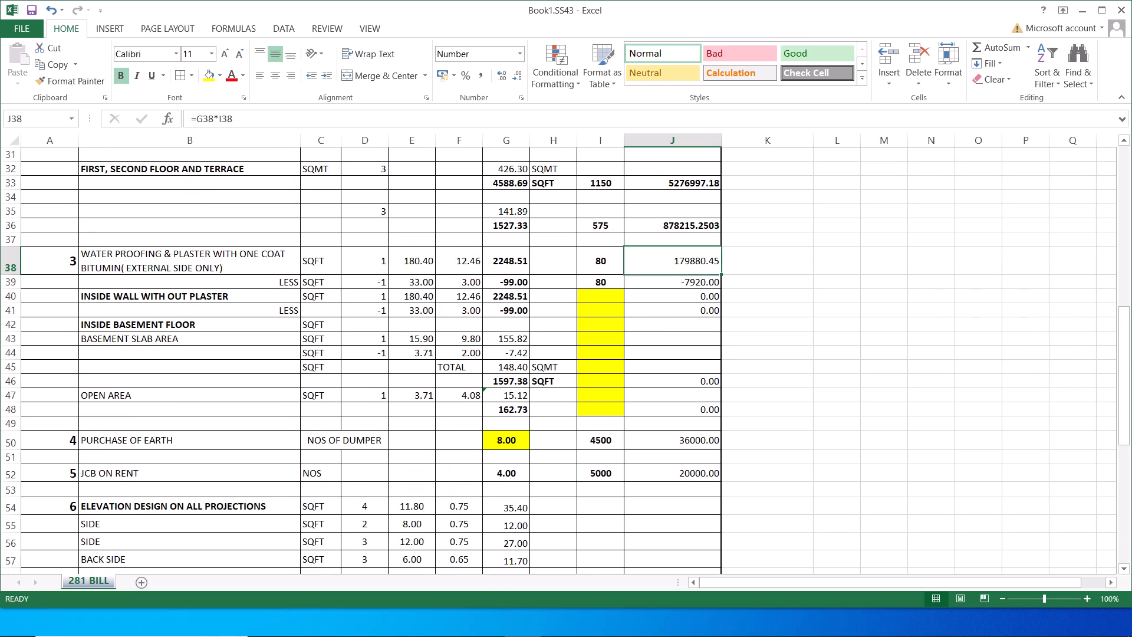
click(515, 283)
click(687, 281)
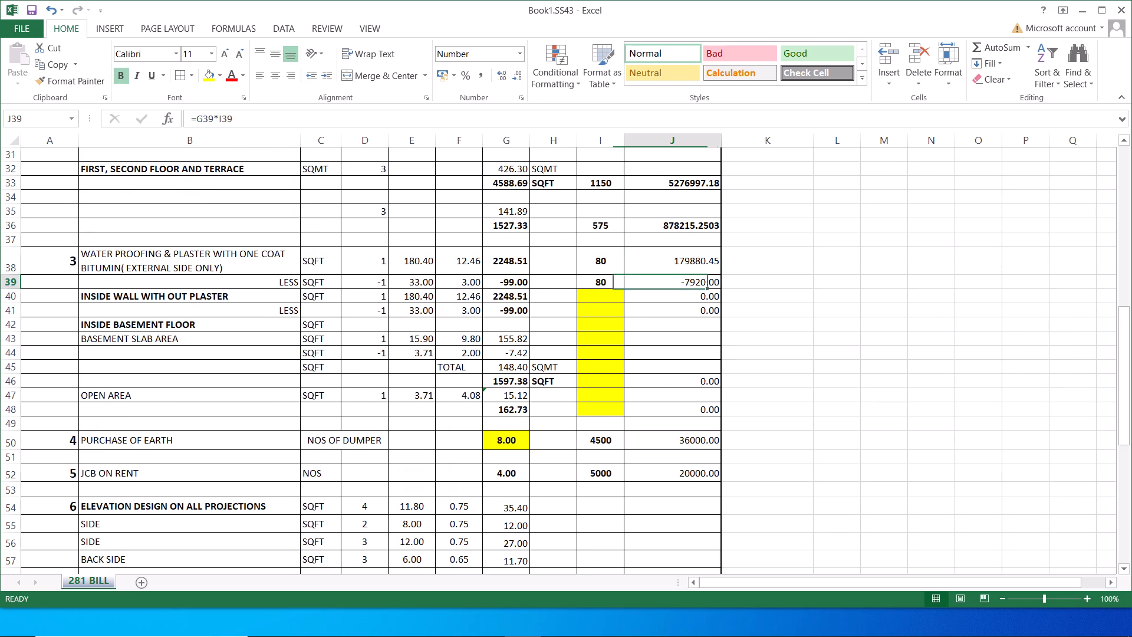
click(499, 298)
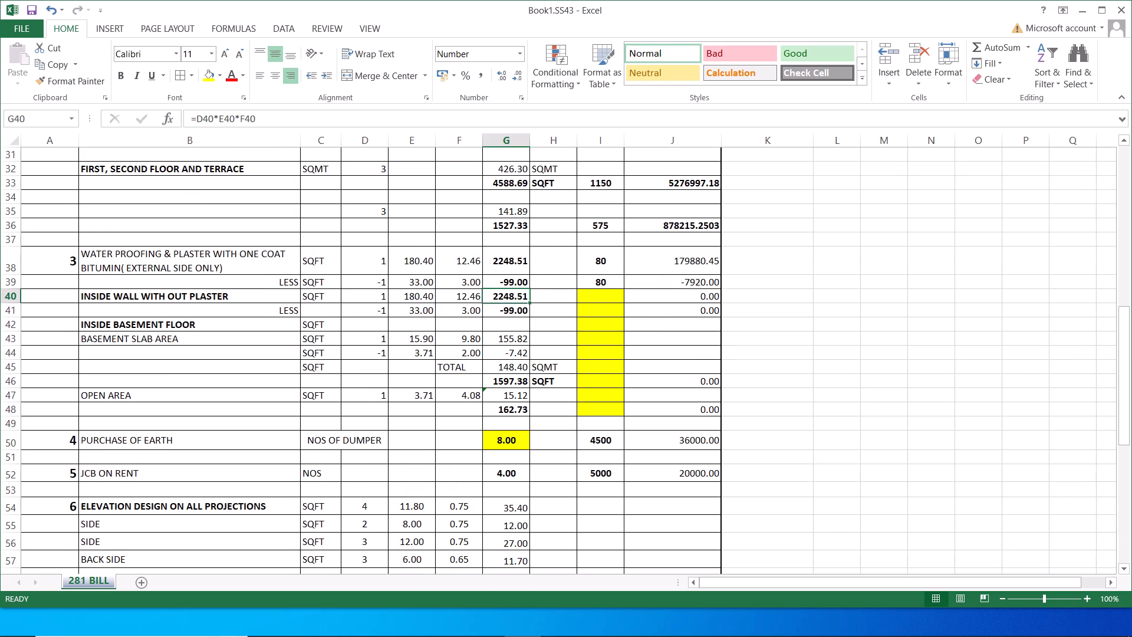
click(697, 293)
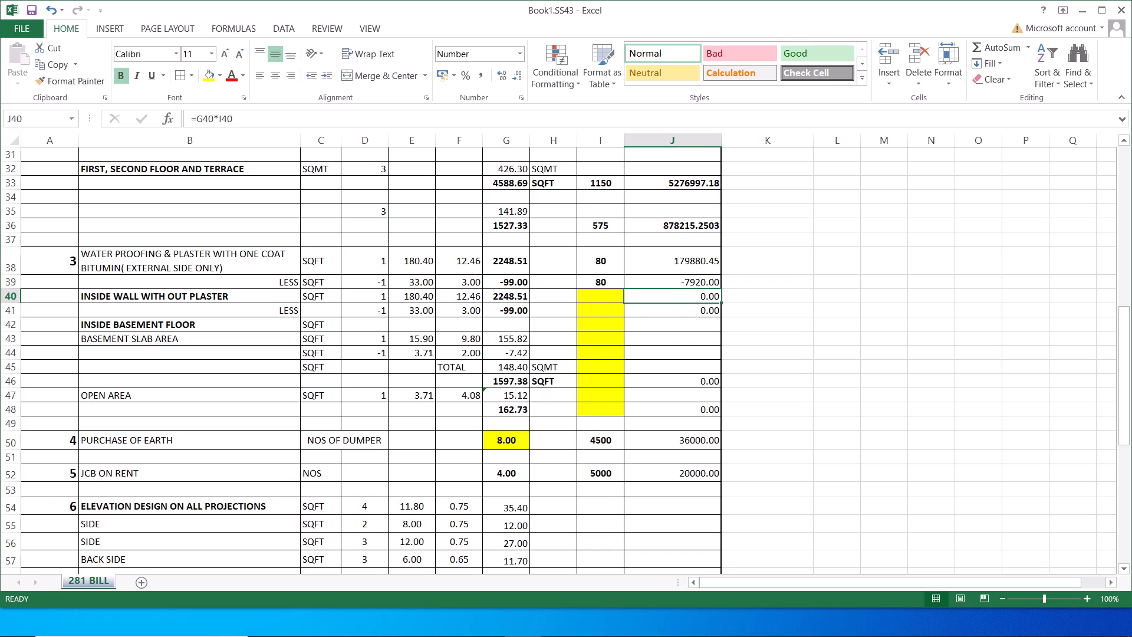
Enter a rate of 50 for the inside wall, its deduction, the basement floor and the open area in I40, I41, I46 and I48.
click(601, 297)
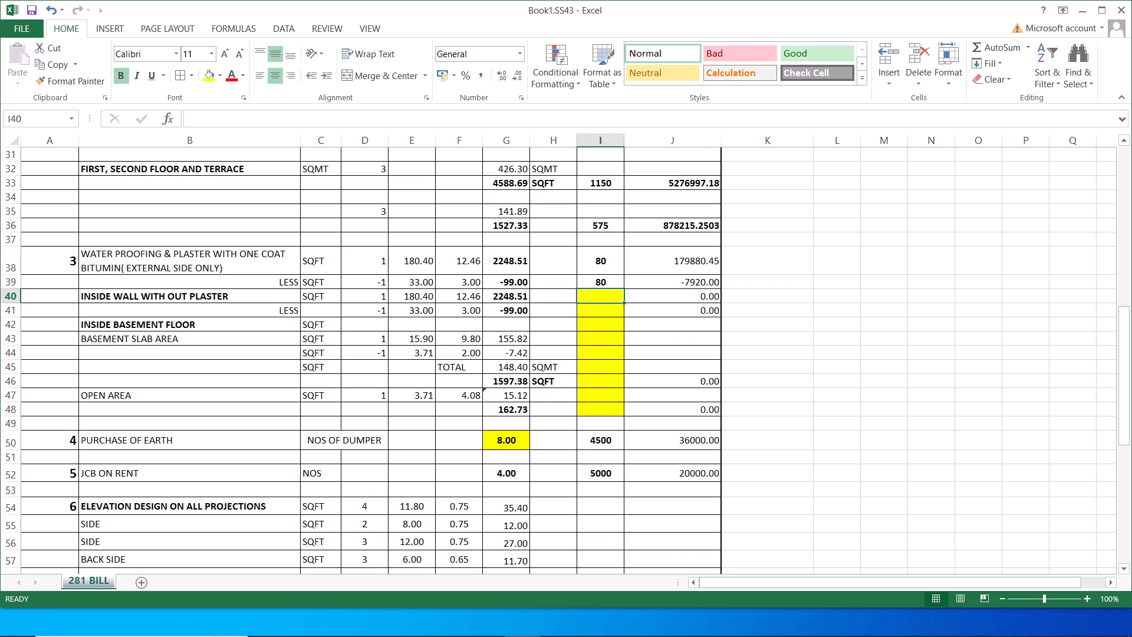
text(50)
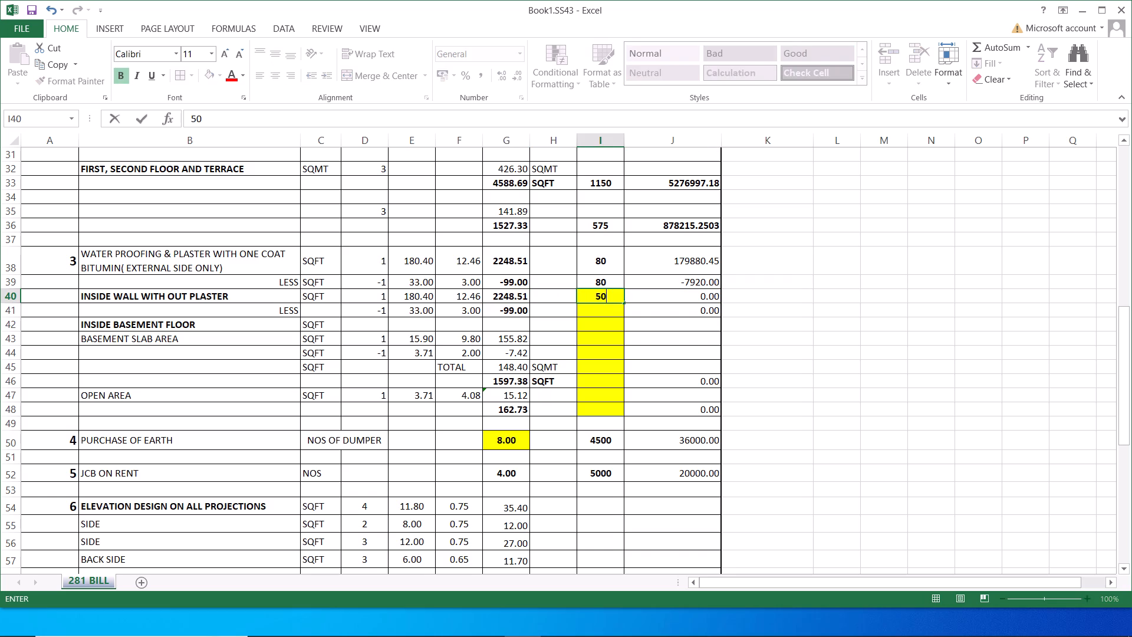
key(Return)
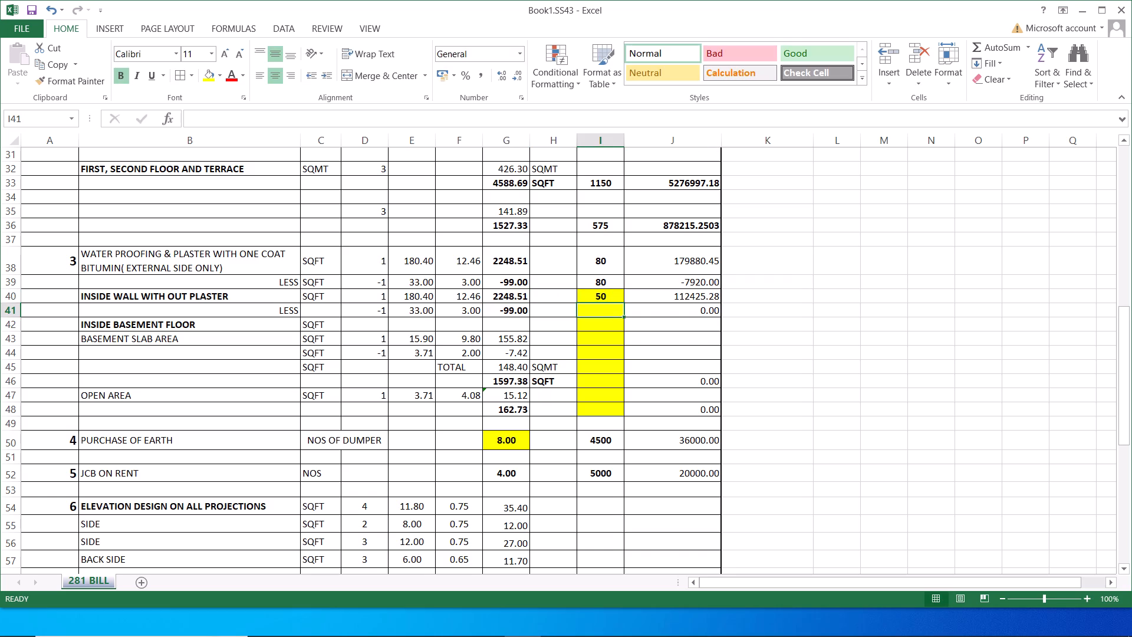
text(50)
key(Return)
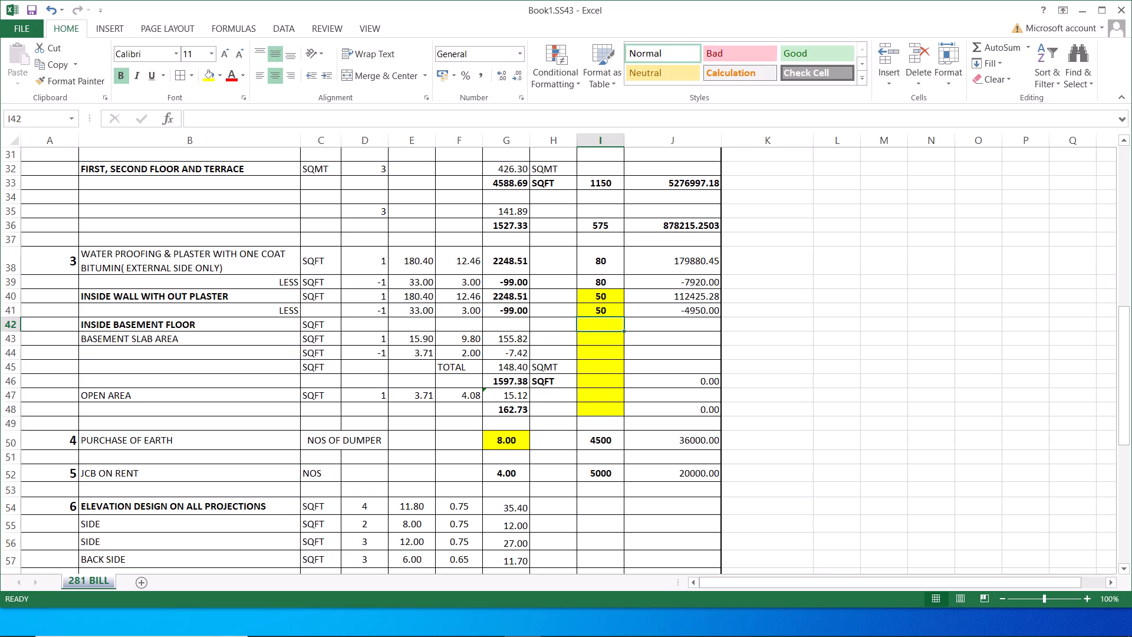
click(606, 378)
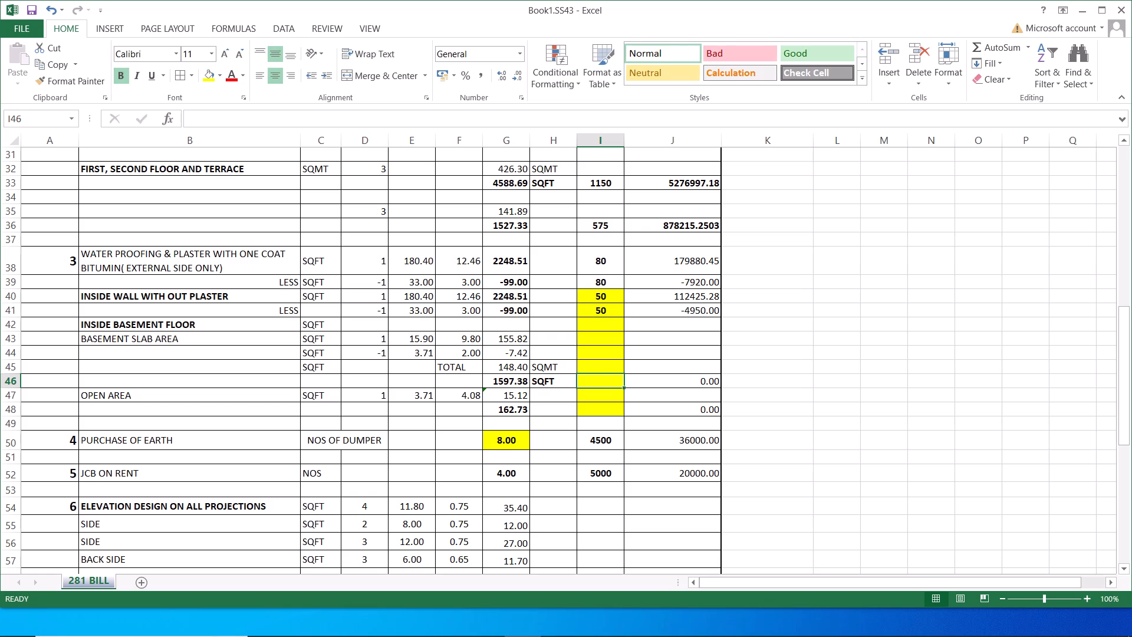
text(50)
key(Return)
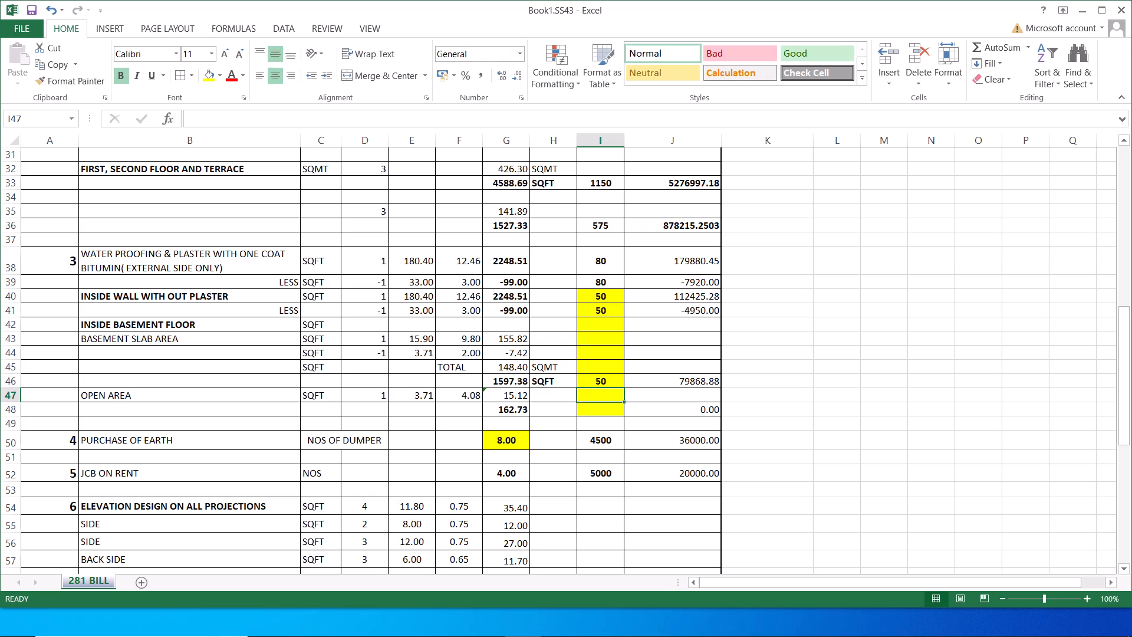
key(Down)
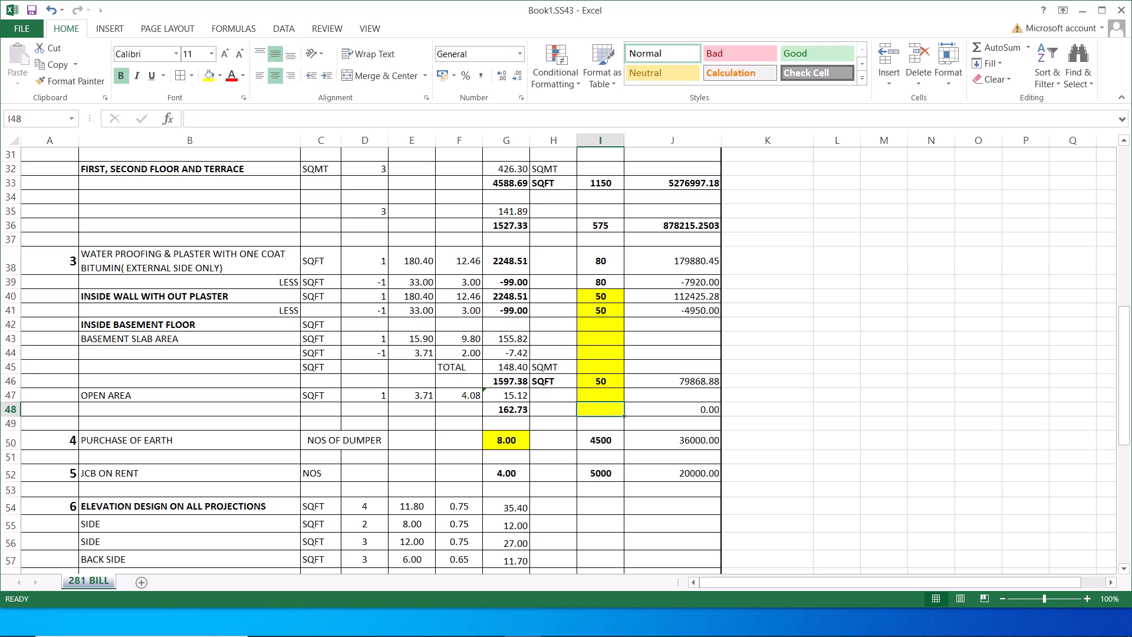
text(50)
key(Return)
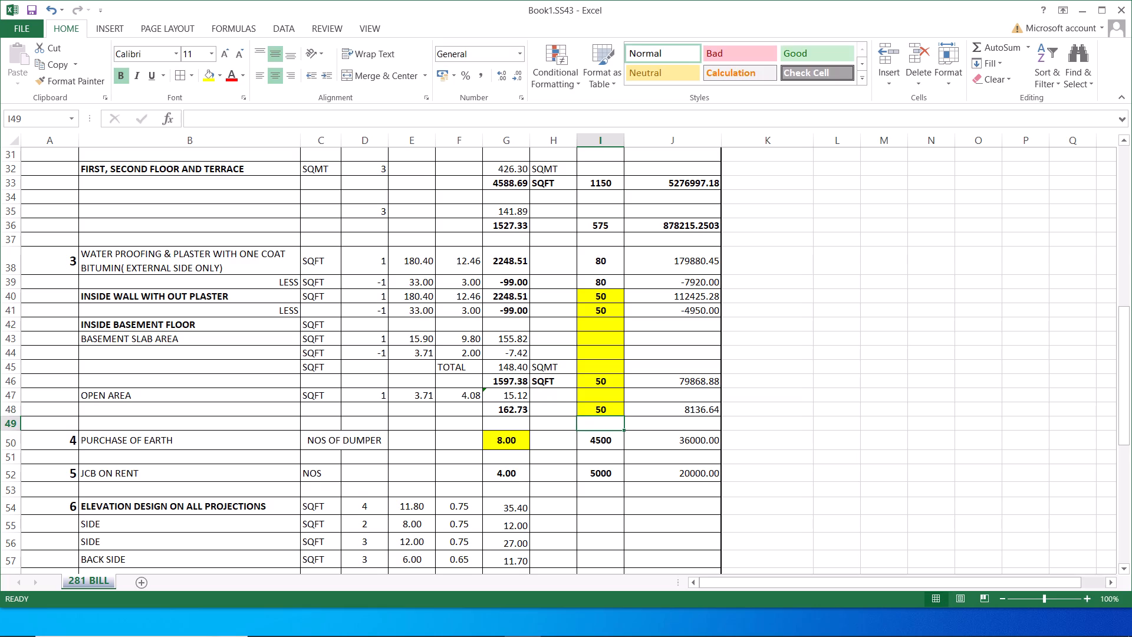
Check the billed total formula in J71 and review the bill's items and amounts from the basement rows down to the total.
scroll(636, 429, down, 10)
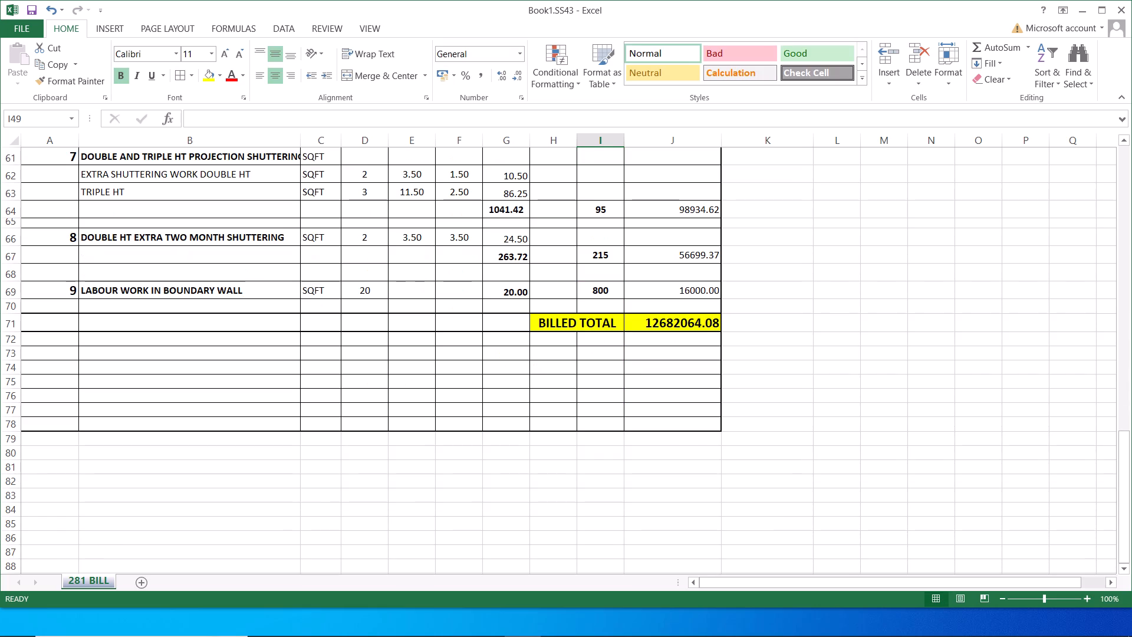
click(676, 329)
scroll(537, 324, up, 8)
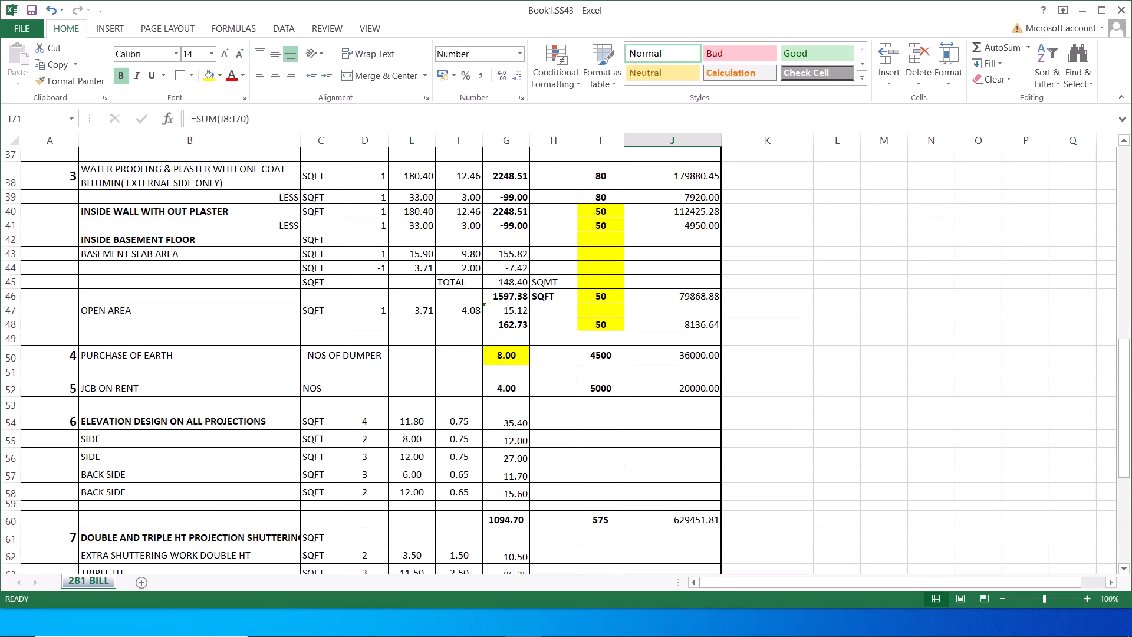
scroll(537, 324, up, 2)
scroll(614, 223, up, 5)
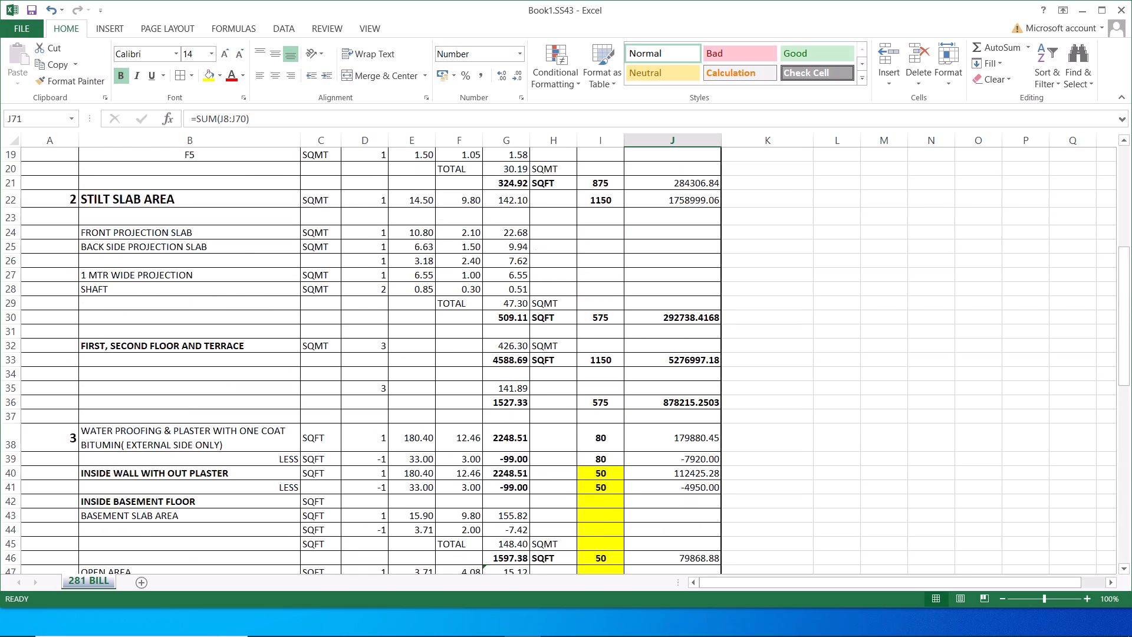
scroll(614, 223, up, 3)
scroll(544, 317, down, 3)
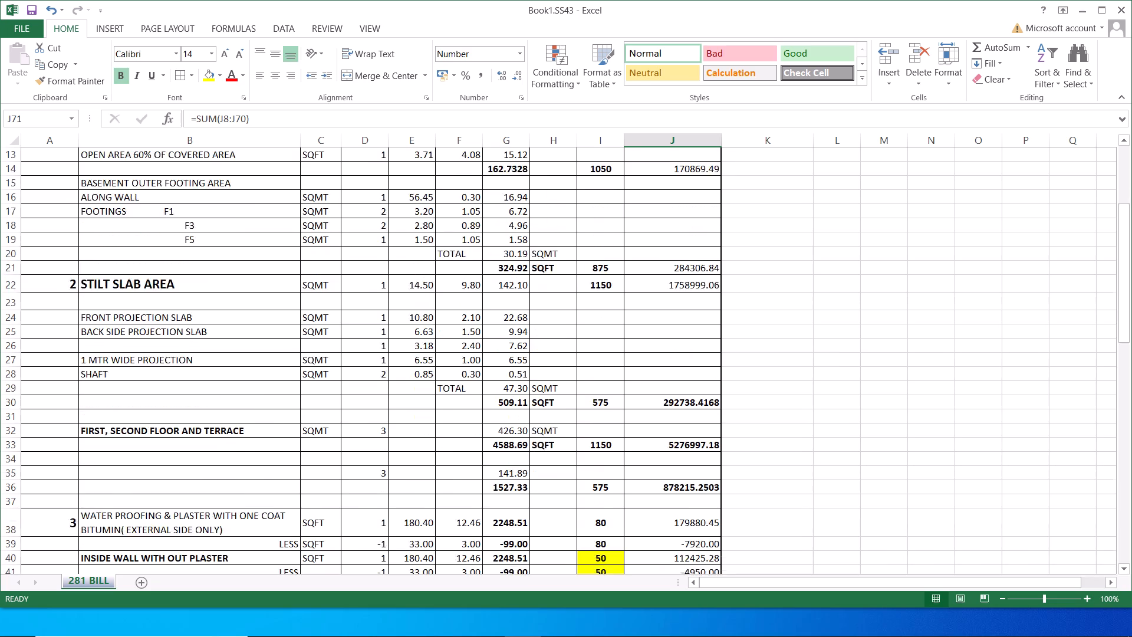
scroll(544, 317, down, 8)
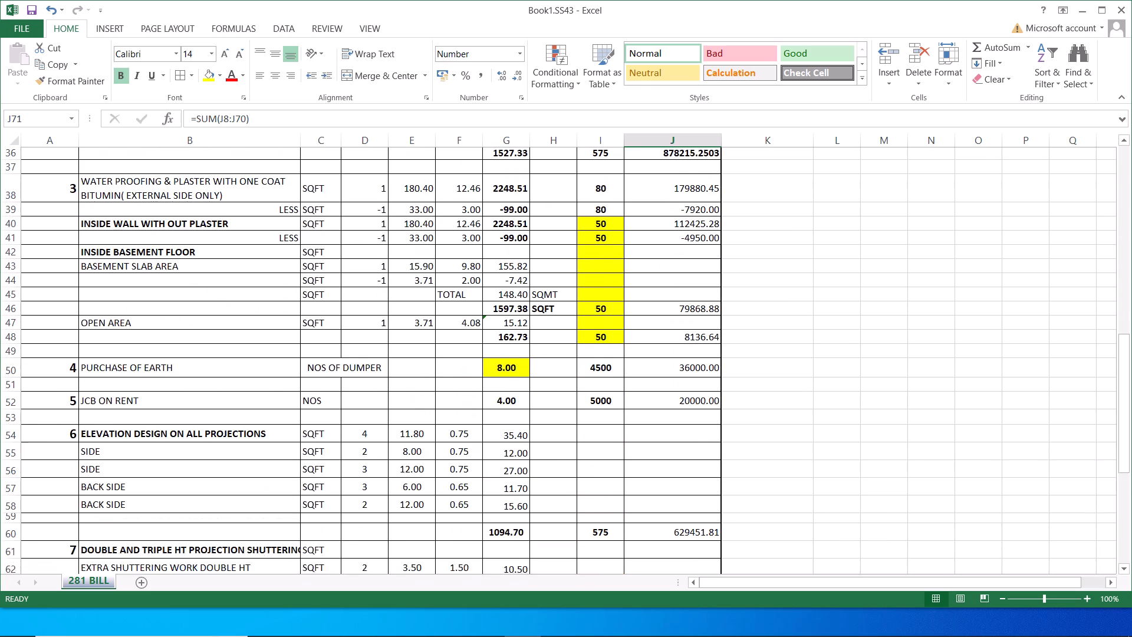
scroll(543, 316, down, 3)
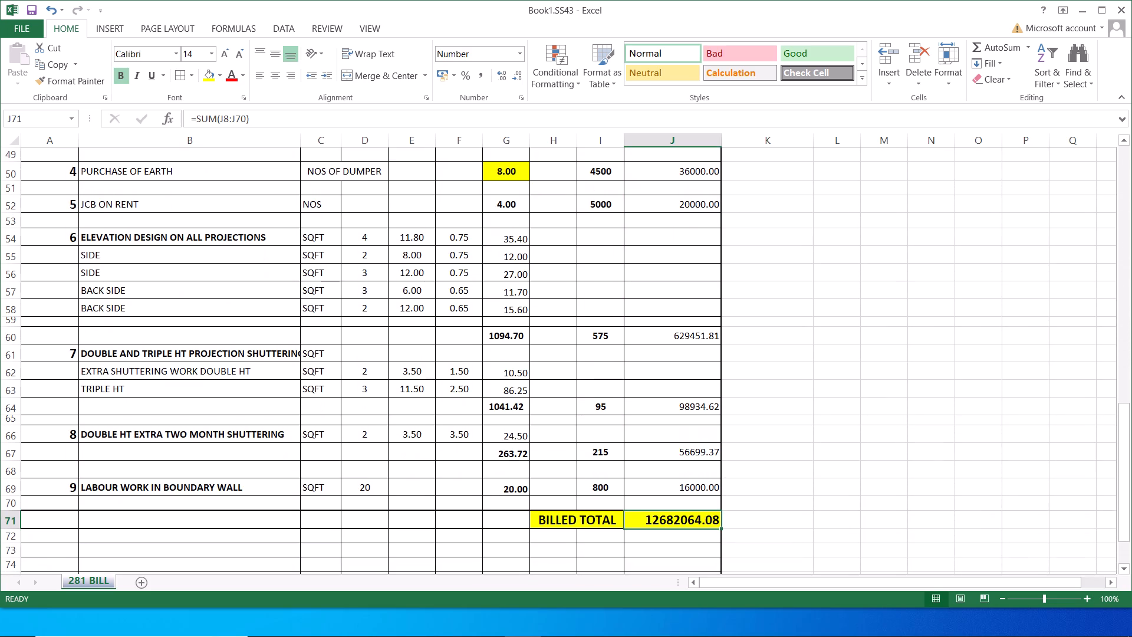
Check the double and triple height shuttering descriptions in rows 61 to 63 and review the slab and projection items above.
click(196, 359)
click(185, 371)
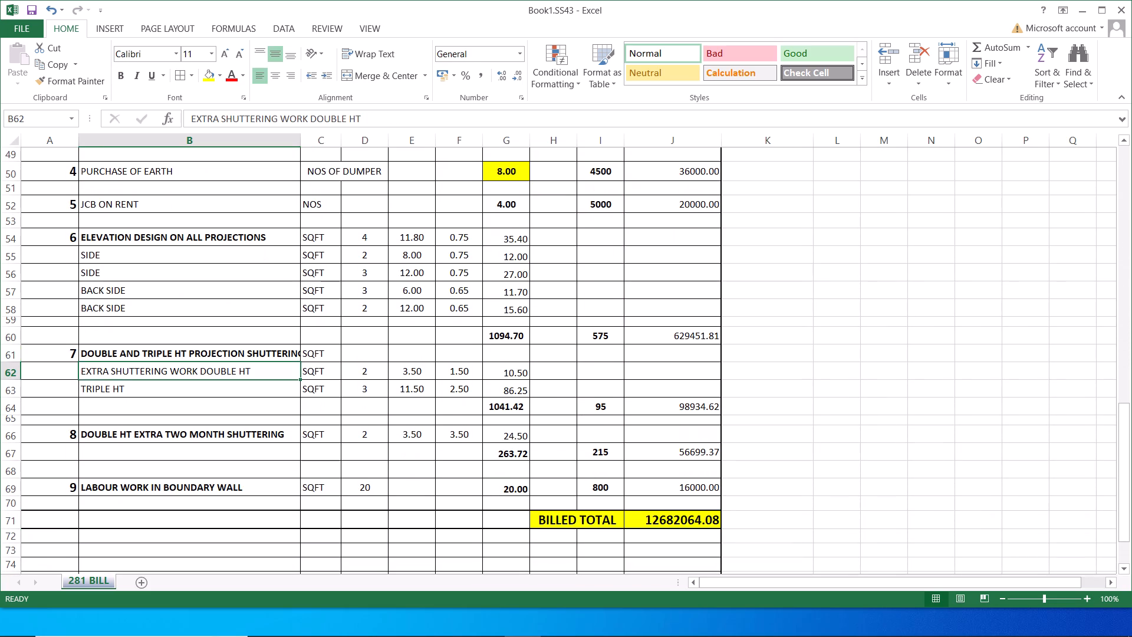
click(149, 390)
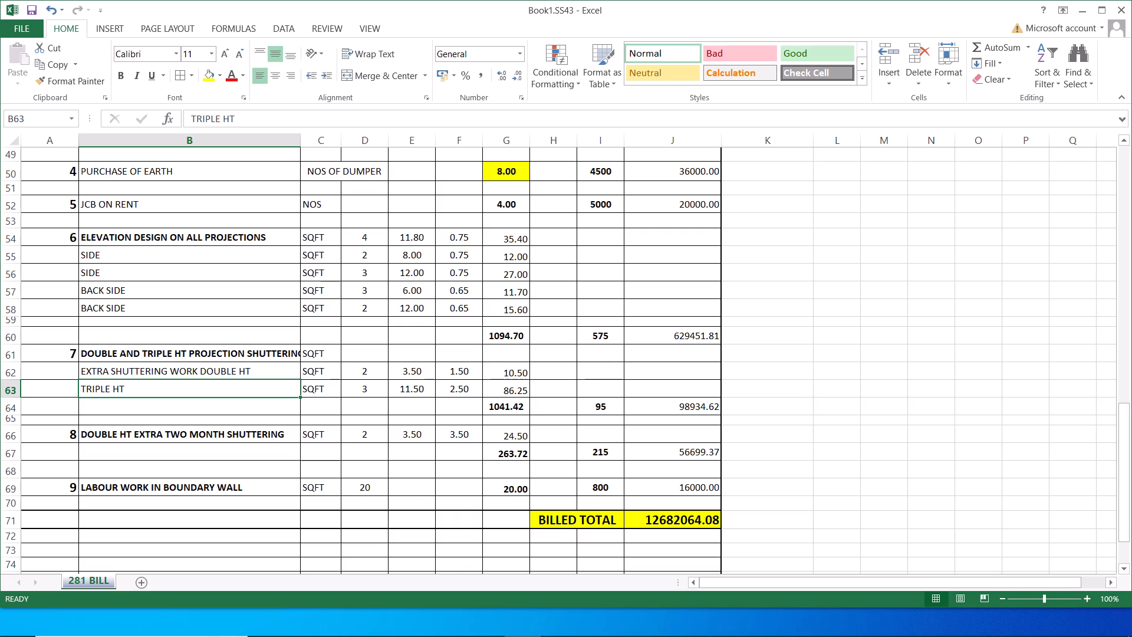
scroll(295, 376, up, 5)
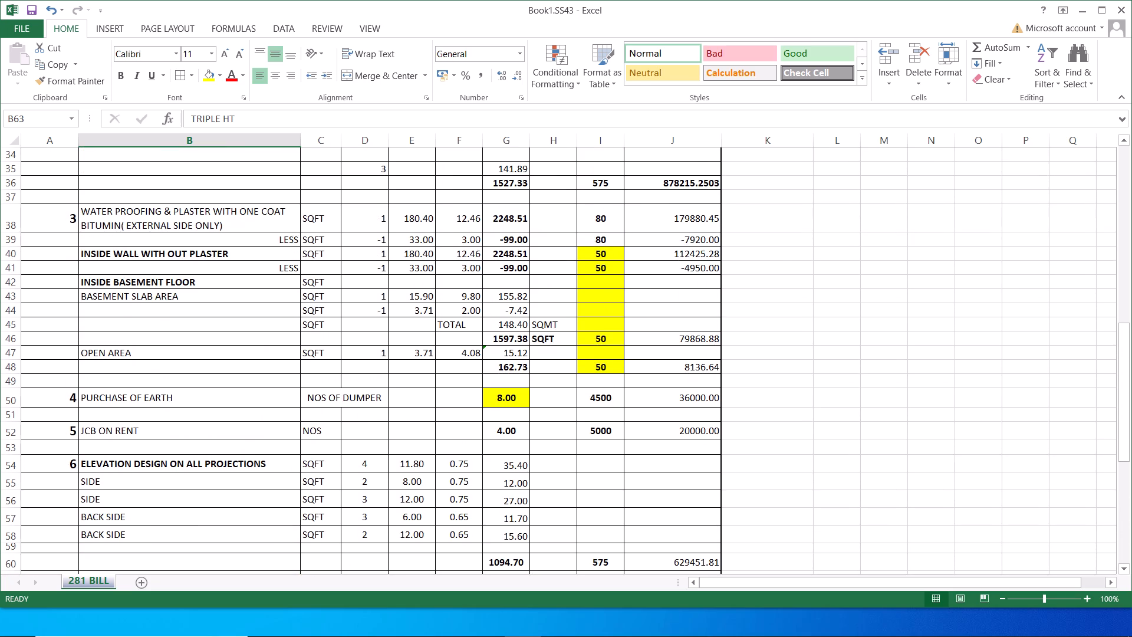
scroll(295, 376, up, 7)
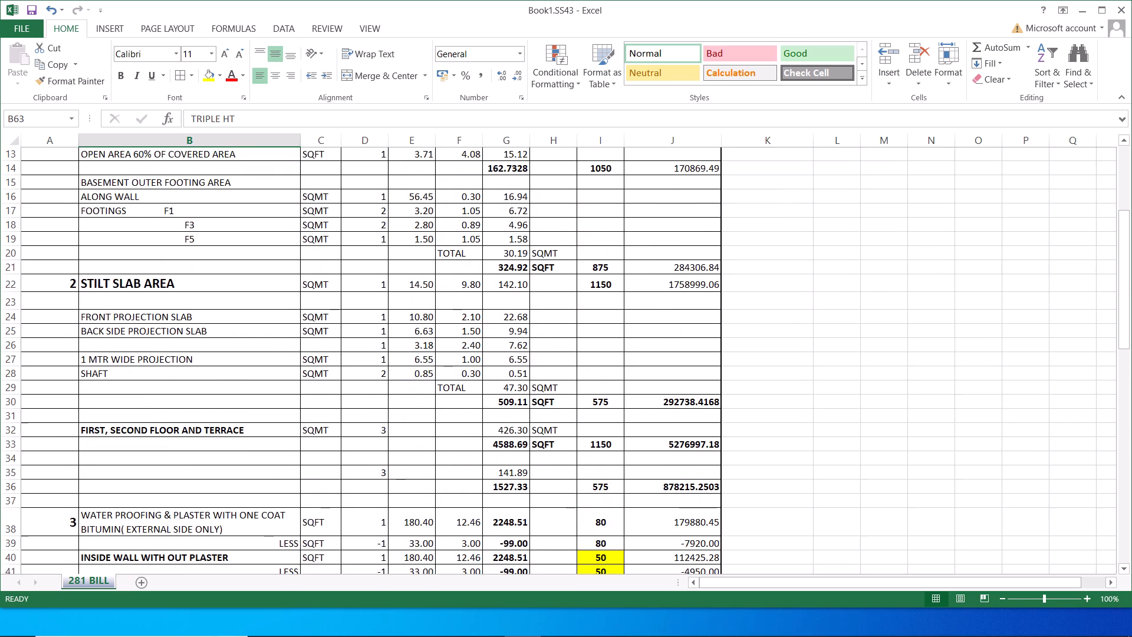
scroll(295, 376, down, 3)
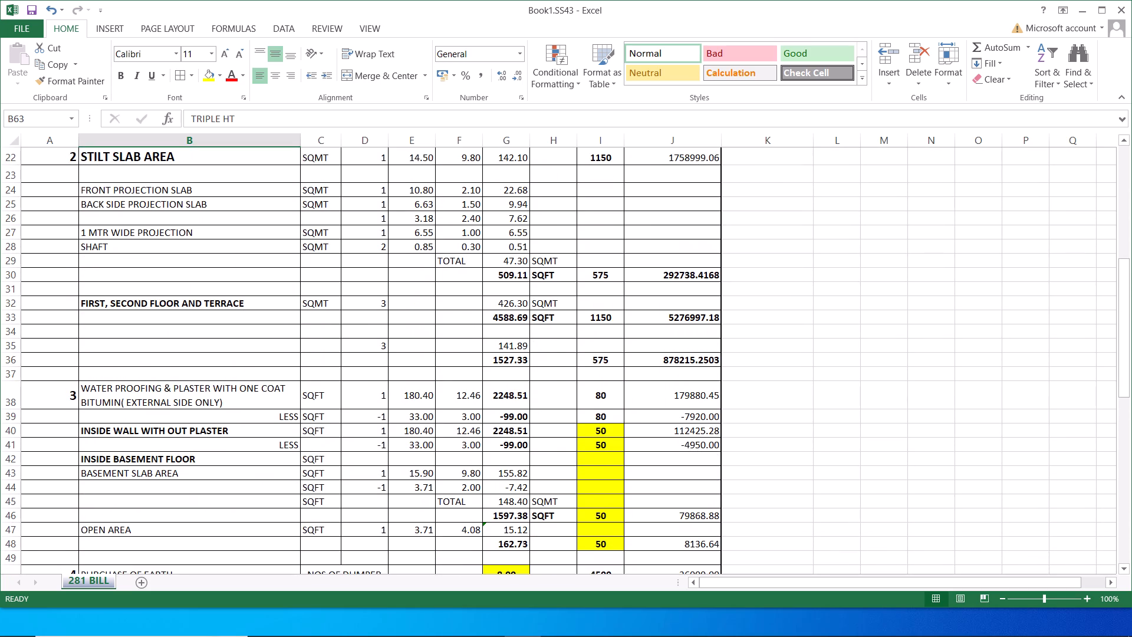
Insert five blank rows at row 37, between the first, second floor and terrace amounts and the water proofing item.
click(516, 375)
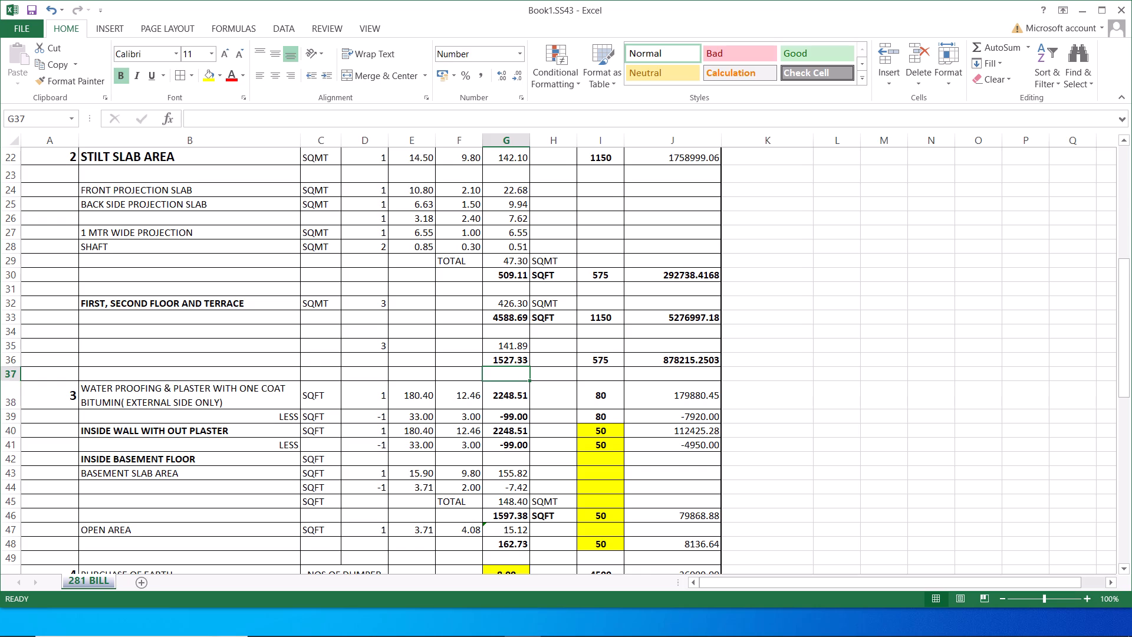
click(13, 375)
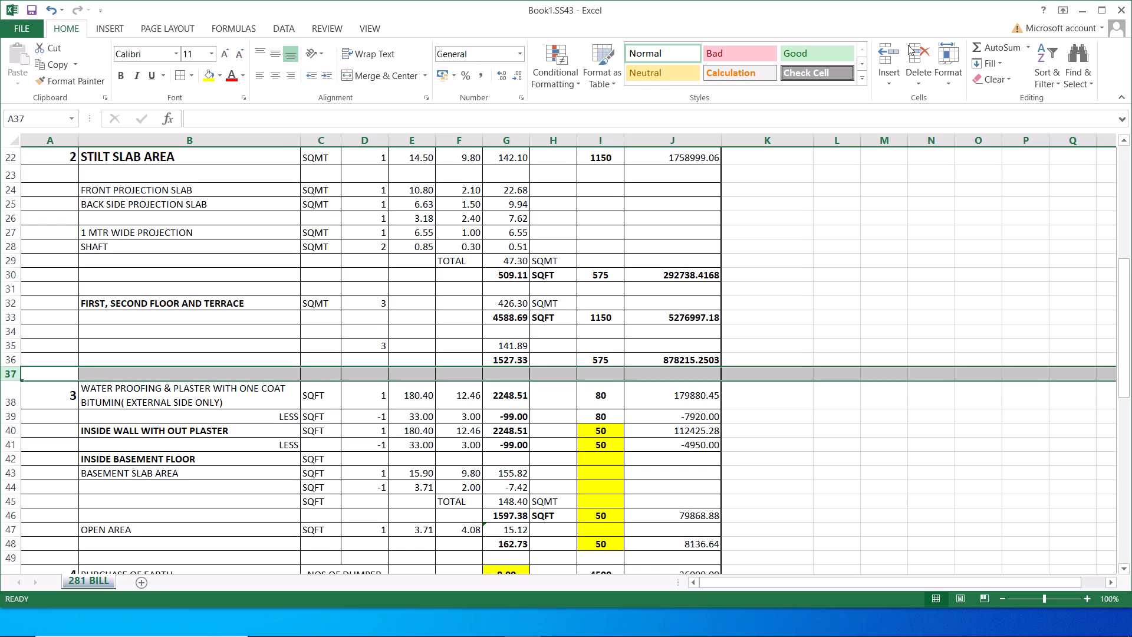
click(889, 50)
click(889, 50)
triple_click(889, 50)
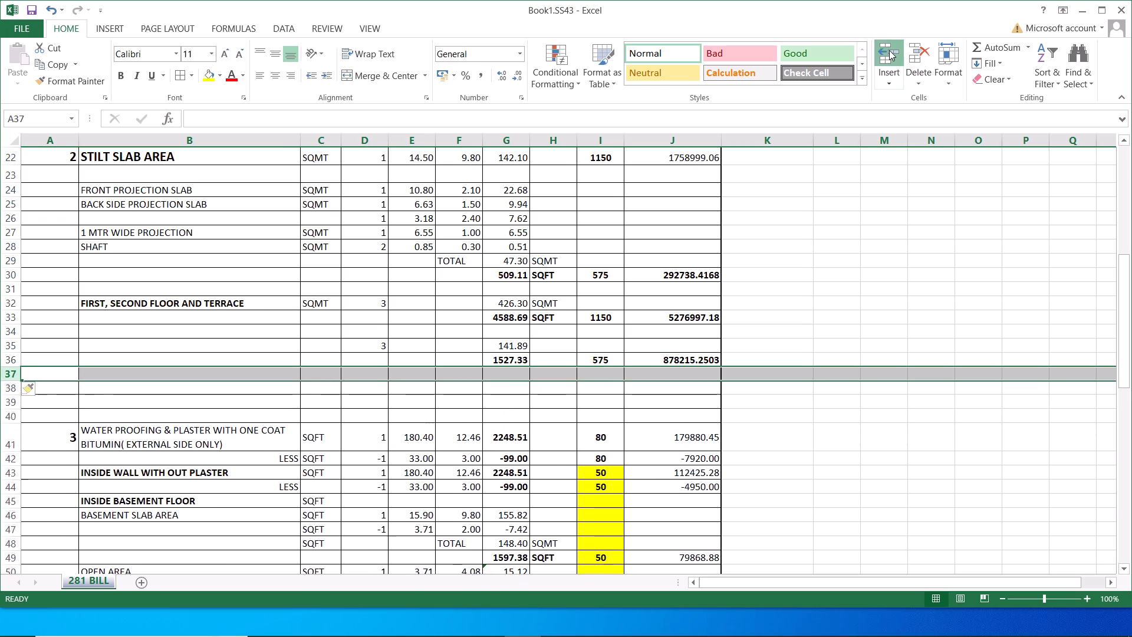
Label row 38 as MUMTY SLAB in column B and copy the SQMT unit from C32 into C38.
click(446, 389)
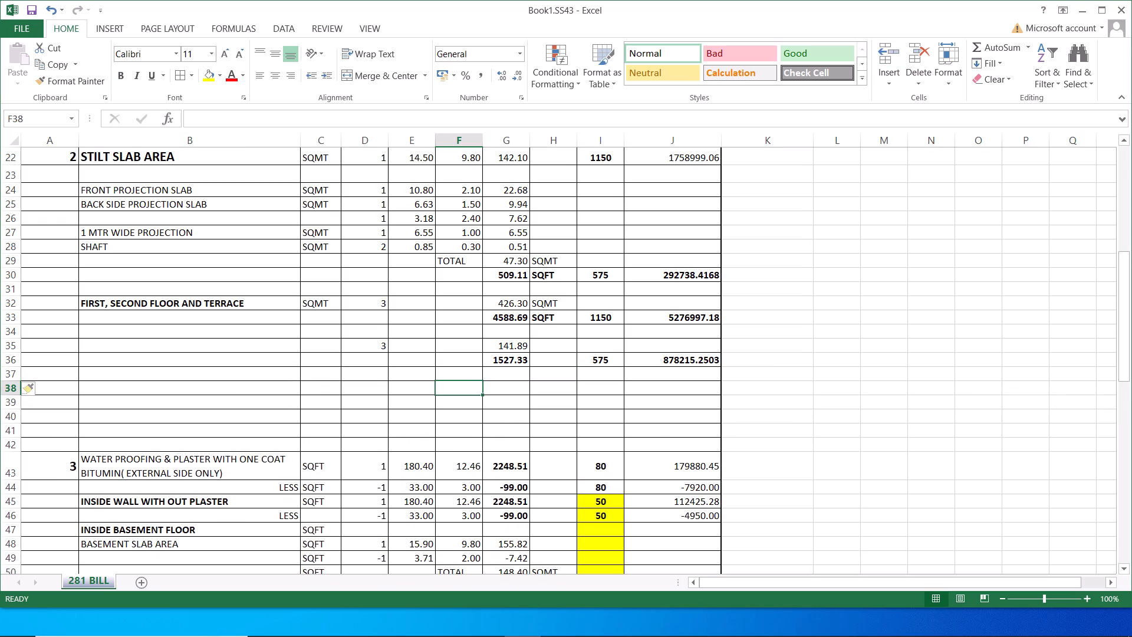
click(128, 392)
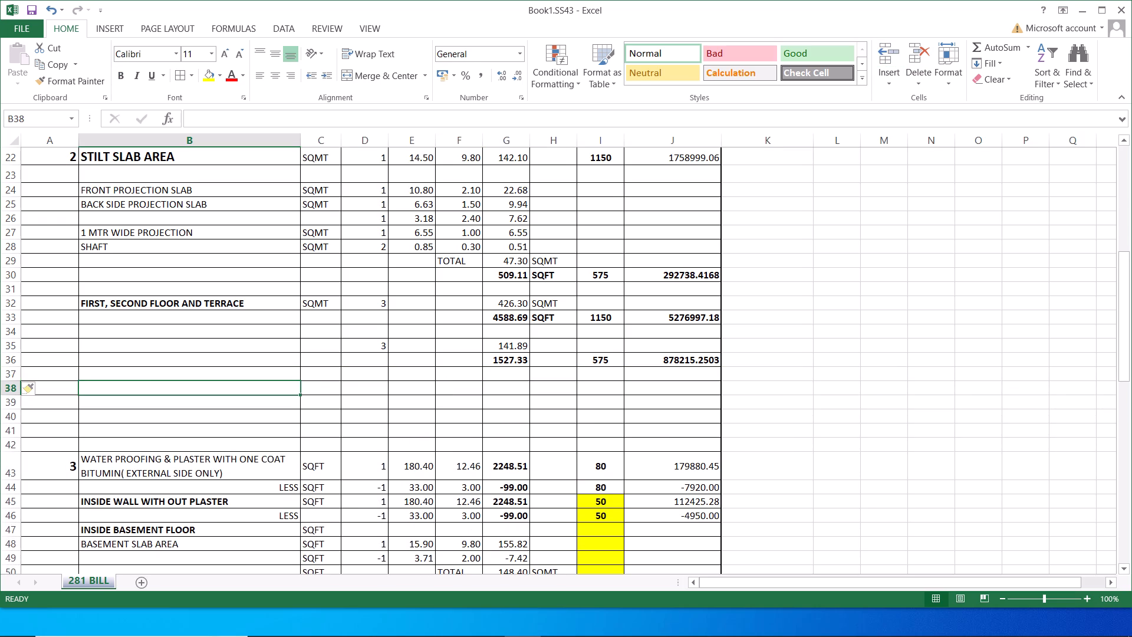
text(MUMTY)
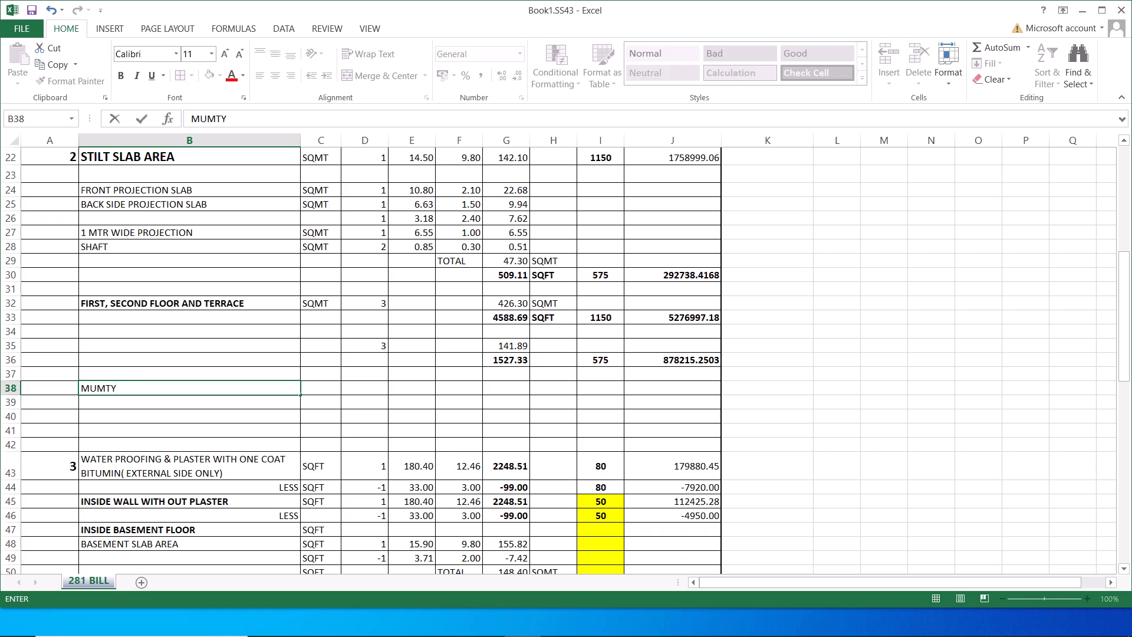
key(space)
text(S)
text(LA)
key(b)
click(331, 383)
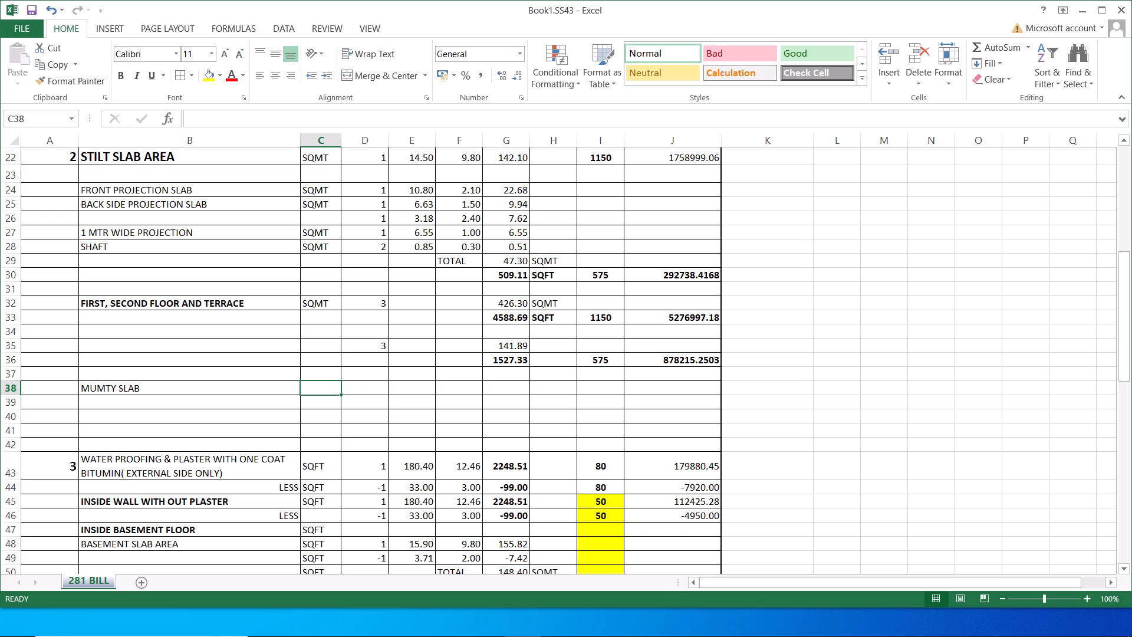
click(321, 303)
click(62, 65)
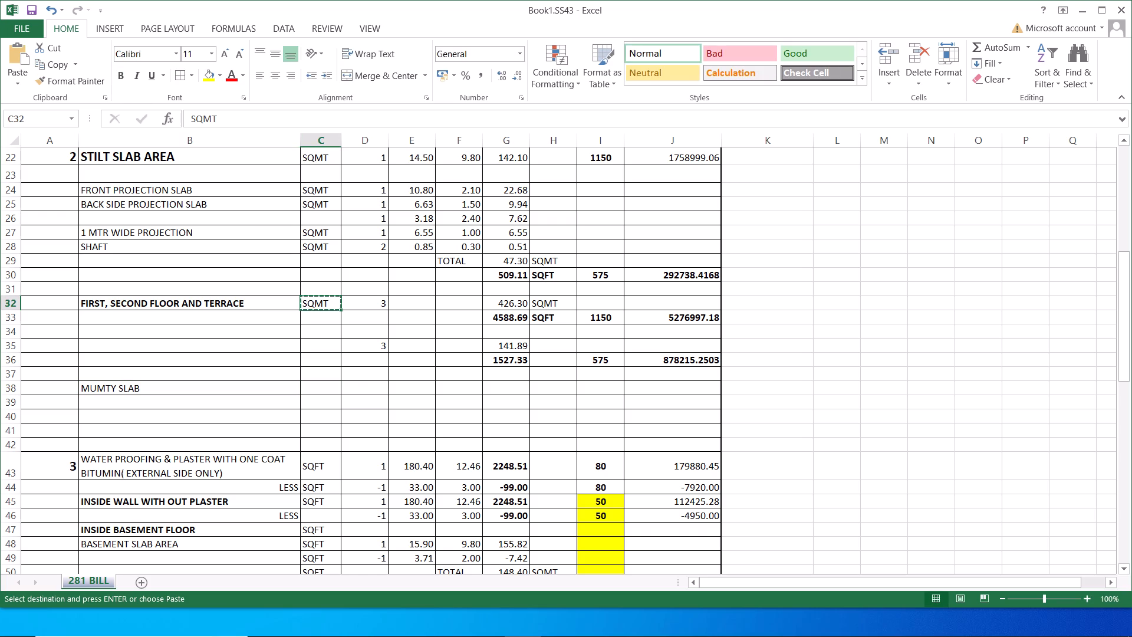
click(322, 389)
key(Return)
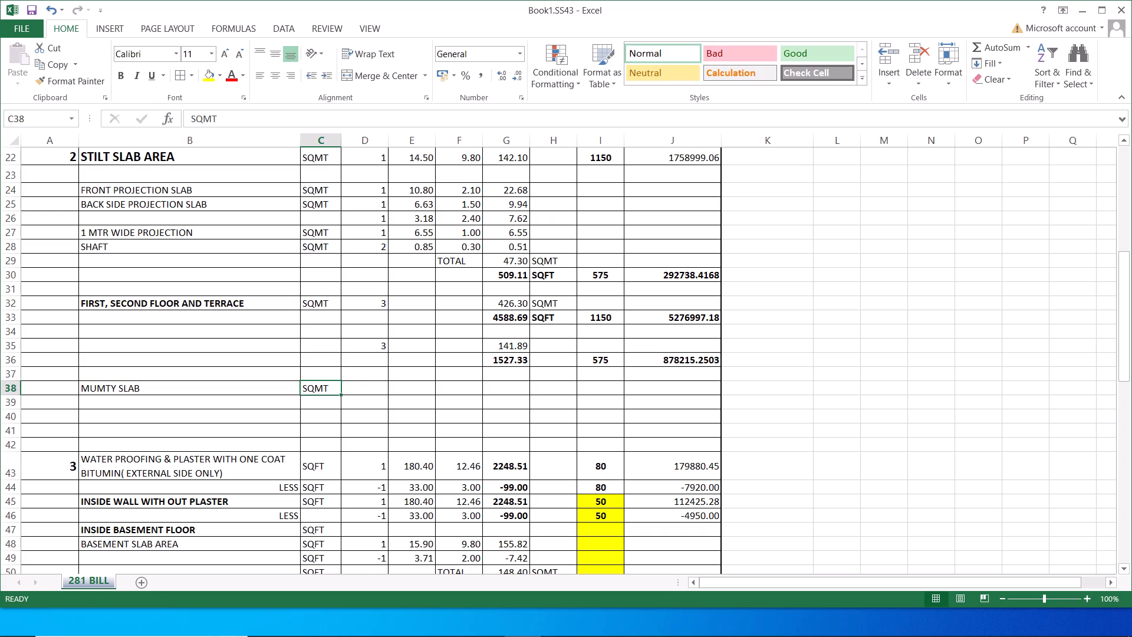
Enter a count of 1 for the mumty slab in D38 and move on to its length cell.
click(374, 385)
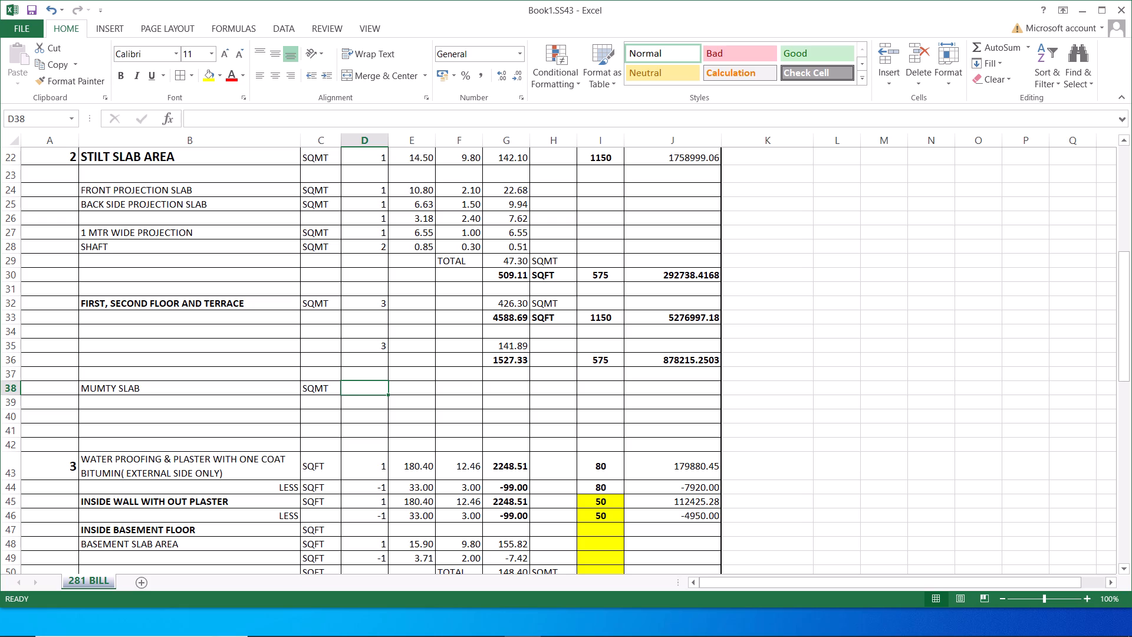
key(1)
click(426, 385)
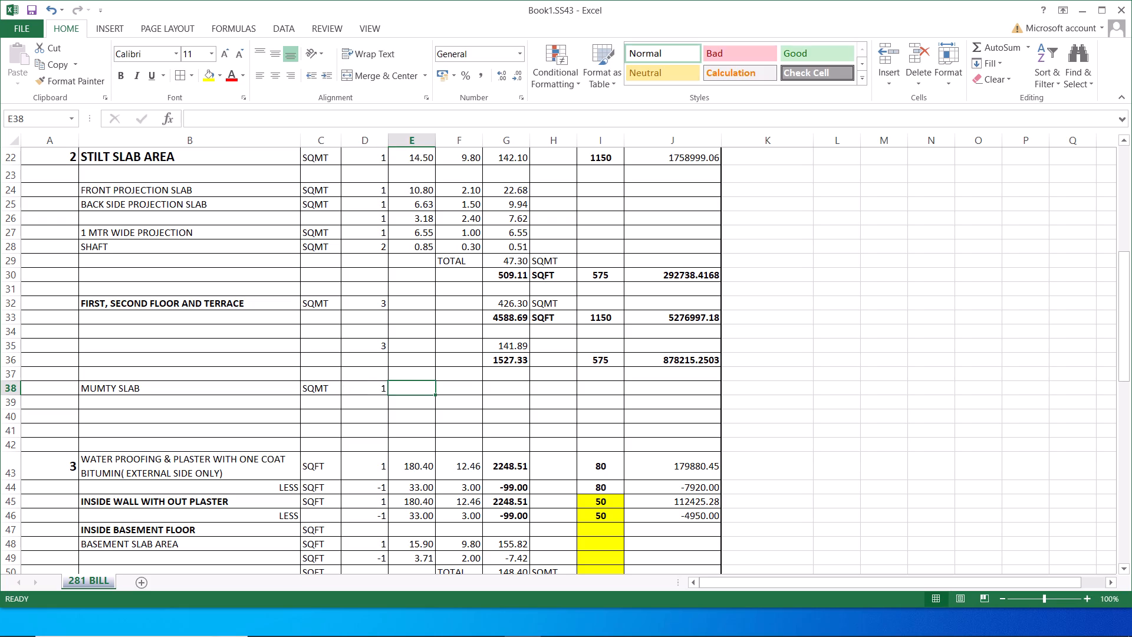
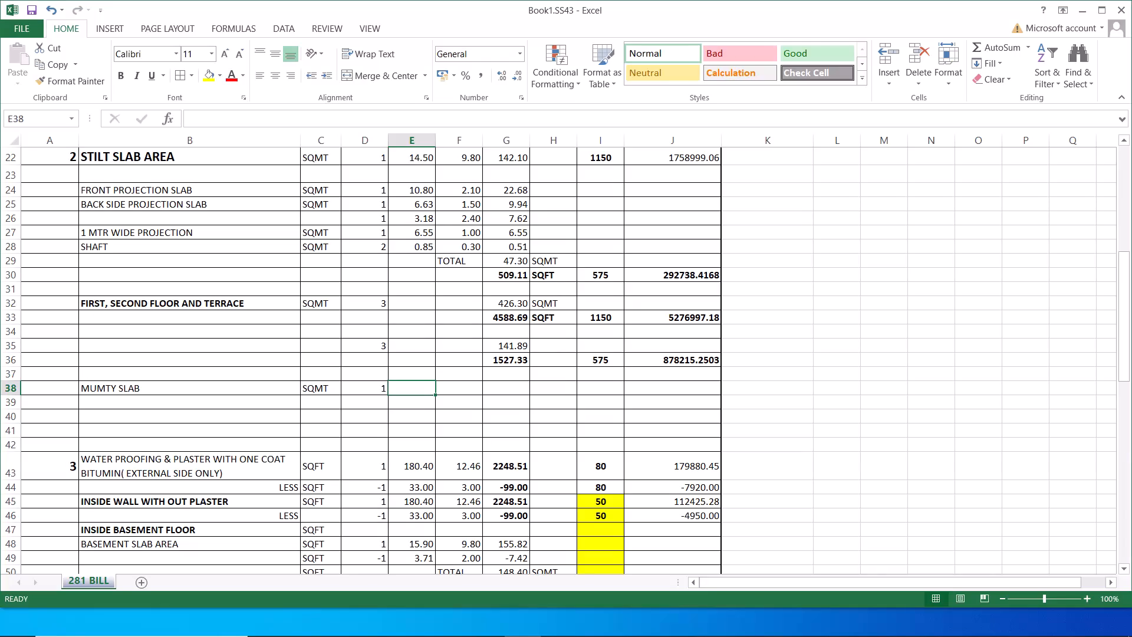
Calculate the mumty slab's first dimension in scratch cell N29 as =115+1240+1510+965+1460+115.
click(923, 260)
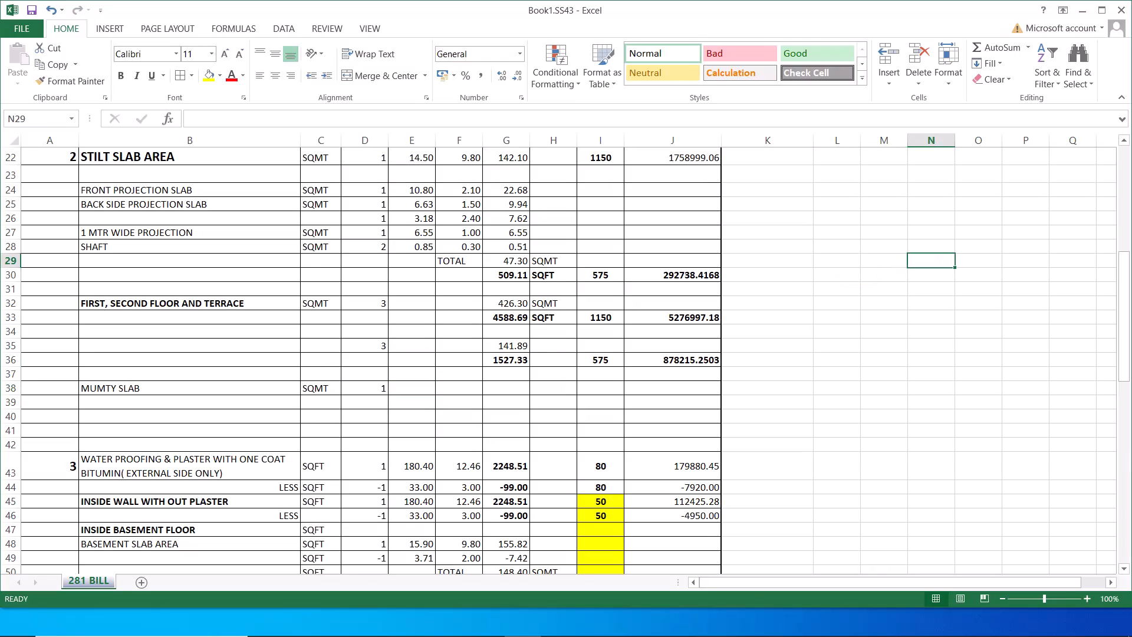
key(equal)
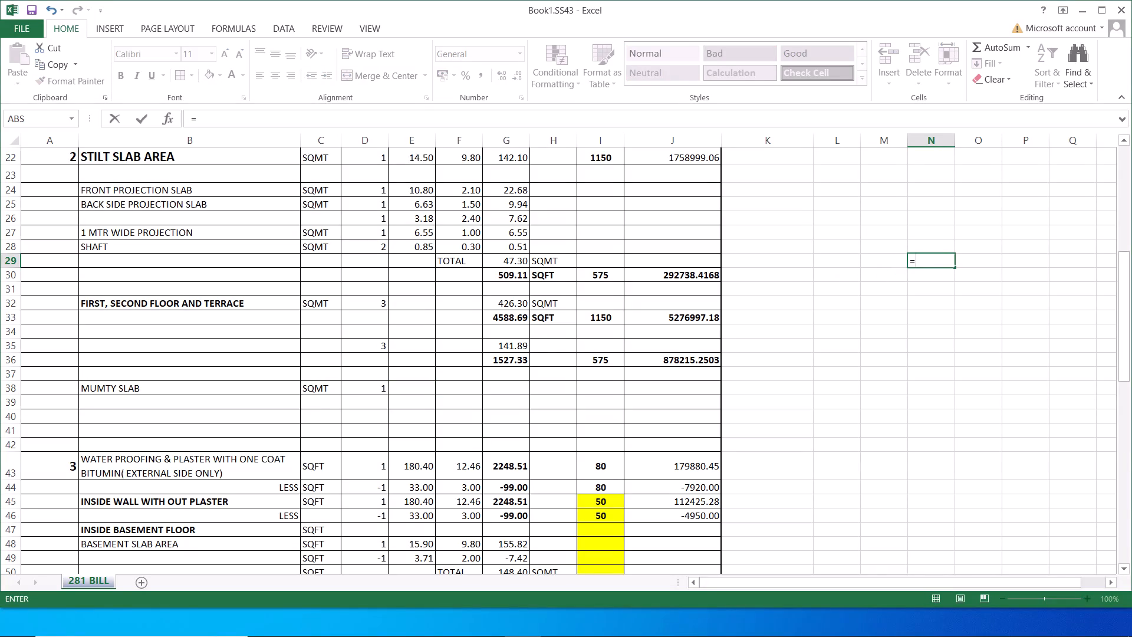
text(115)
key(plus)
text(1240)
key(plus)
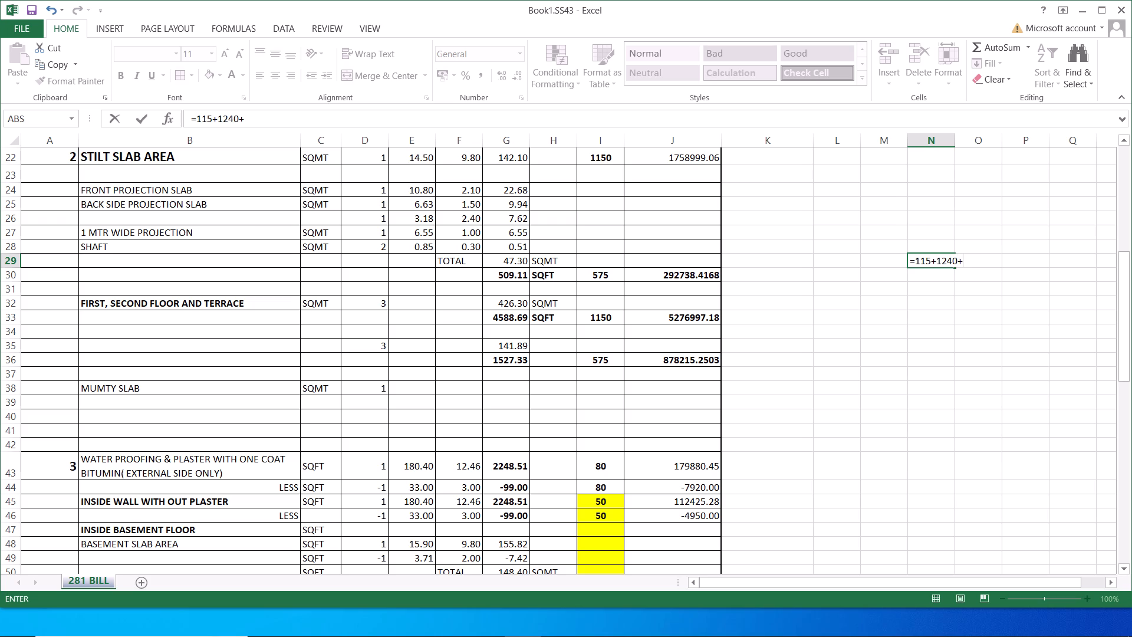
text(1510)
key(plus)
text(965)
key(plus)
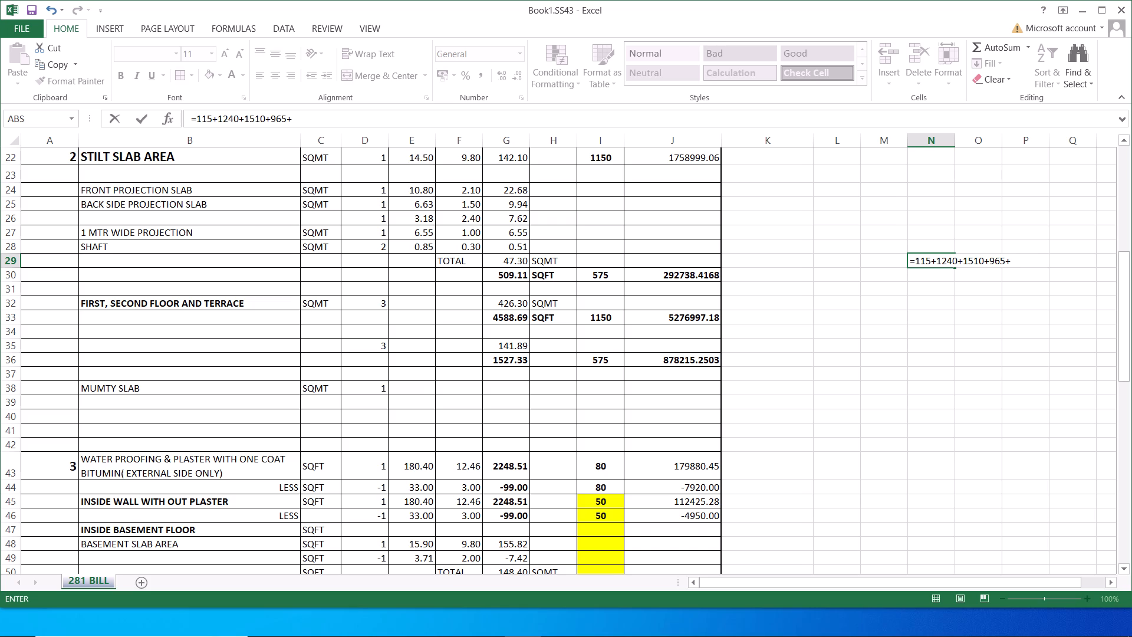
text(1460)
text(+11)
key(5)
key(Return)
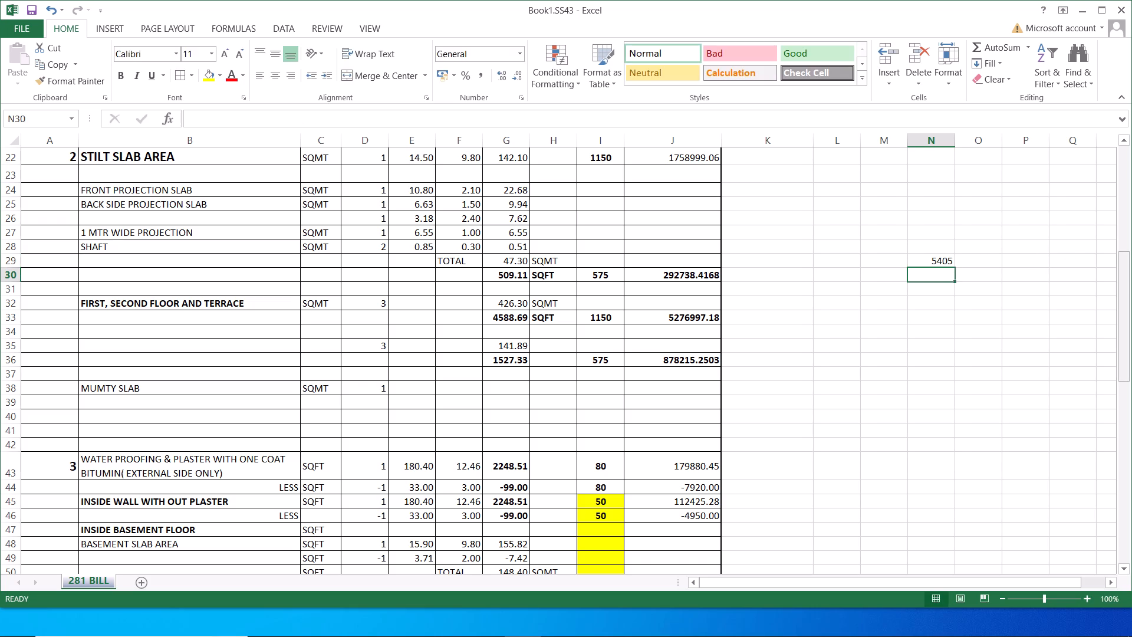
click(943, 258)
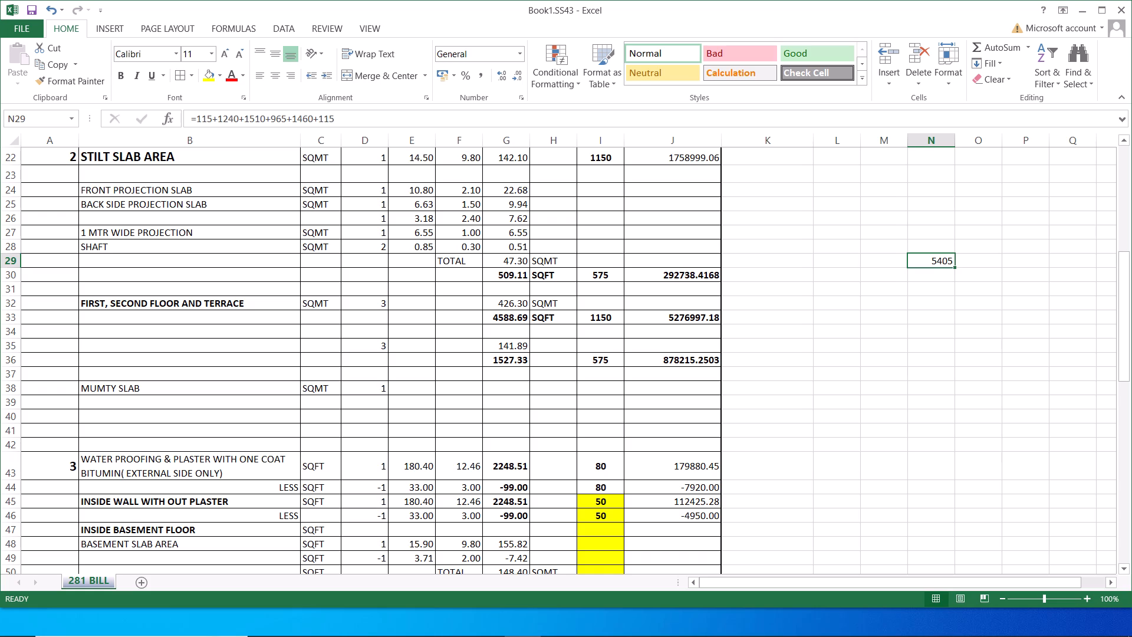
Calculate the mumty slab's second dimension in scratch cell N30 as =115+1730+2629+185.
click(933, 277)
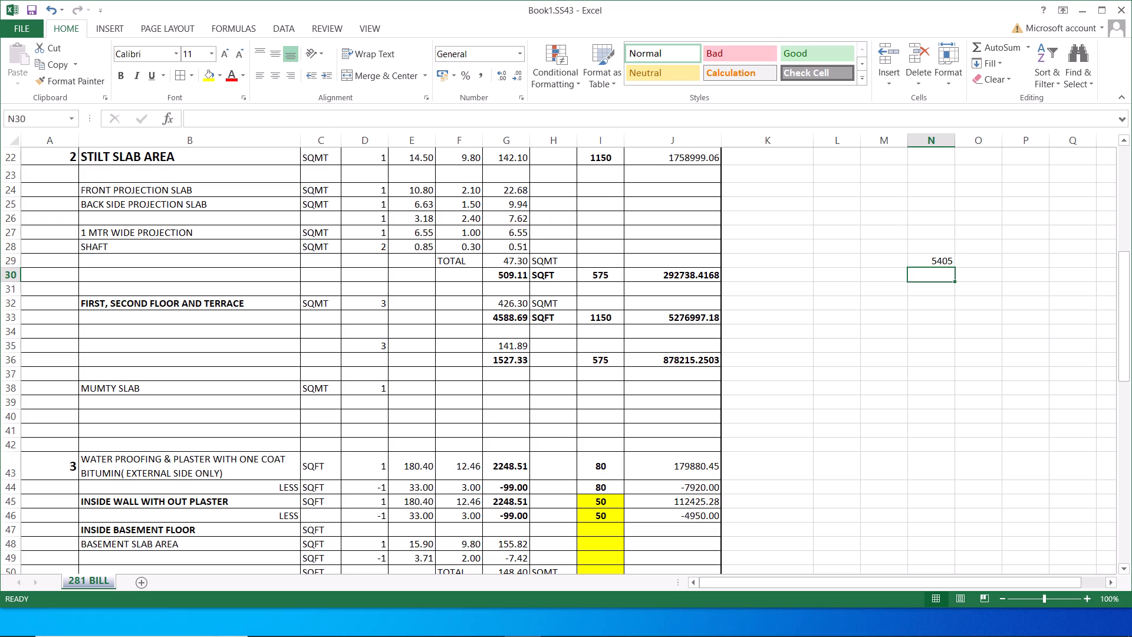
key(equal)
text(115)
text(+1730)
key(plus)
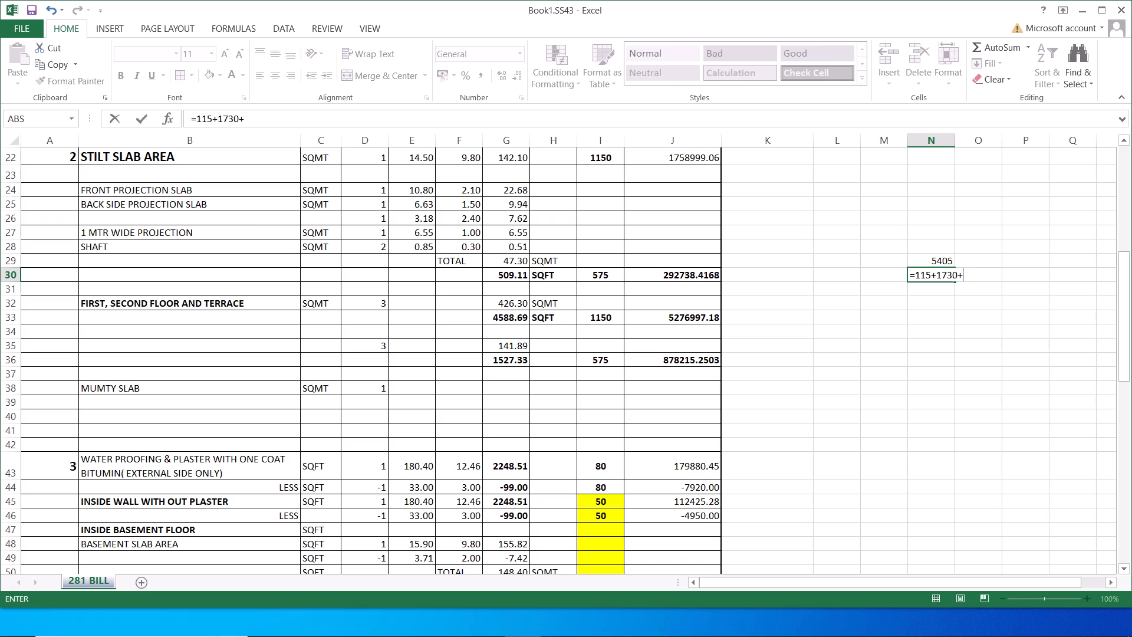
key(2)
key(6)
key(2)
key(9)
key(plus)
key(2)
key(BackSpace)
text(18)
key(5)
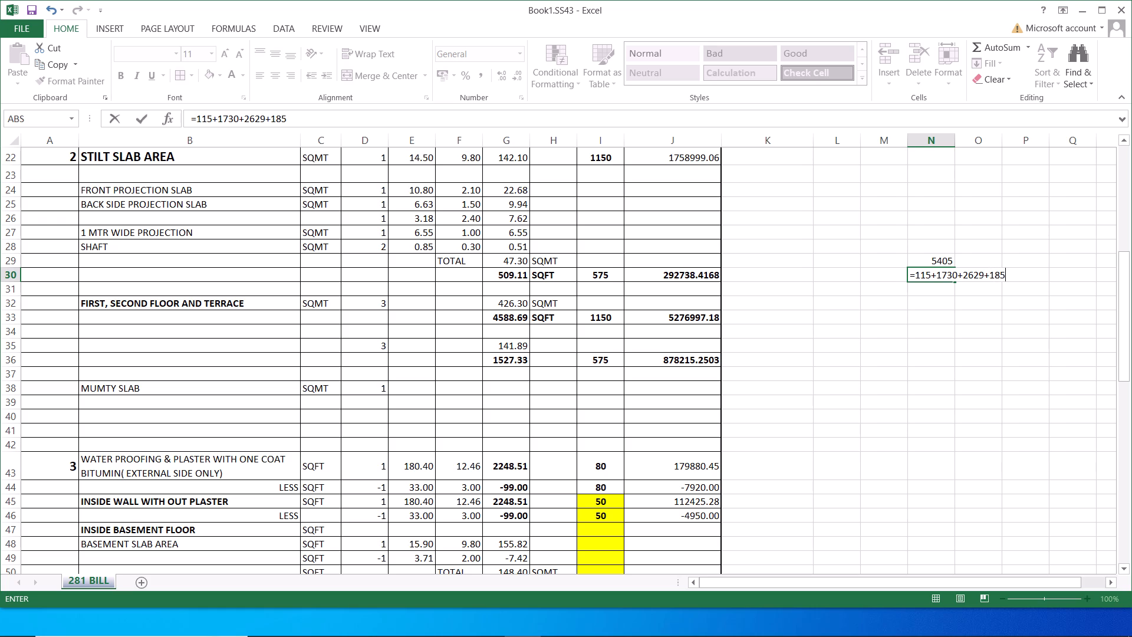
key(Return)
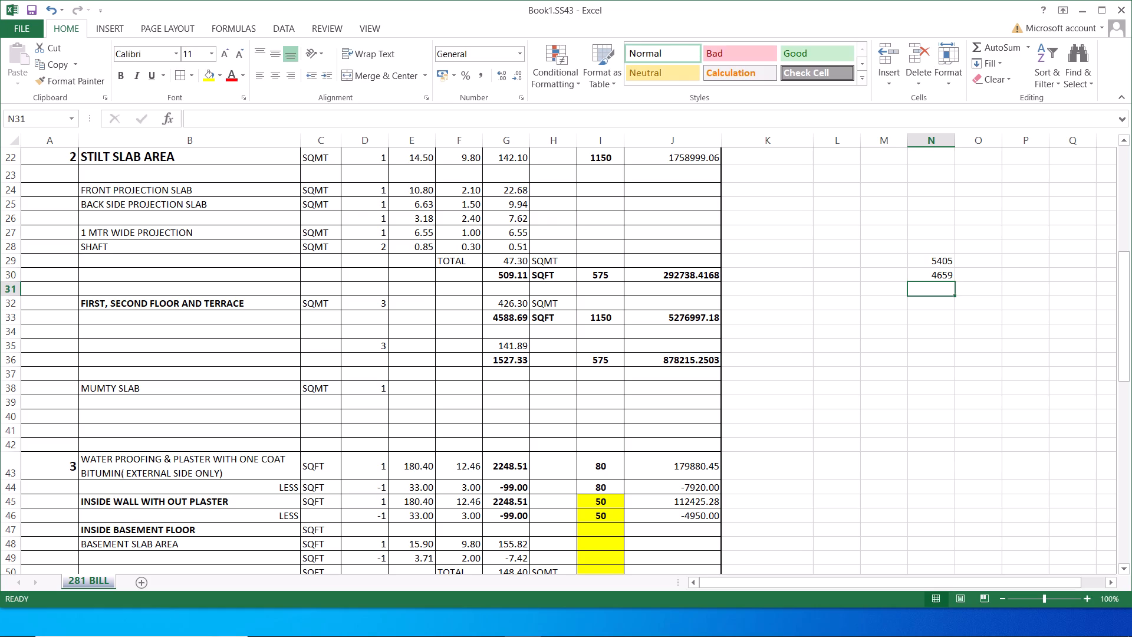
Review the two dimension sums in N29 and N30 against each other.
click(935, 273)
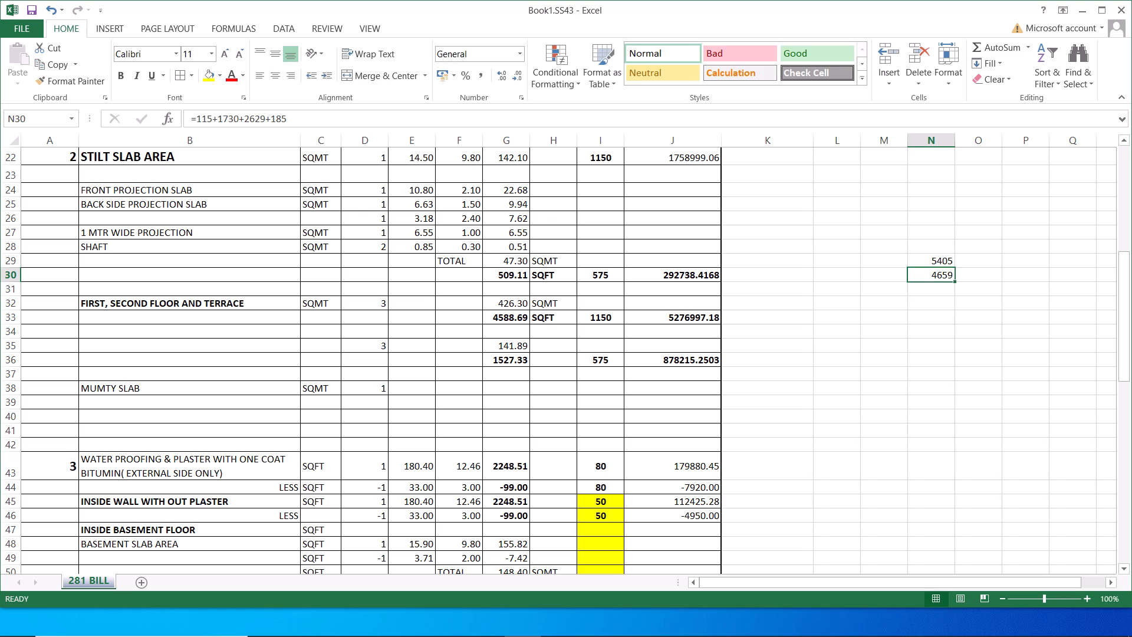
click(939, 258)
click(944, 270)
click(934, 284)
click(933, 290)
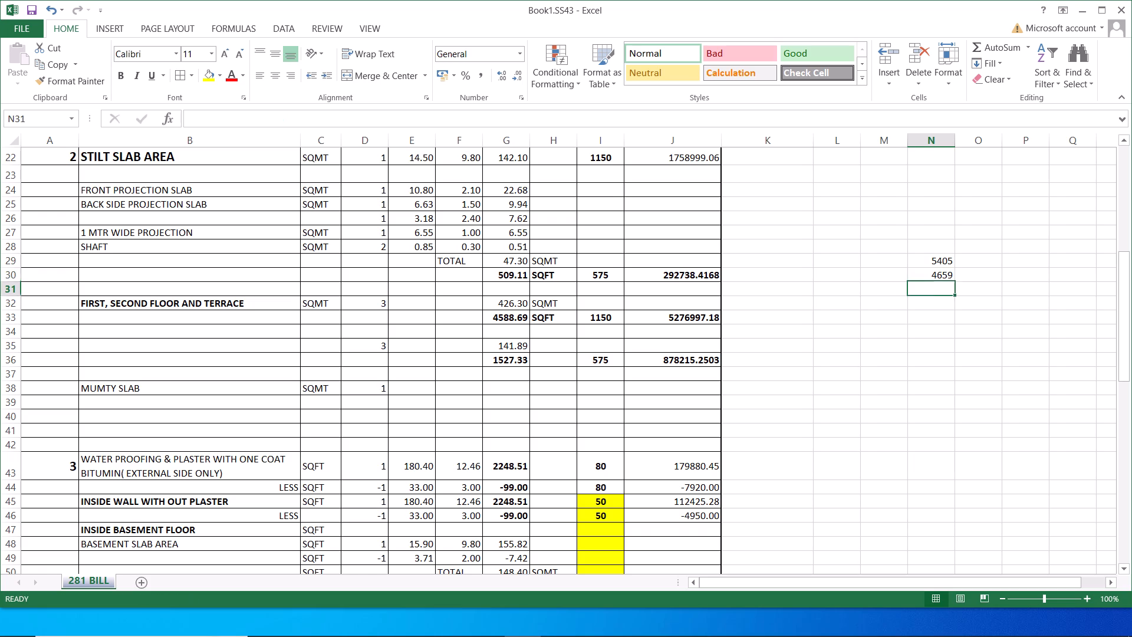
click(937, 255)
click(943, 277)
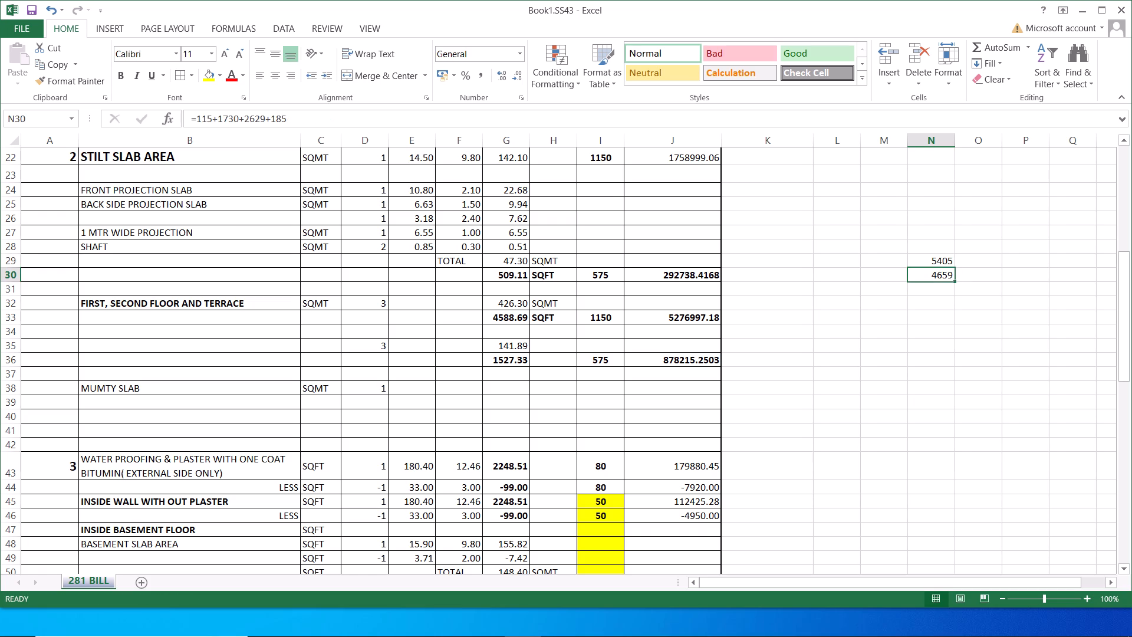
click(937, 261)
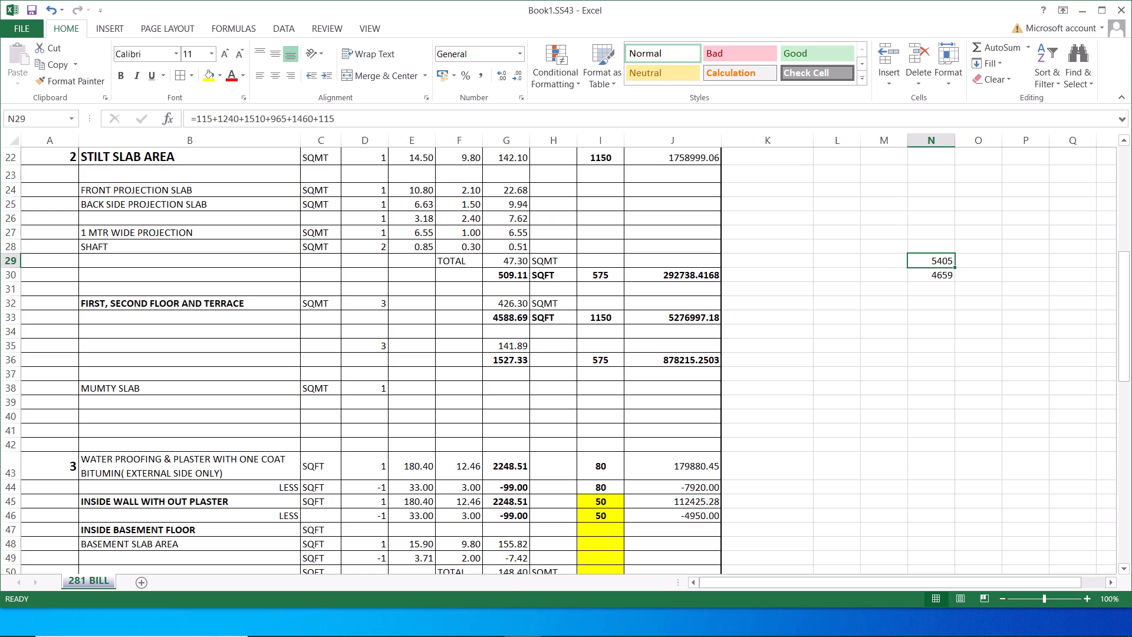
Enter the mumty slab's dimensions in row 38: 4.7 in E38 and 5.4 in F38.
click(416, 389)
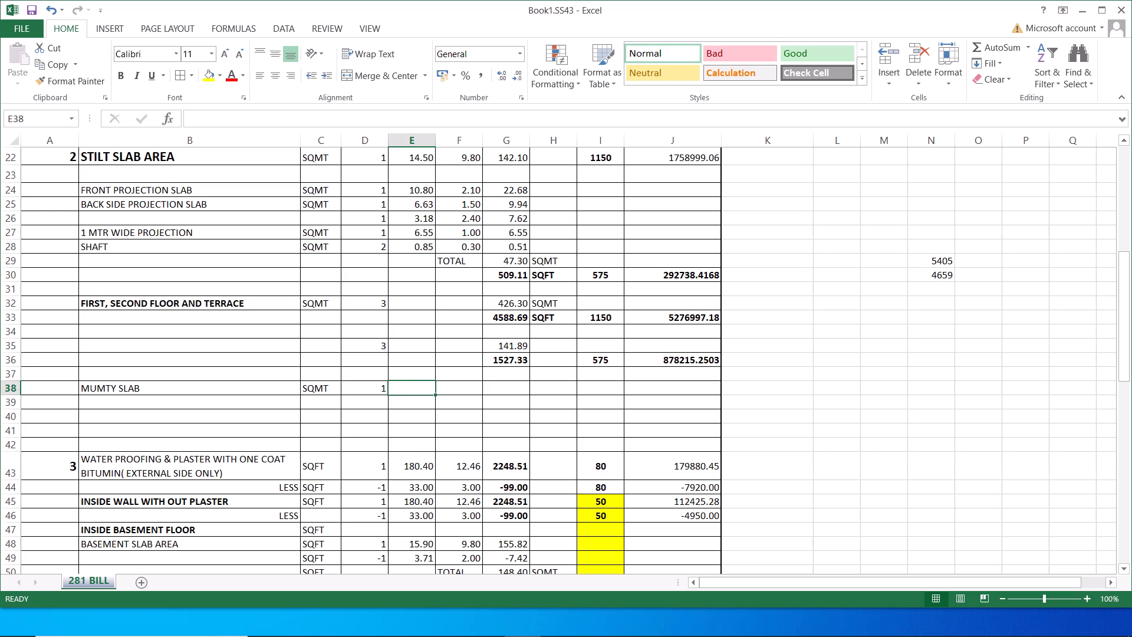
text(4.7)
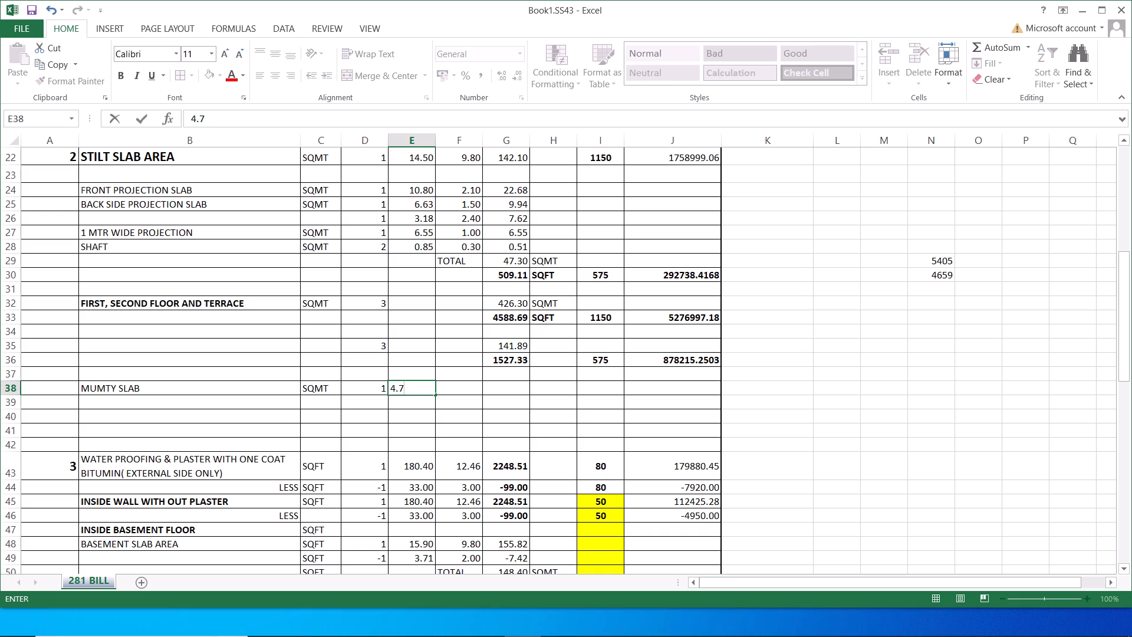
click(467, 388)
text(5.4)
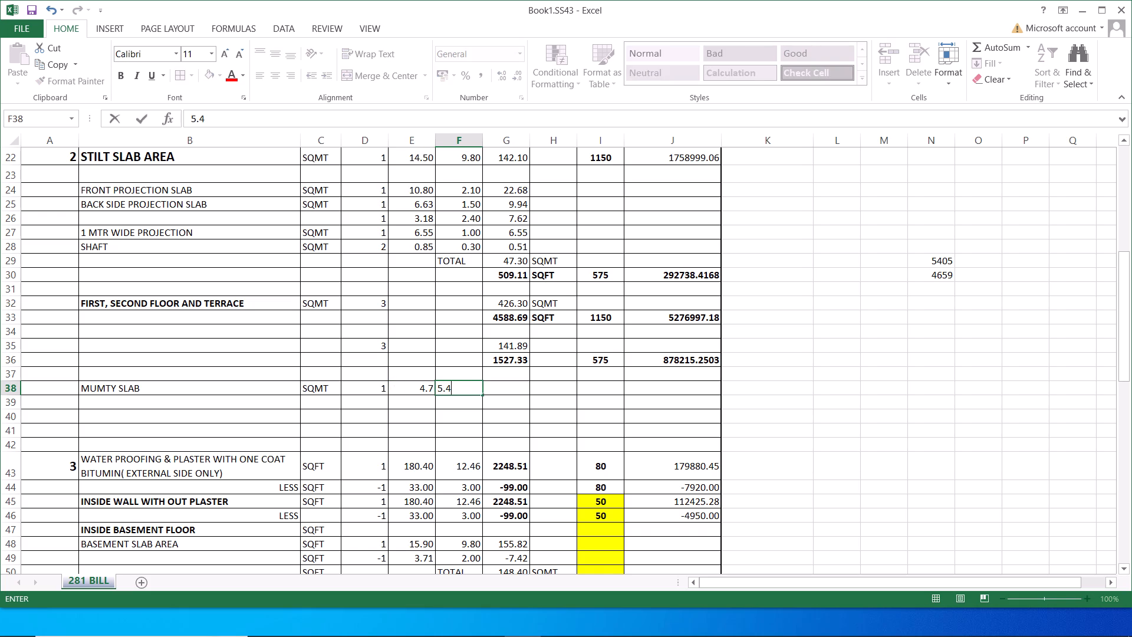
Copy the area formula from G27 into G38 to compute the mumty slab's area.
click(506, 388)
click(521, 238)
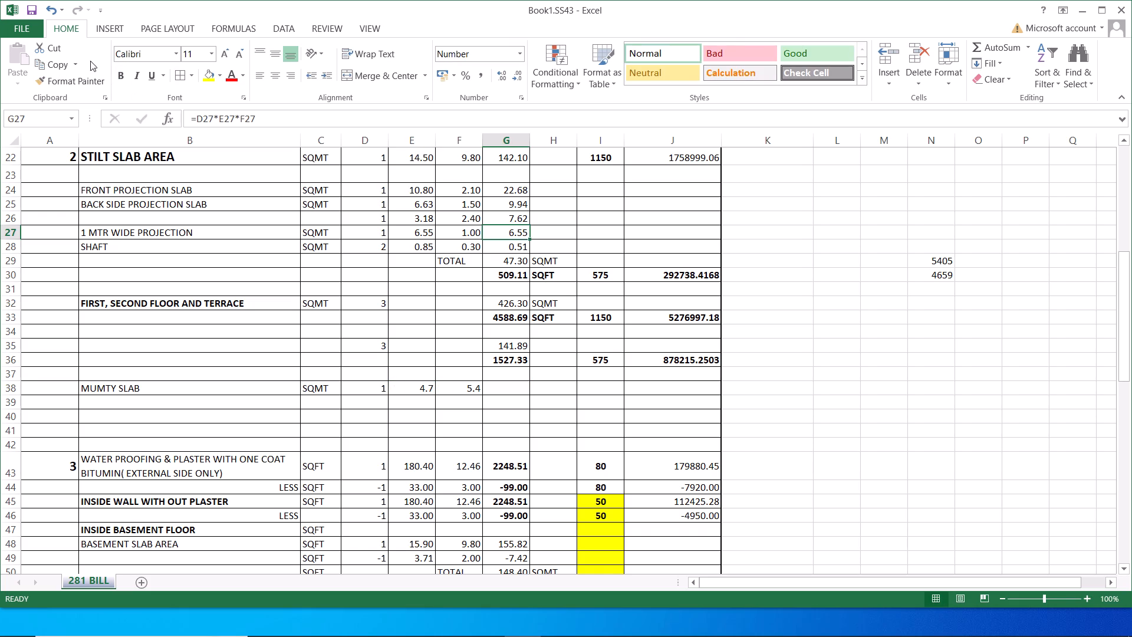
click(61, 65)
click(514, 389)
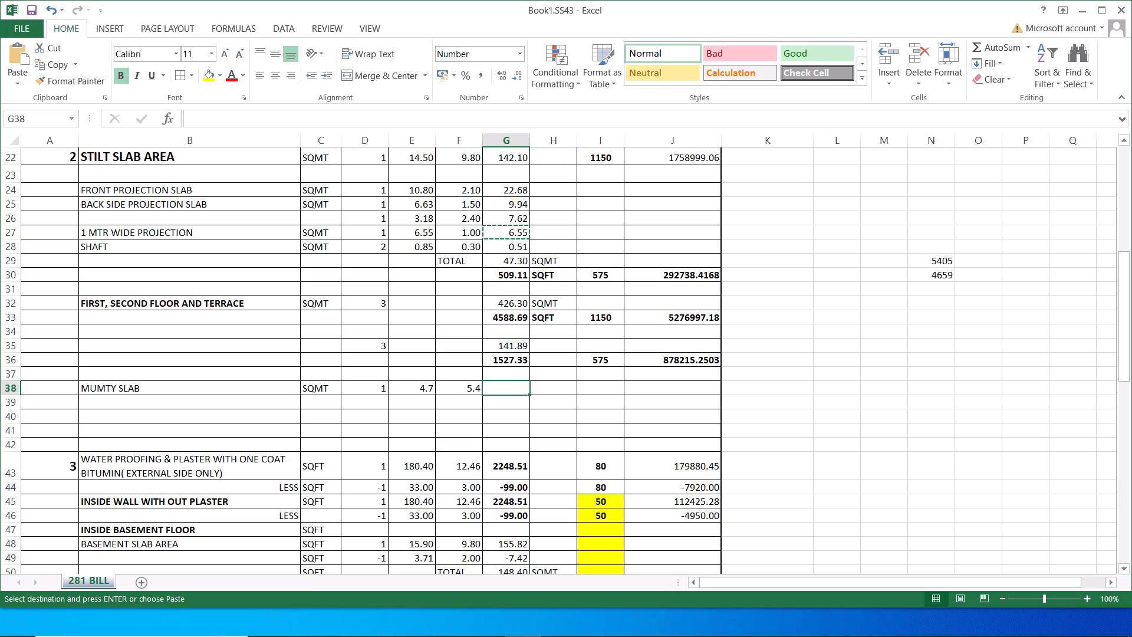
key(Return)
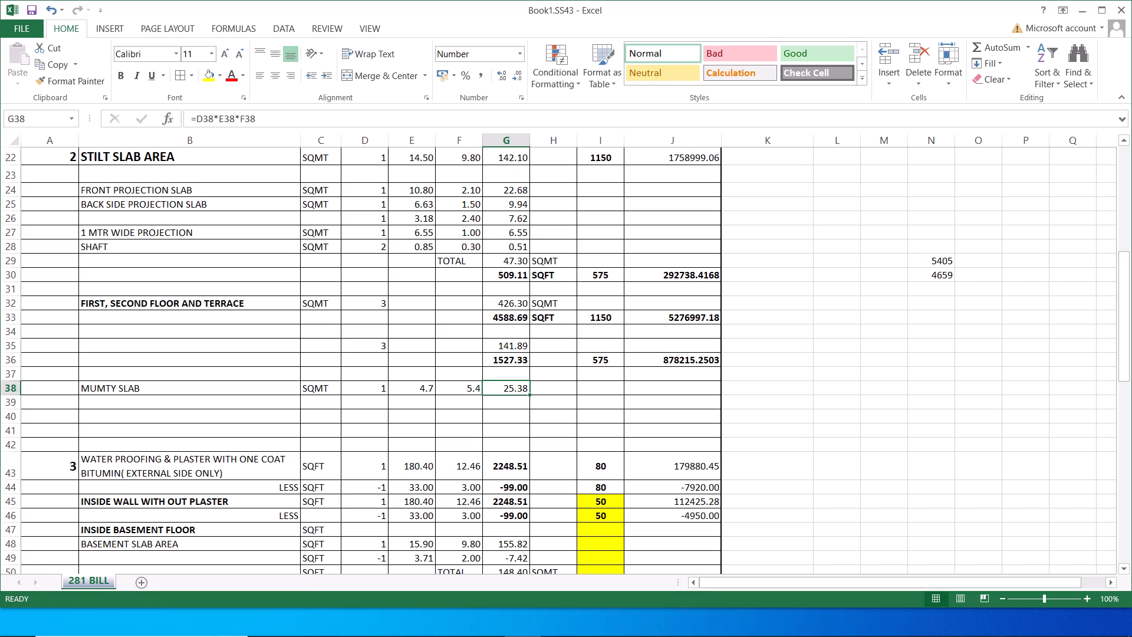
Copy the square-feet conversion formula from G36 into G39 for the mumty slab.
click(508, 402)
click(523, 355)
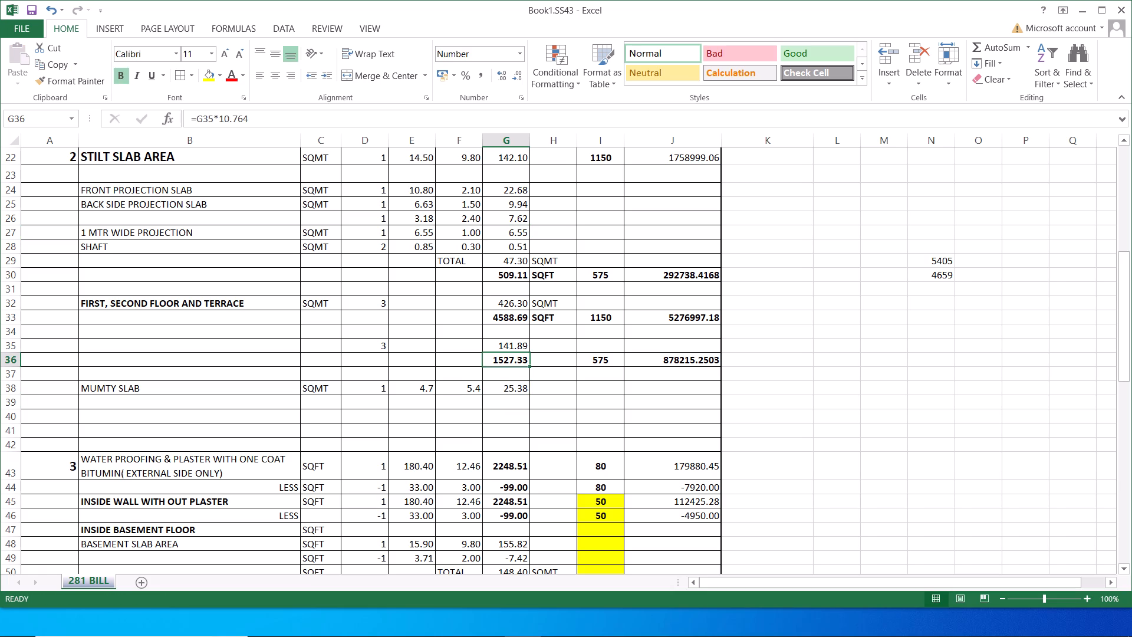
click(46, 62)
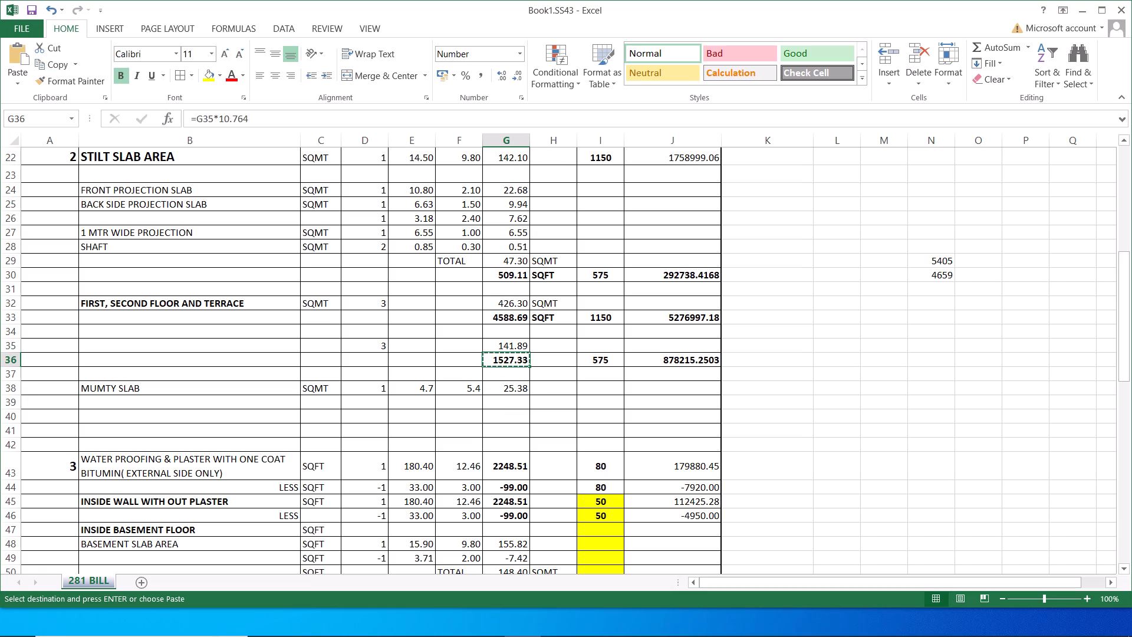
click(518, 400)
key(Return)
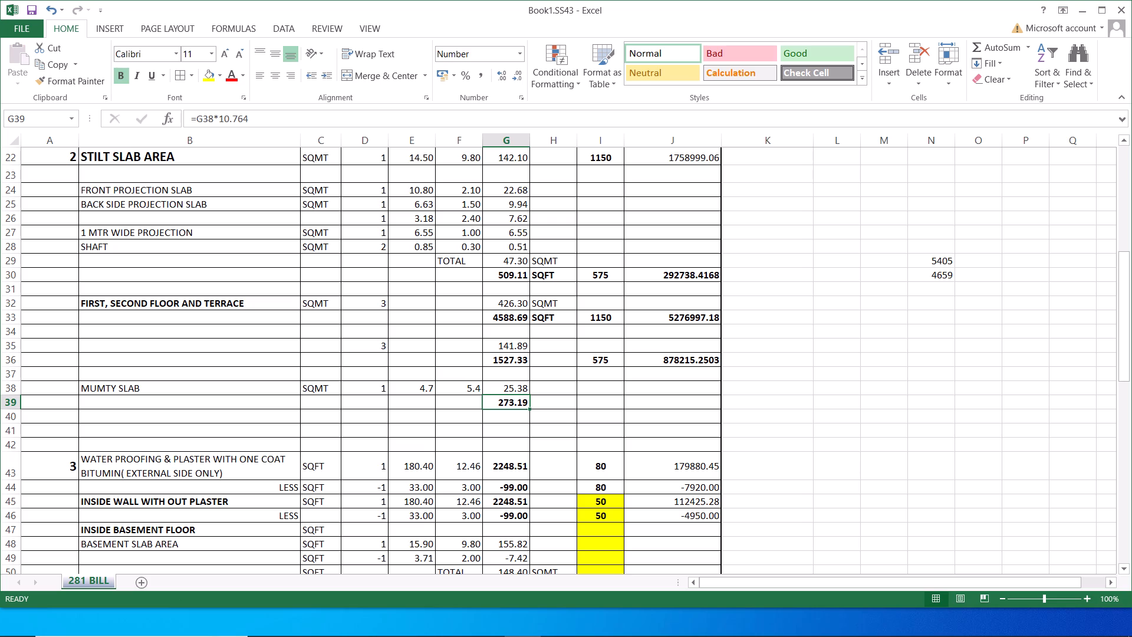
Enter a rate of 1150 for the mumty slab in I39.
click(603, 399)
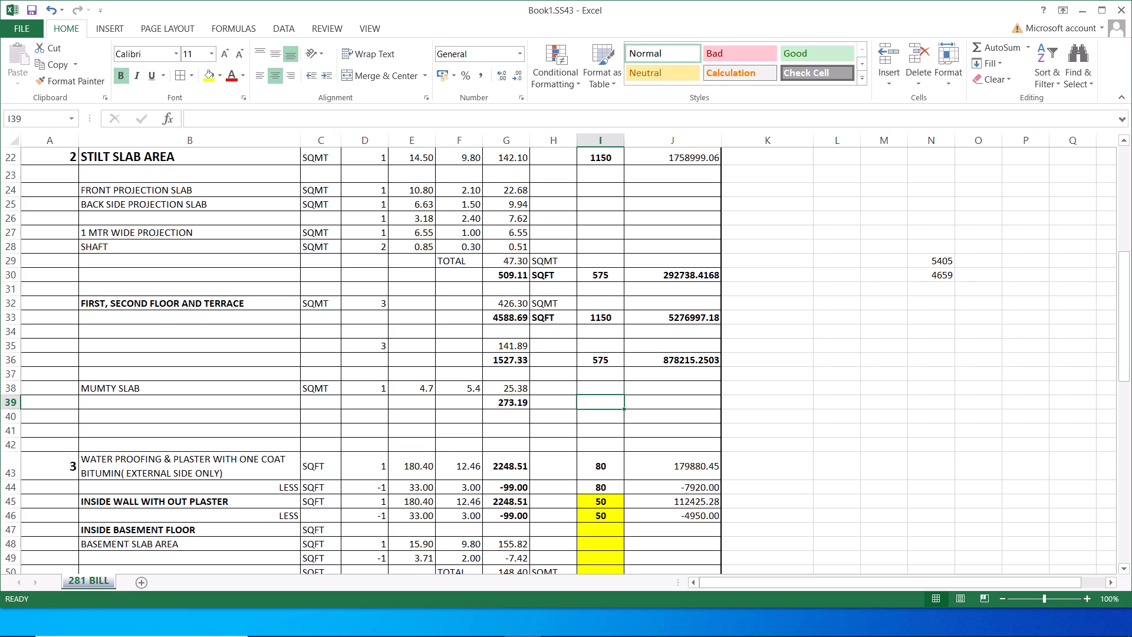
text(1150)
key(Return)
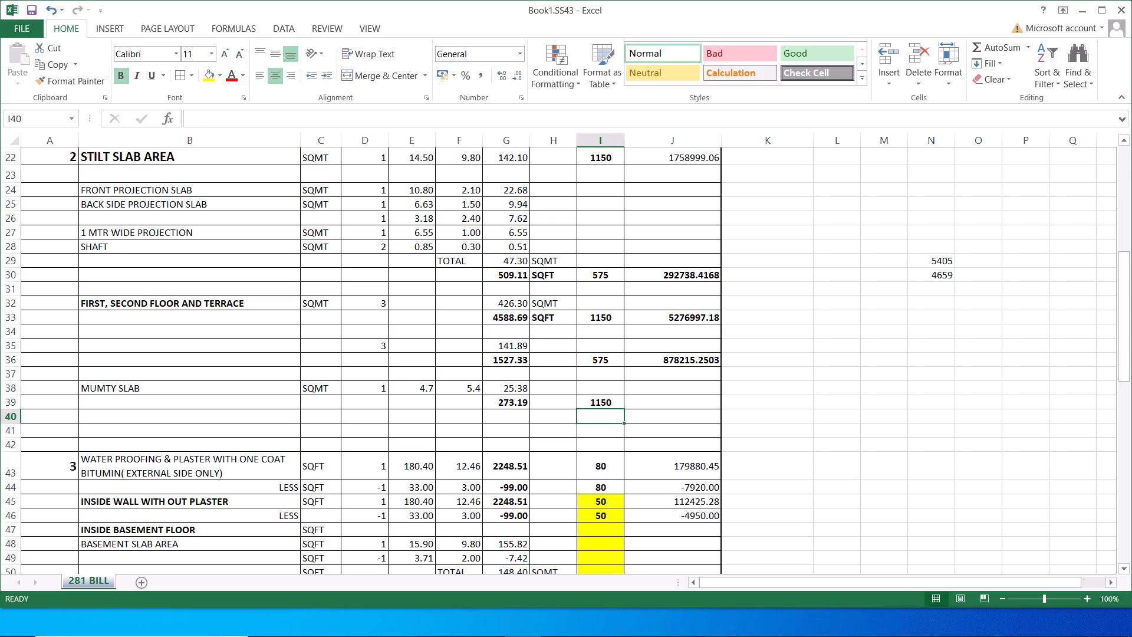
Copy the amount formula from J36 into J39 to price the mumty slab.
click(679, 404)
click(701, 355)
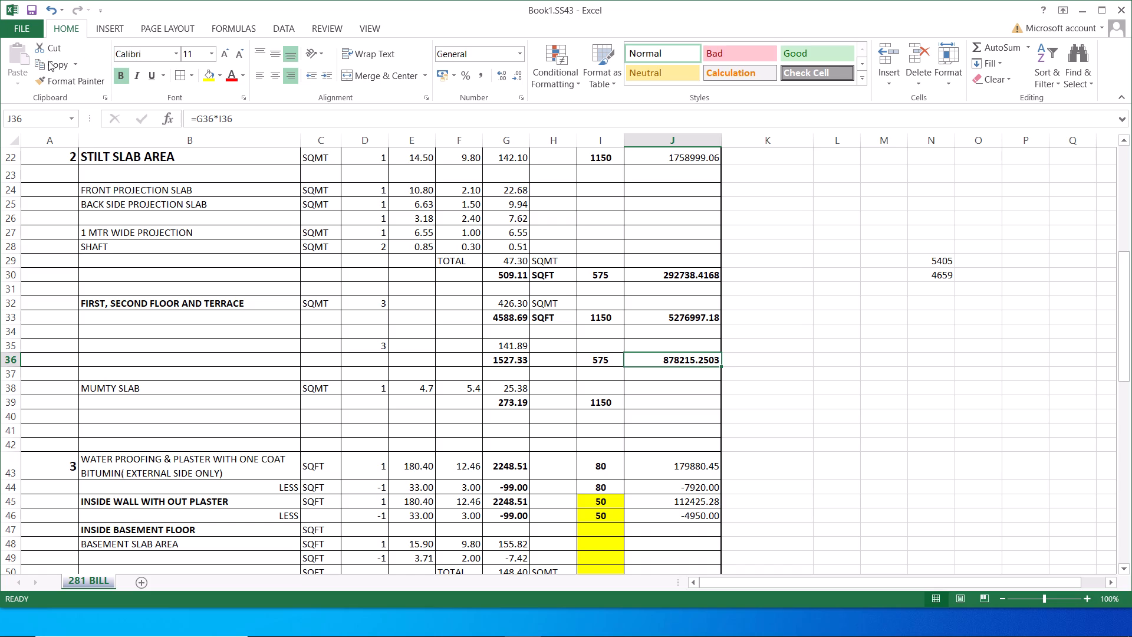
click(48, 64)
click(667, 399)
key(Return)
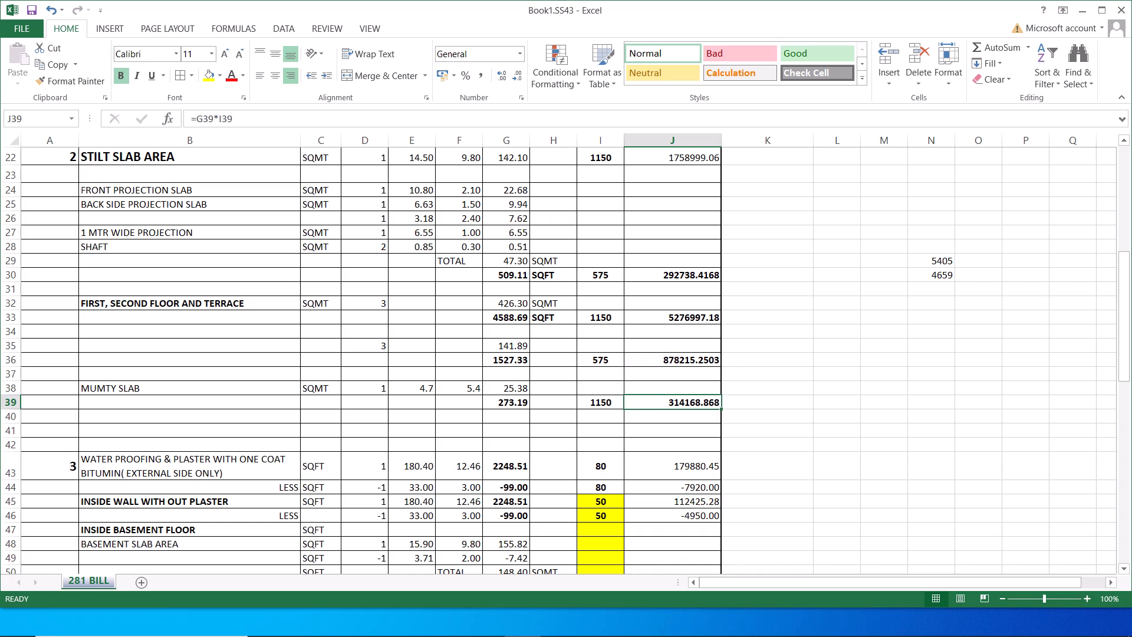
Check the mumty slab's dimensions, square-feet conversion, rate and amount formula in rows 38 and 39.
click(512, 405)
click(683, 401)
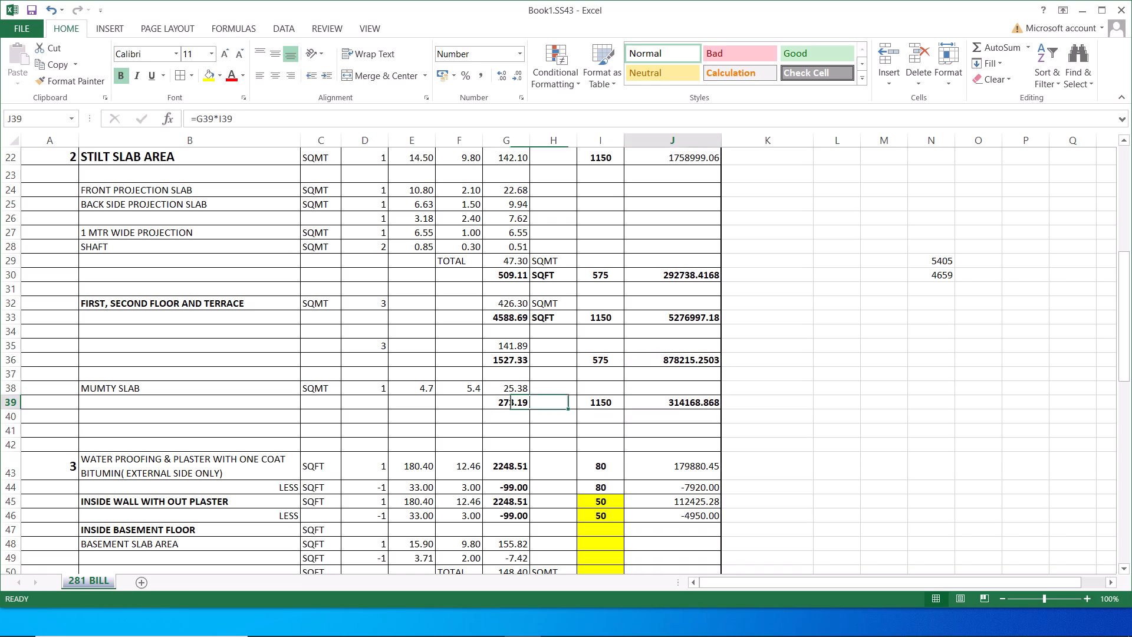
scroll(443, 422, down, 3)
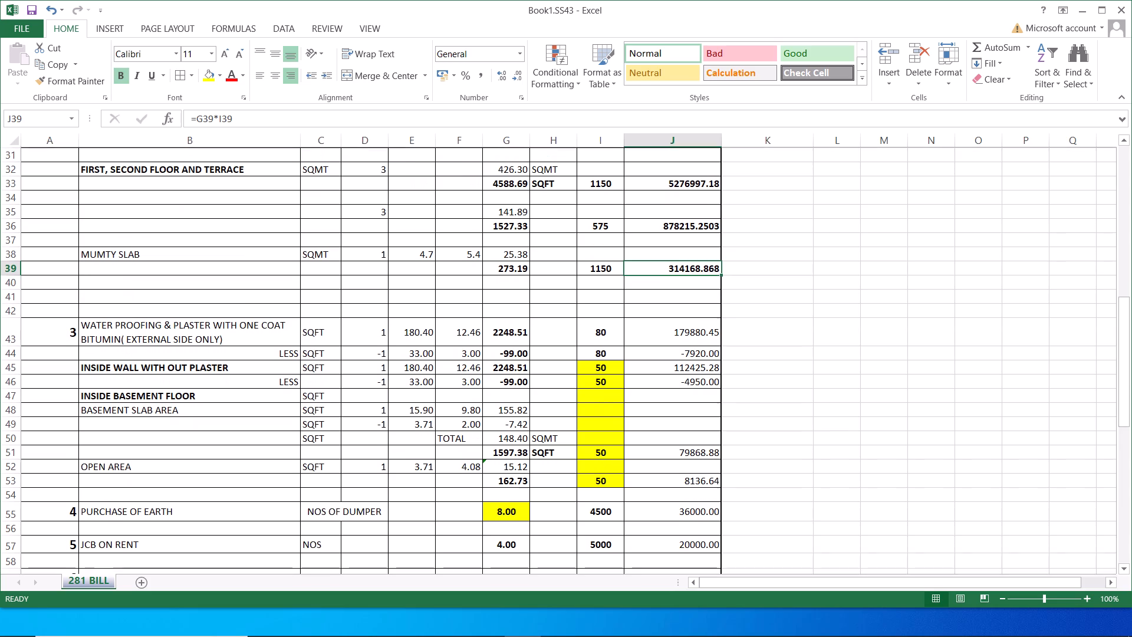
drag(373, 249, 449, 249)
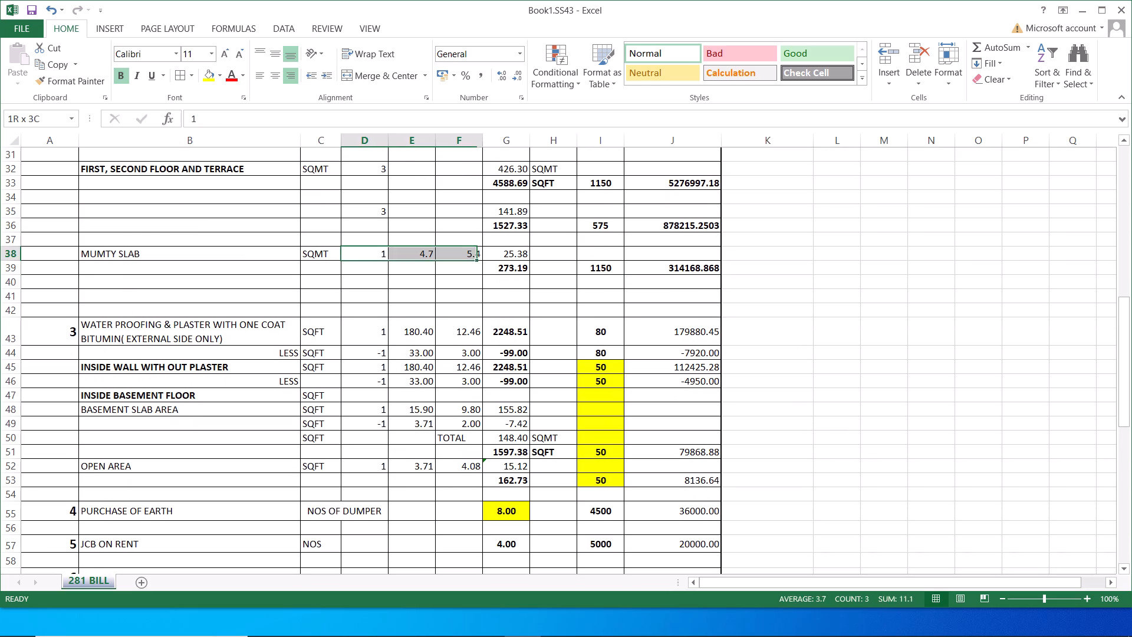
drag(449, 249, 504, 254)
click(521, 269)
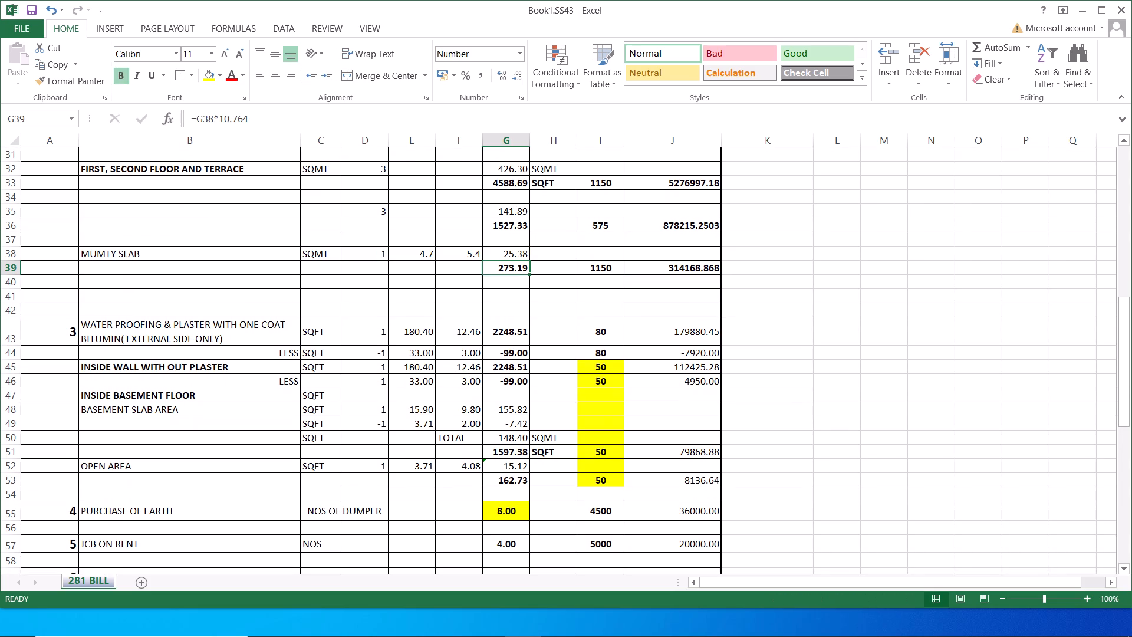
click(601, 269)
click(673, 268)
click(605, 267)
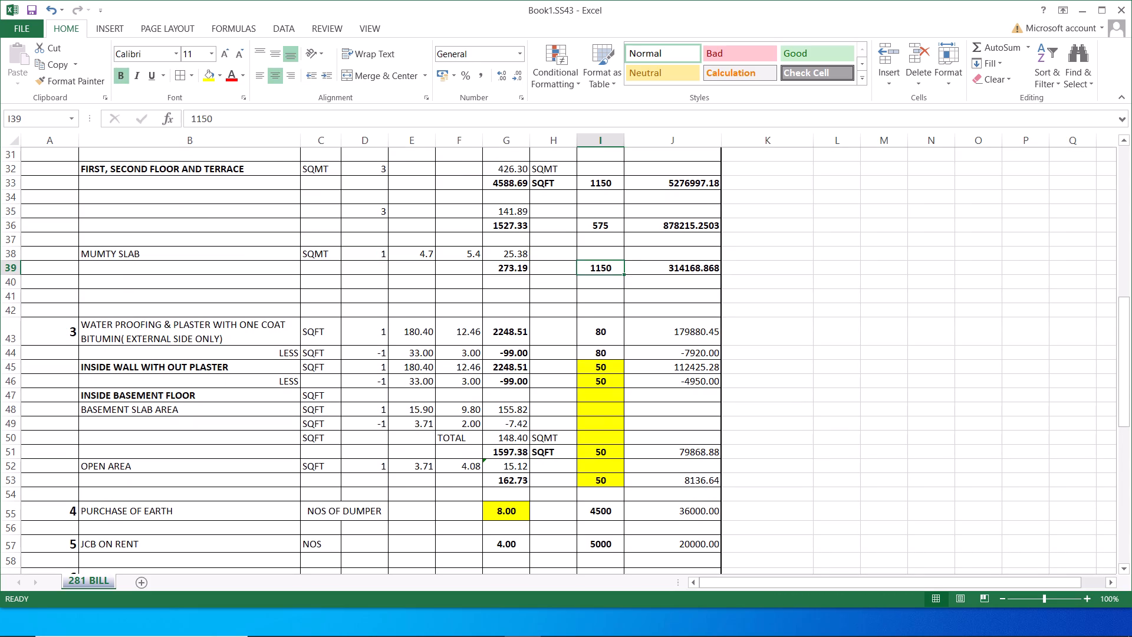
click(516, 268)
click(605, 268)
click(680, 270)
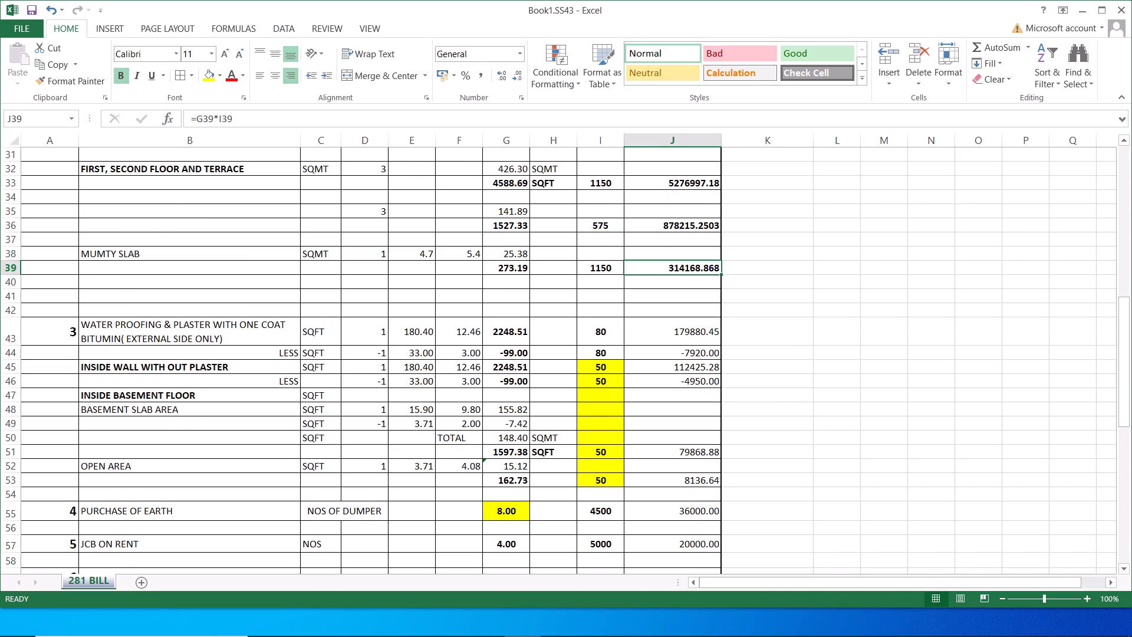
scroll(452, 326, down, 2)
scroll(450, 326, up, 3)
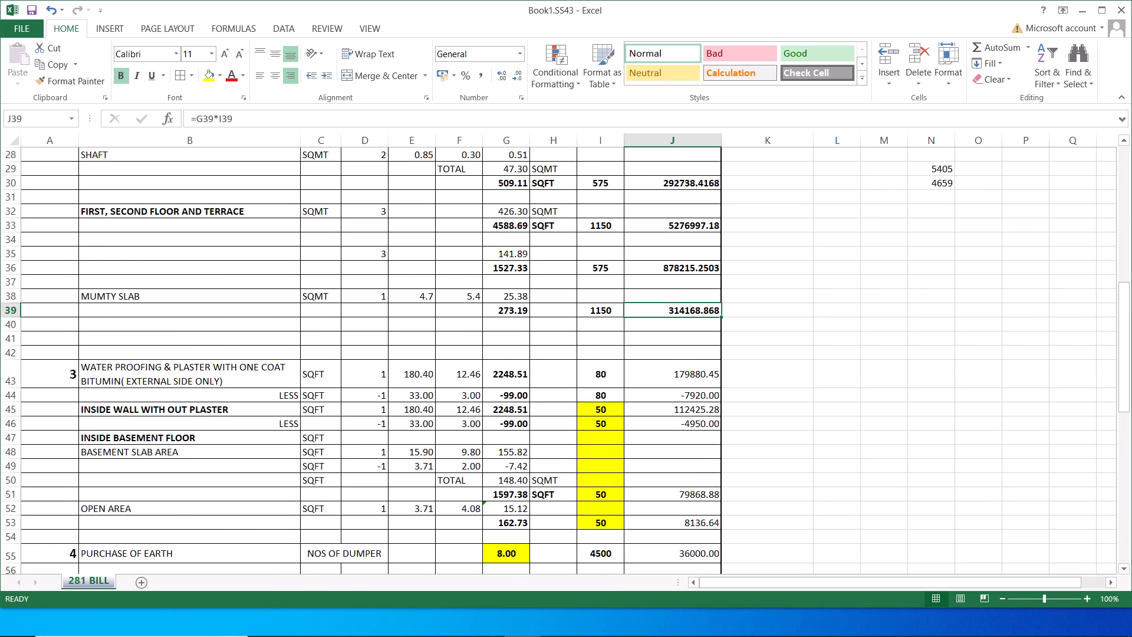
click(671, 310)
click(521, 310)
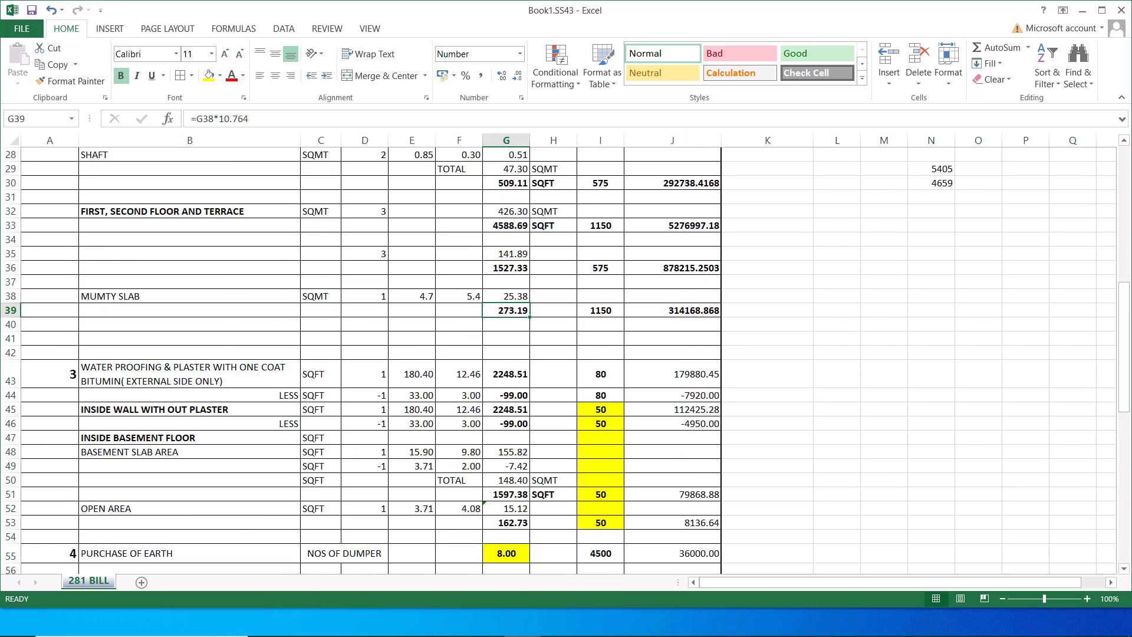
click(684, 308)
click(517, 311)
click(608, 311)
click(674, 307)
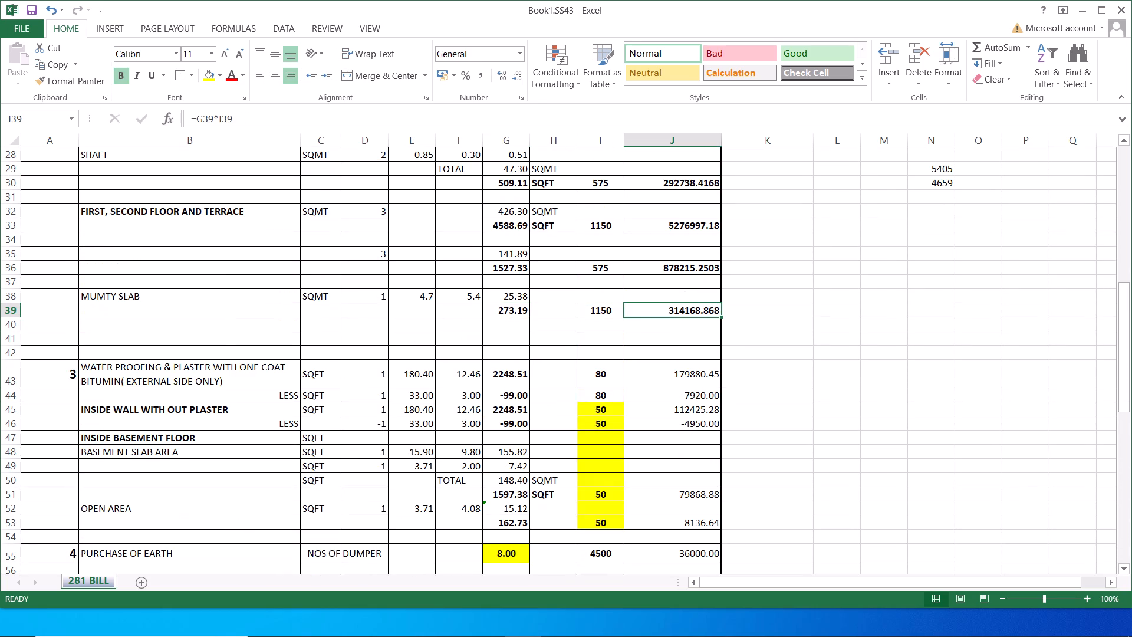
Check the BILLED TOTAL formula in J76 and review the mumty slab's amount in J39 again.
scroll(597, 419, down, 12)
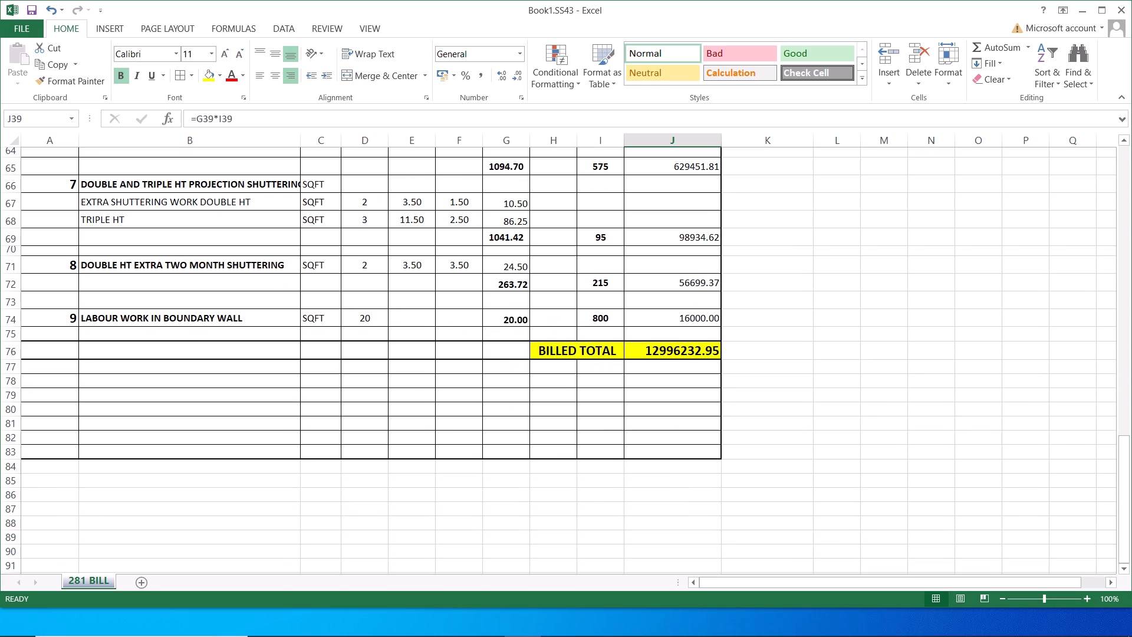
click(659, 345)
scroll(498, 343, up, 6)
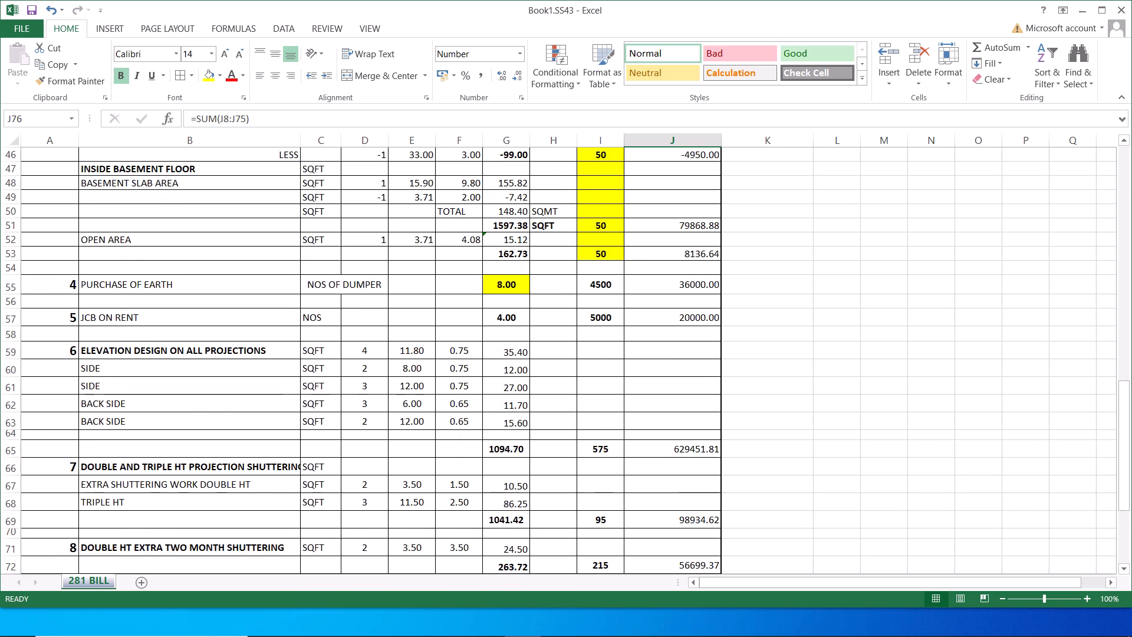
scroll(498, 343, up, 5)
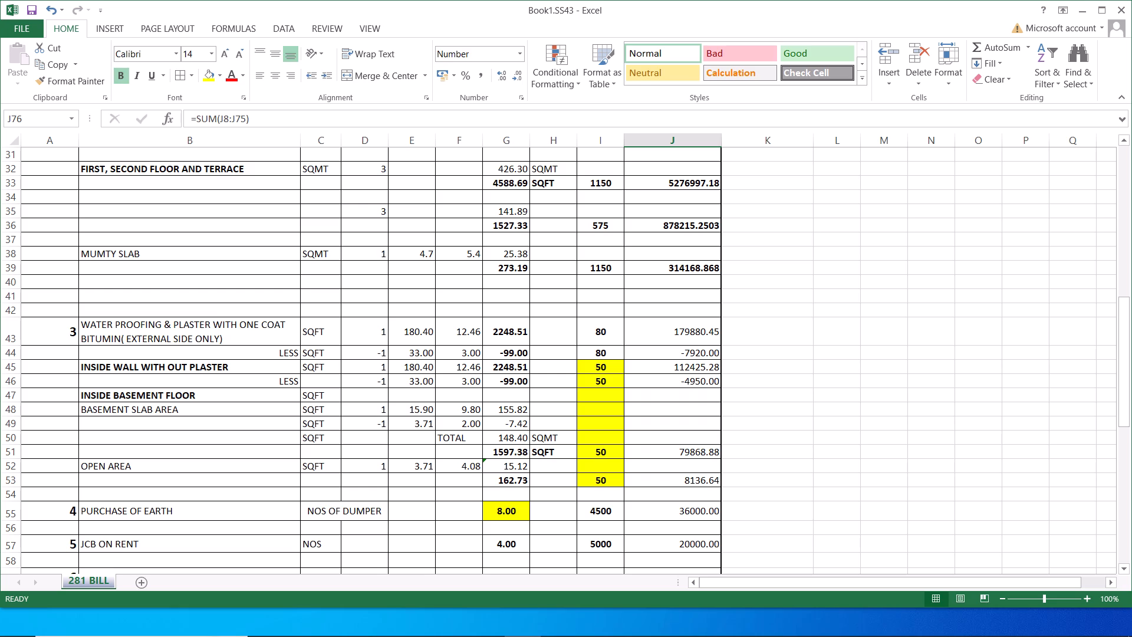
click(521, 283)
click(601, 272)
click(687, 264)
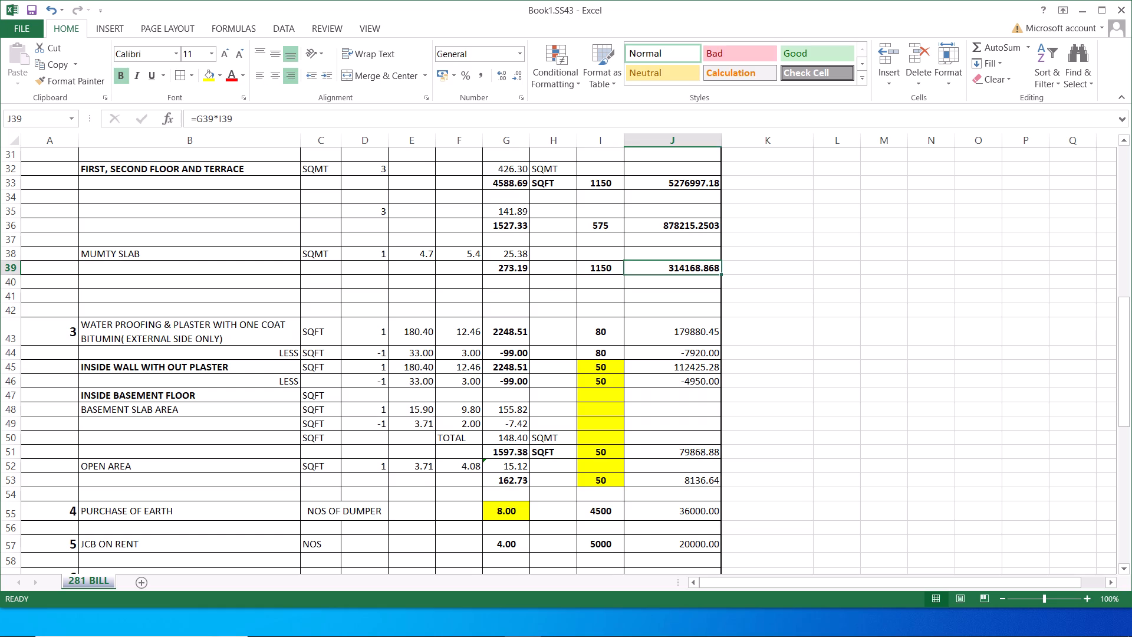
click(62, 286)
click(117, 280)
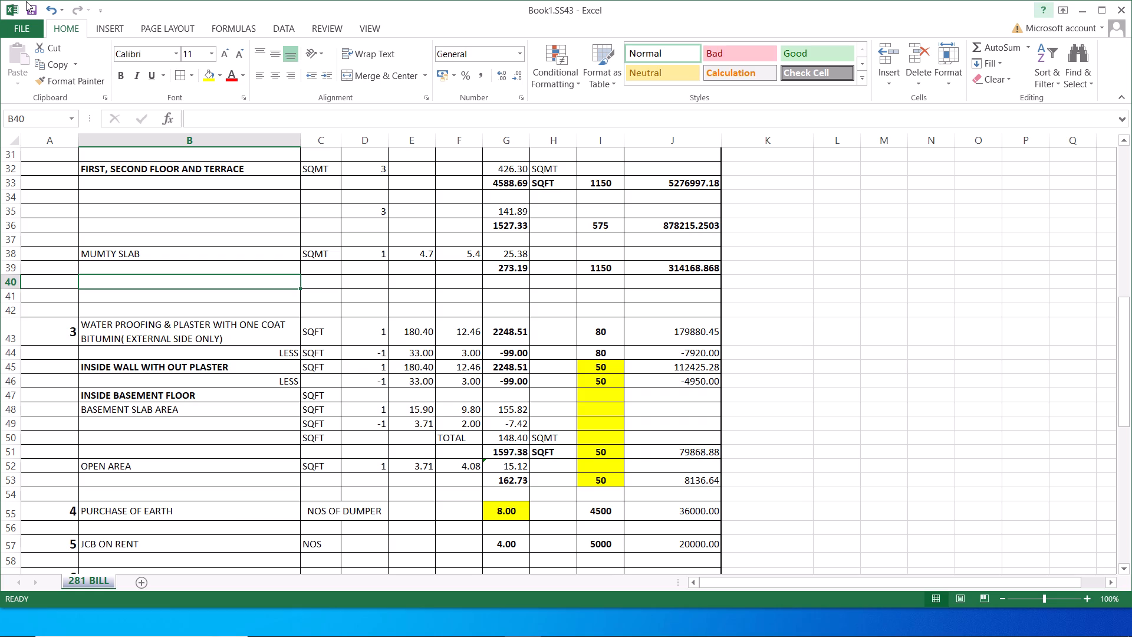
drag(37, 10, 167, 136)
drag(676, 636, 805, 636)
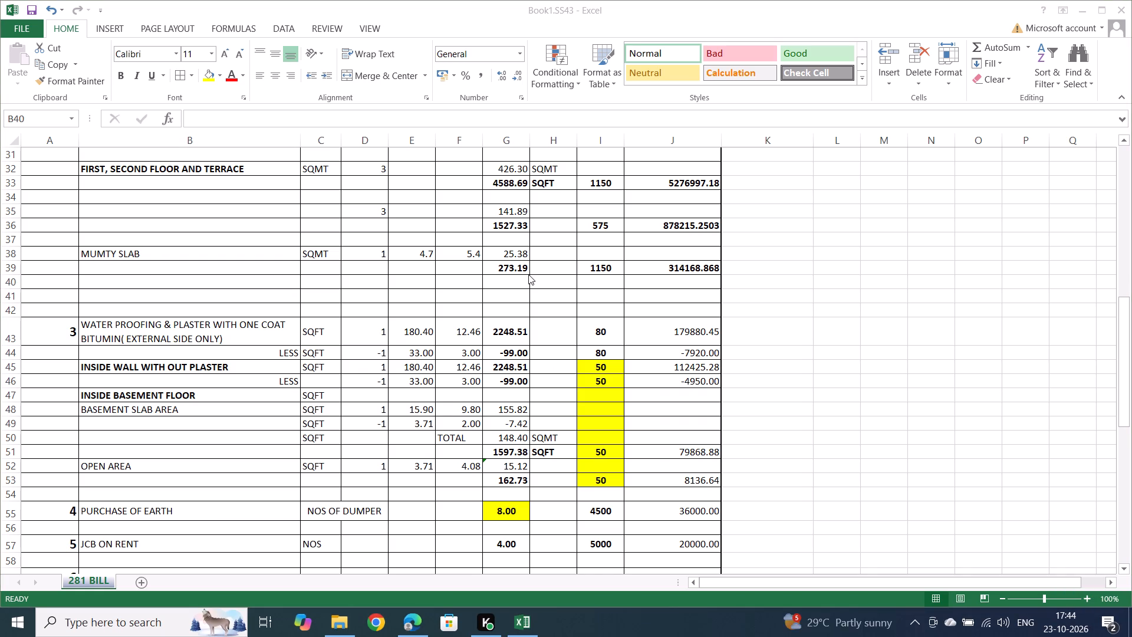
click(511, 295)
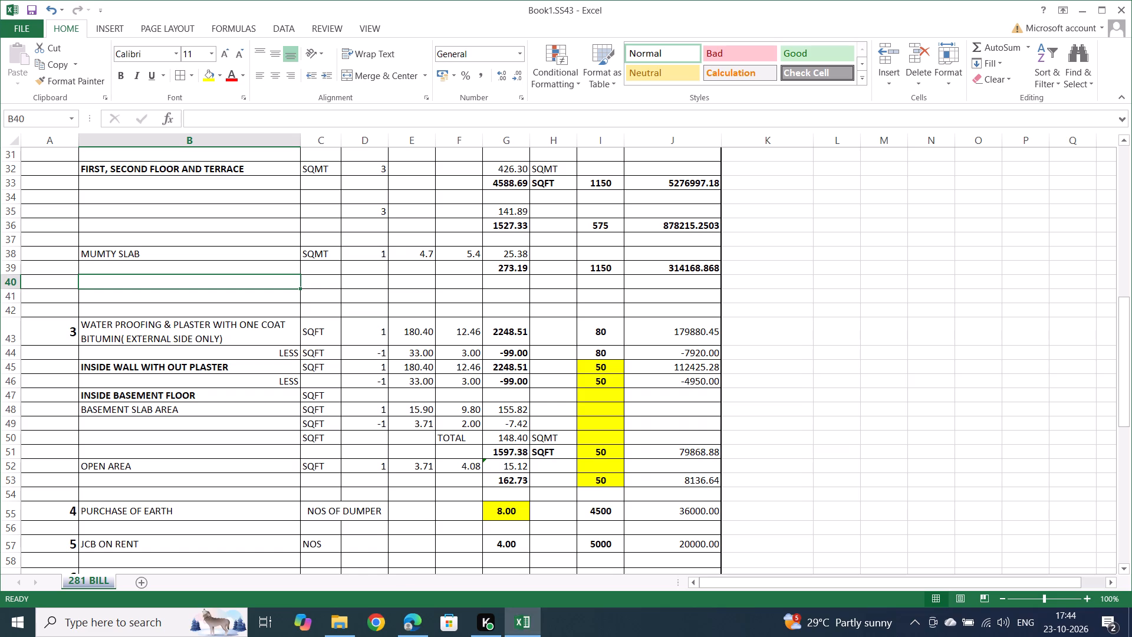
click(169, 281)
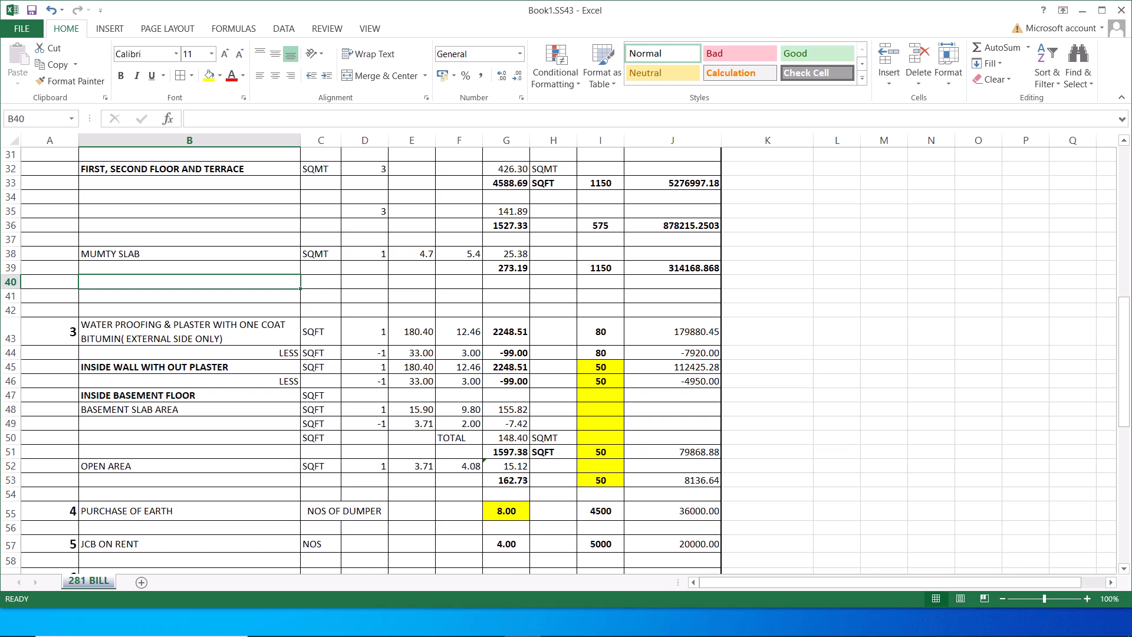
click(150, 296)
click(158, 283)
Enter the label WITH PARAPET WALL in B30, beside the stilt projection slabs' square-feet total.
scroll(571, 276, up, 3)
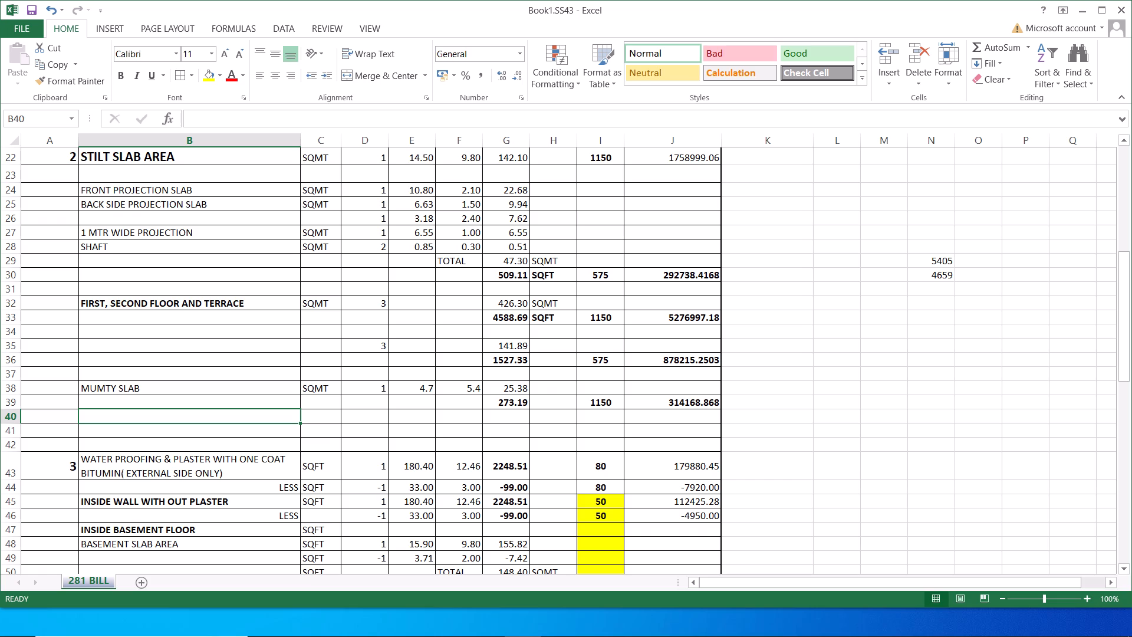
click(236, 193)
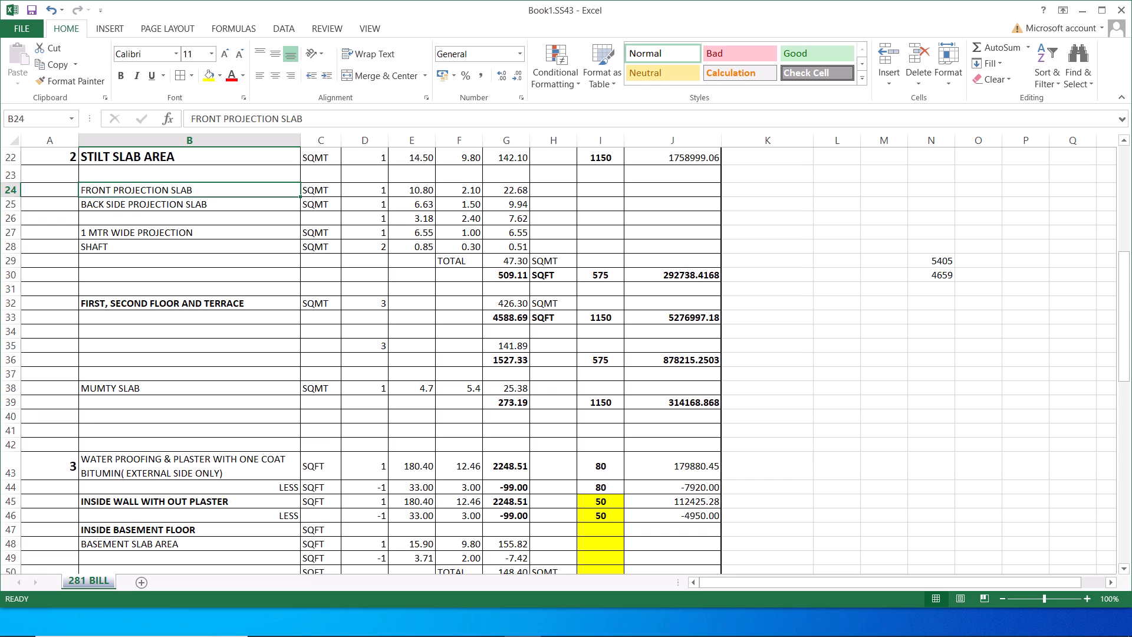
click(254, 278)
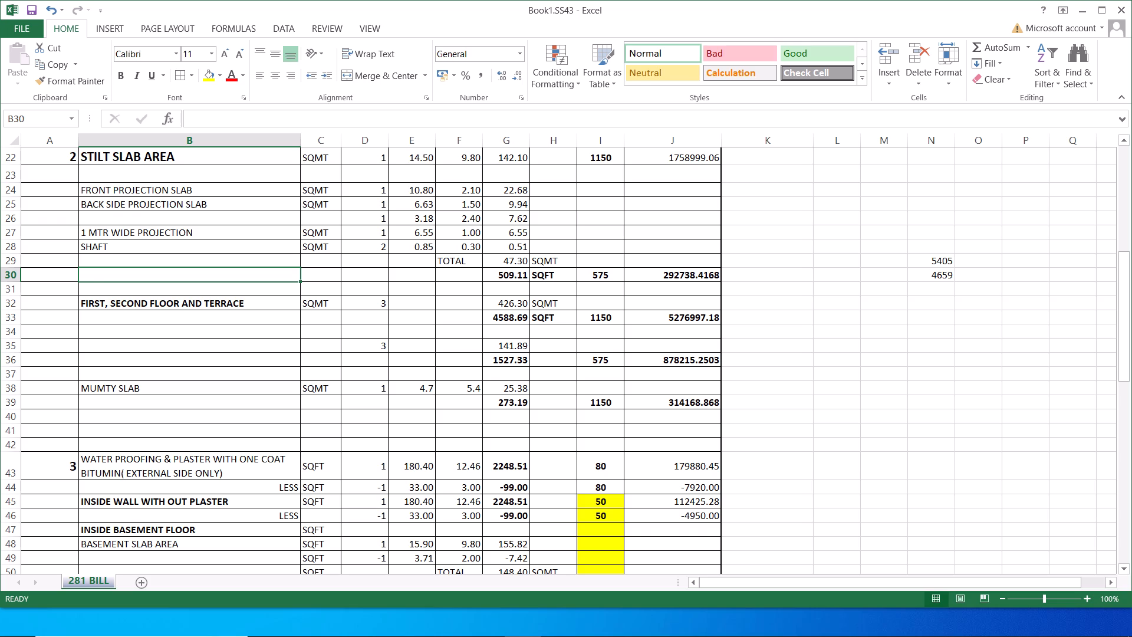
text(WITH PARAPET WALL)
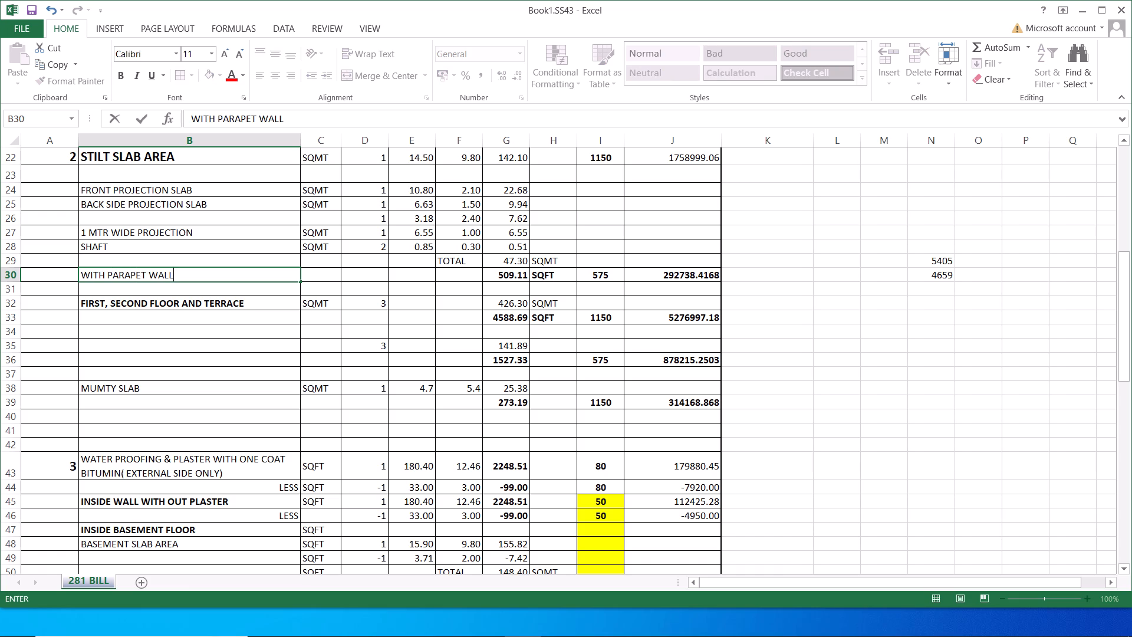
click(230, 291)
Set the stilt projection rate in I30 to 775.
click(603, 276)
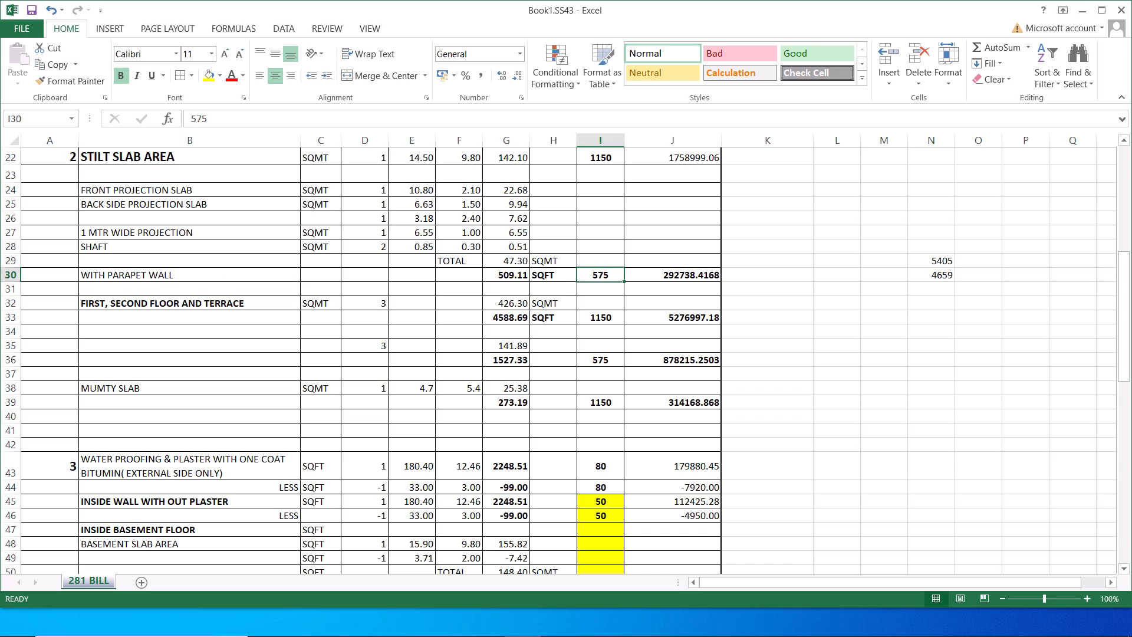
key(7)
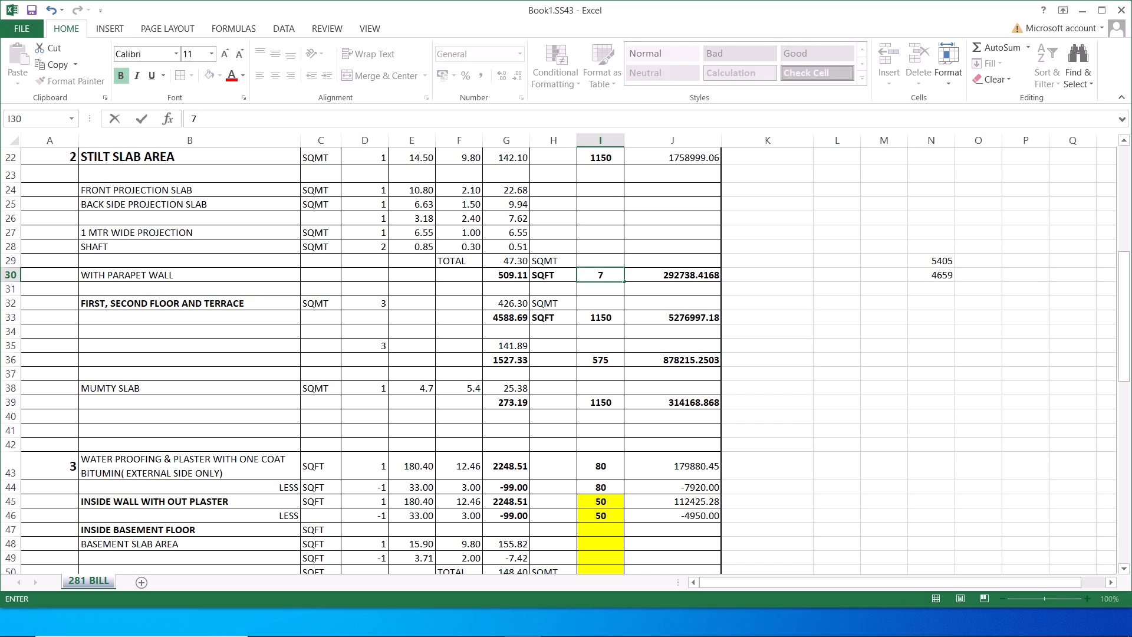
text(75)
key(Return)
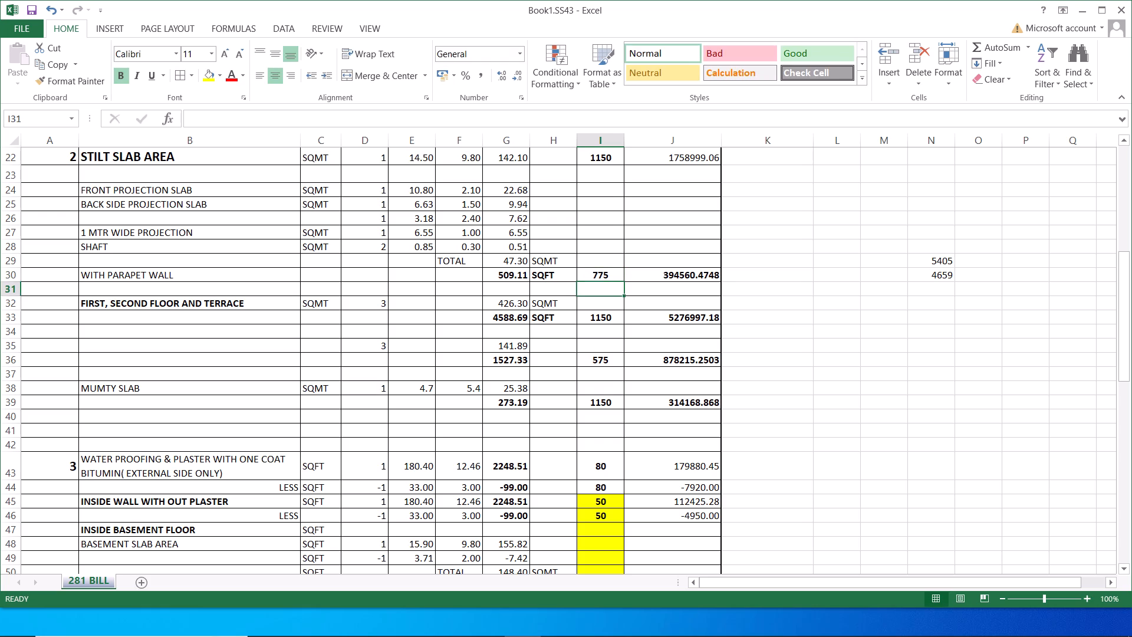
click(673, 272)
Make the WITH PARAPET WALL label in B30 bold and copy it into B36 for the upper floors' projections.
click(165, 277)
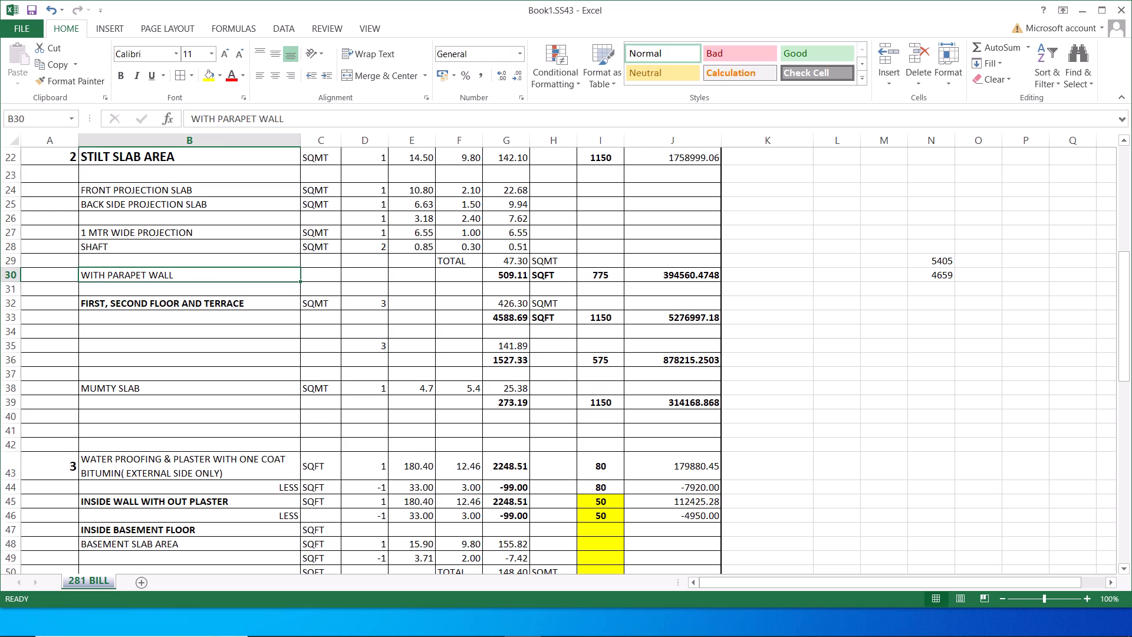
click(122, 76)
click(52, 67)
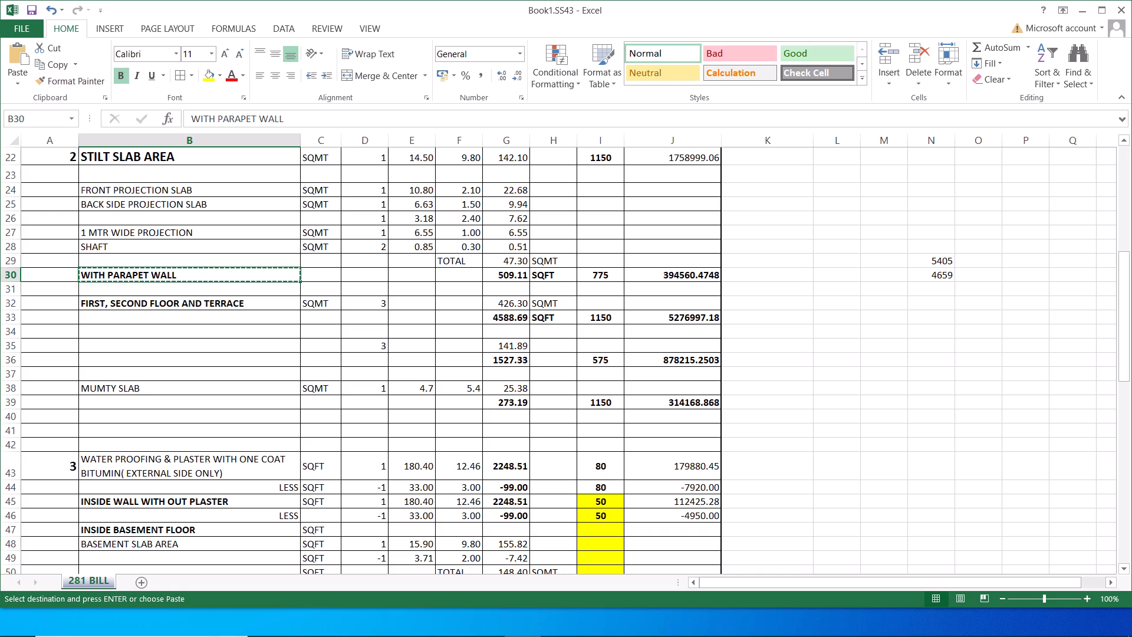
click(214, 359)
key(Return)
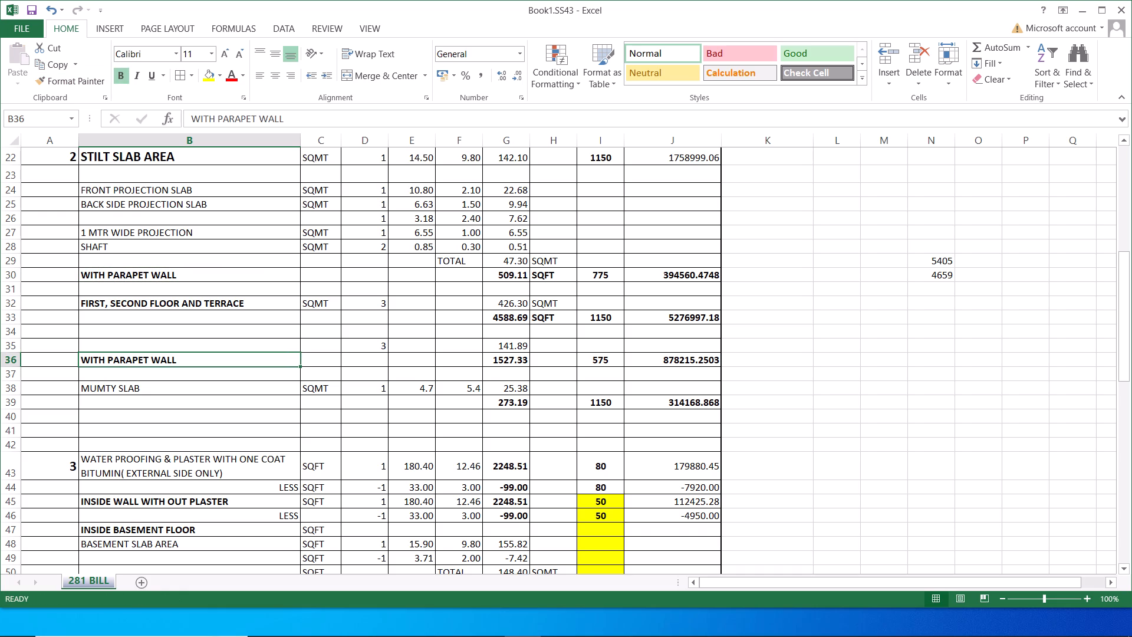
Set the upper floors' projection rate in I36 to 775.
click(376, 366)
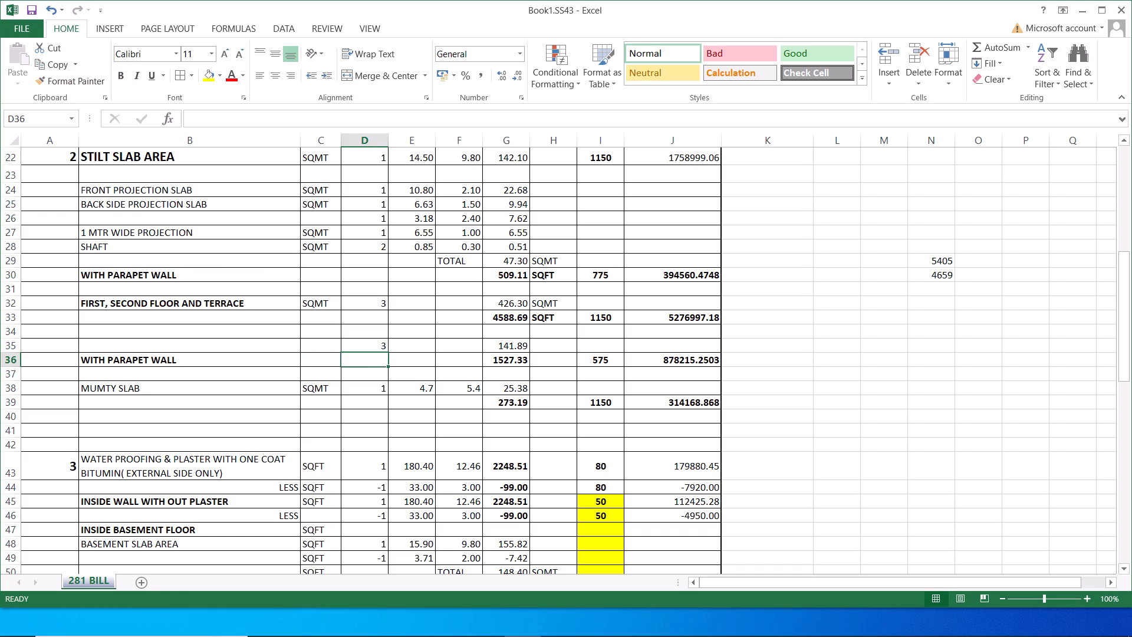
click(602, 358)
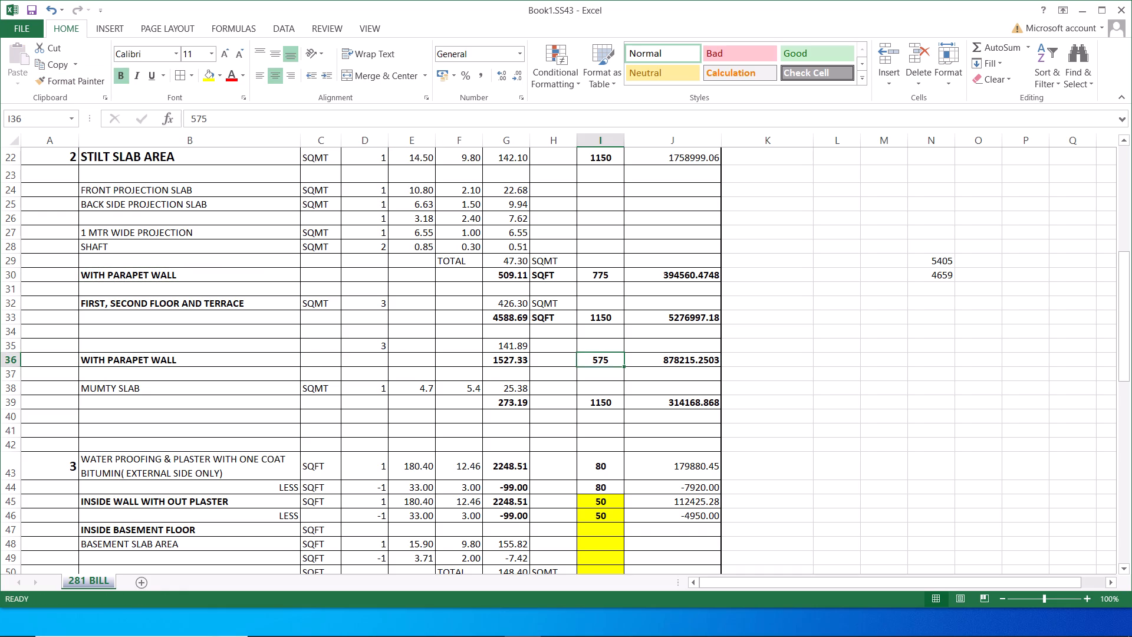
text(775)
key(Return)
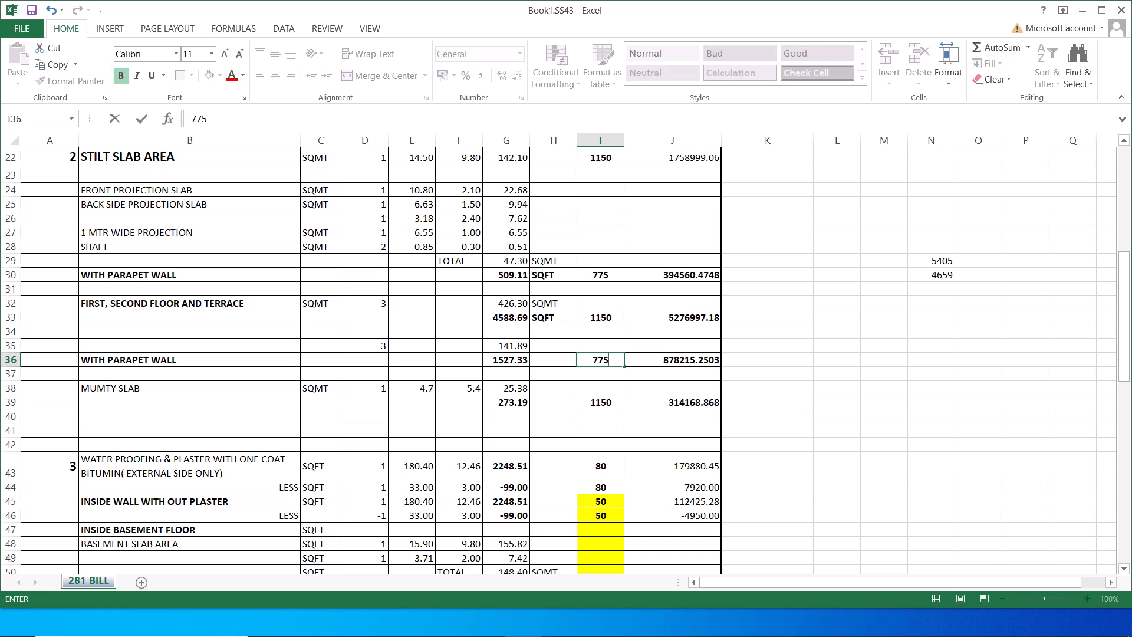
Review the mumty slab entry and the rates in column I for the upper-floor slabs and the parapet-wall projections.
scroll(618, 389, down, 2)
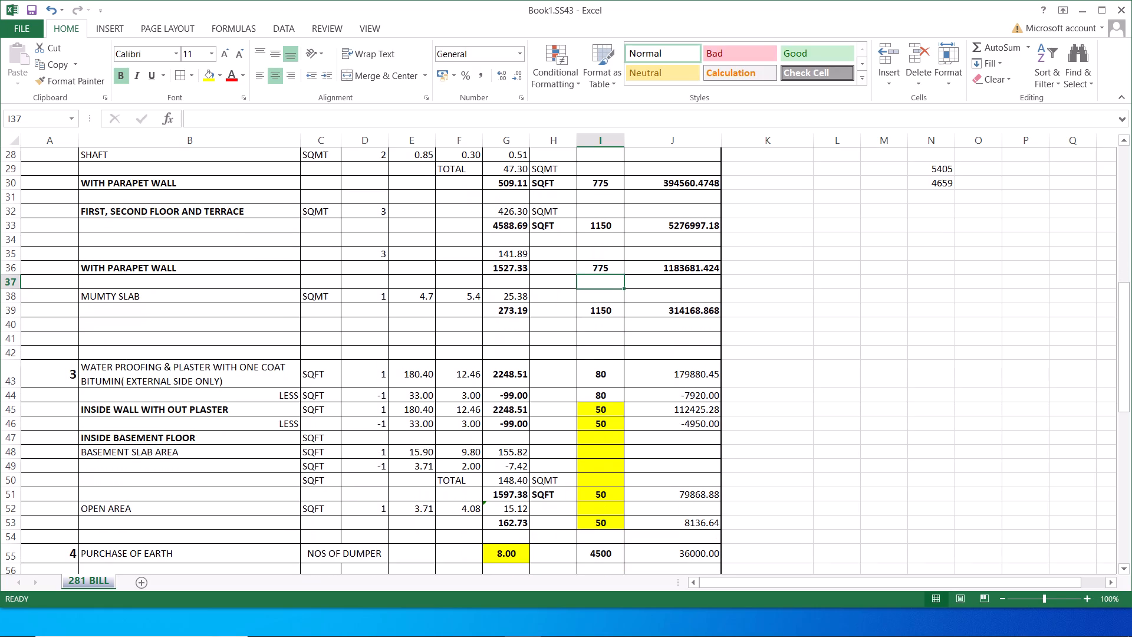
click(604, 312)
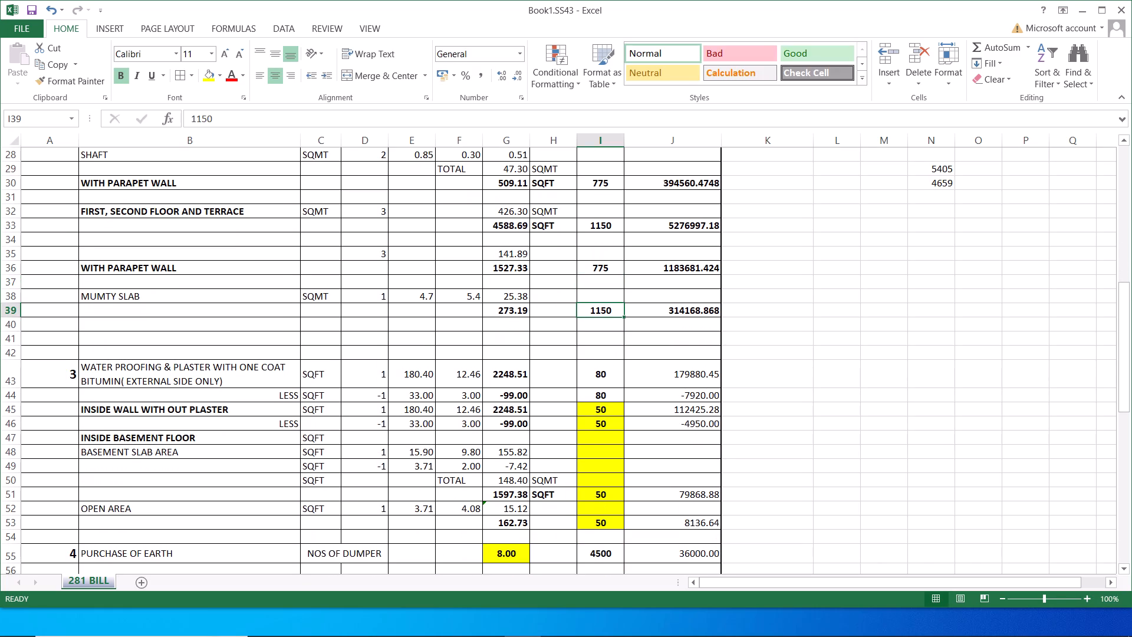
click(169, 337)
click(161, 296)
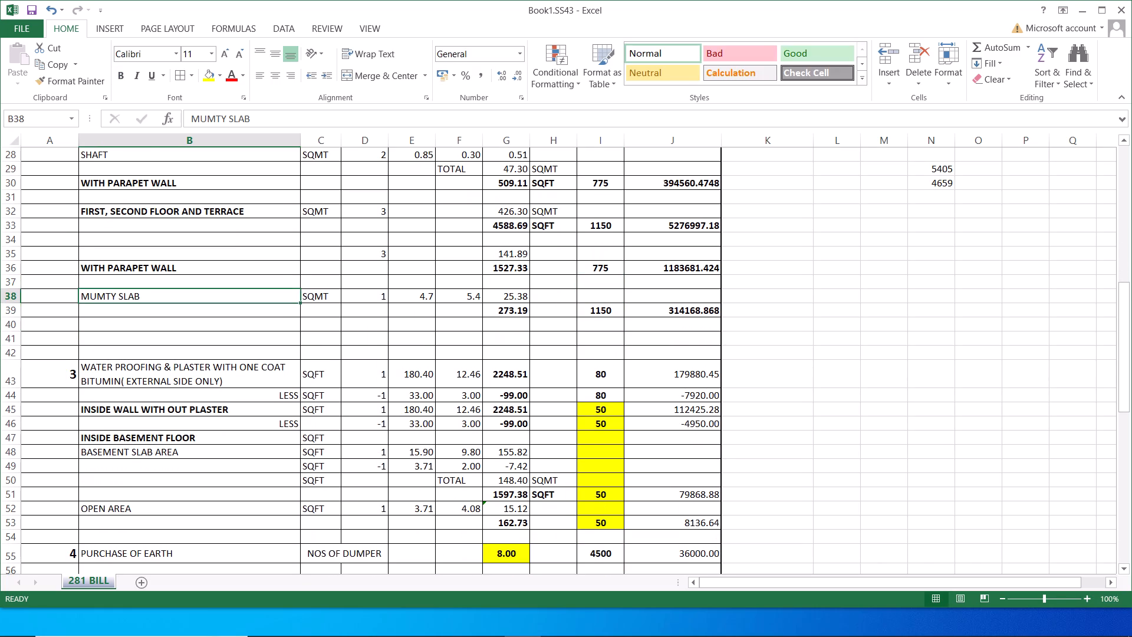
click(317, 298)
click(240, 297)
click(324, 295)
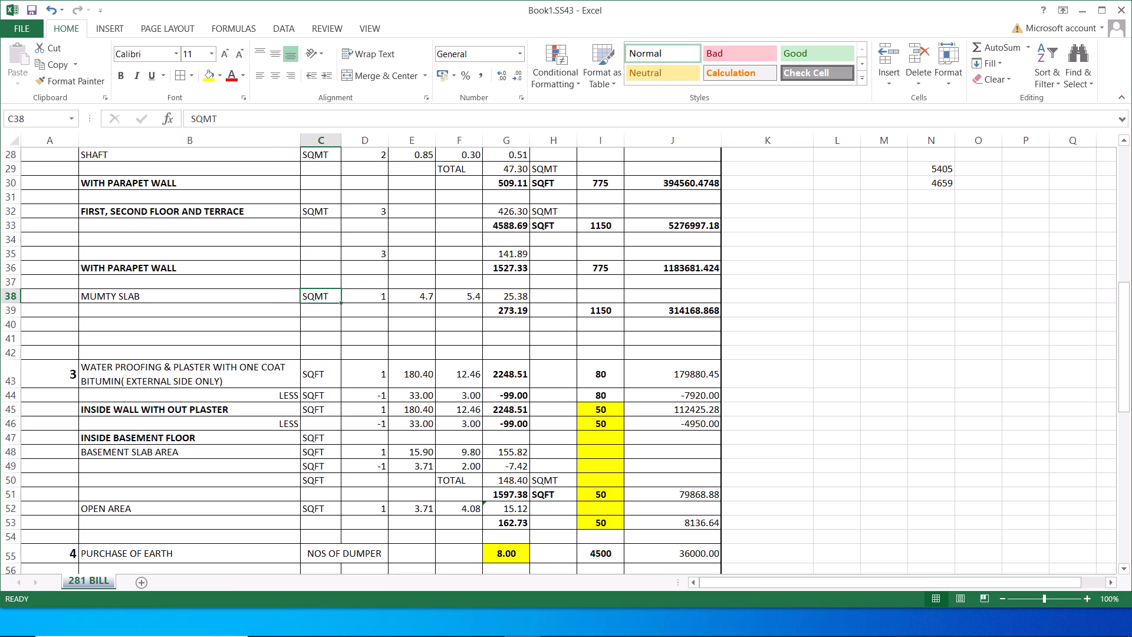
click(510, 294)
click(226, 298)
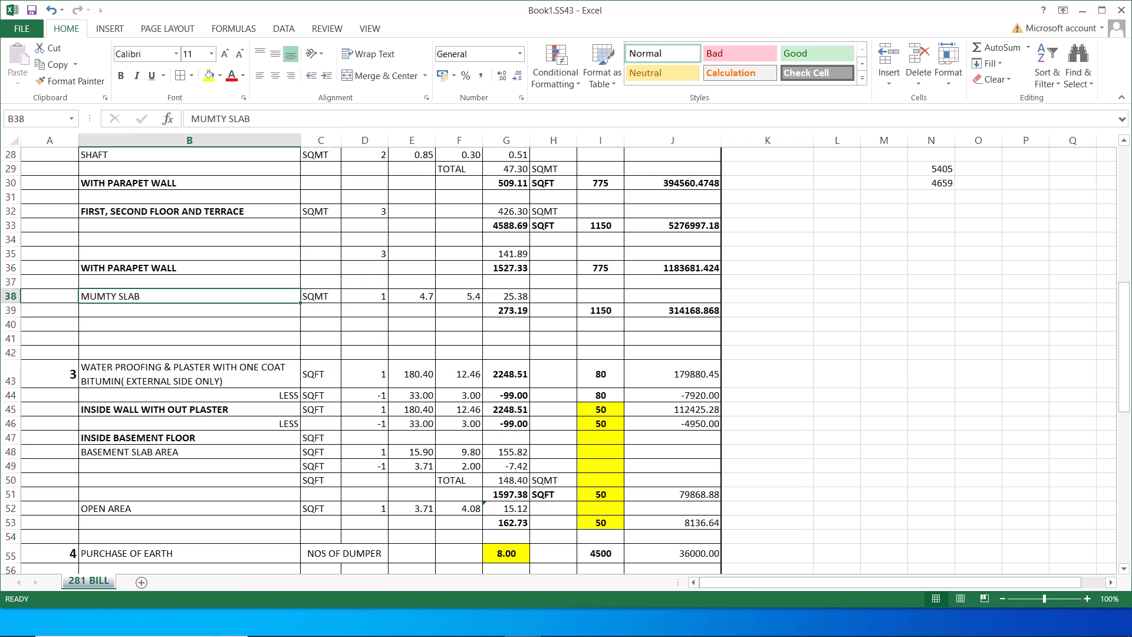
click(172, 330)
click(609, 326)
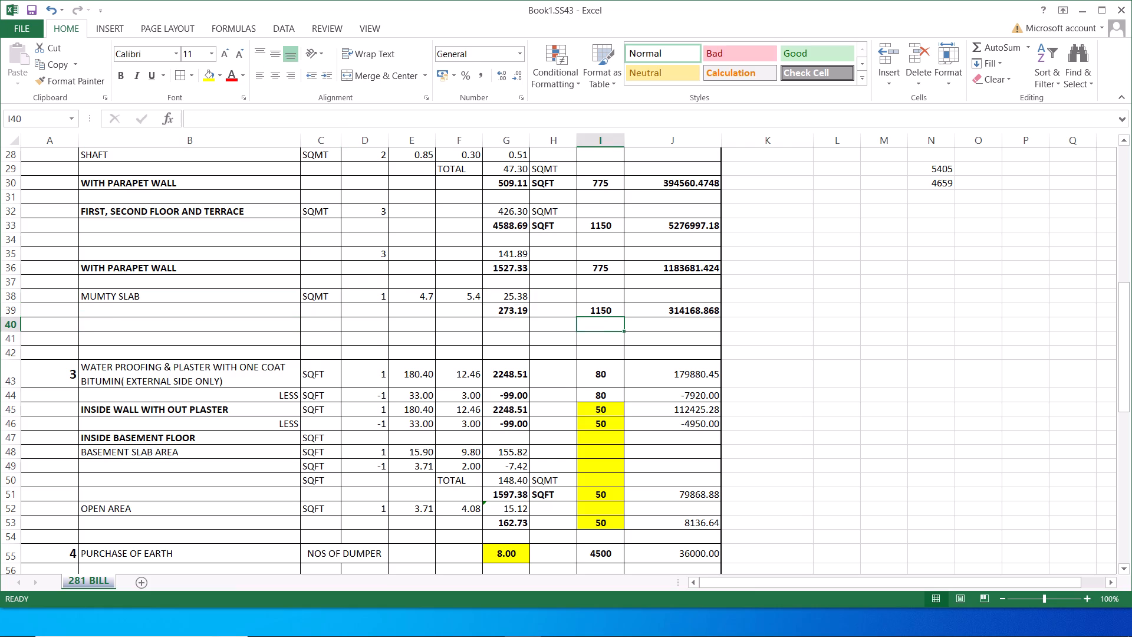
click(196, 339)
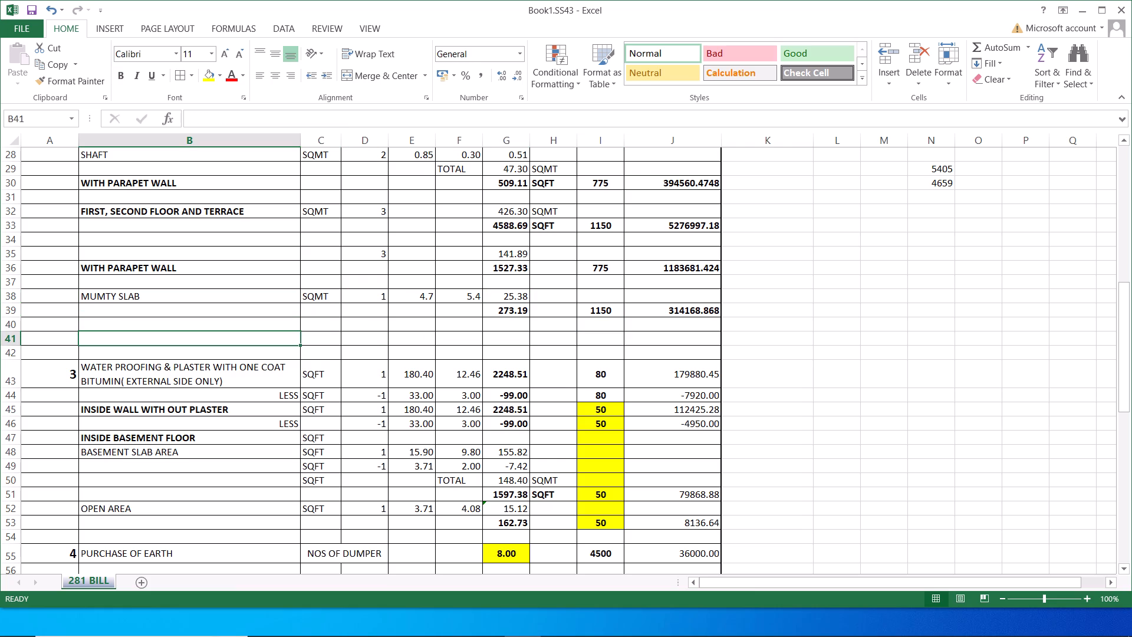
click(613, 308)
click(606, 268)
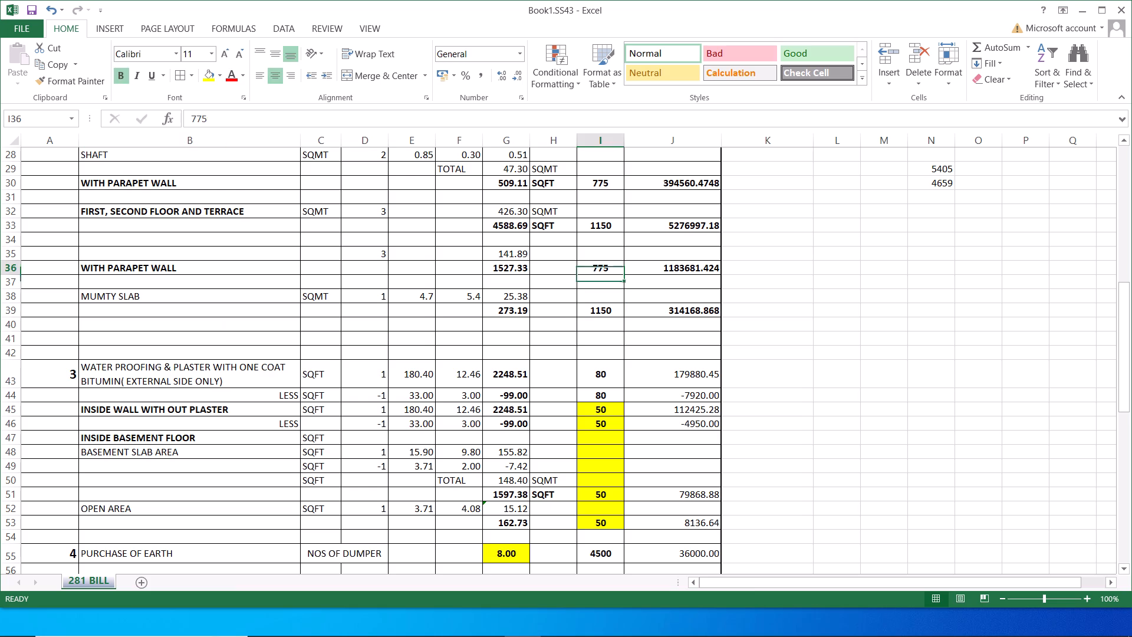
click(592, 223)
scroll(593, 223, up, 2)
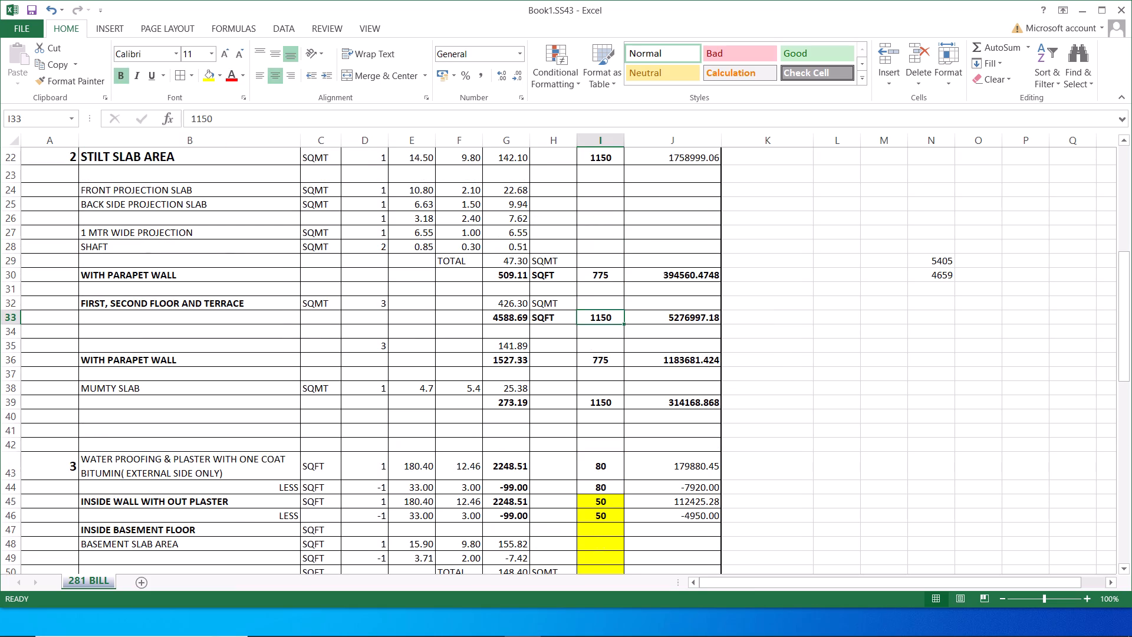
click(604, 275)
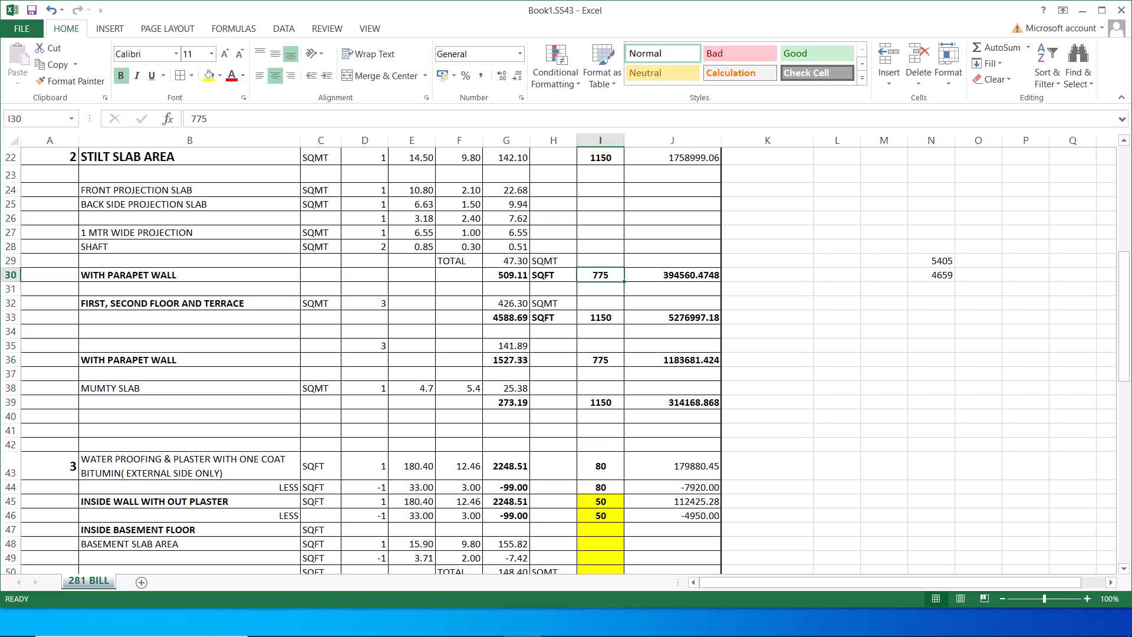
click(603, 406)
Check the BILLED TOTAL formula in J76 at the end of the bill.
scroll(603, 405, down, 10)
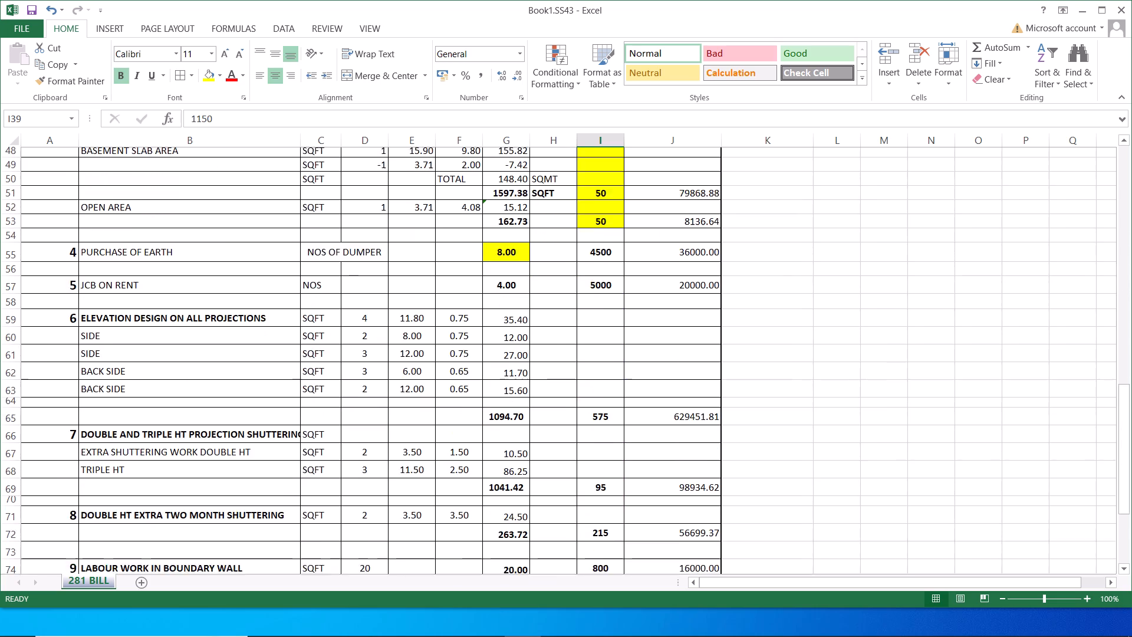
scroll(603, 405, down, 2)
click(666, 458)
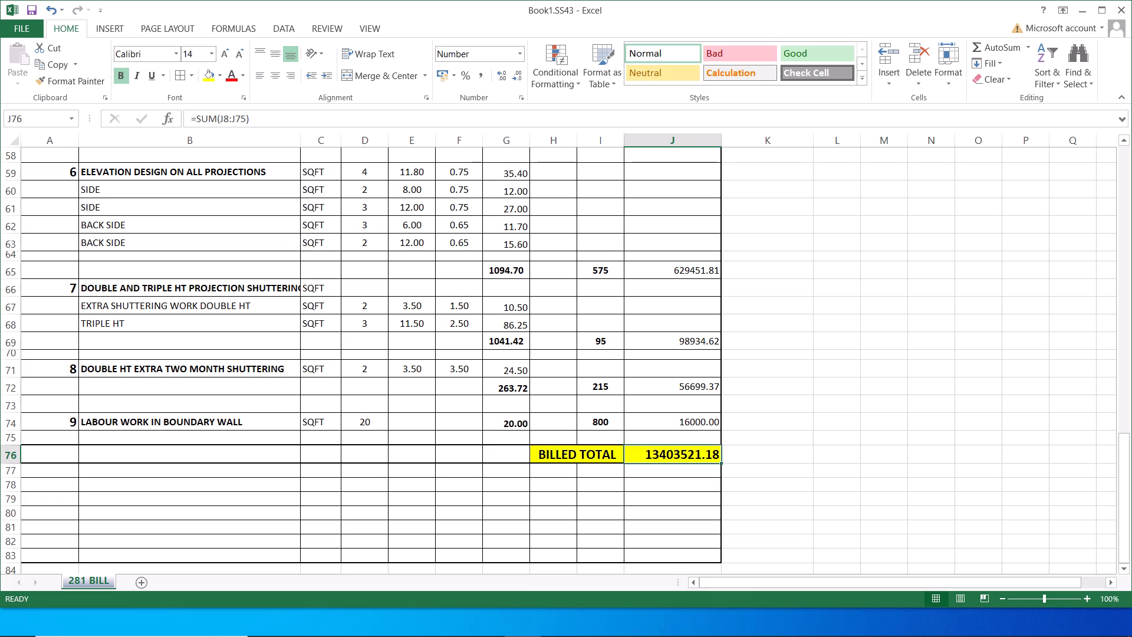
scroll(509, 404, up, 10)
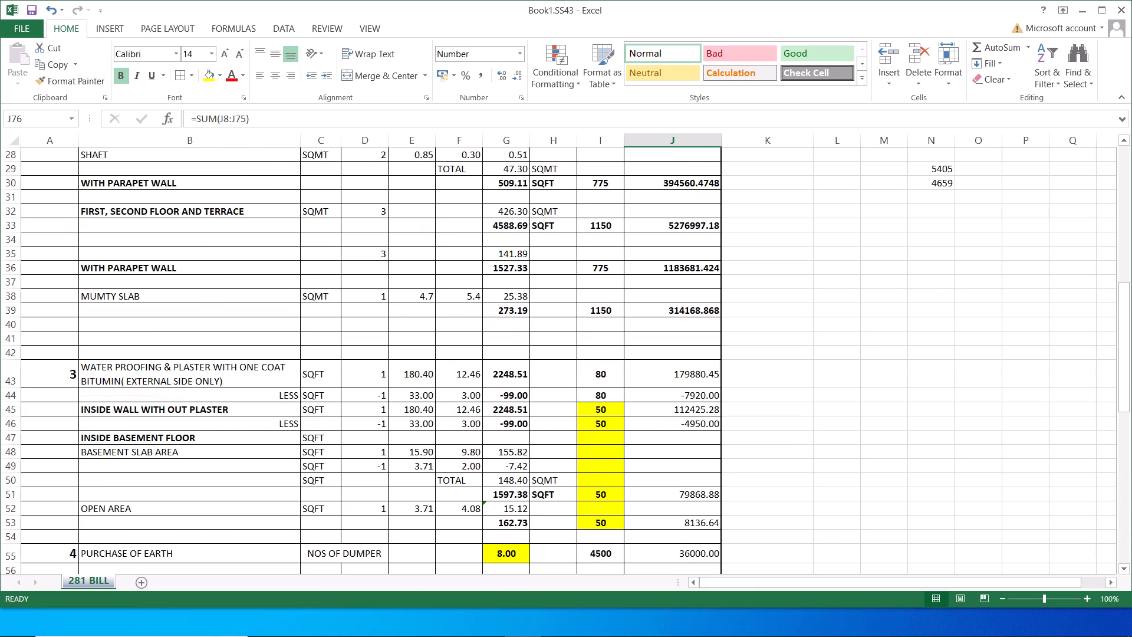
Review the mumty slab rows and the remaining bill items from water proofing down to the billed total.
click(157, 297)
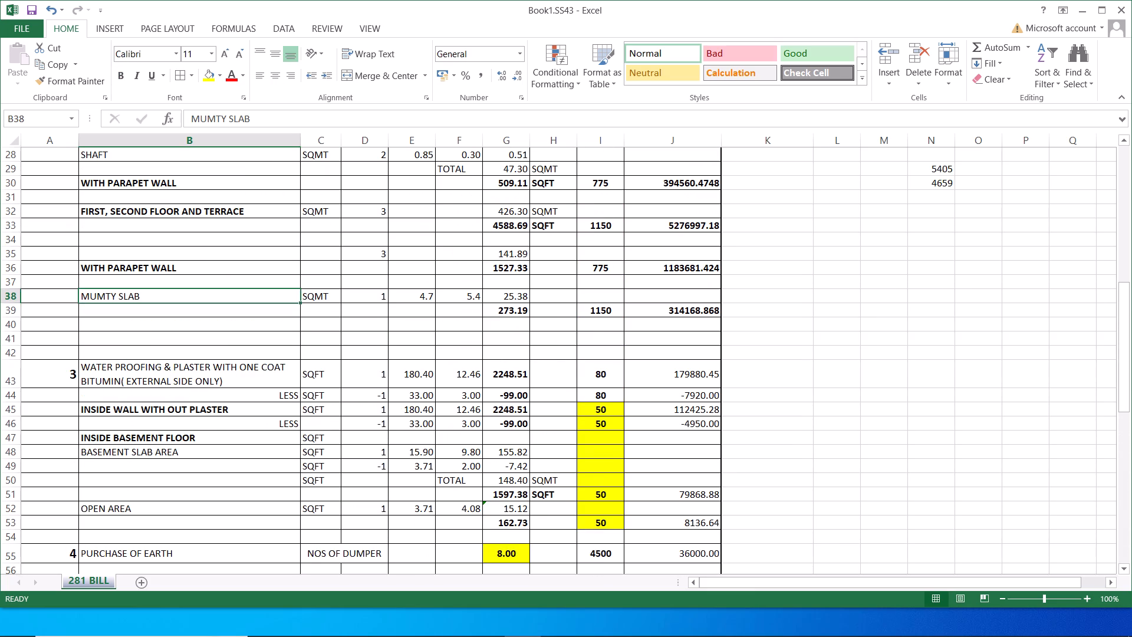
click(160, 268)
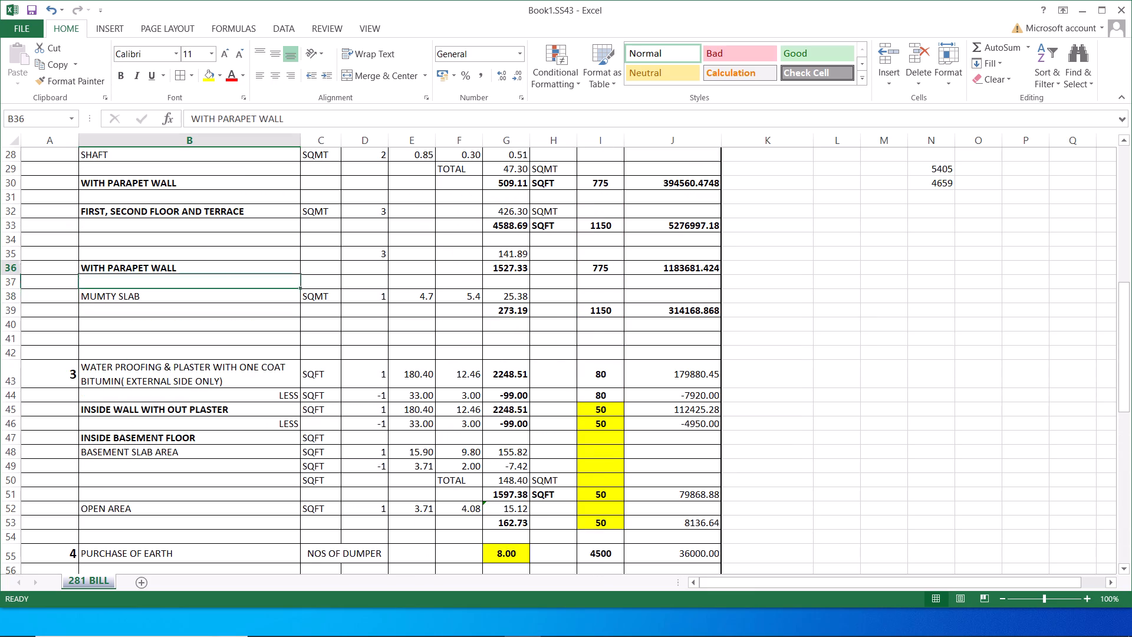
click(136, 300)
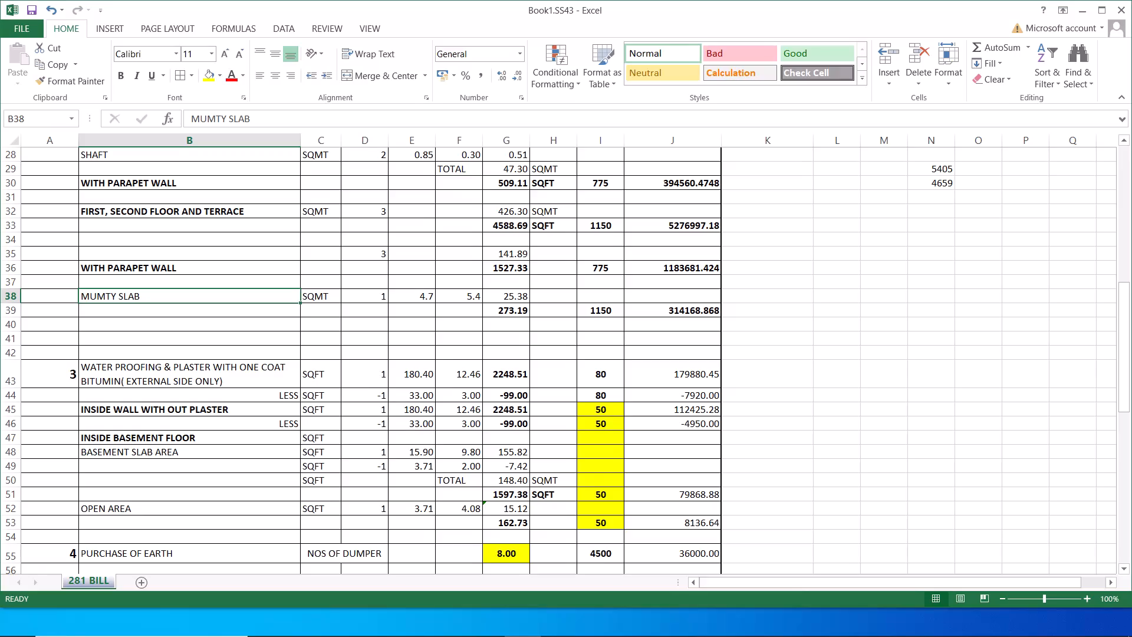
click(611, 306)
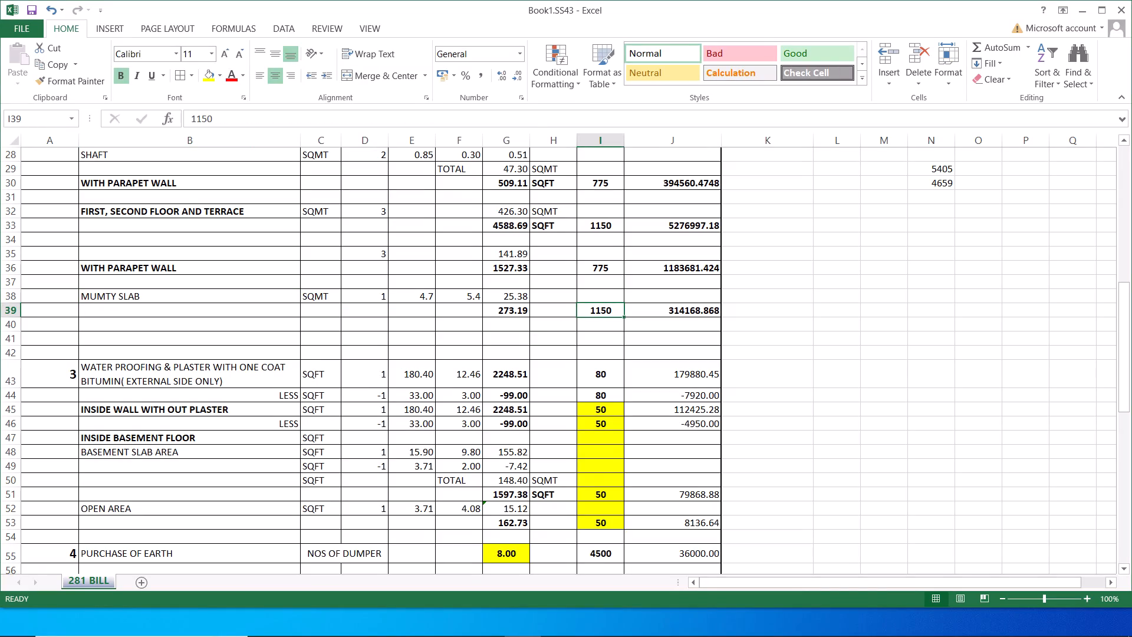
click(166, 382)
scroll(163, 466, down, 5)
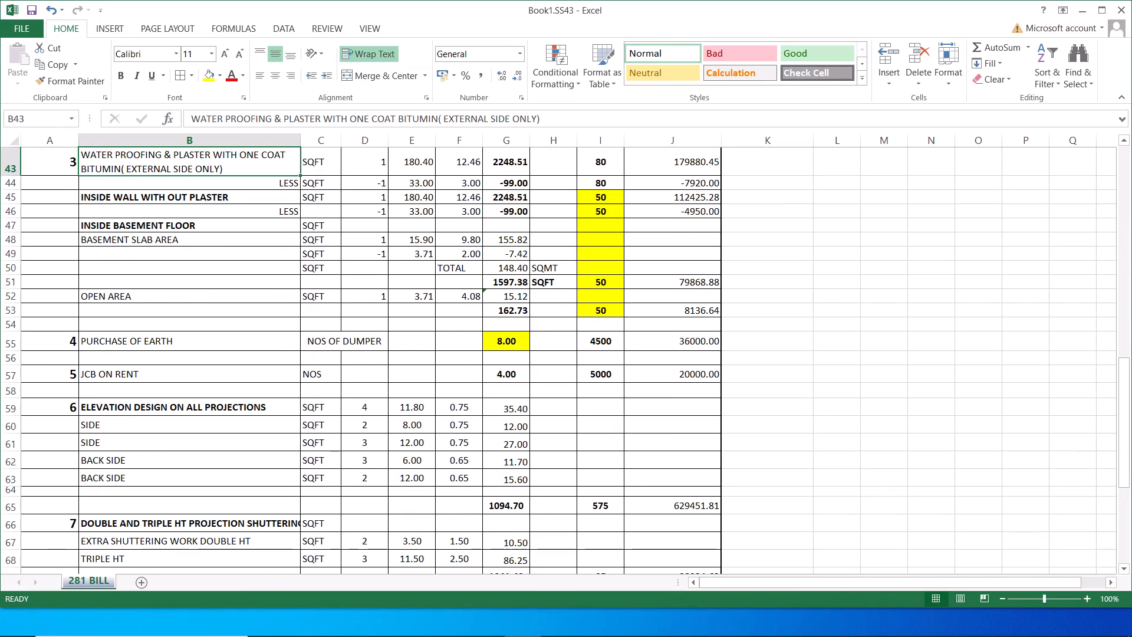
scroll(169, 461, down, 3)
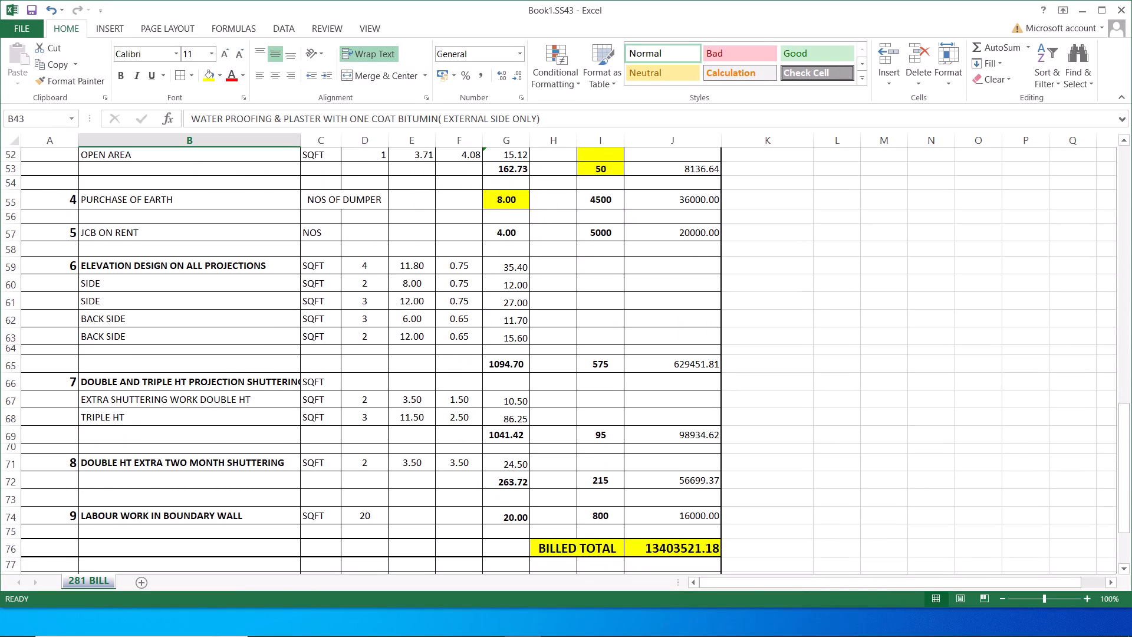
click(210, 394)
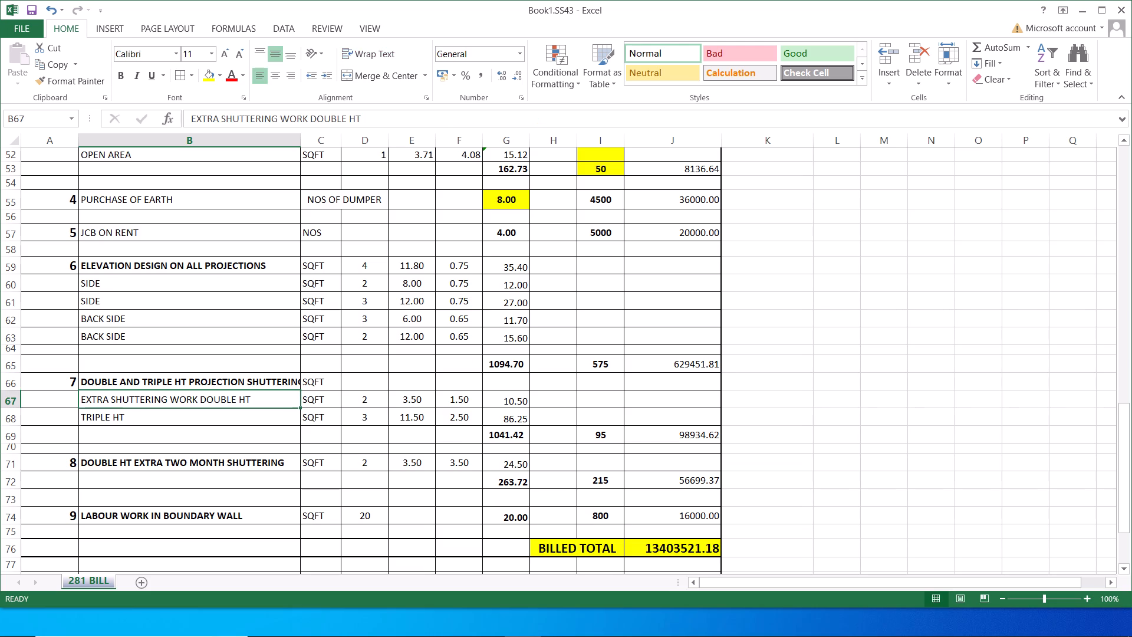
scroll(210, 394, up, 5)
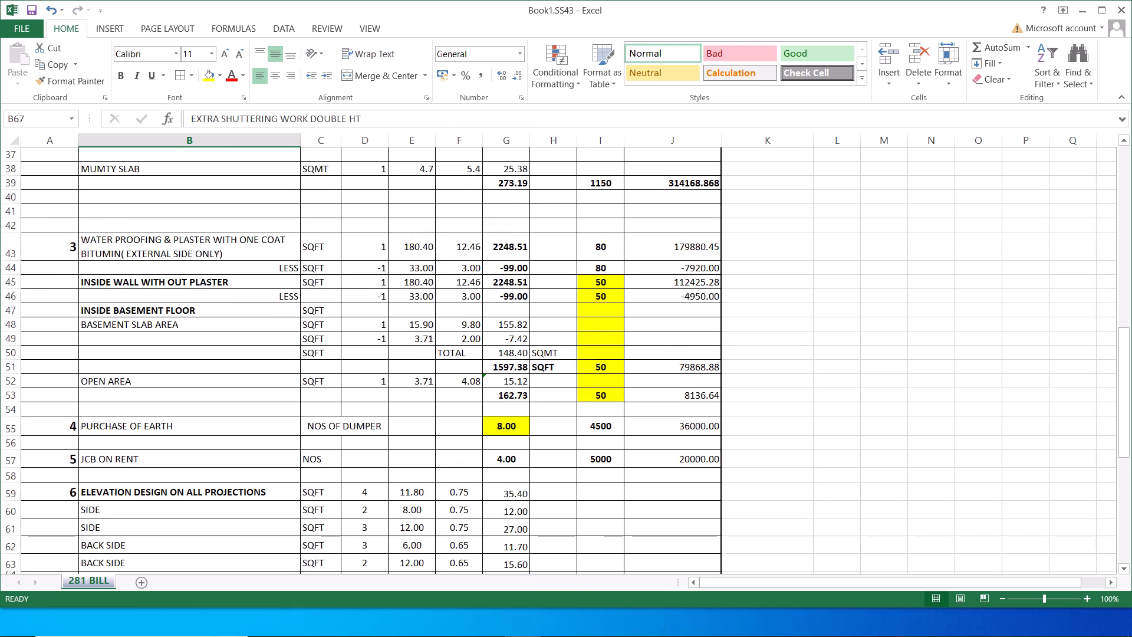
scroll(213, 395, up, 3)
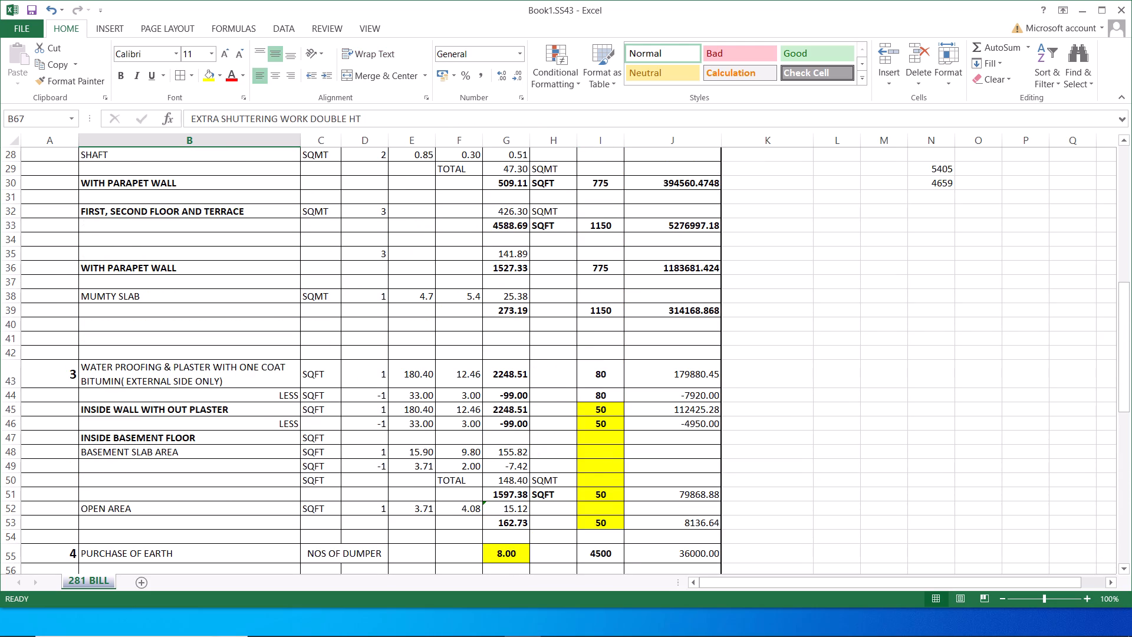
Insert five blank rows above item 3, WATER PROOFING & PLASTER, at row 43.
click(9, 376)
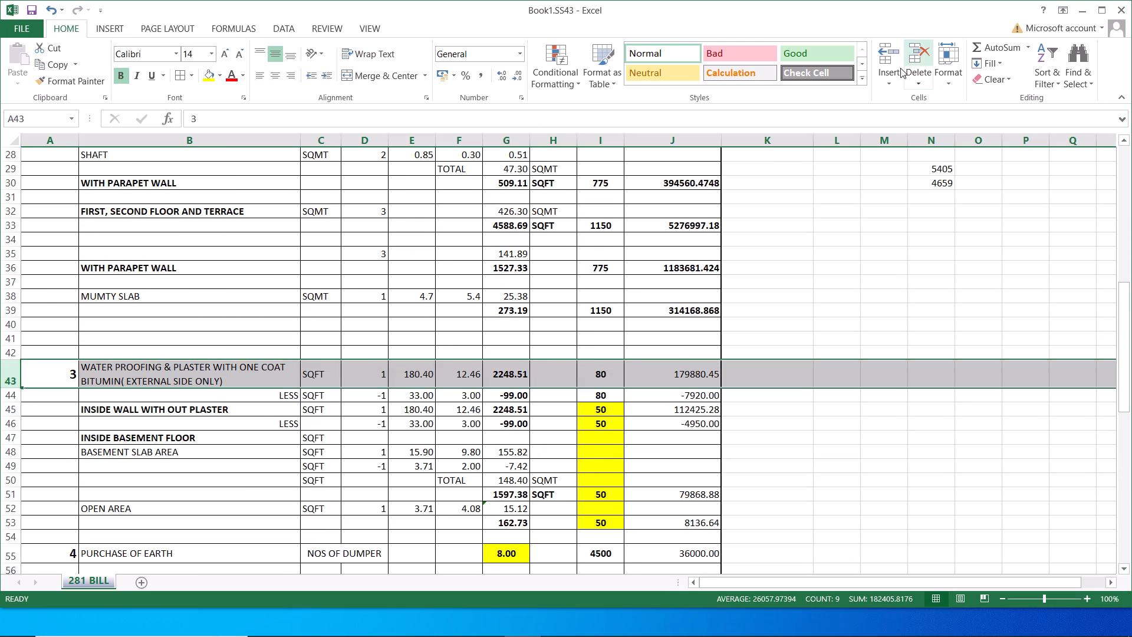
triple_click(883, 60)
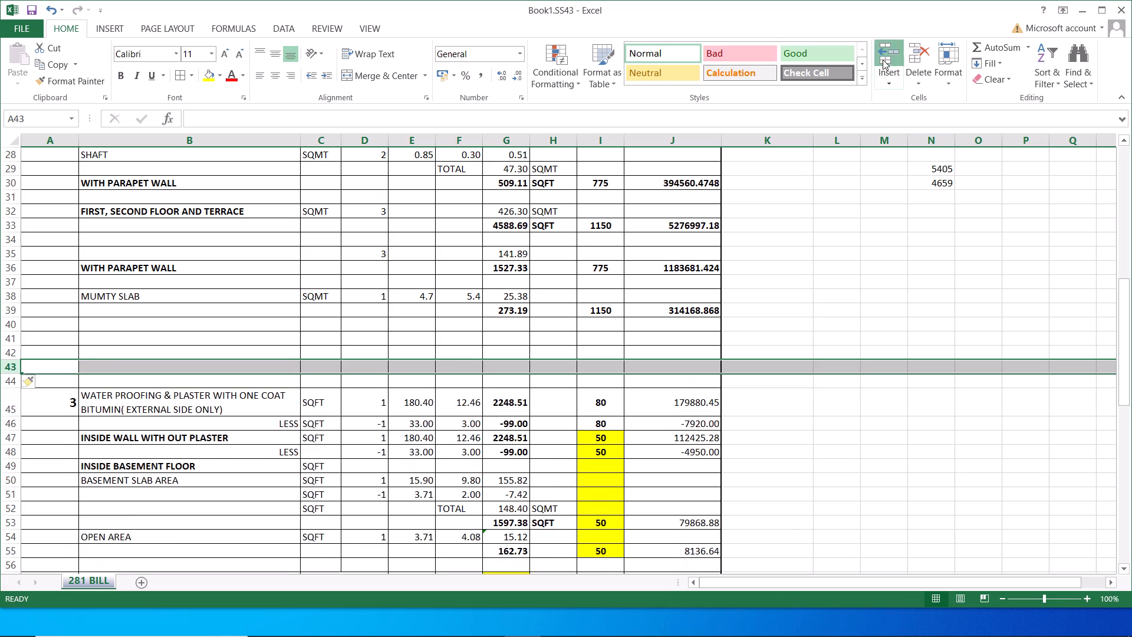
double_click(883, 60)
Enter the label TERRACE PARAPET WALL BRICK WORK in B41, below the mumty slab rows.
click(98, 324)
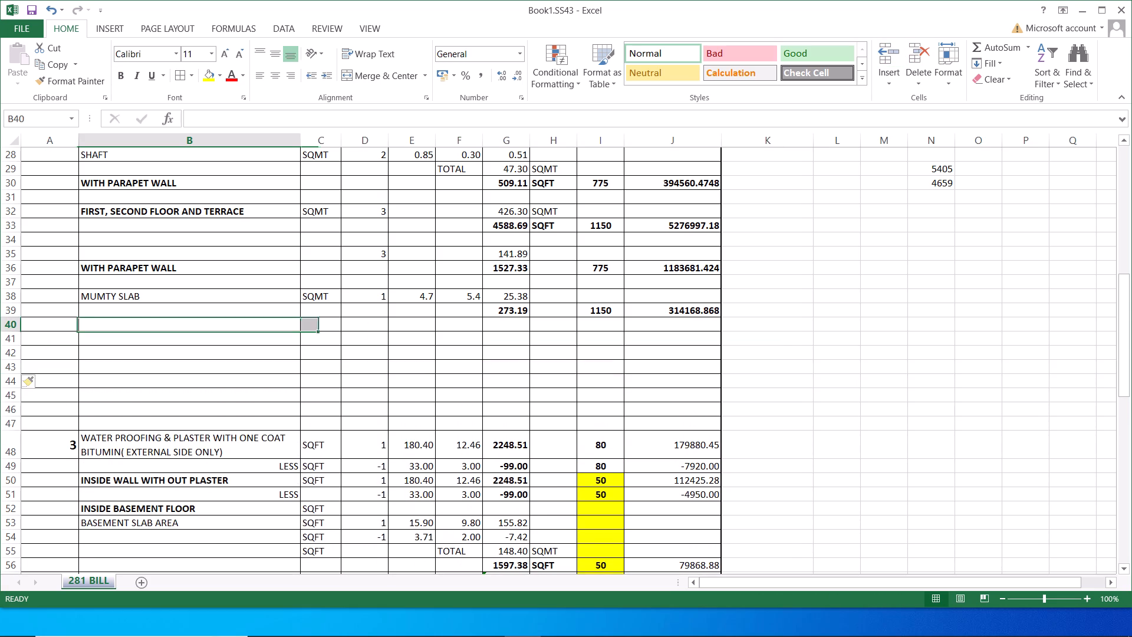
click(639, 325)
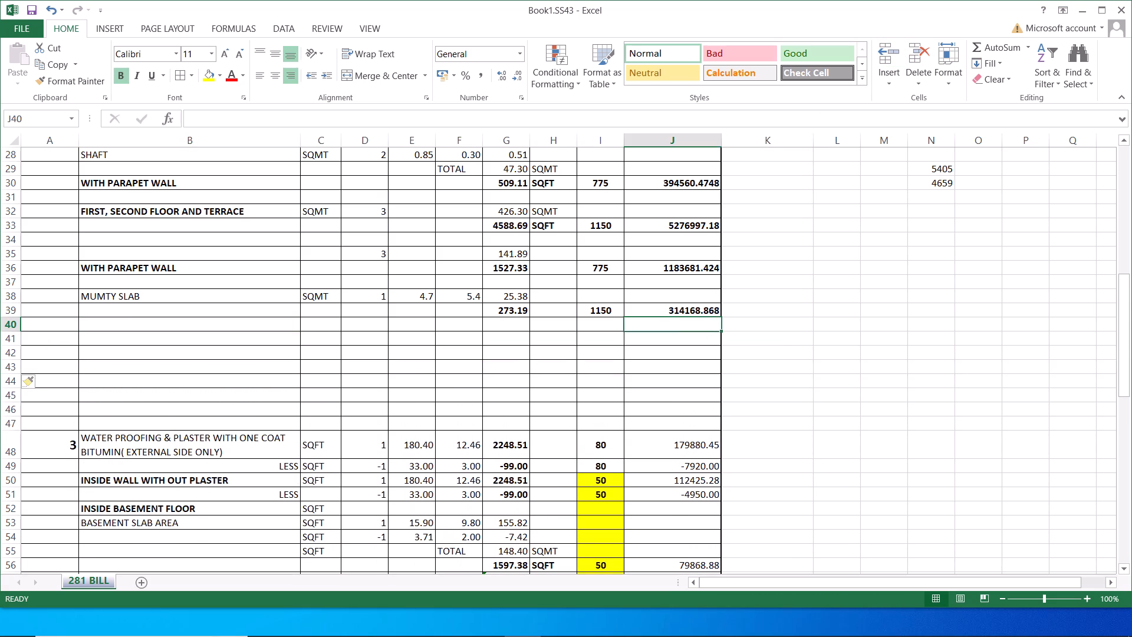
click(153, 326)
click(100, 344)
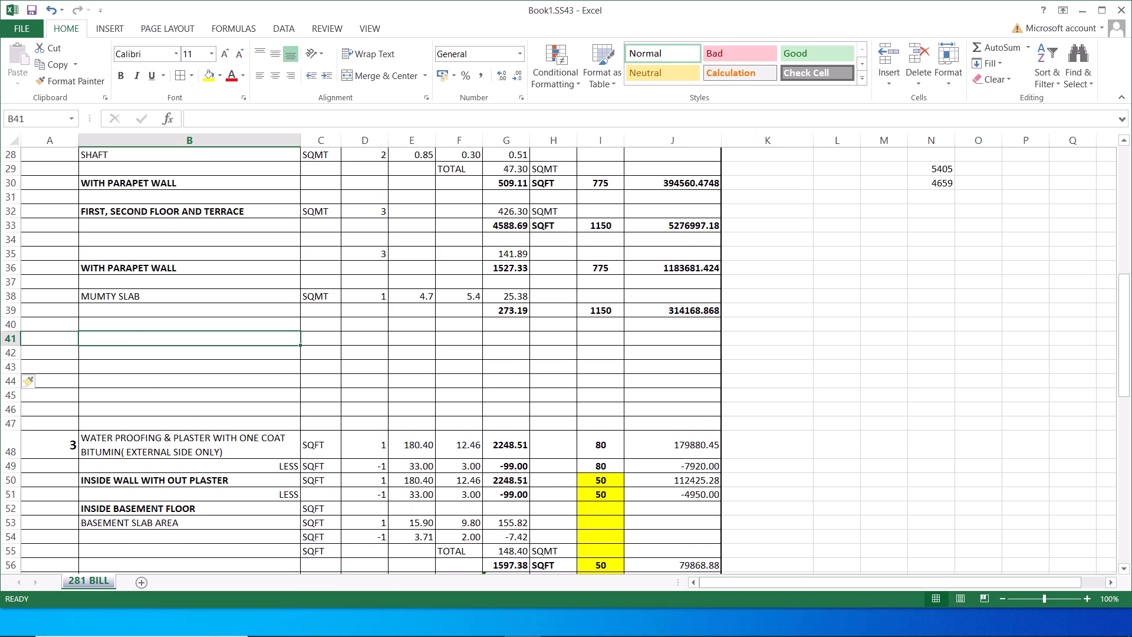
click(60, 337)
click(100, 337)
text(TERRACE)
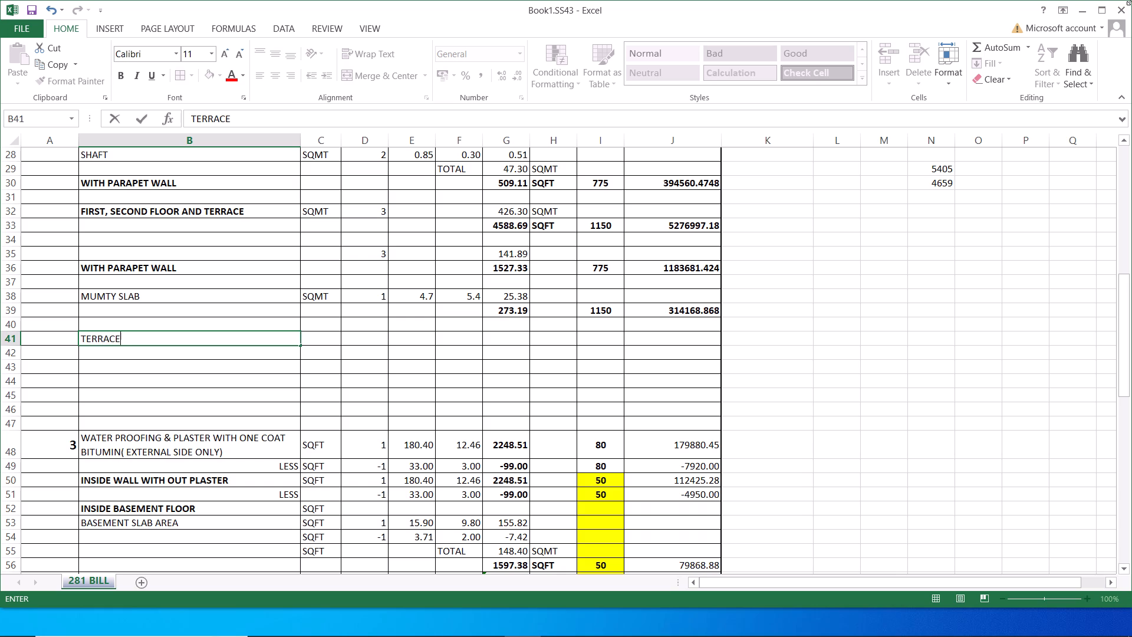
key(space)
text(PARAPETWALL)
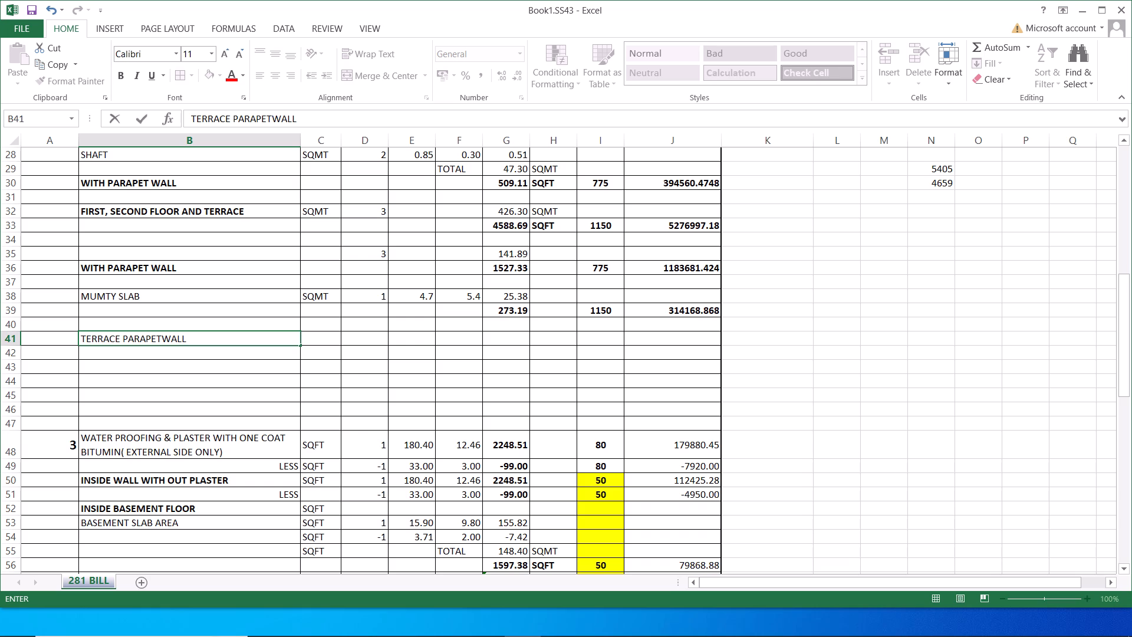
click(163, 336)
key(space)
click(202, 341)
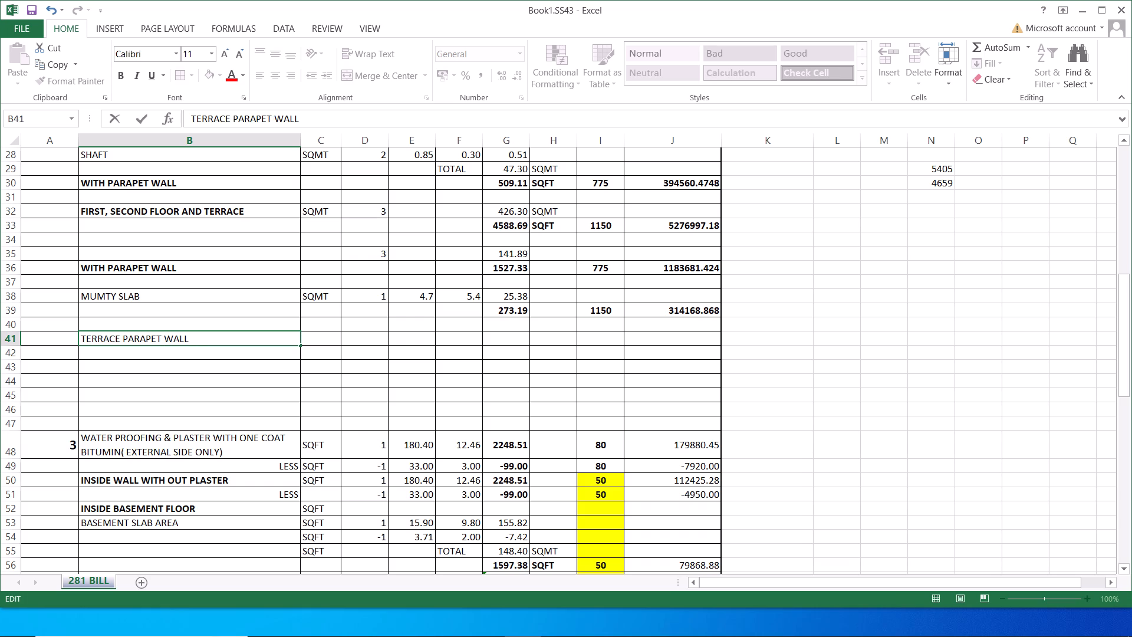
key(space)
text(BRICK WI)
key(BackSpace)
text(OR)
key(k)
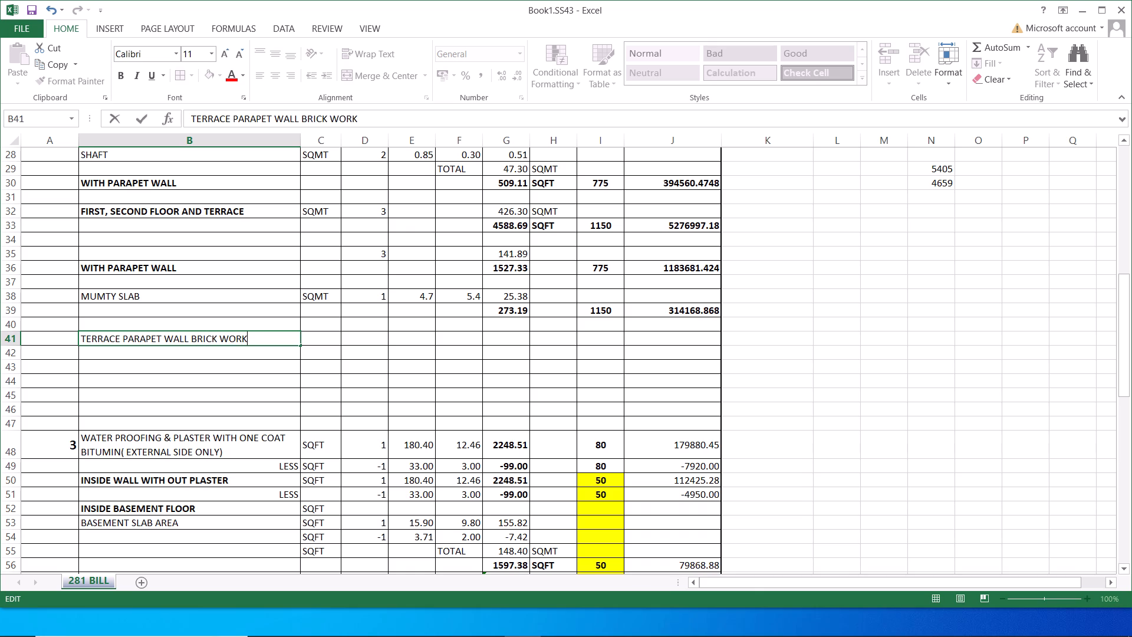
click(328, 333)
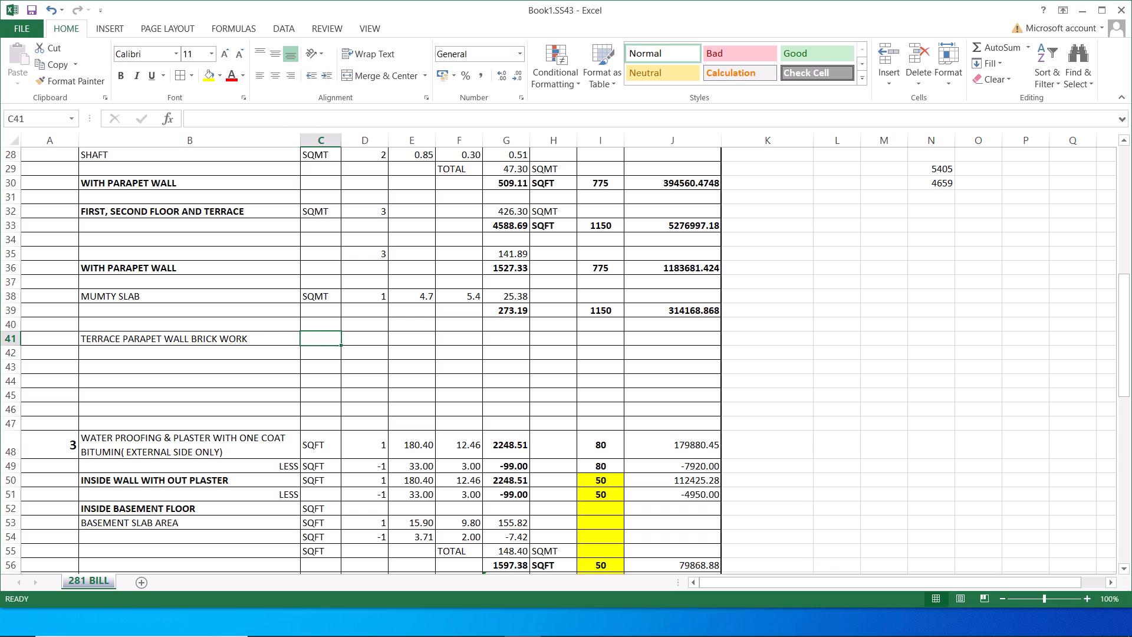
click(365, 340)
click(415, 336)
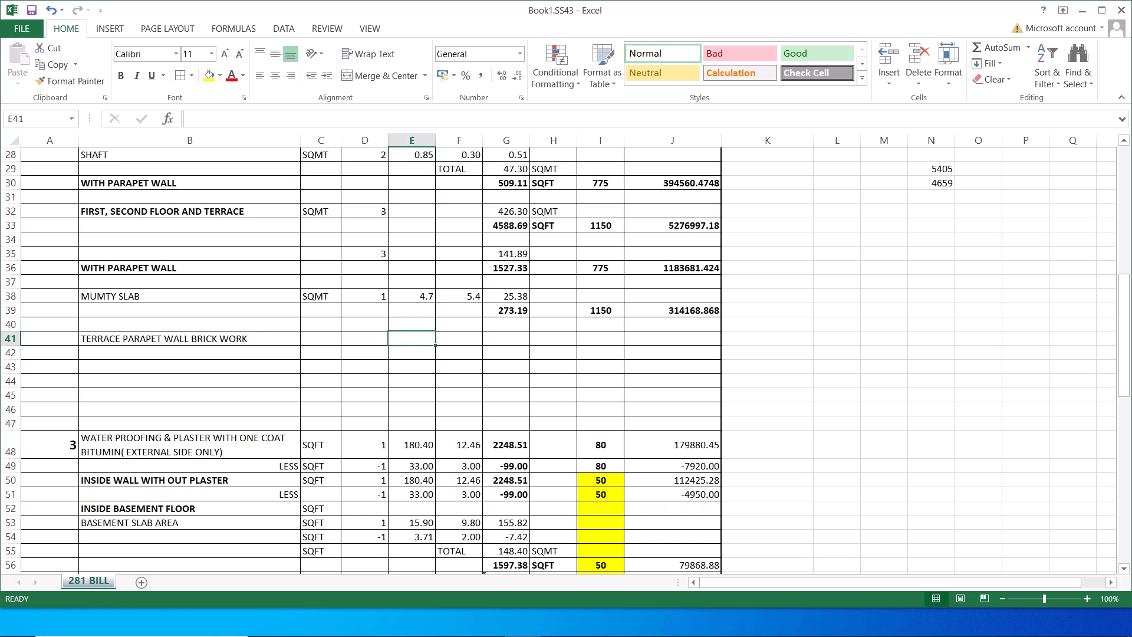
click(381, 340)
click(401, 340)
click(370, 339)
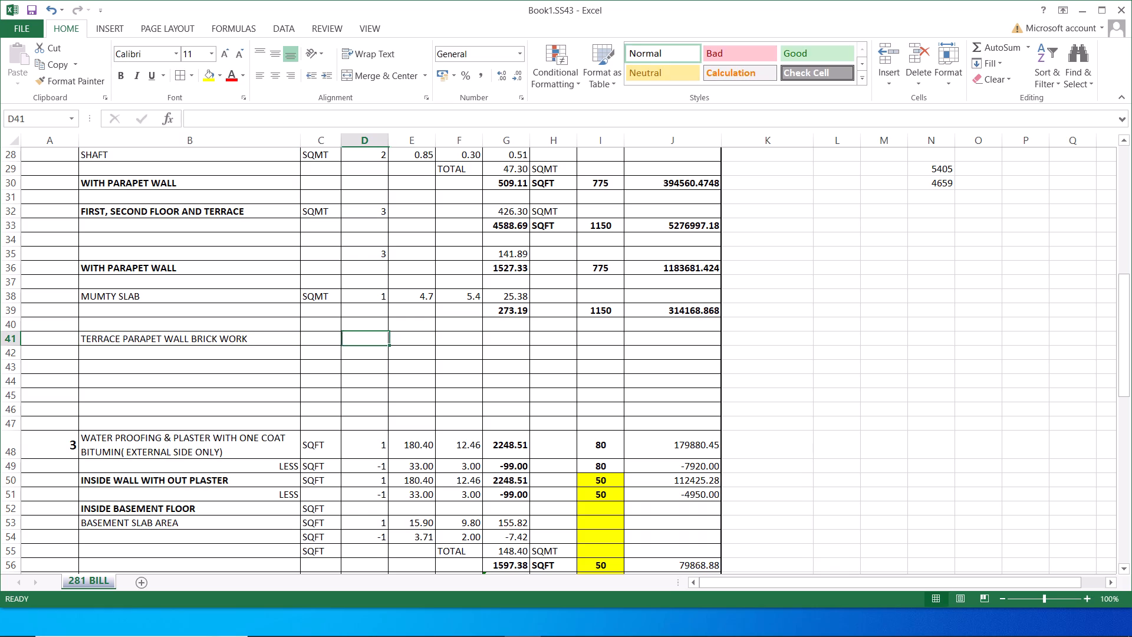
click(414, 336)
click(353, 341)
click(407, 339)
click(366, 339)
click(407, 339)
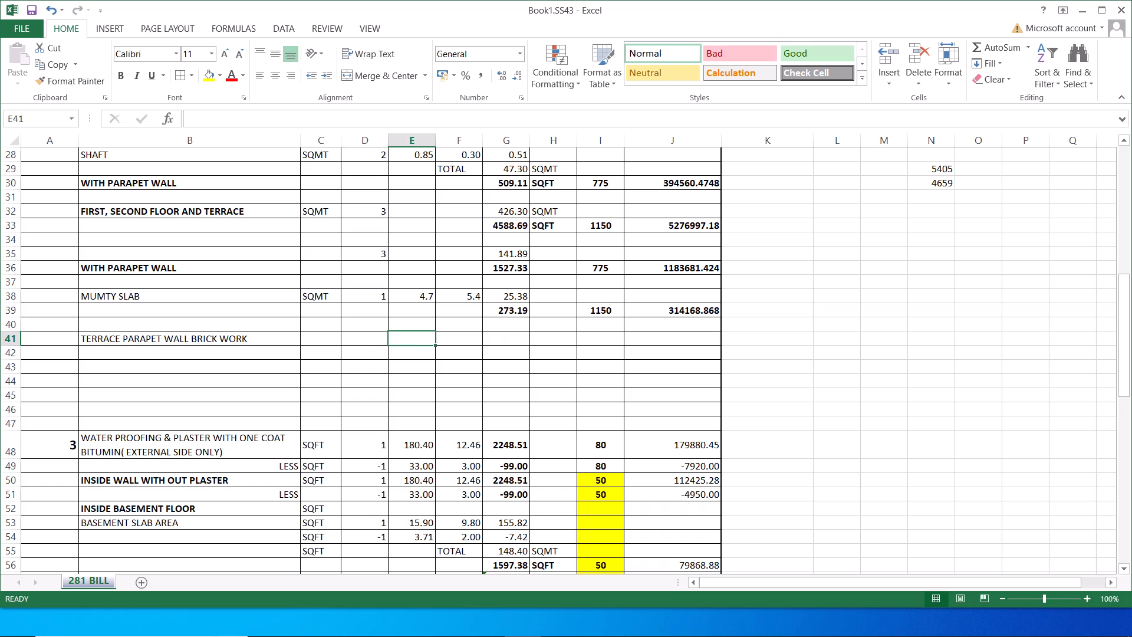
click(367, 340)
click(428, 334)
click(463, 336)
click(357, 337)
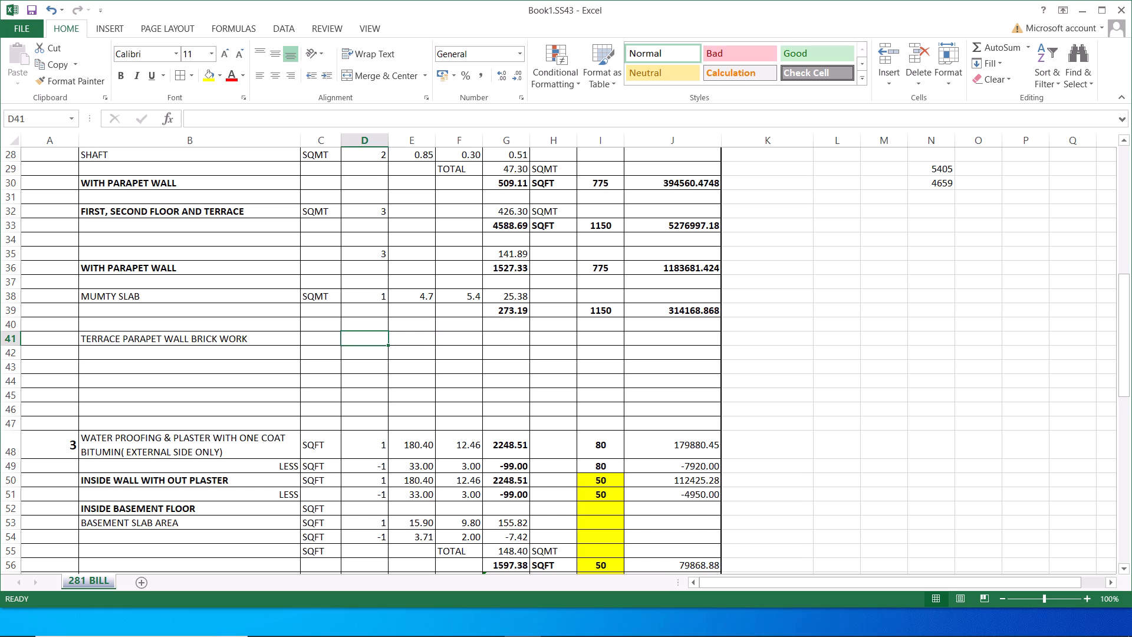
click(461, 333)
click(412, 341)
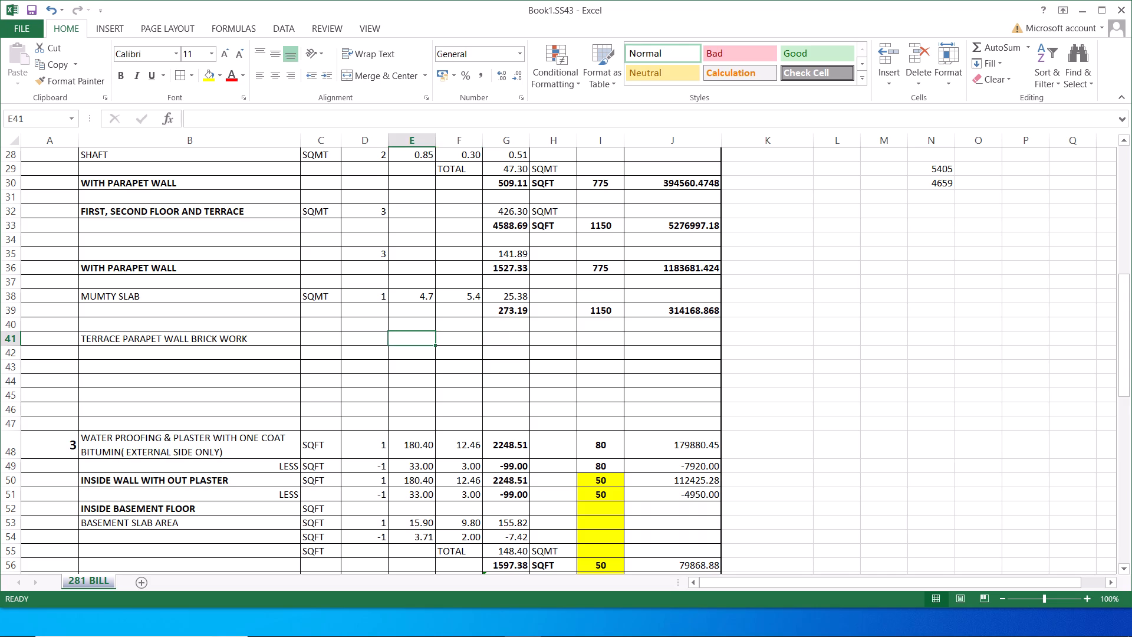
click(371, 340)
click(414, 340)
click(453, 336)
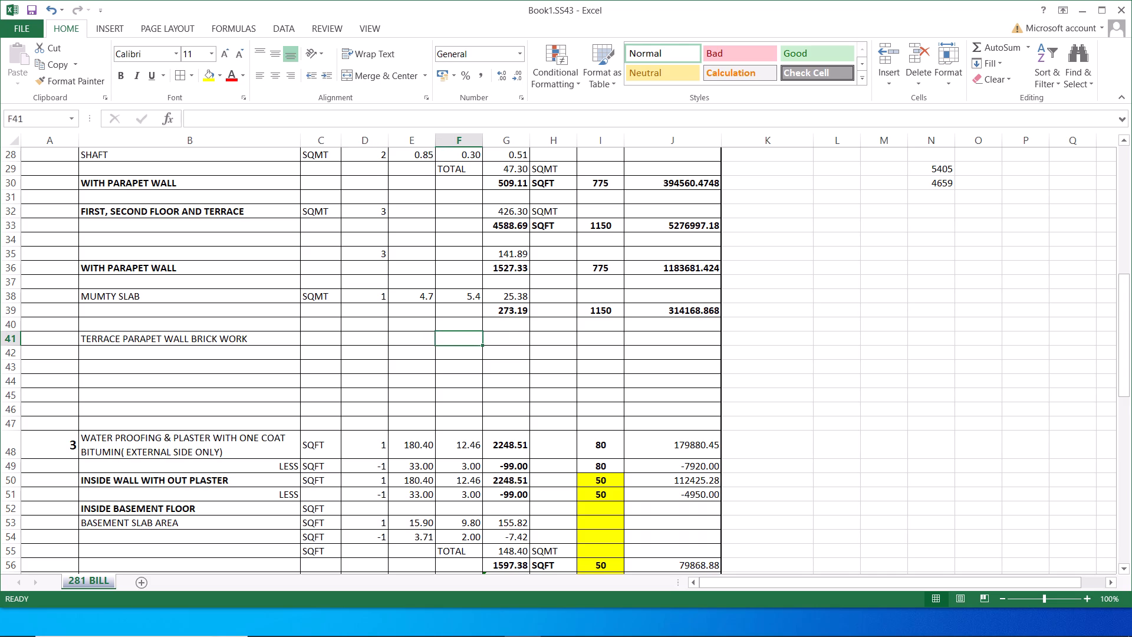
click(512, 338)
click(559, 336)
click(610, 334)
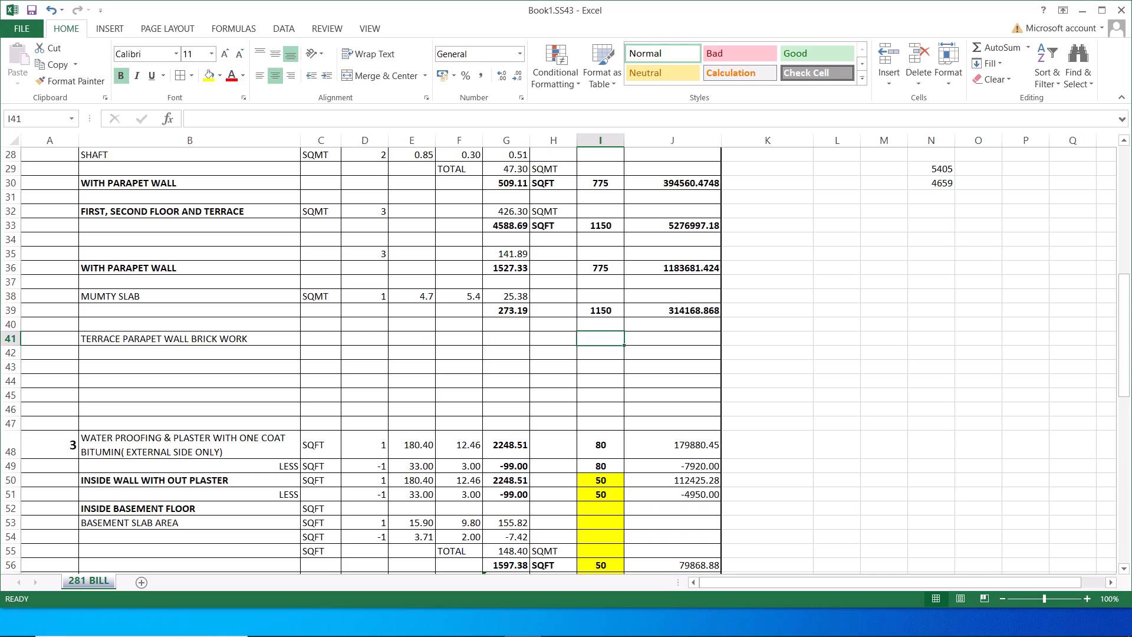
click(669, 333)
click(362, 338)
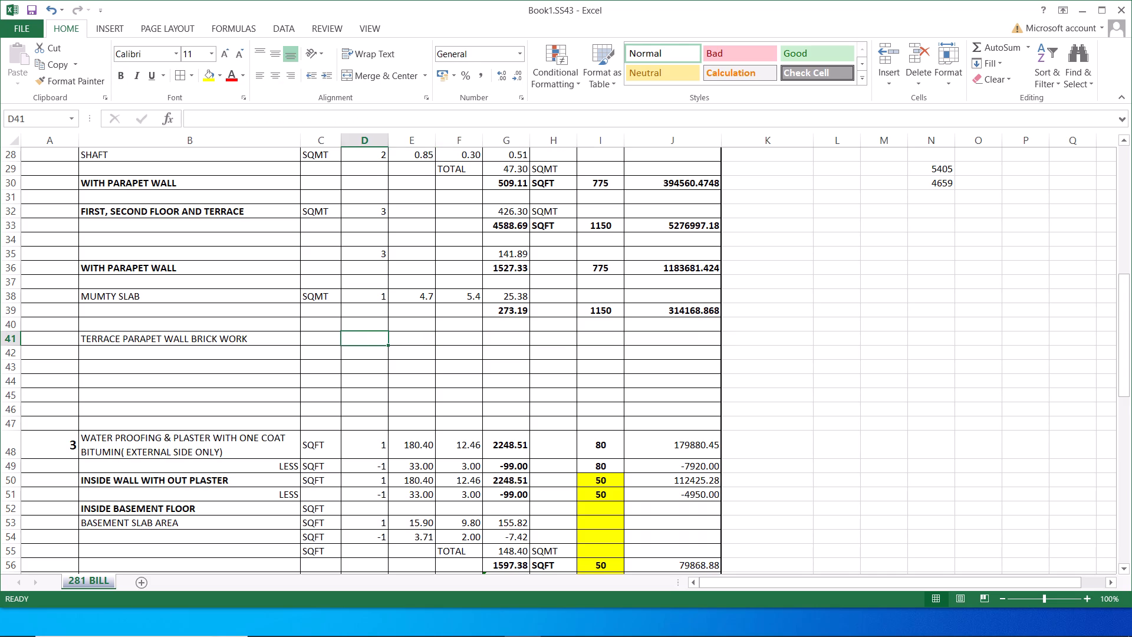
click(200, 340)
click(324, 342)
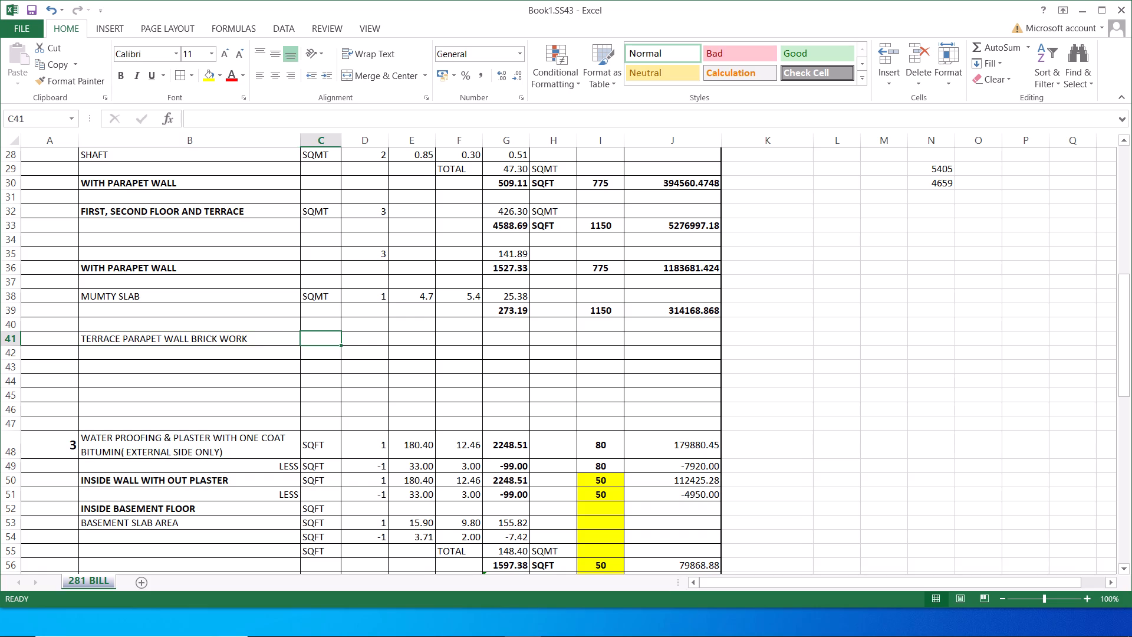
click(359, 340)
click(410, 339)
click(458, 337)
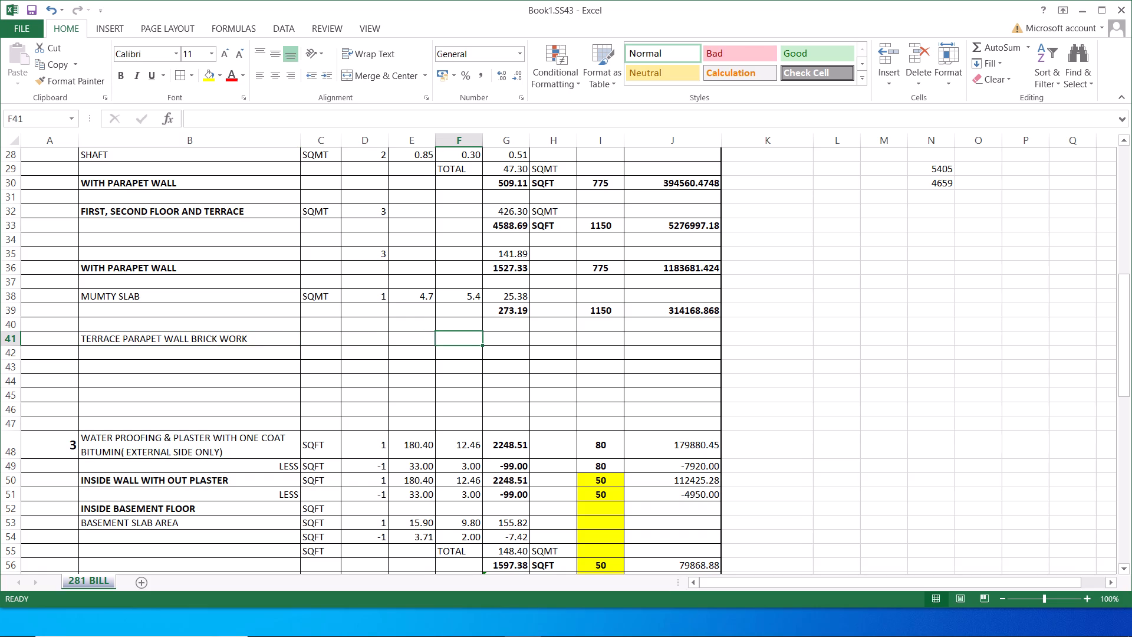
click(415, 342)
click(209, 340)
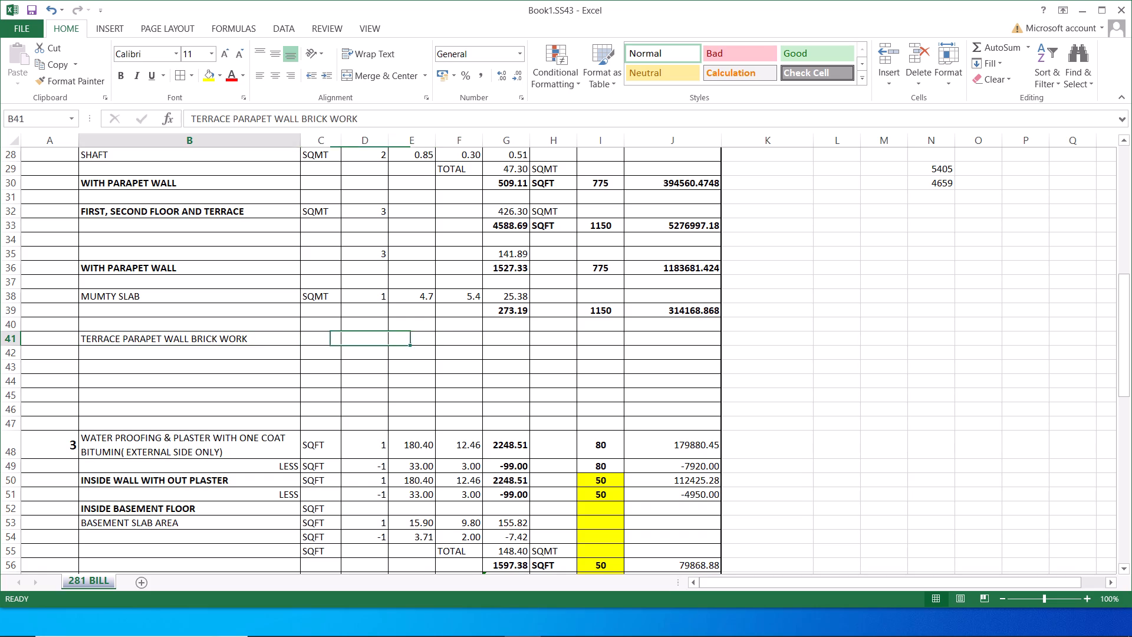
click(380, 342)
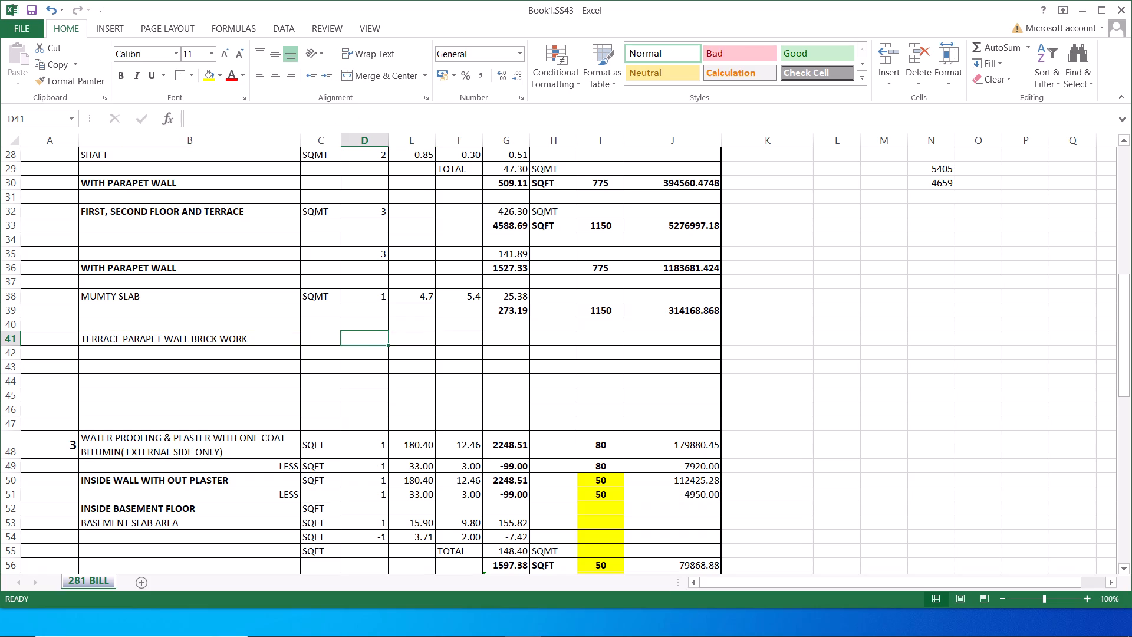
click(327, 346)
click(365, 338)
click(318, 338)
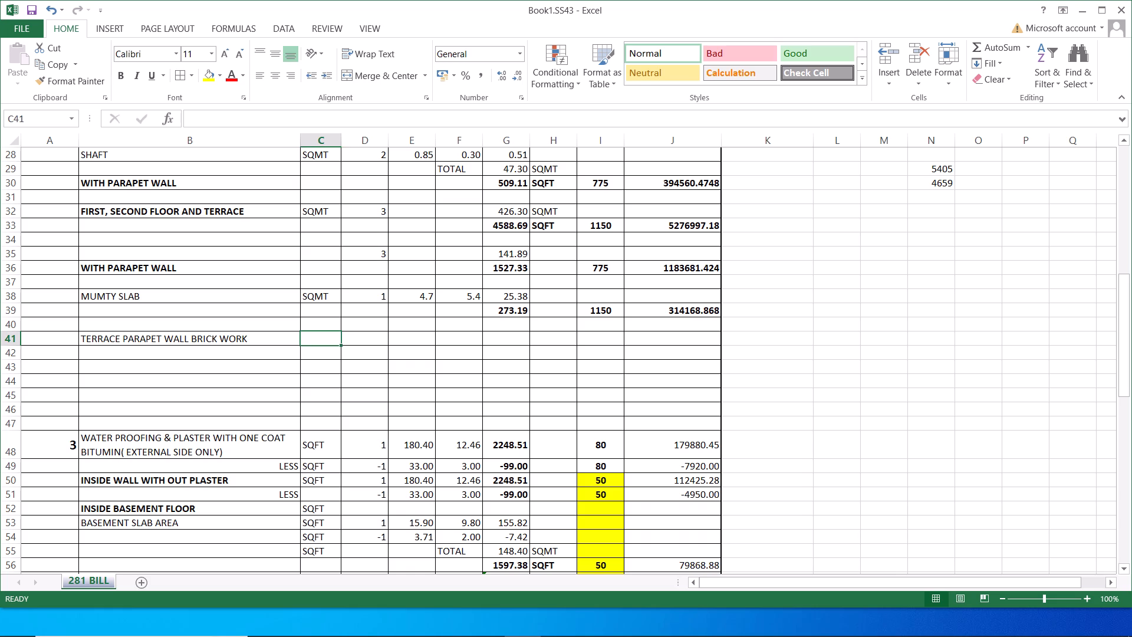
Copy the SQMT unit from the mumty slab row into C41 for the terrace parapet wall brick work.
click(321, 291)
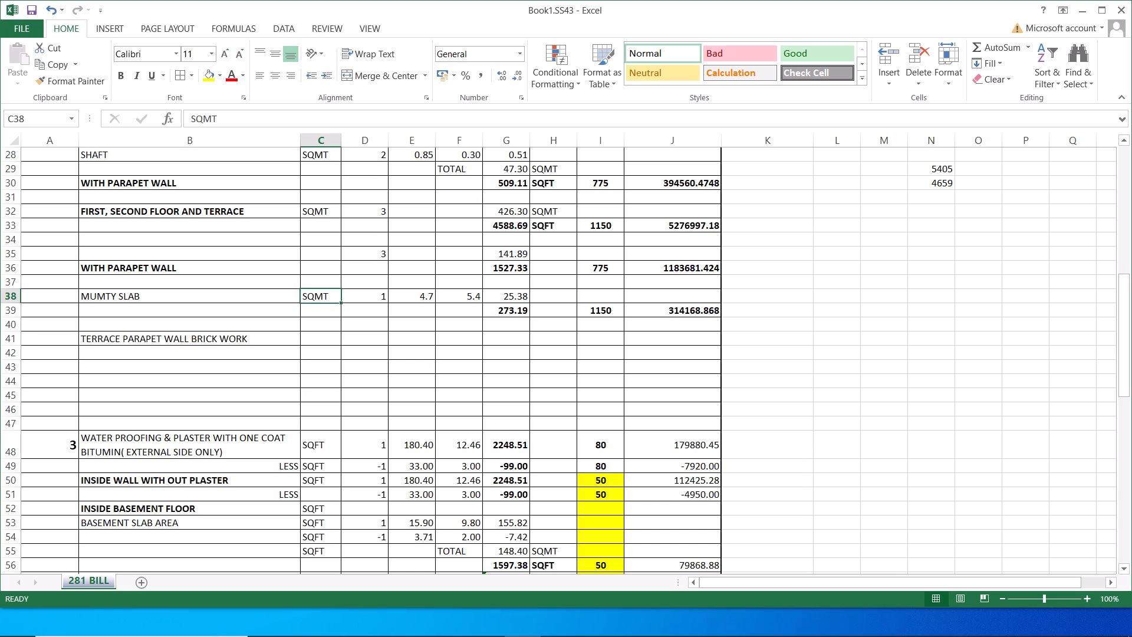
click(65, 64)
click(332, 338)
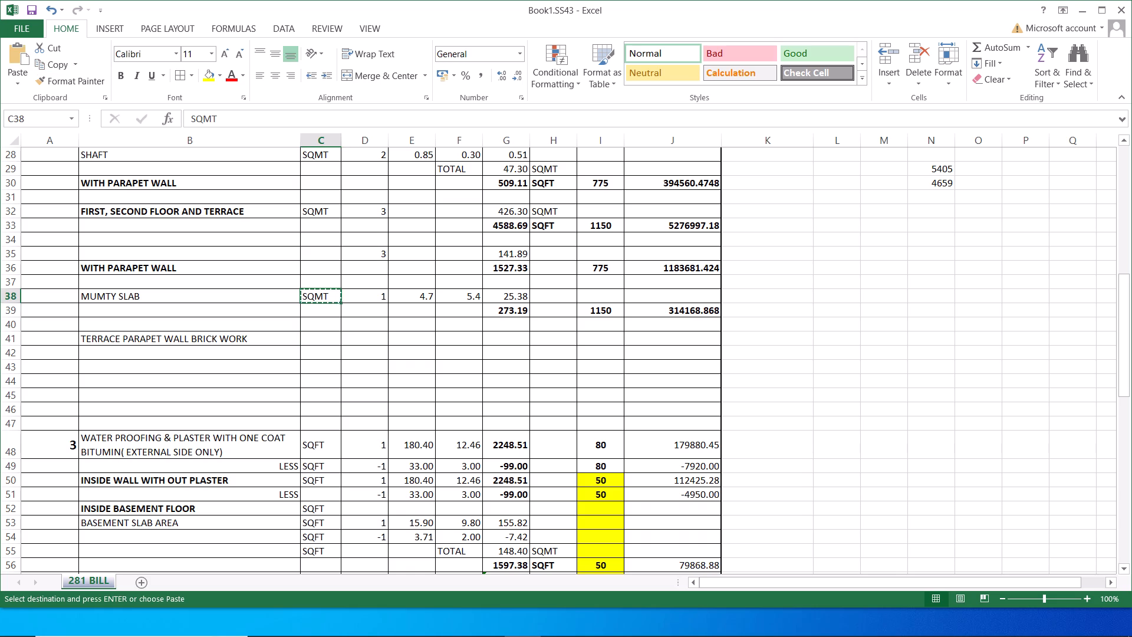
key(Return)
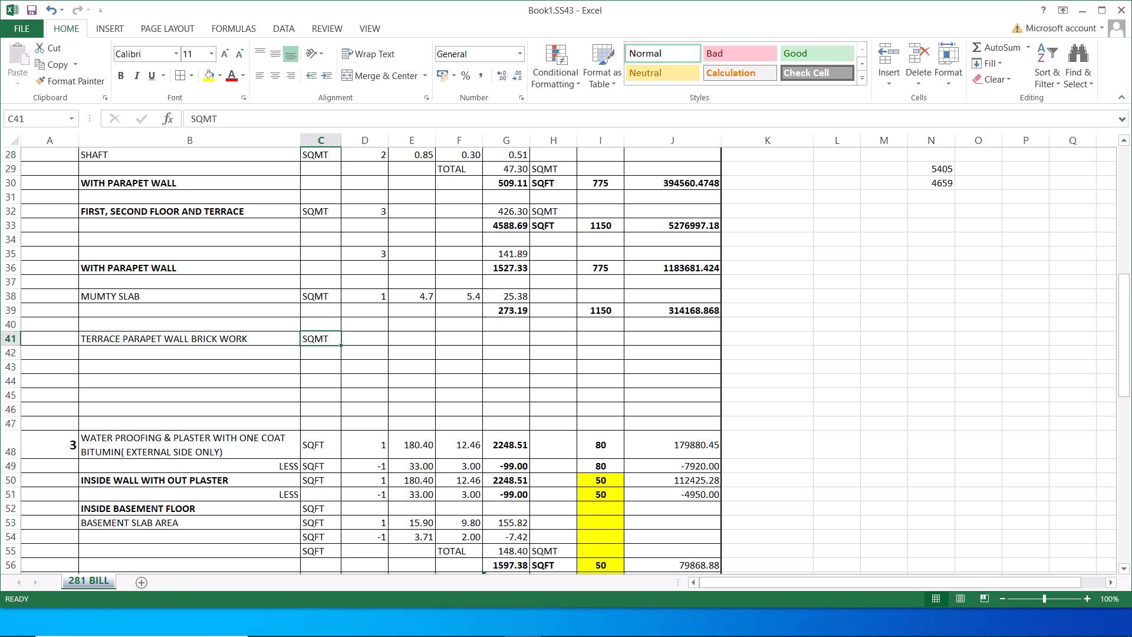
Enter the quantity 1 in D41 for the terrace parapet wall brick work.
click(363, 338)
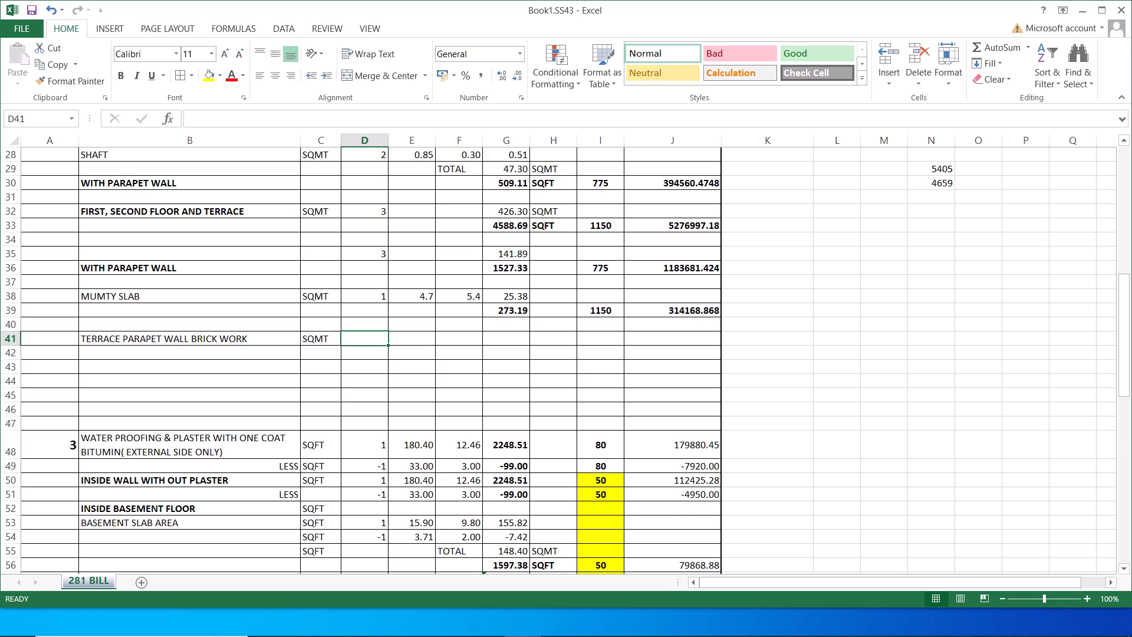
click(416, 296)
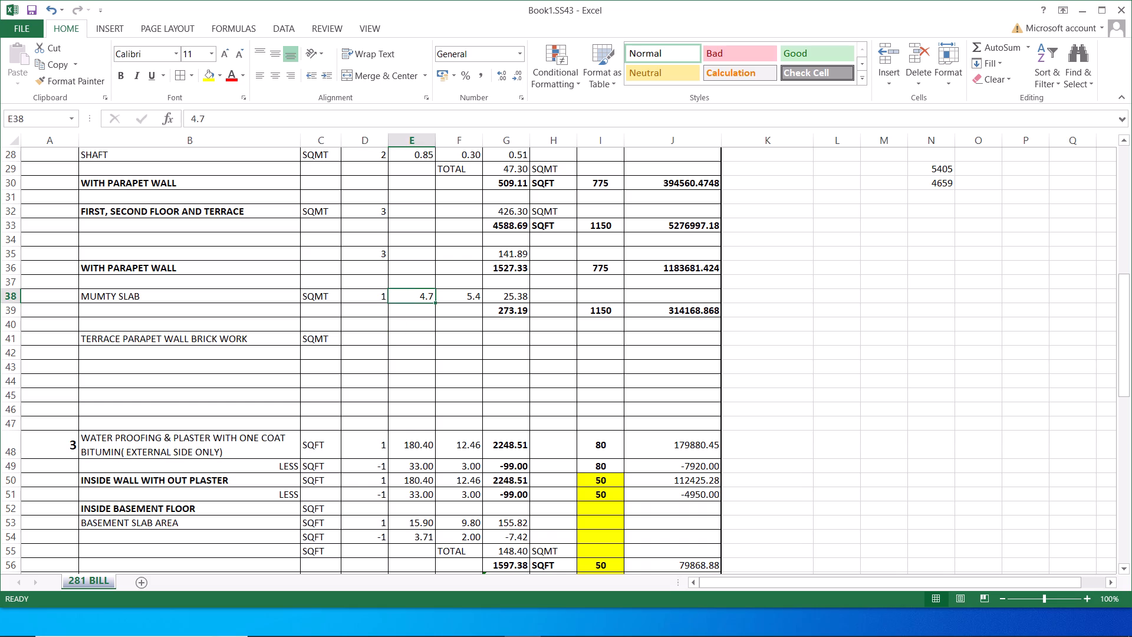
click(413, 343)
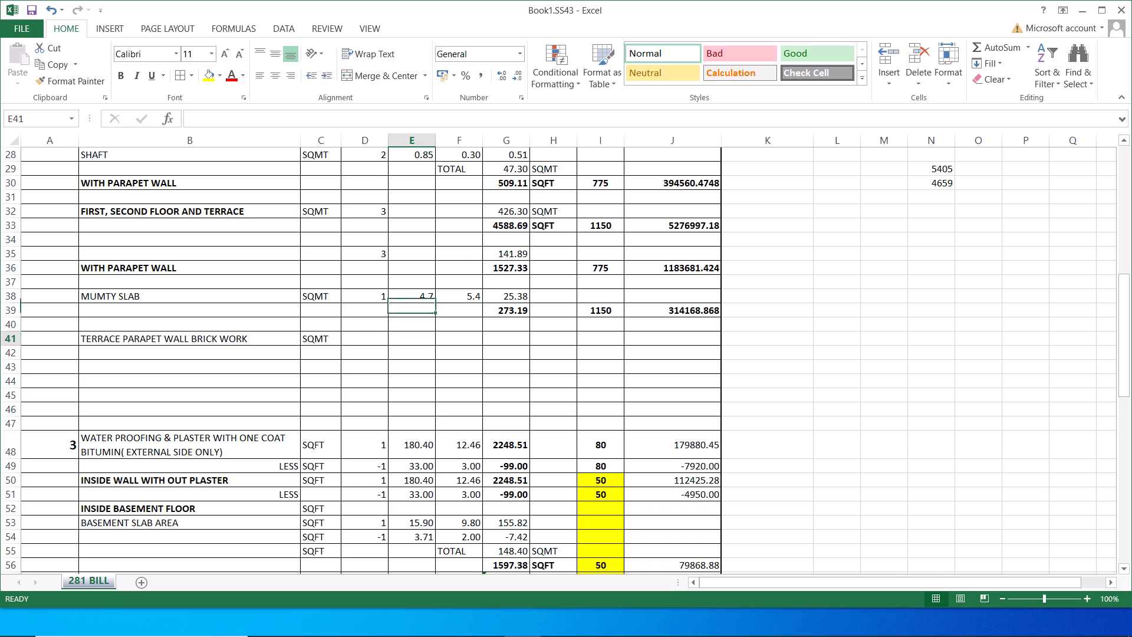
click(364, 343)
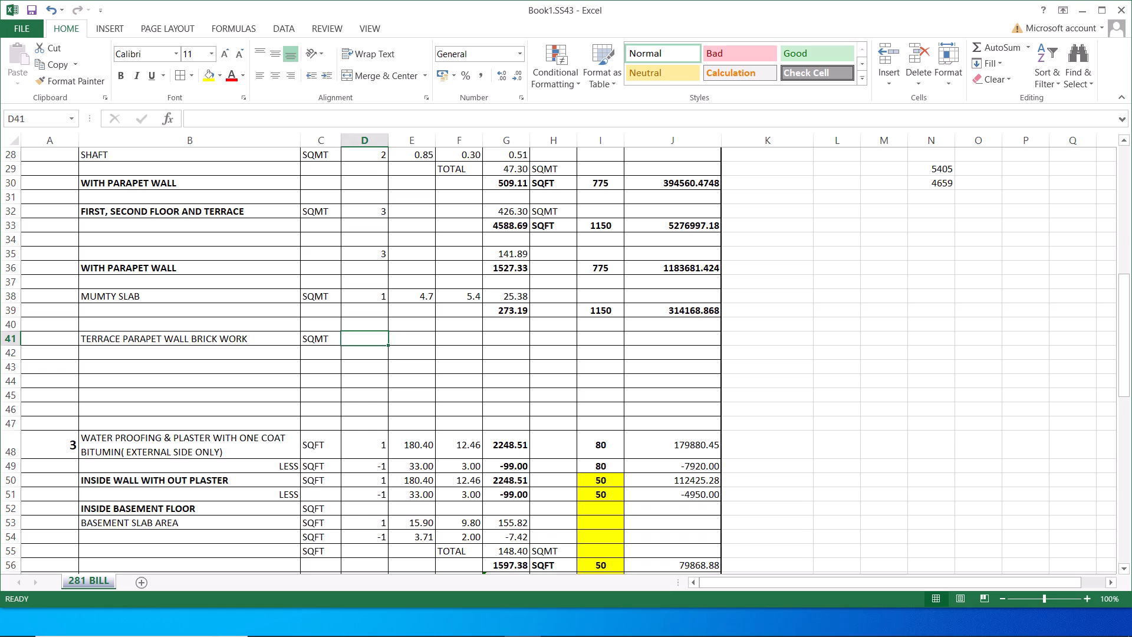
key(1)
Enter the formula =19-E38 in E41 as the parapet wall length, subtracting the mumty slab length.
click(423, 336)
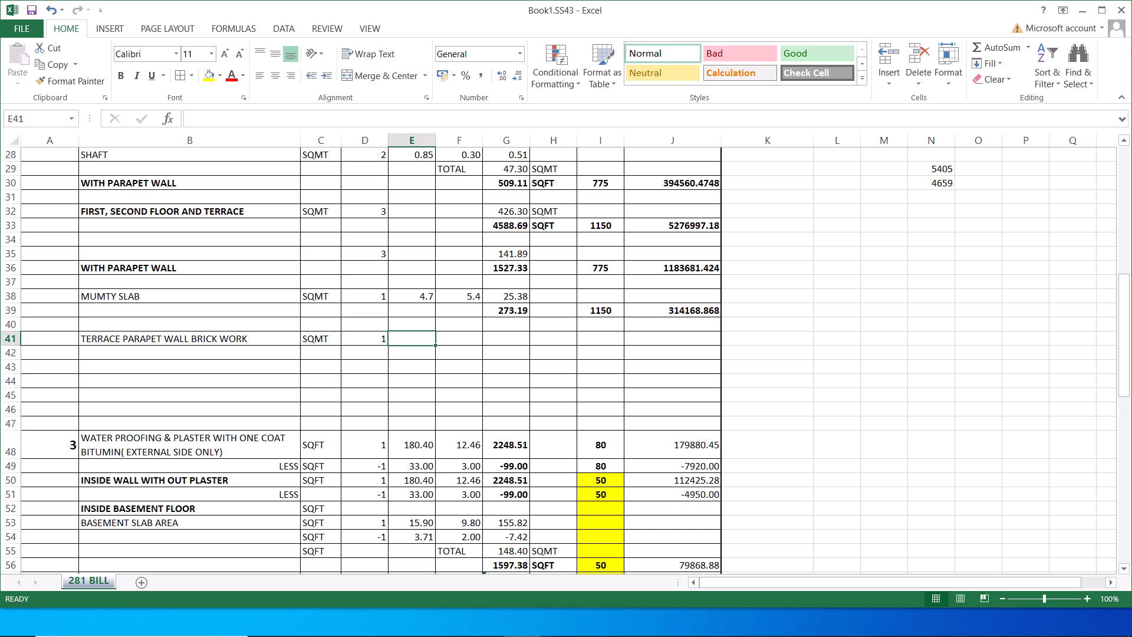
text(19)
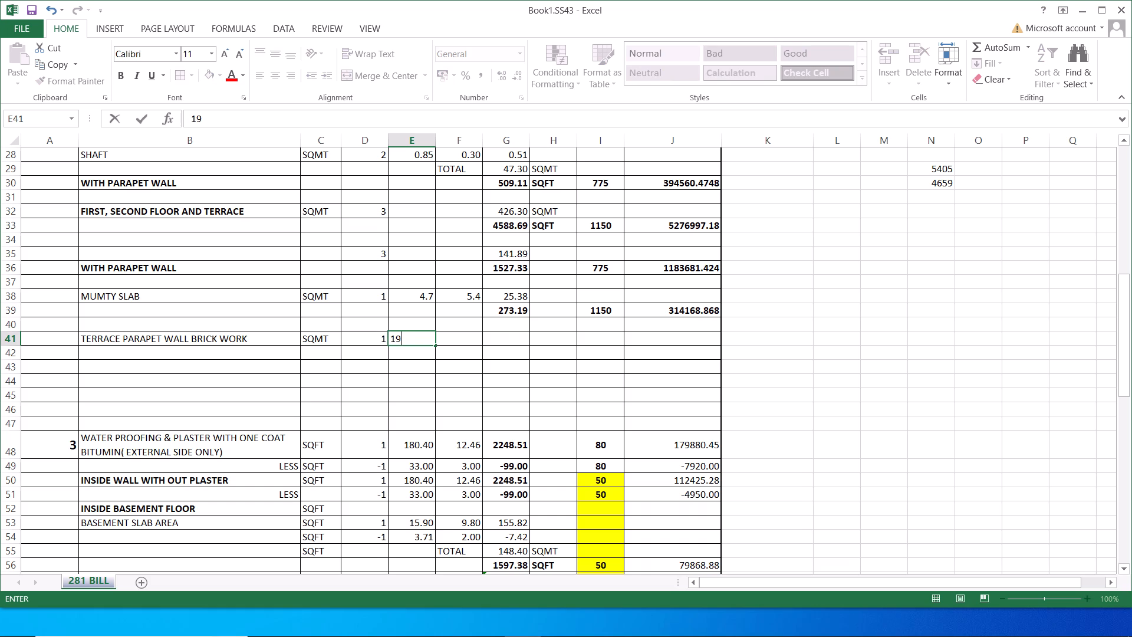
key(BackSpace)
key(BackSpace)
key(equal)
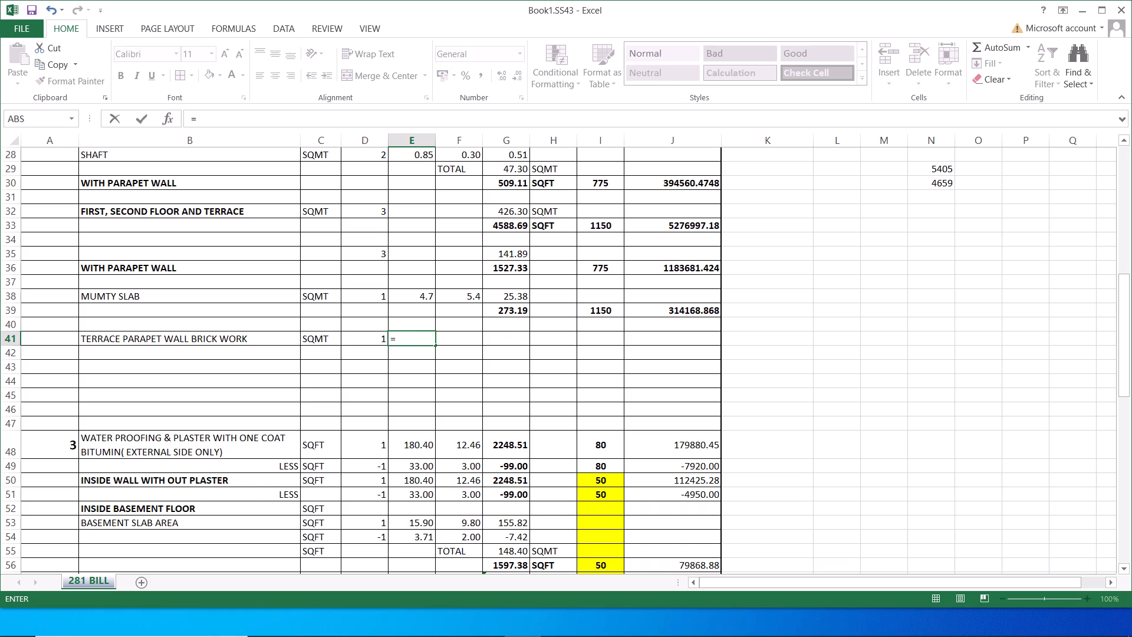
text(19)
key(minus)
click(418, 293)
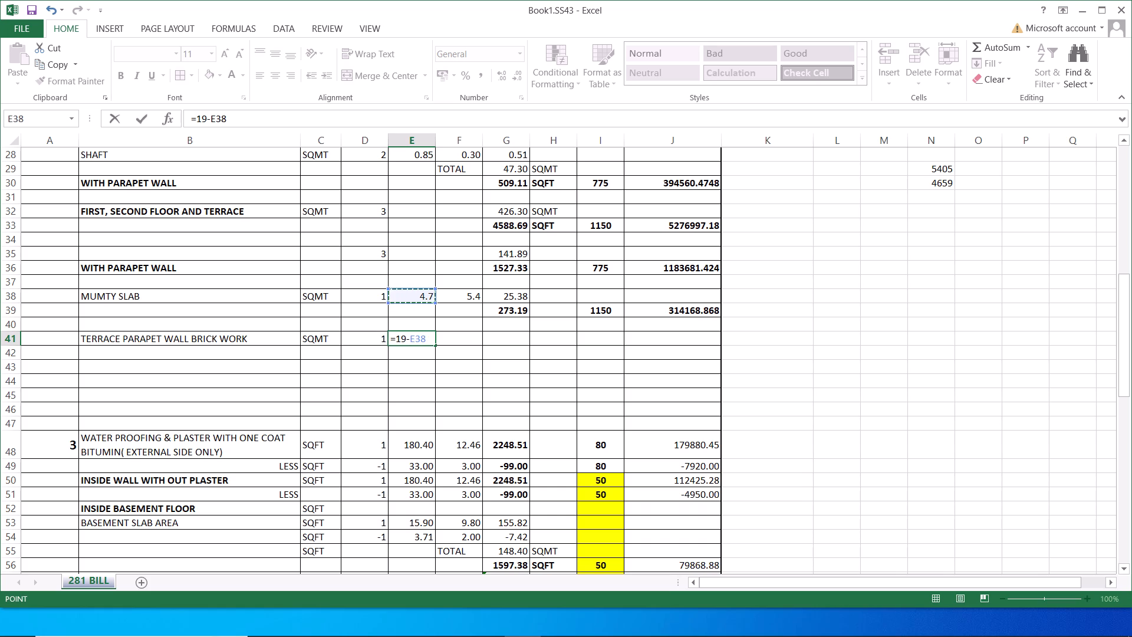
key(Return)
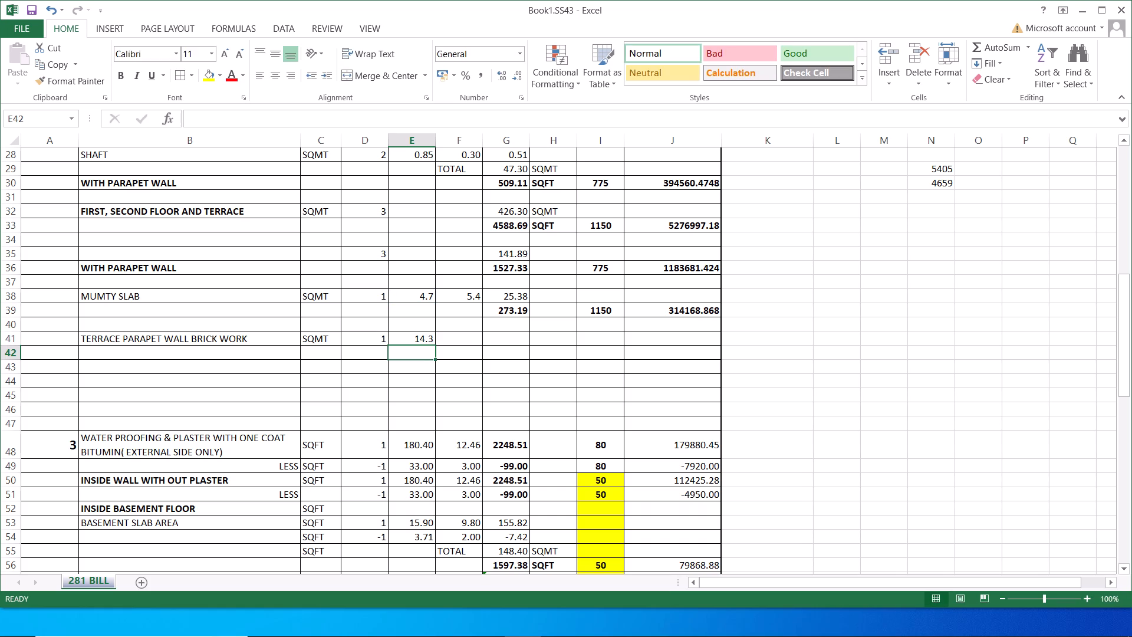
Change the parapet wall length formula in E41 to =20-E38.
click(469, 342)
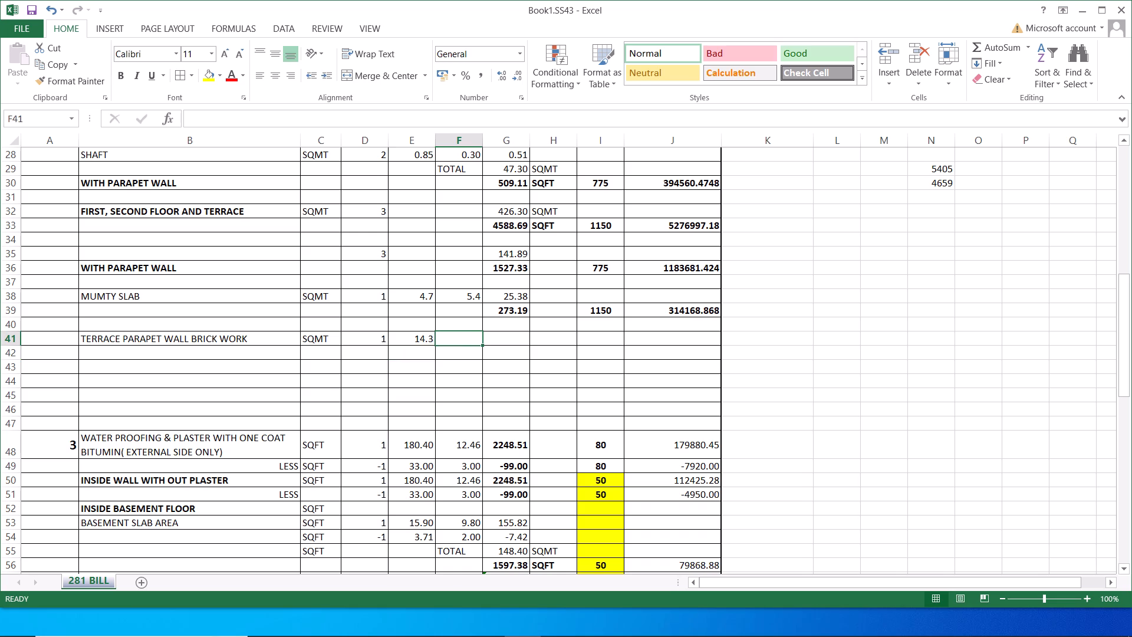
click(423, 340)
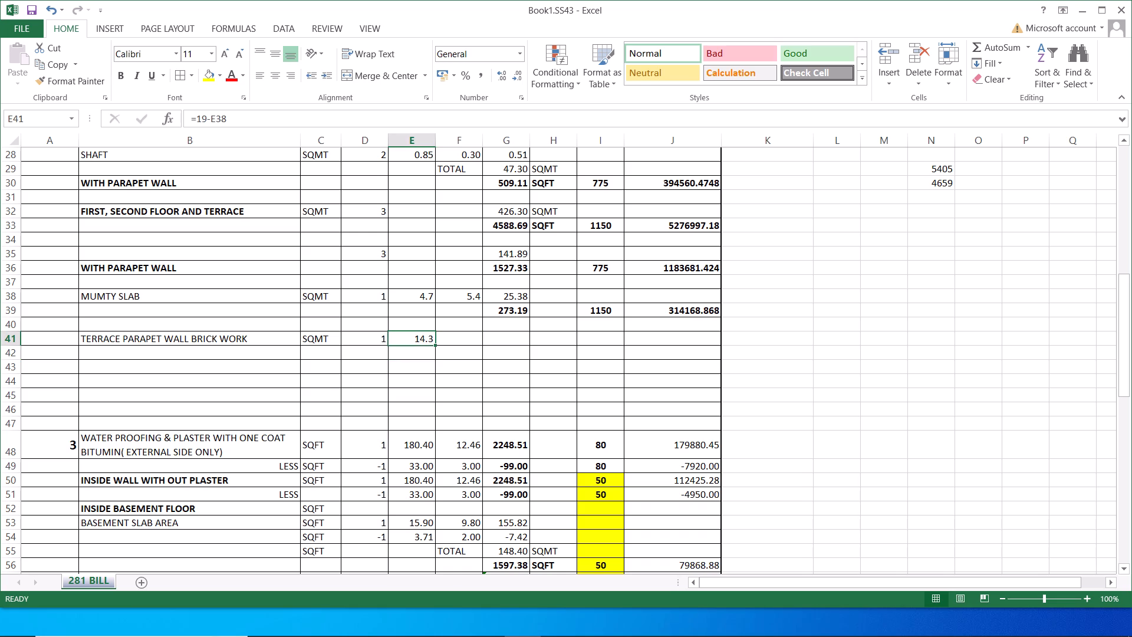
click(422, 293)
click(430, 339)
click(208, 119)
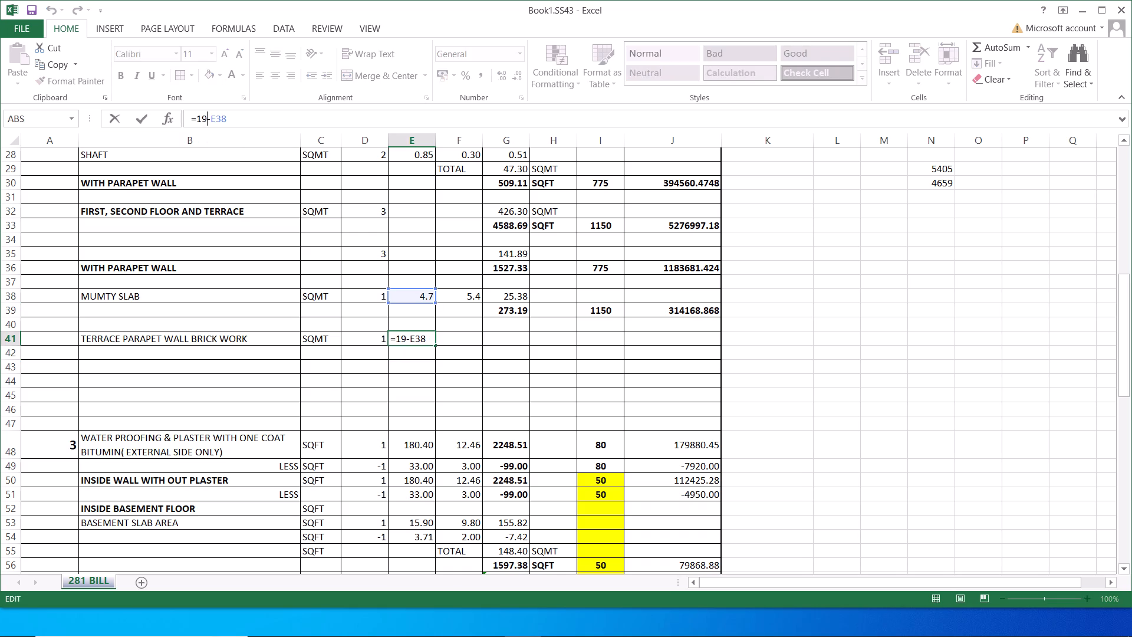
key(BackSpace)
key(BackSpace)
text(20)
key(Return)
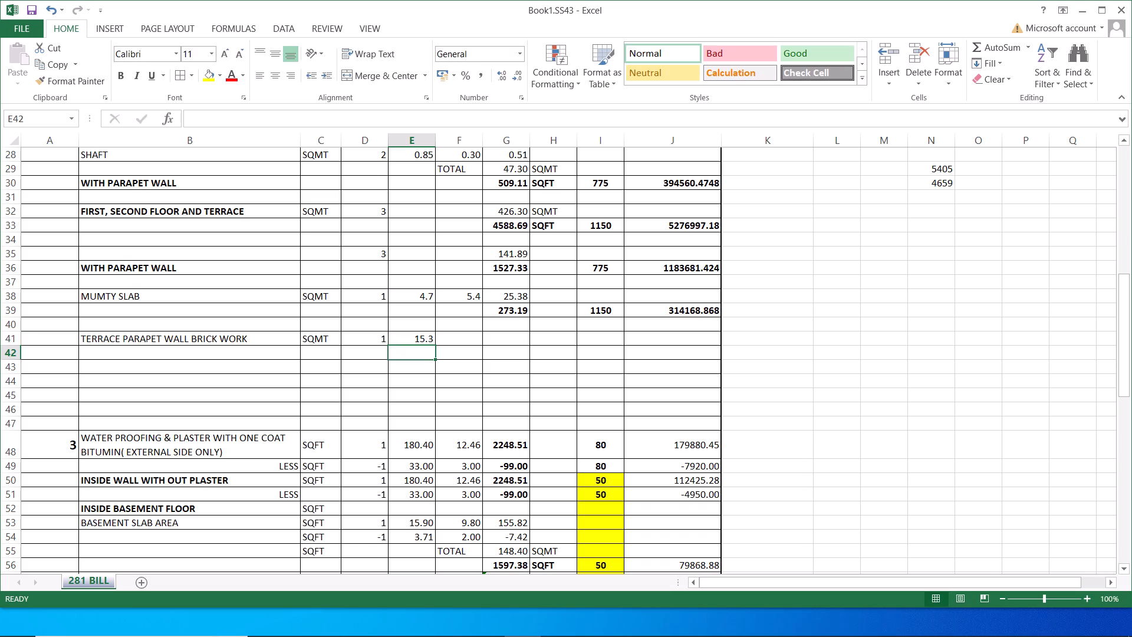
Enter 1.1 in F41 as the second dimension of the terrace parapet wall brick work.
click(465, 340)
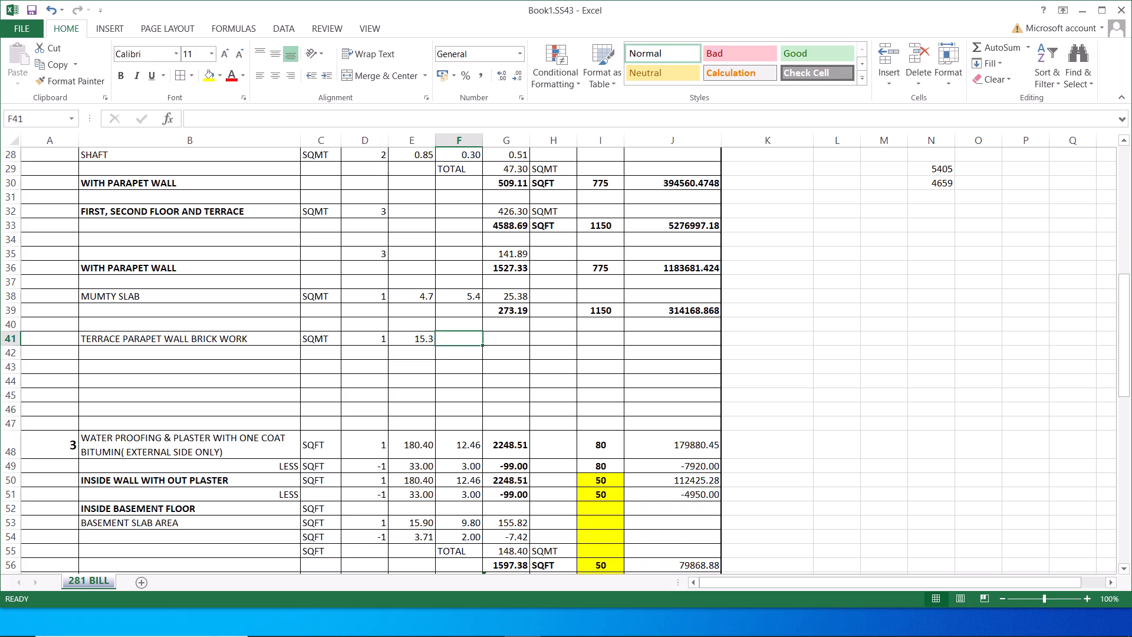
key(1)
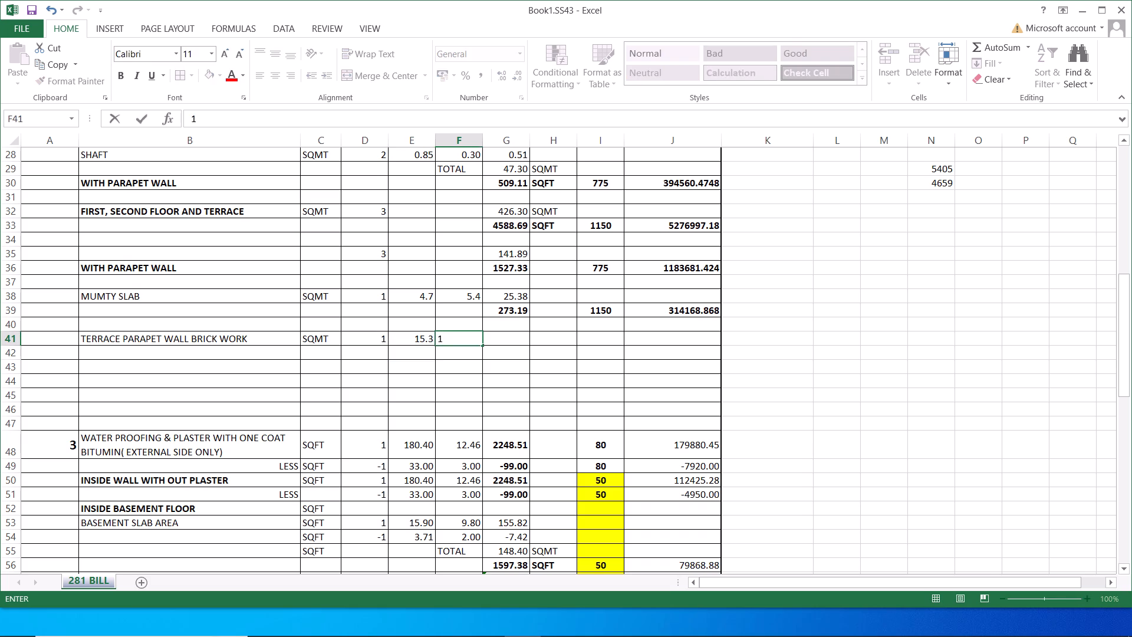
text(.1)
key(Return)
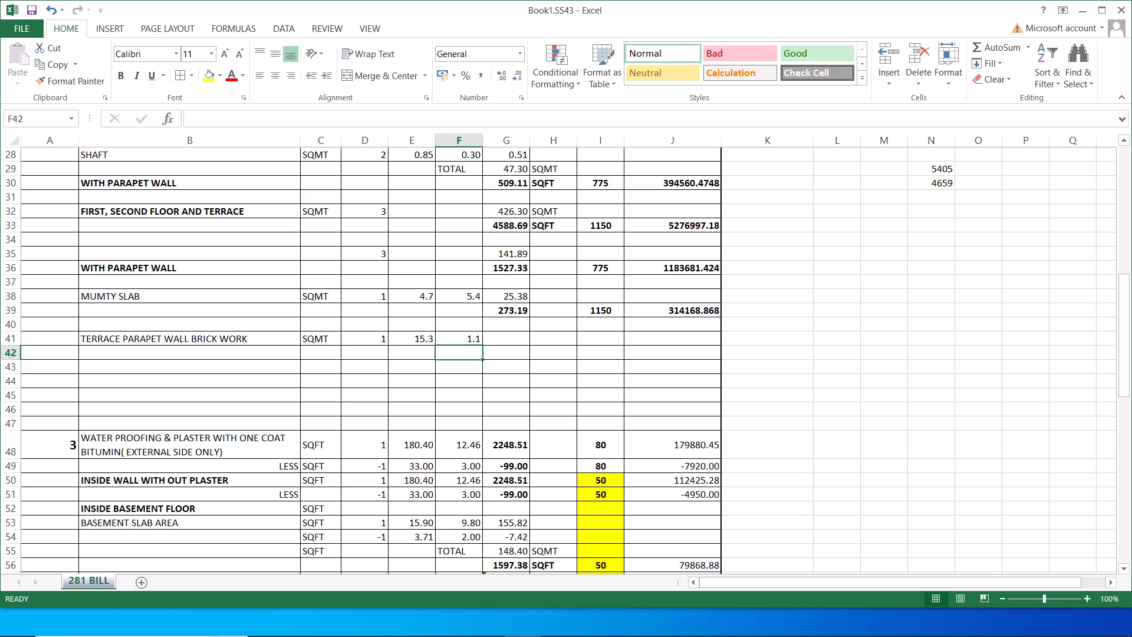
Copy the area formula from the mumty slab cell G38 into G41 for the terrace parapet wall brick work.
click(531, 300)
click(505, 289)
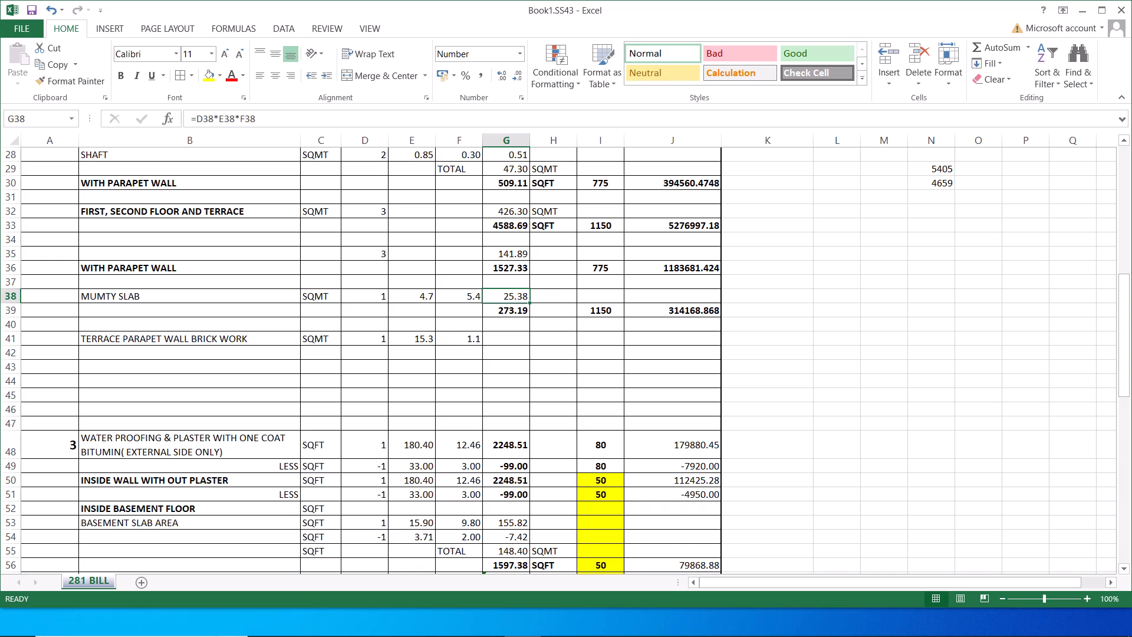
click(54, 67)
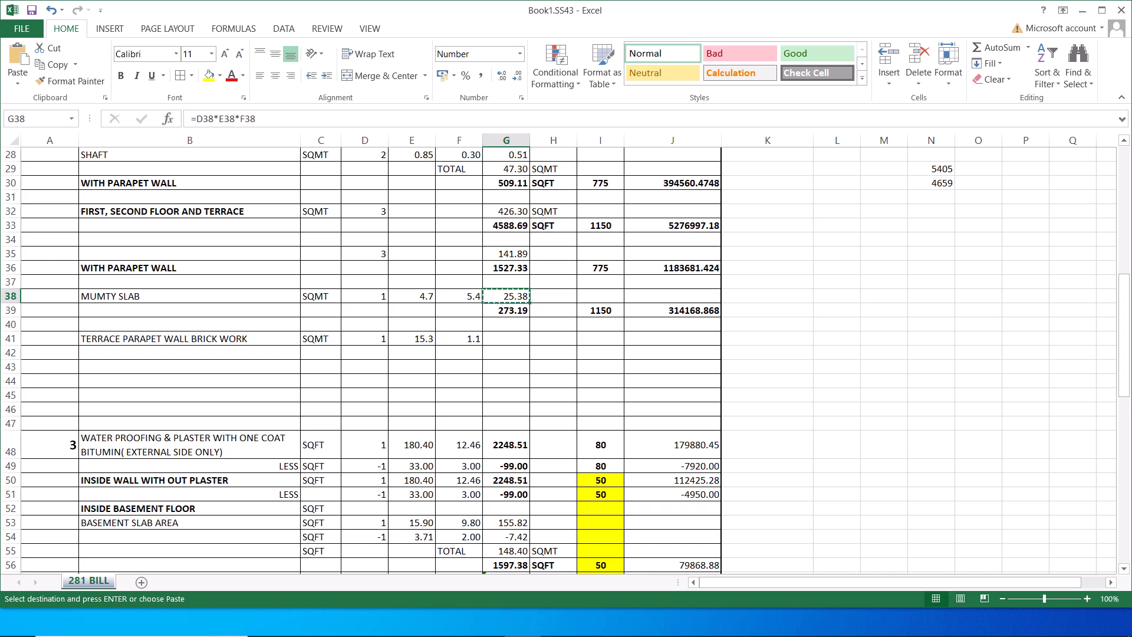
click(520, 340)
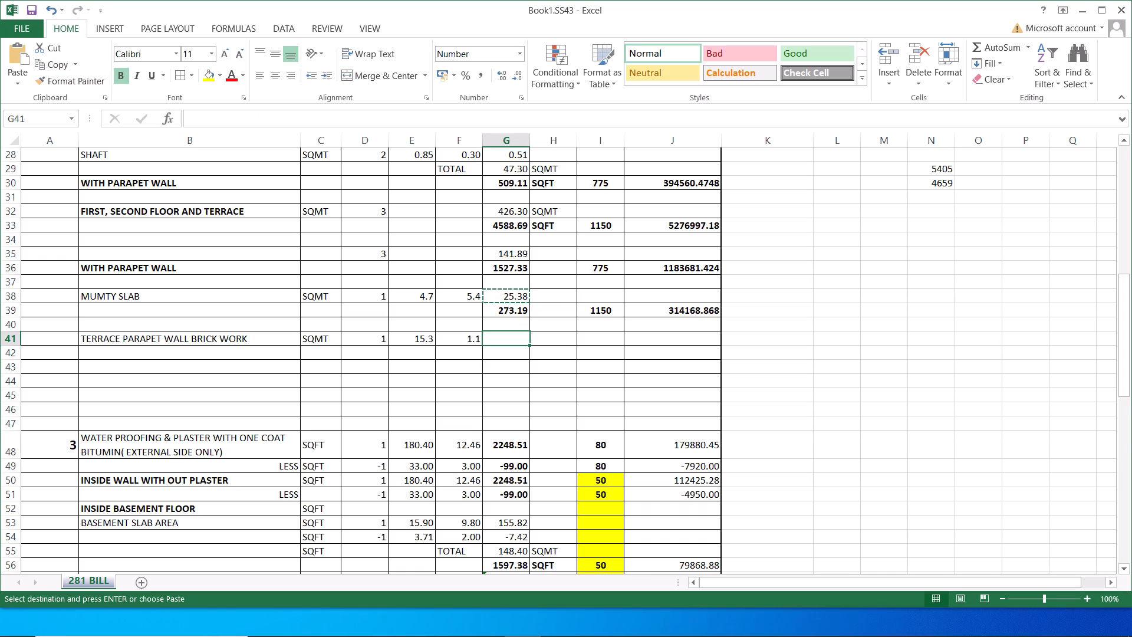
key(Return)
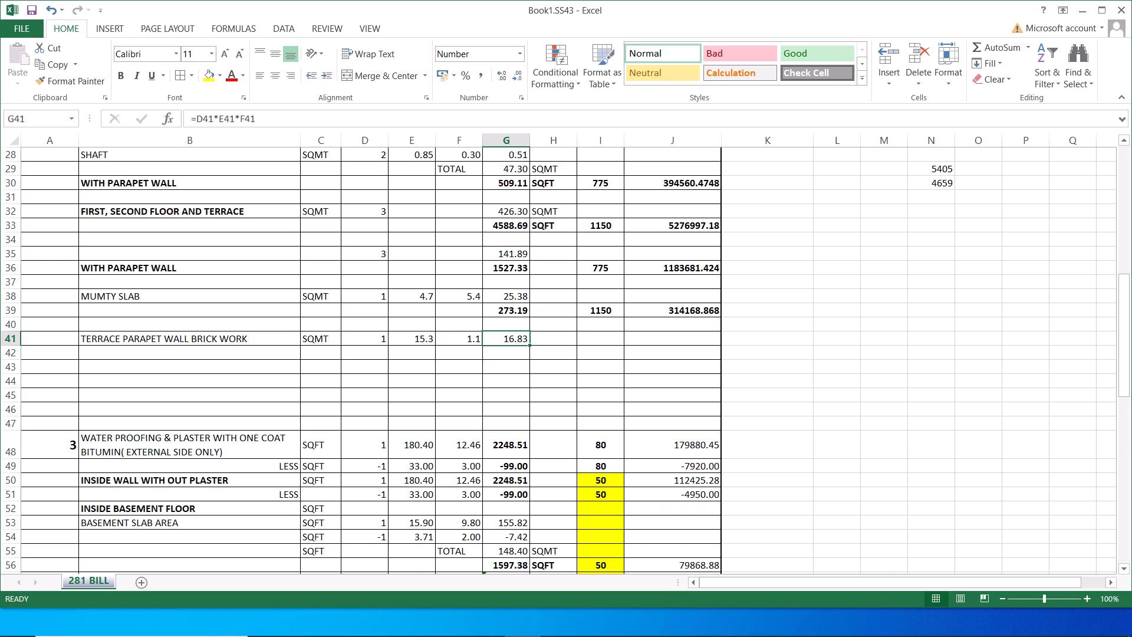
Copy the square-foot conversion formula from G39 into G42, below the terrace parapet wall area.
click(511, 314)
click(53, 65)
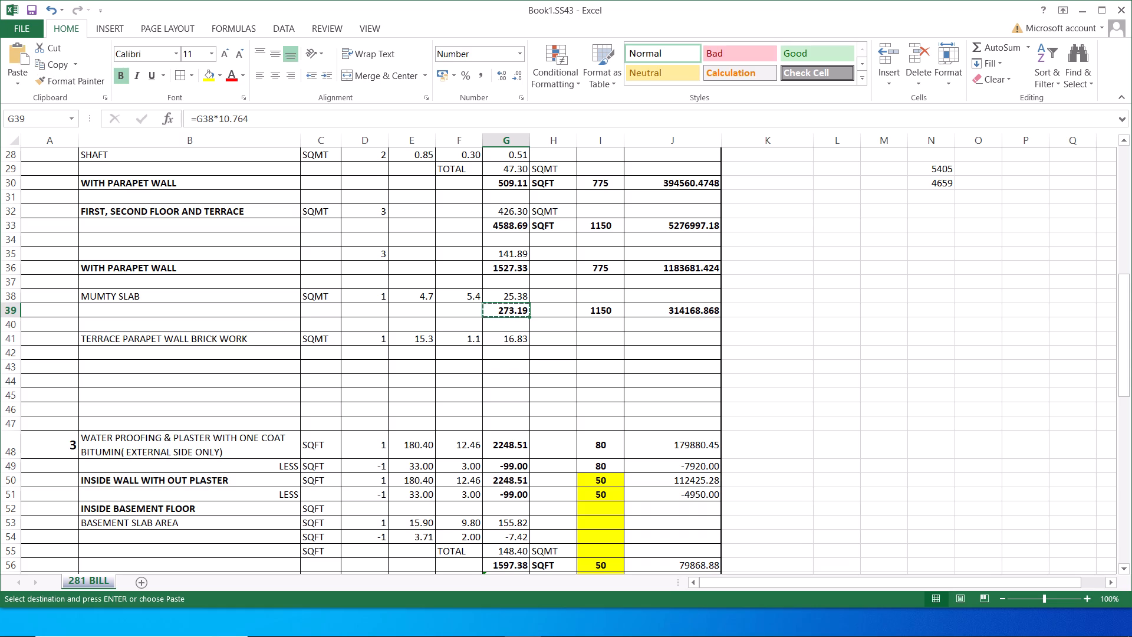
click(504, 352)
key(Return)
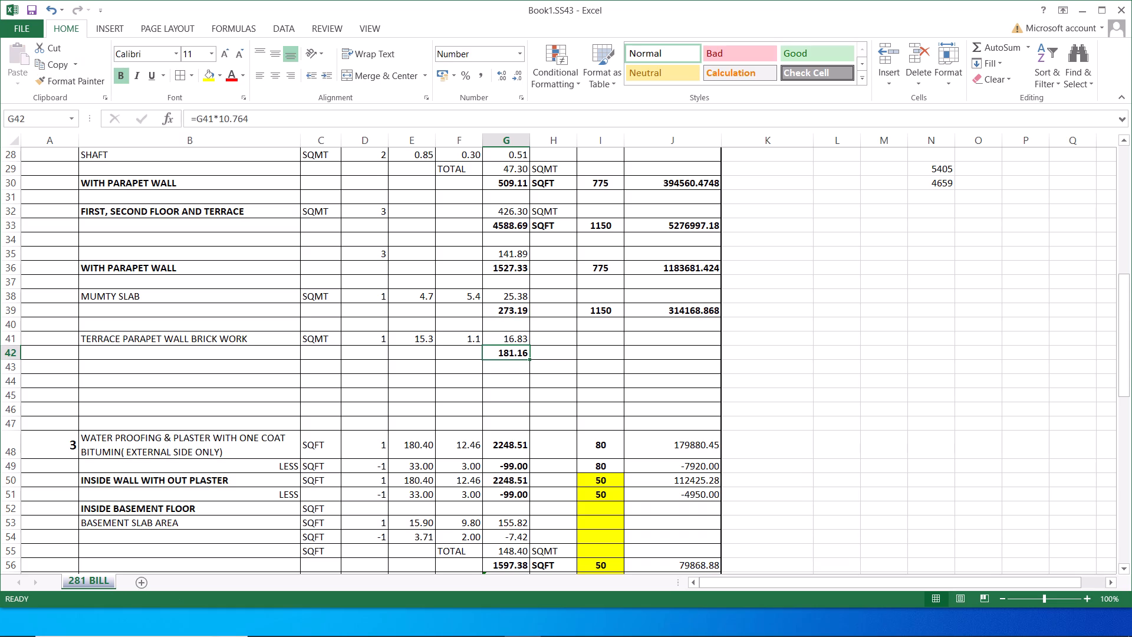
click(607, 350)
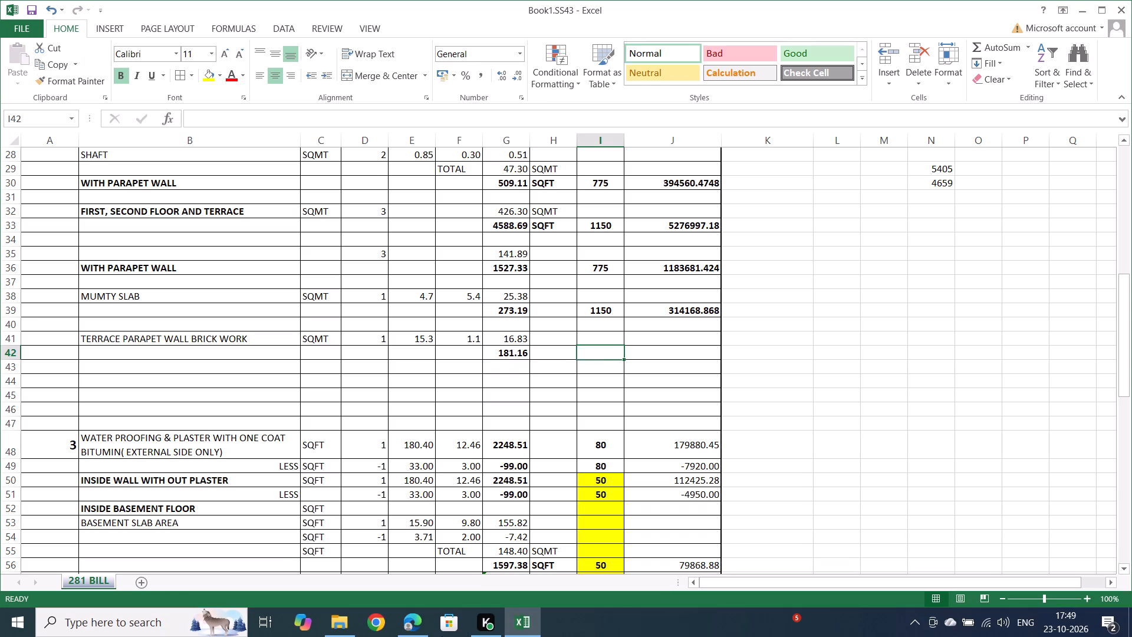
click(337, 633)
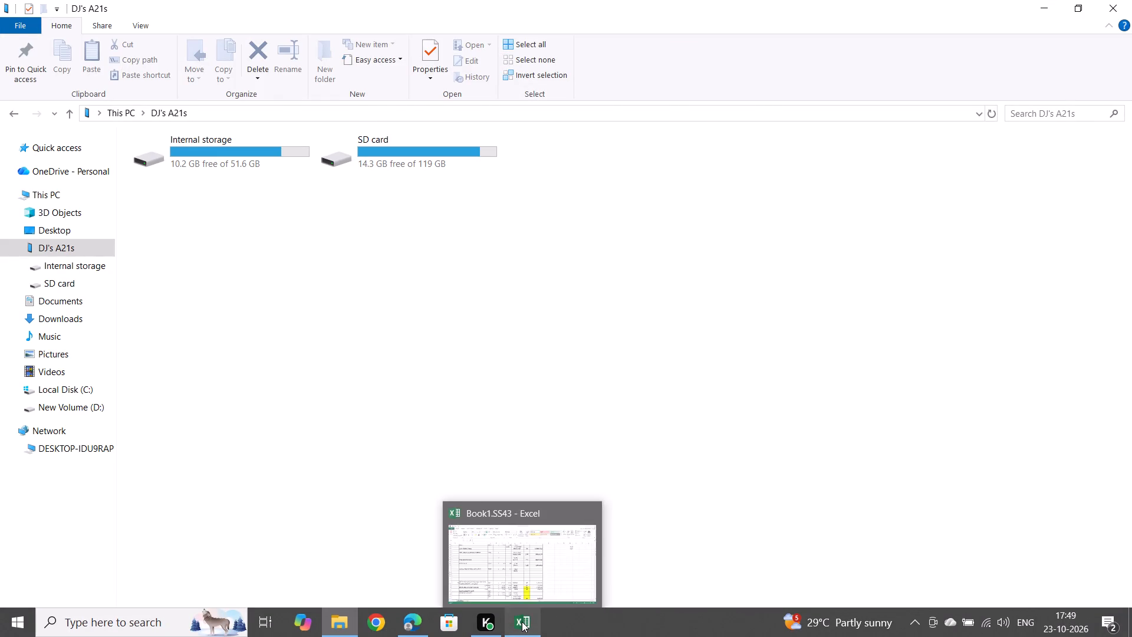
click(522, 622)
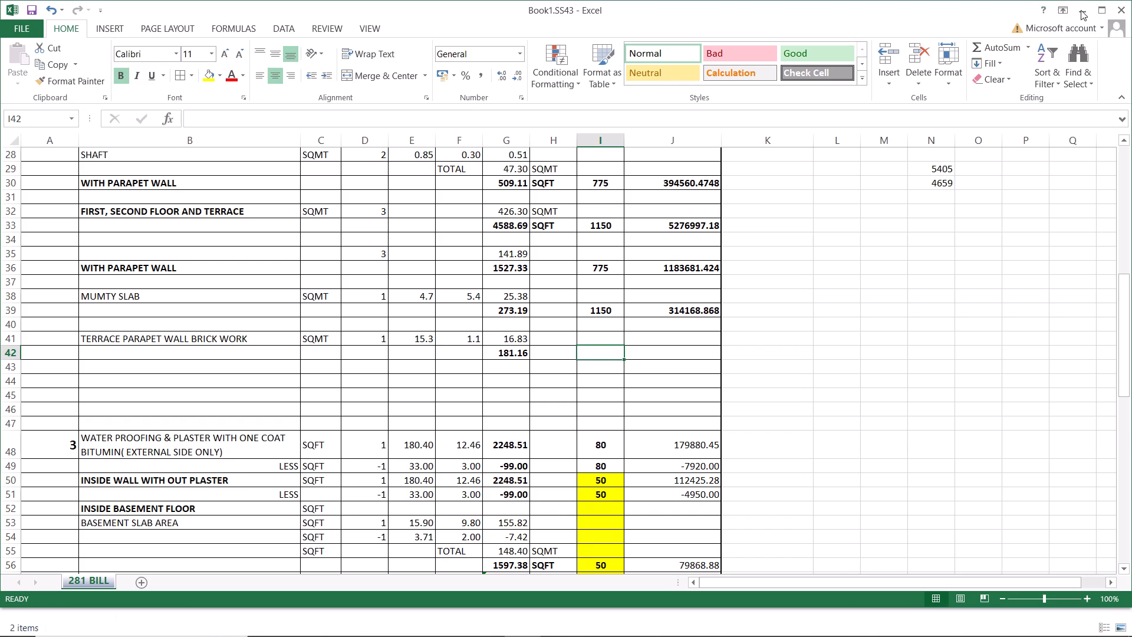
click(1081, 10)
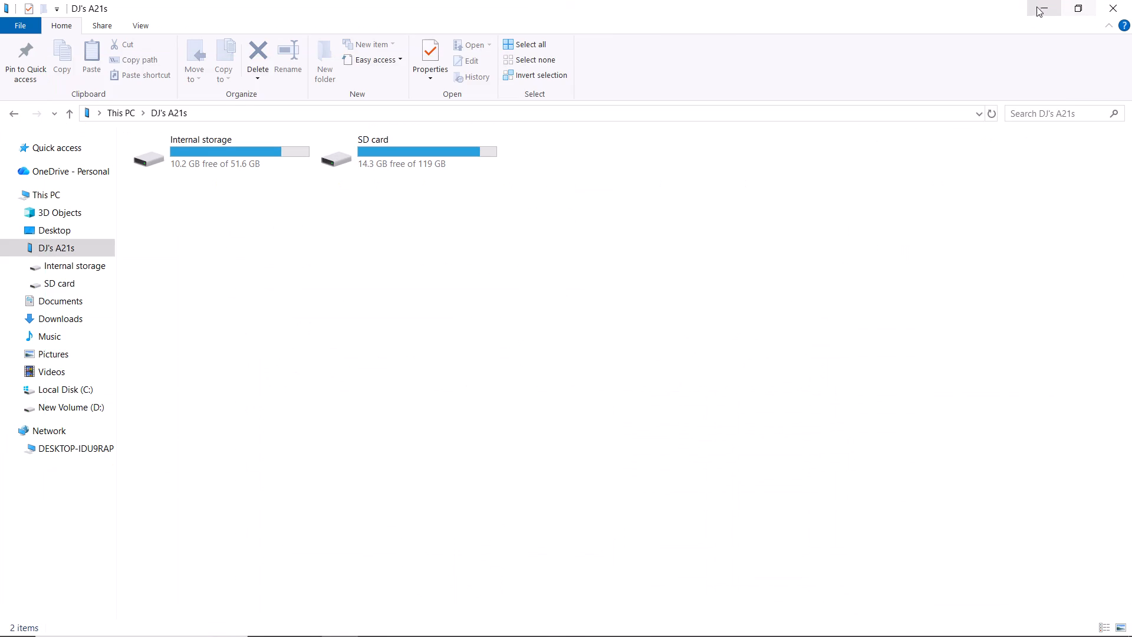
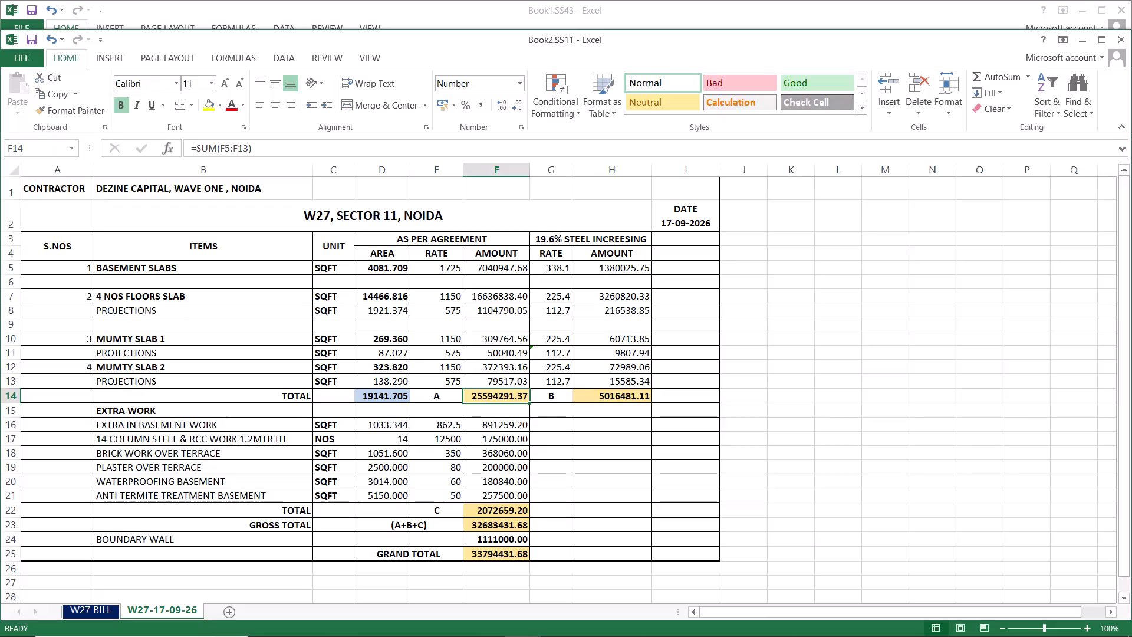
Review the mumty roof slab and projection rows on the W27 BILL sheet.
click(157, 612)
click(98, 613)
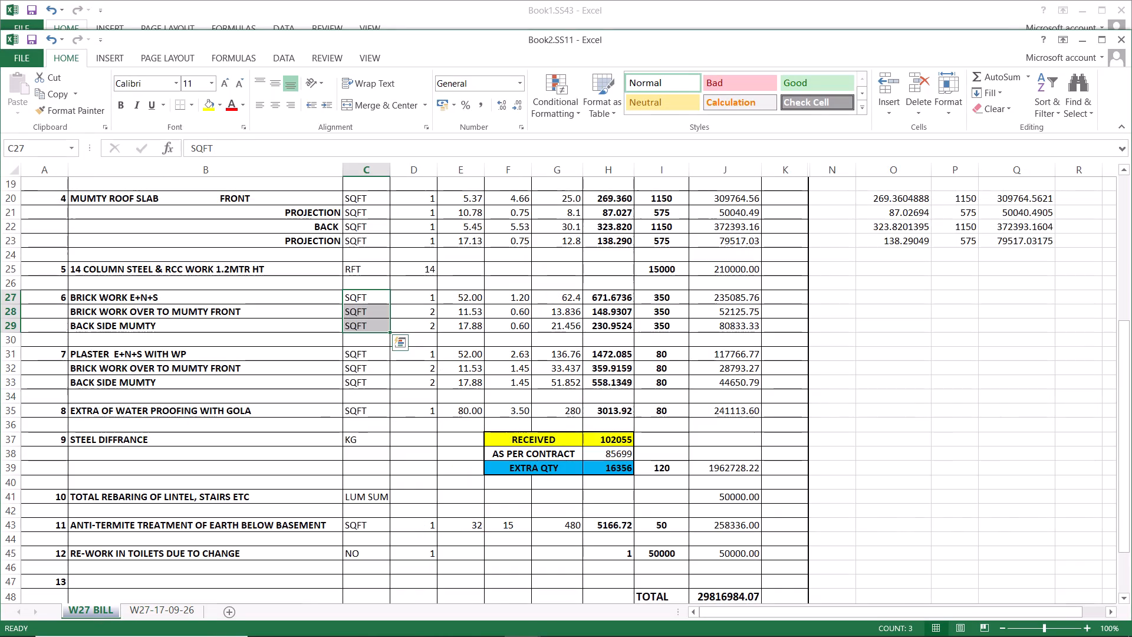
scroll(508, 352, down, 5)
scroll(508, 352, up, 6)
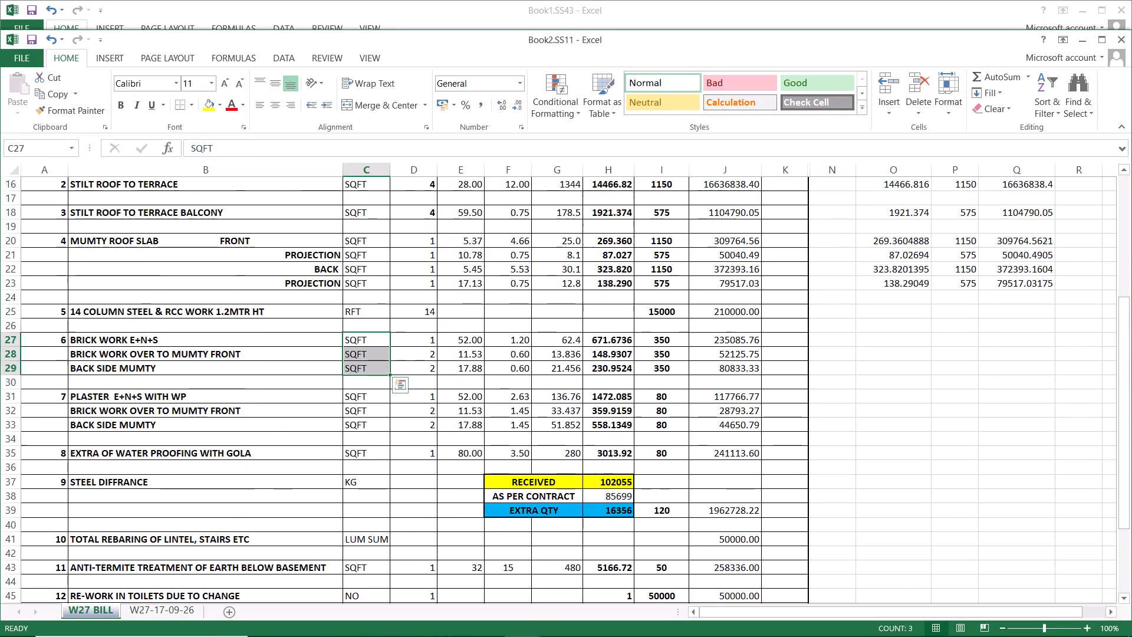
scroll(508, 352, up, 2)
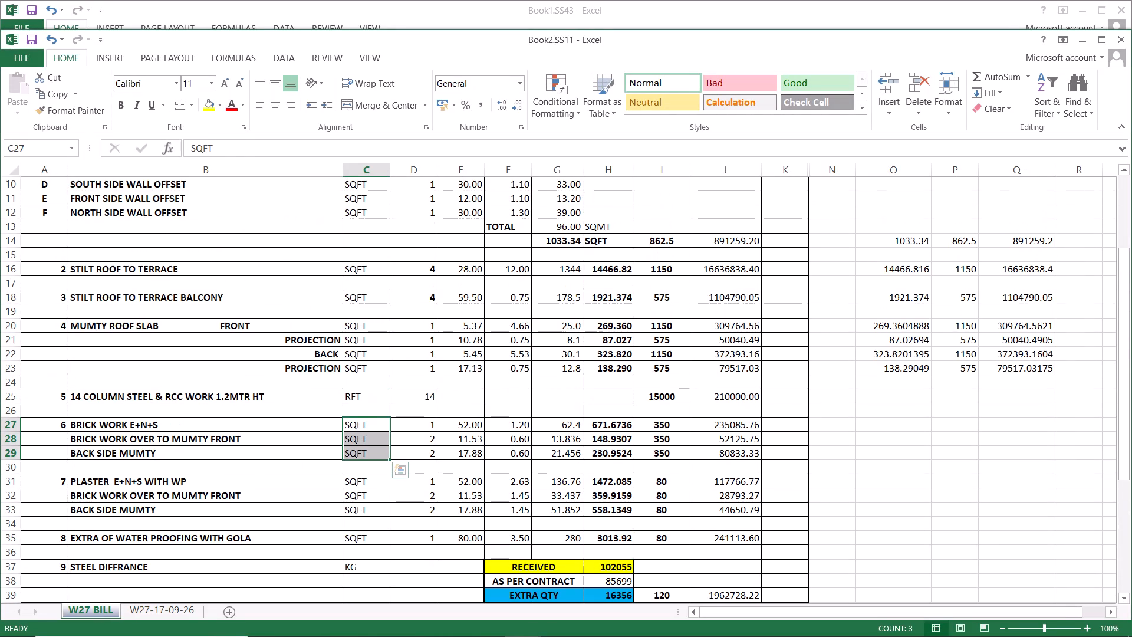
click(513, 330)
scroll(177, 367, down, 1)
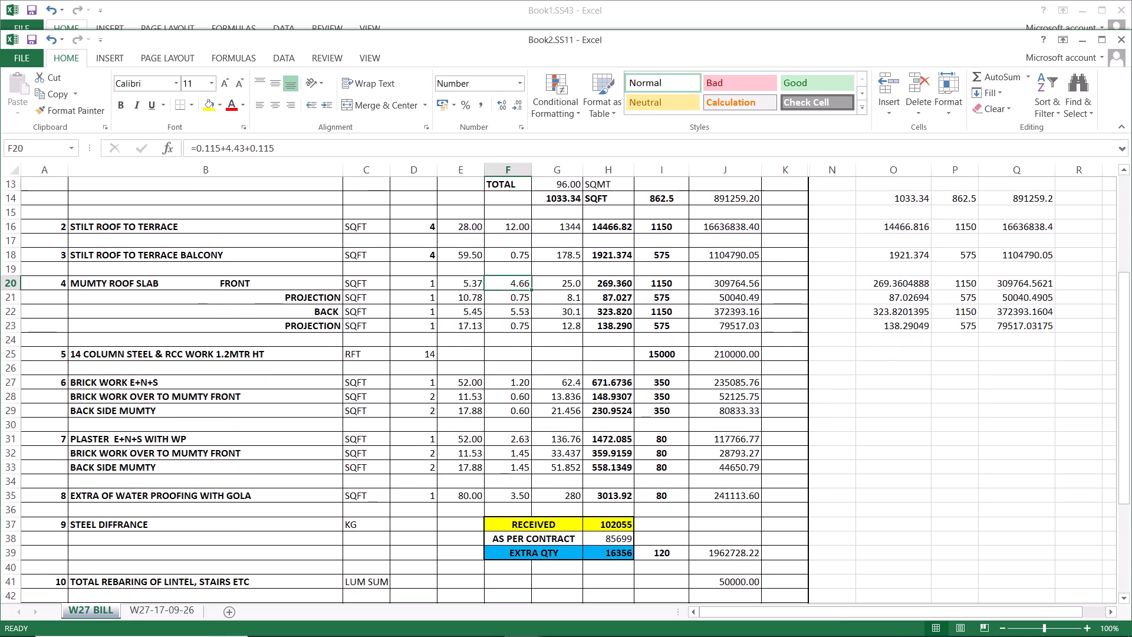
click(146, 280)
click(313, 297)
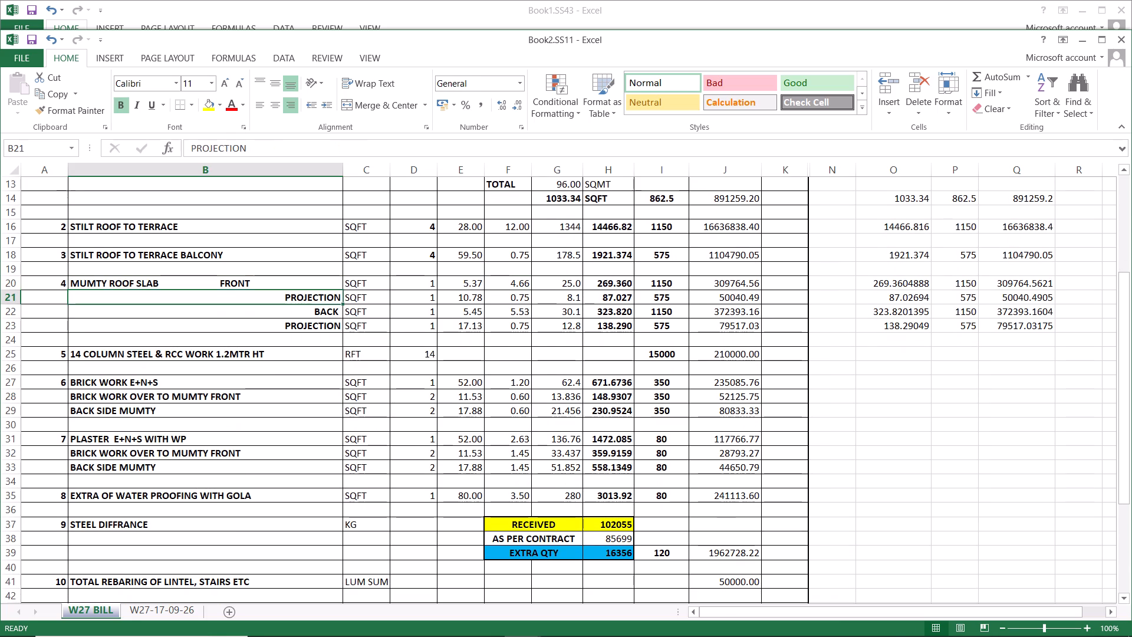
click(326, 312)
click(327, 324)
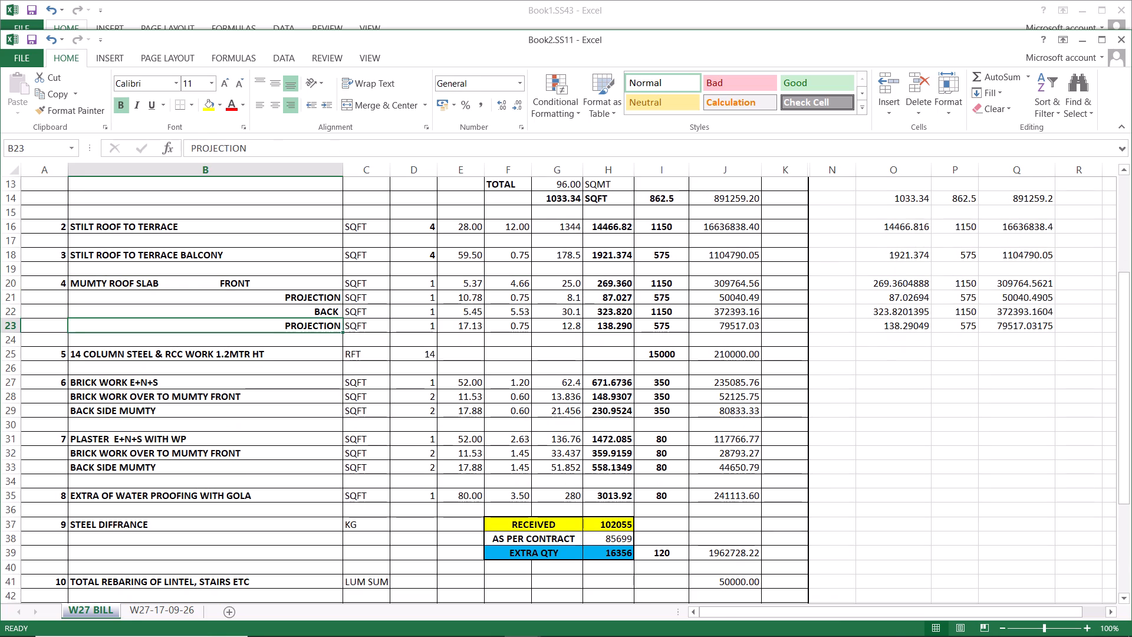
drag(320, 295, 636, 323)
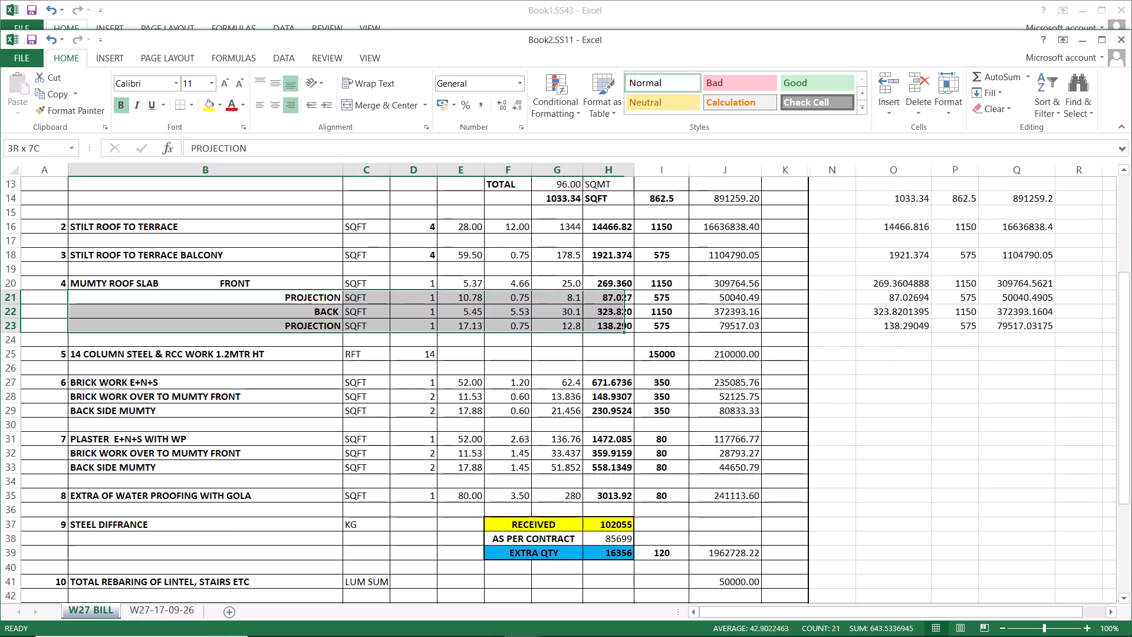
drag(636, 323, 753, 323)
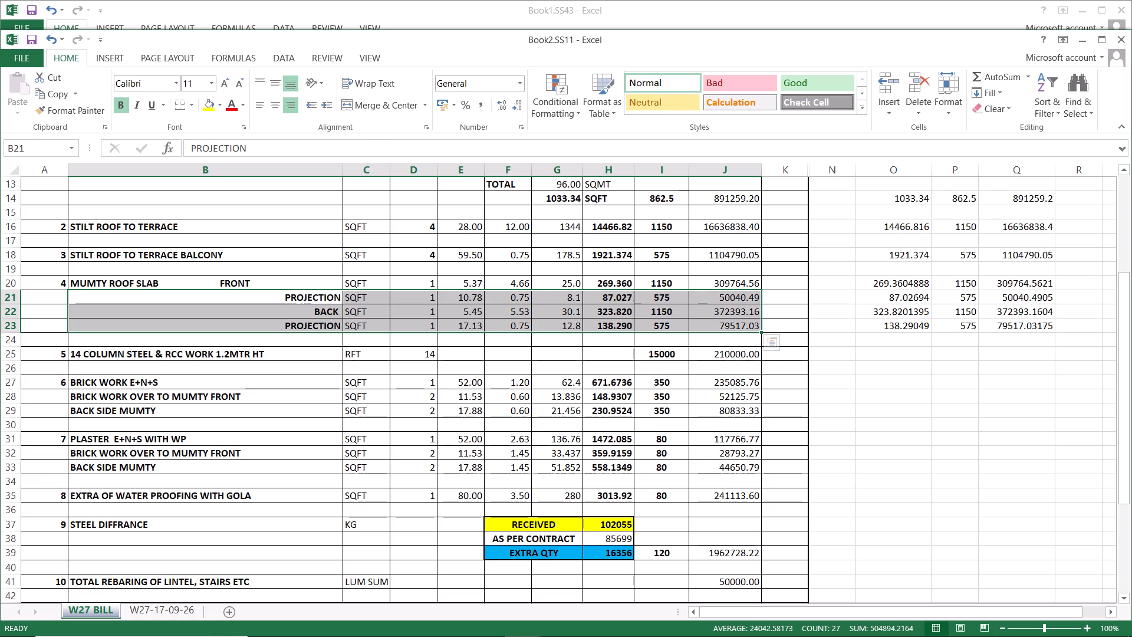
Examine the column steel and brick work items in rows 25 to 29 of W27 BILL for items to reuse.
click(109, 356)
click(125, 381)
click(180, 400)
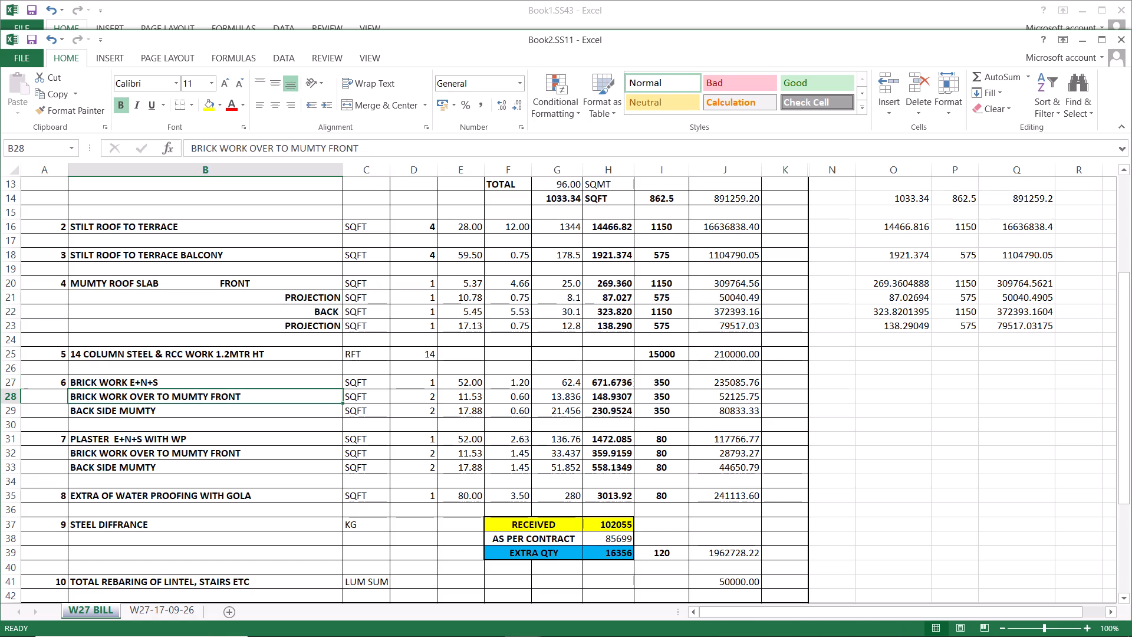
scroll(202, 396, down, 3)
click(206, 226)
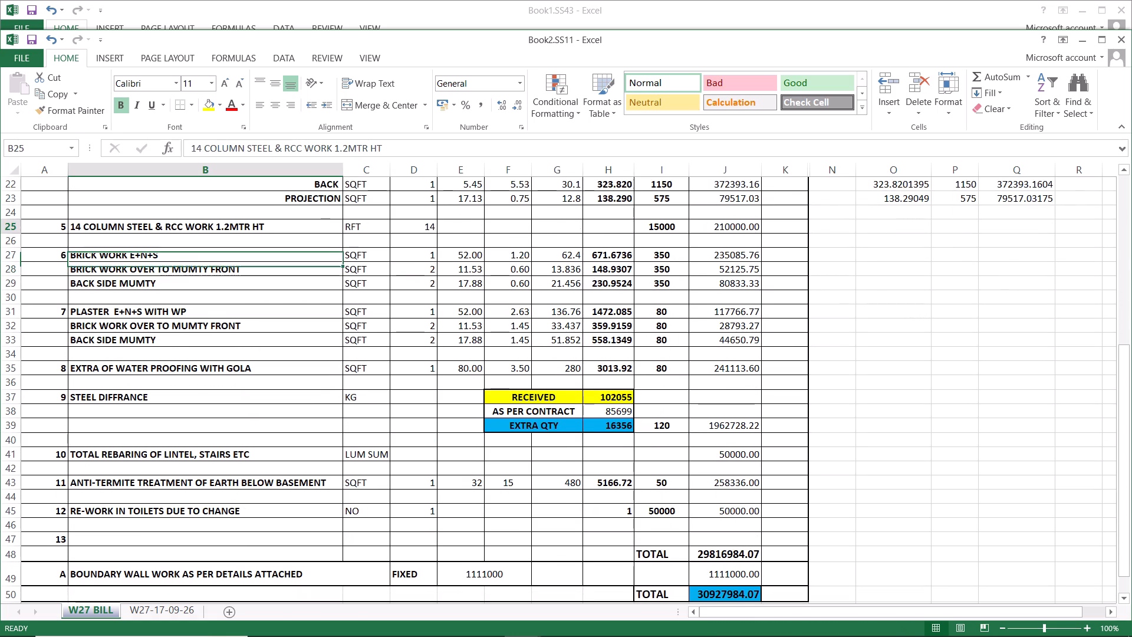
click(106, 255)
click(121, 274)
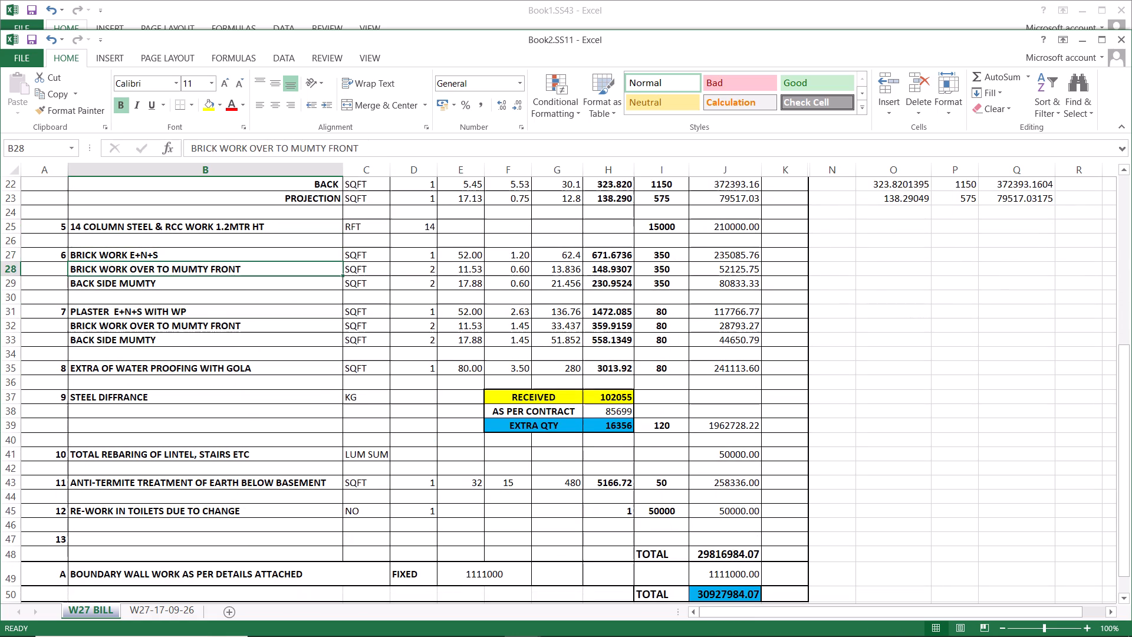
click(160, 228)
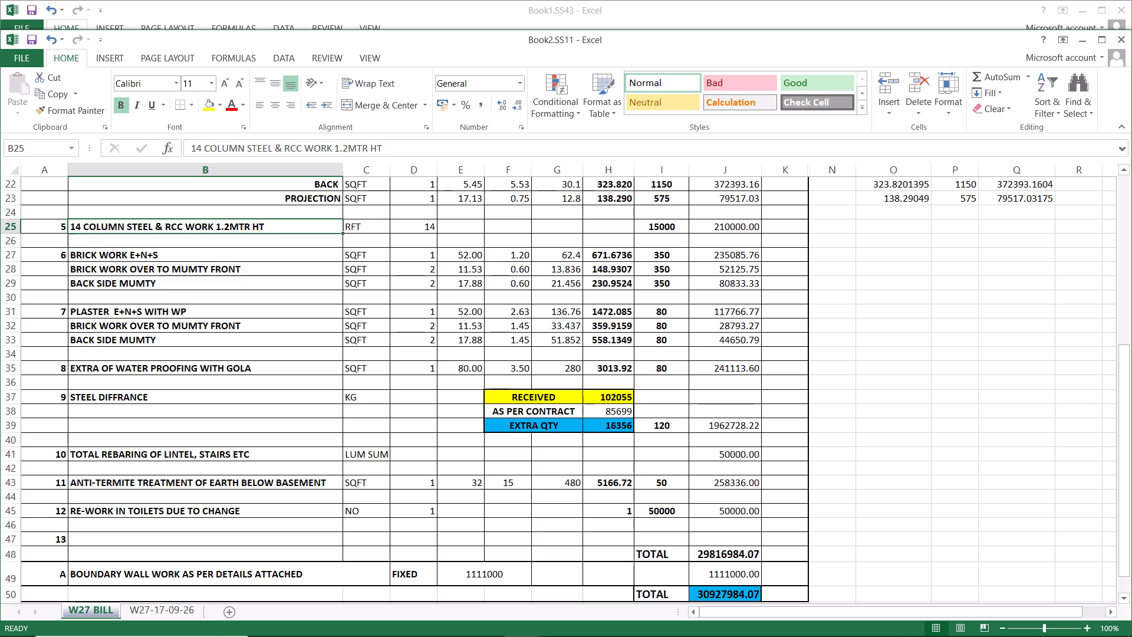
click(370, 226)
click(239, 226)
click(120, 257)
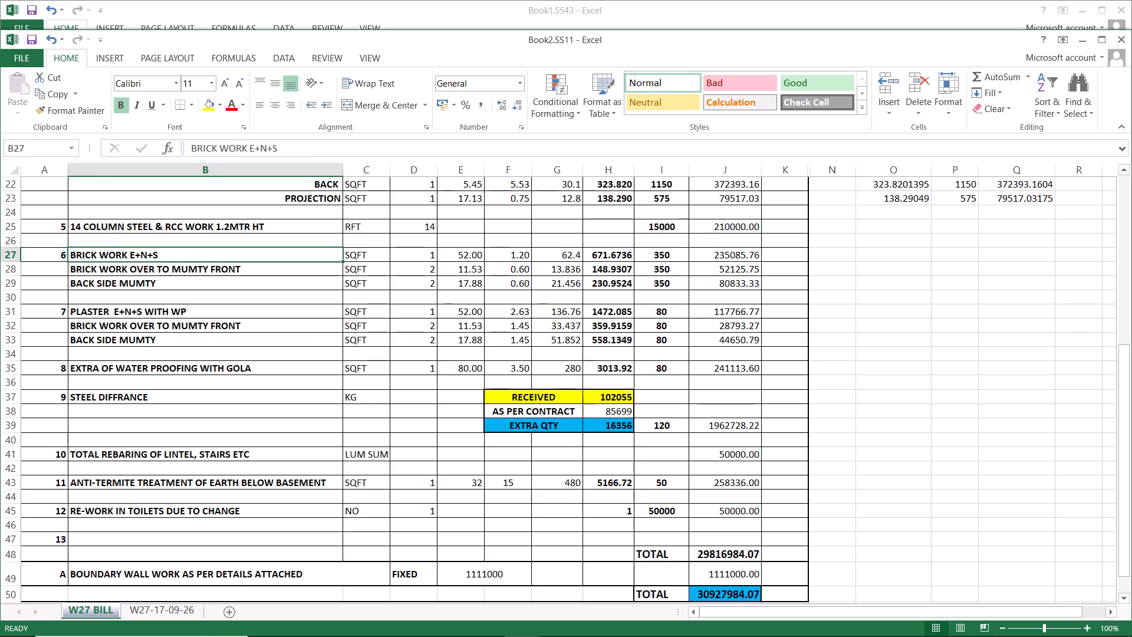
click(127, 224)
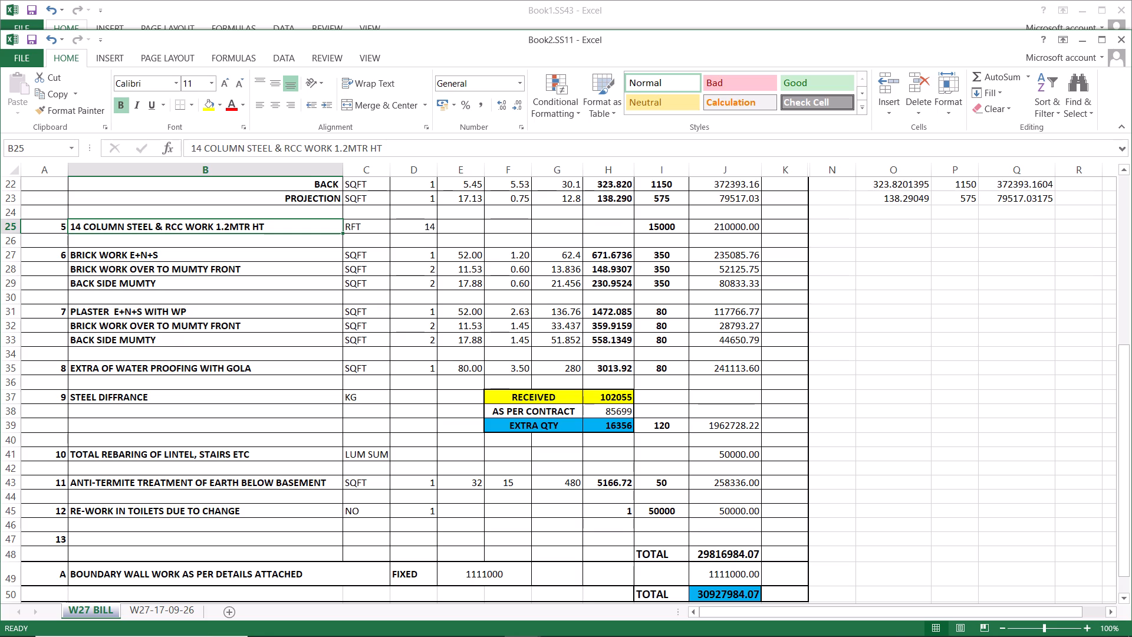
click(159, 255)
click(119, 224)
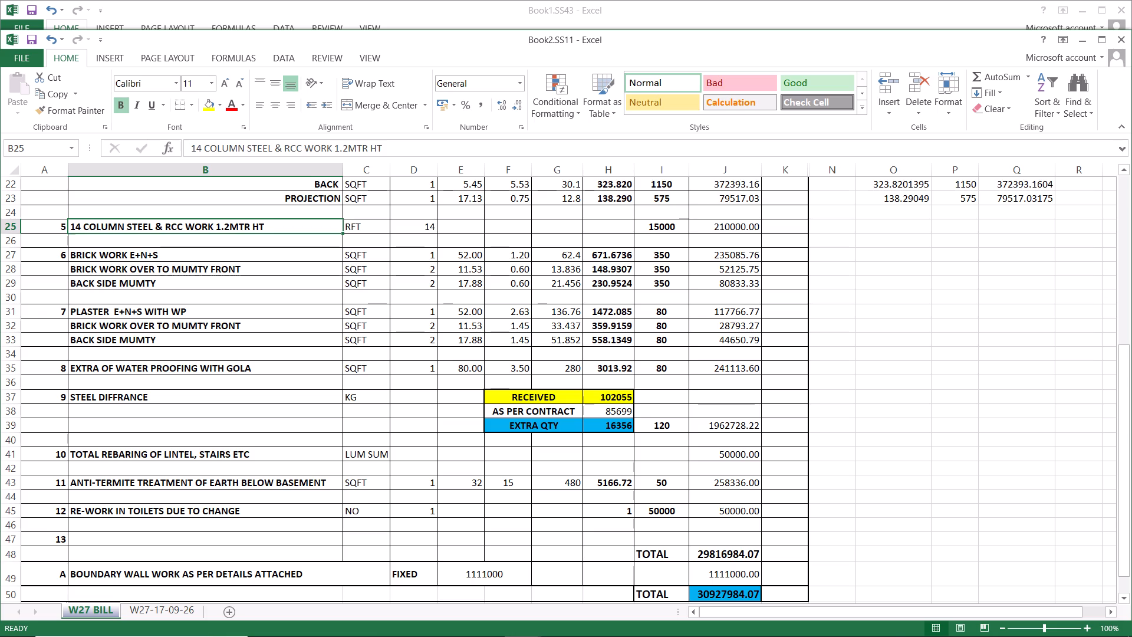
click(144, 255)
Copy the 14 COLUMN STEEL & RCC WORK 1.2MTR HT description from W27 BILL into B43 of the 281 BILL sheet in Book1.SS43.
click(152, 228)
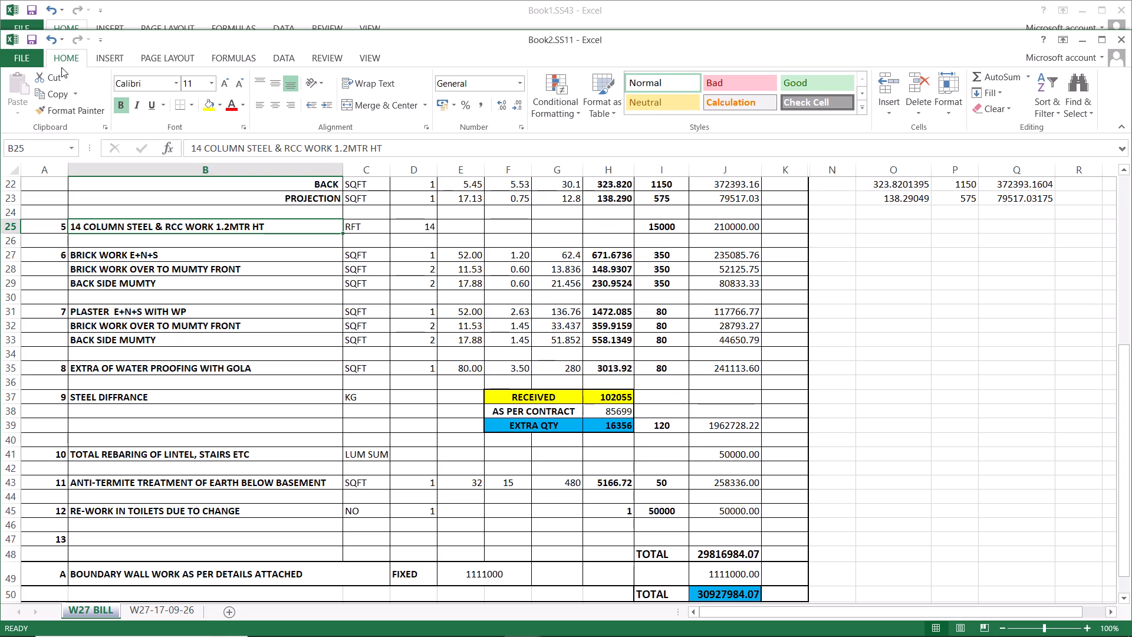
click(58, 97)
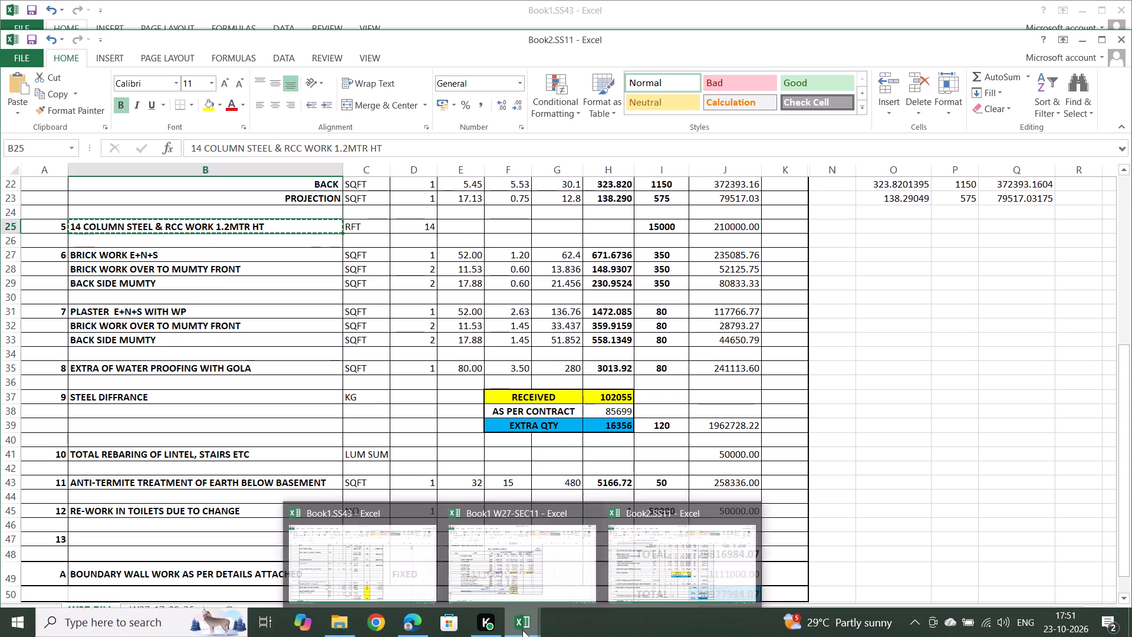
click(389, 571)
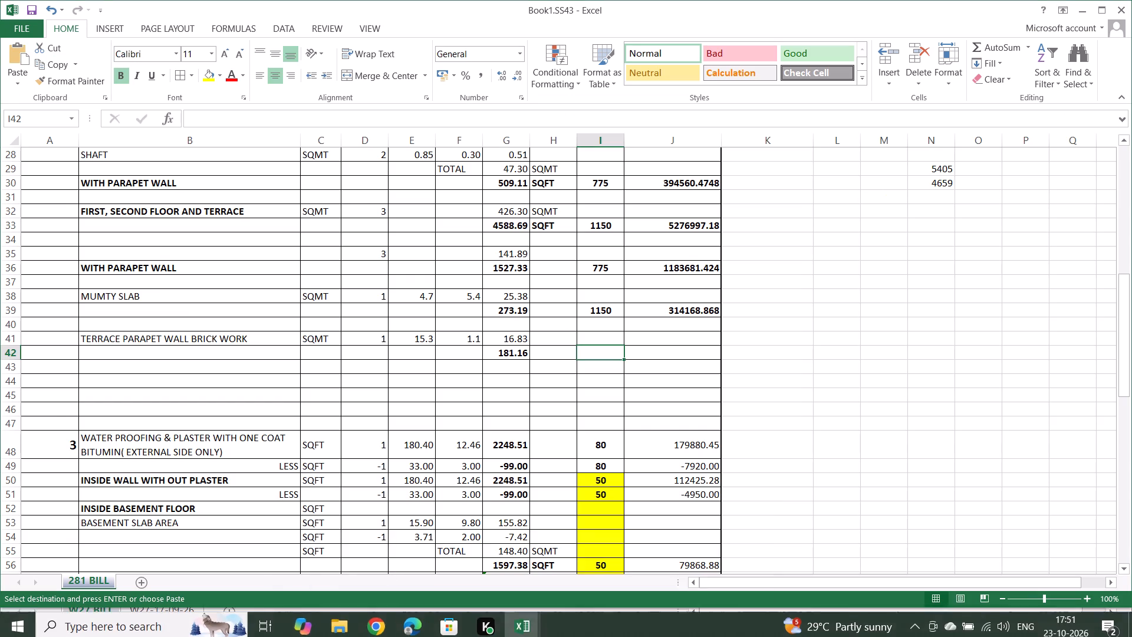
click(140, 366)
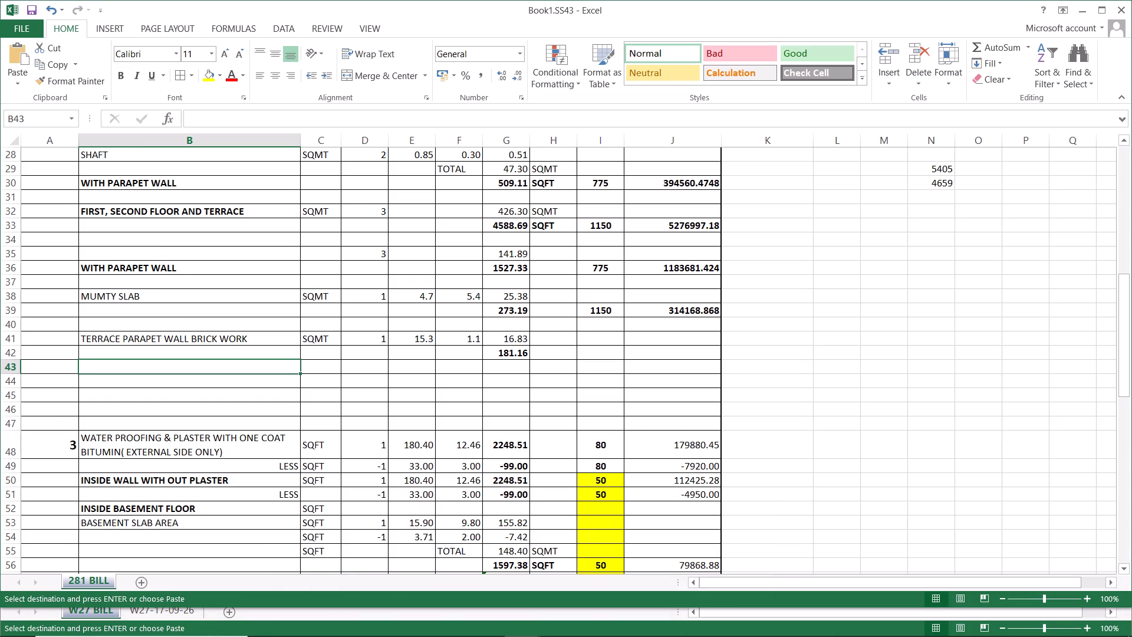
key(Return)
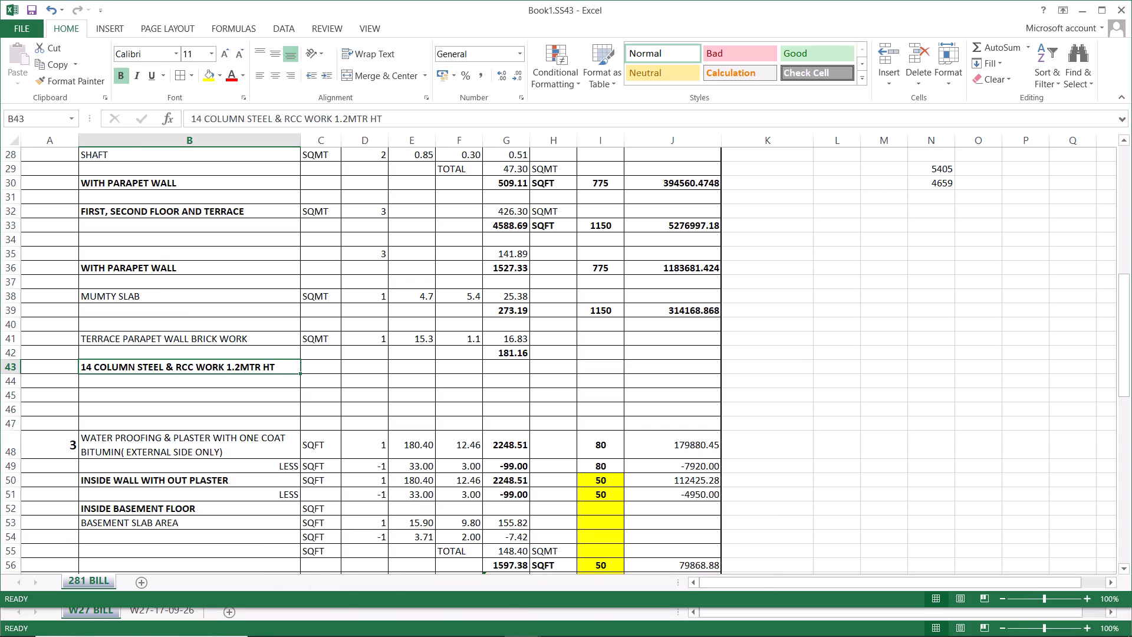
Change the column count in the B43 description to 07, giving 07 COLUMN STEEL & RCC WORK 1.2MTR HT.
double_click(90, 365)
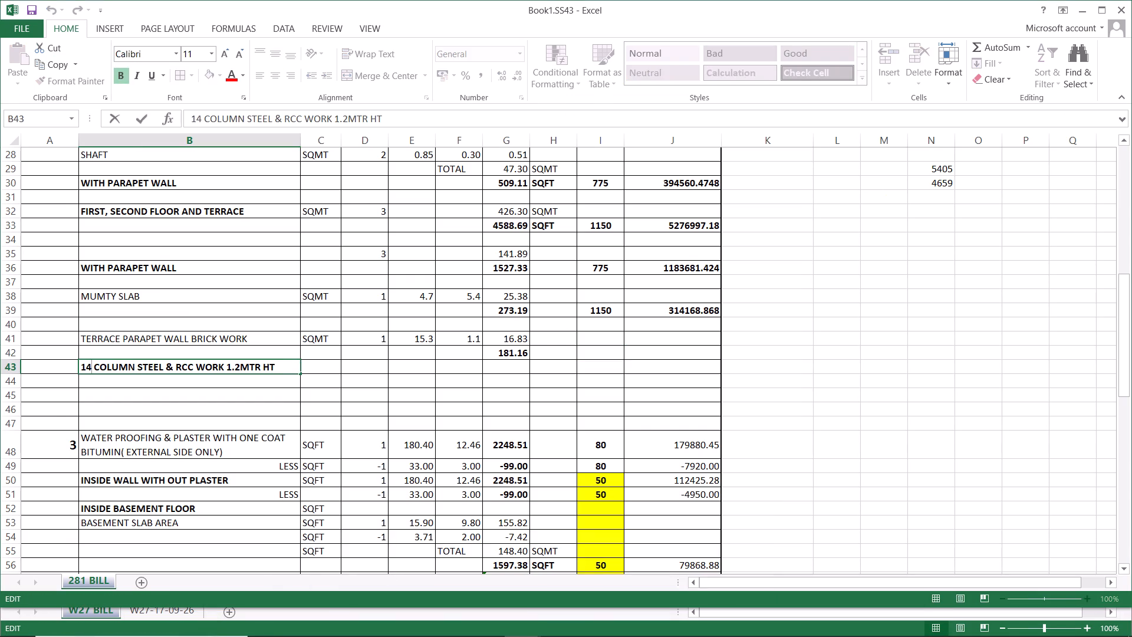
key(BackSpace)
key(BackSpace)
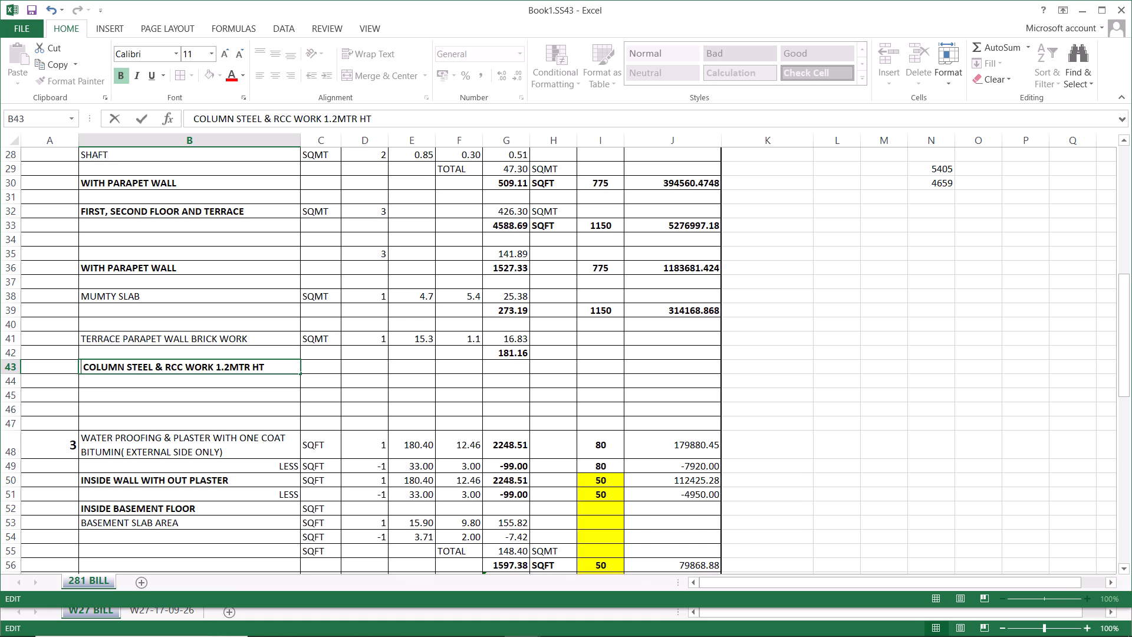
text(07)
key(Return)
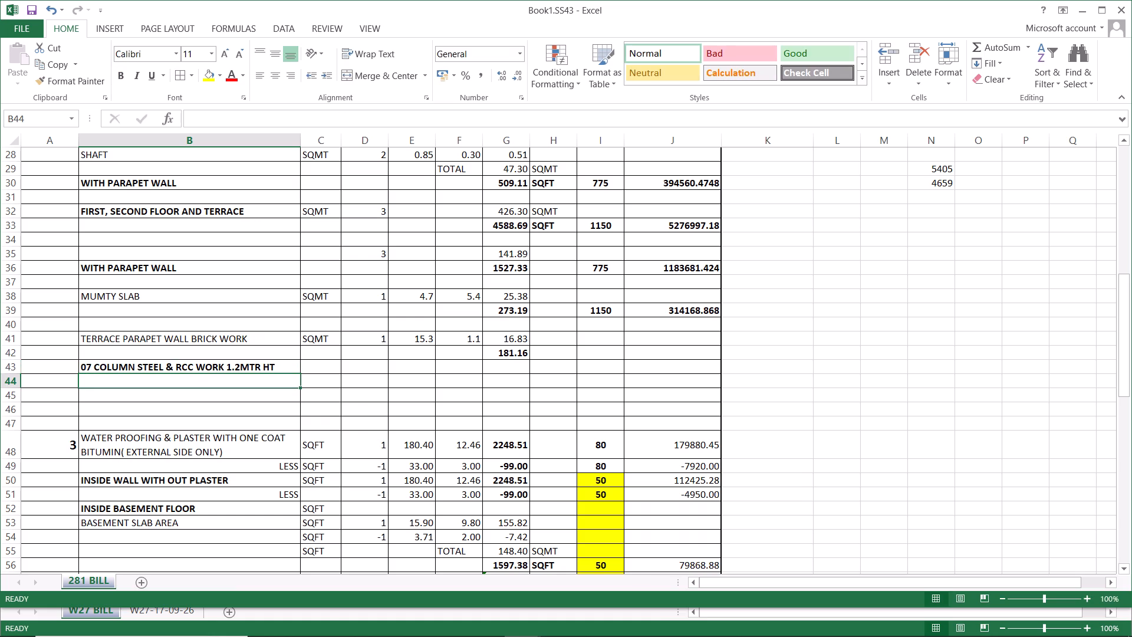
Copy the SQMT unit from C41 into C43 for the column steel and RCC work.
click(329, 366)
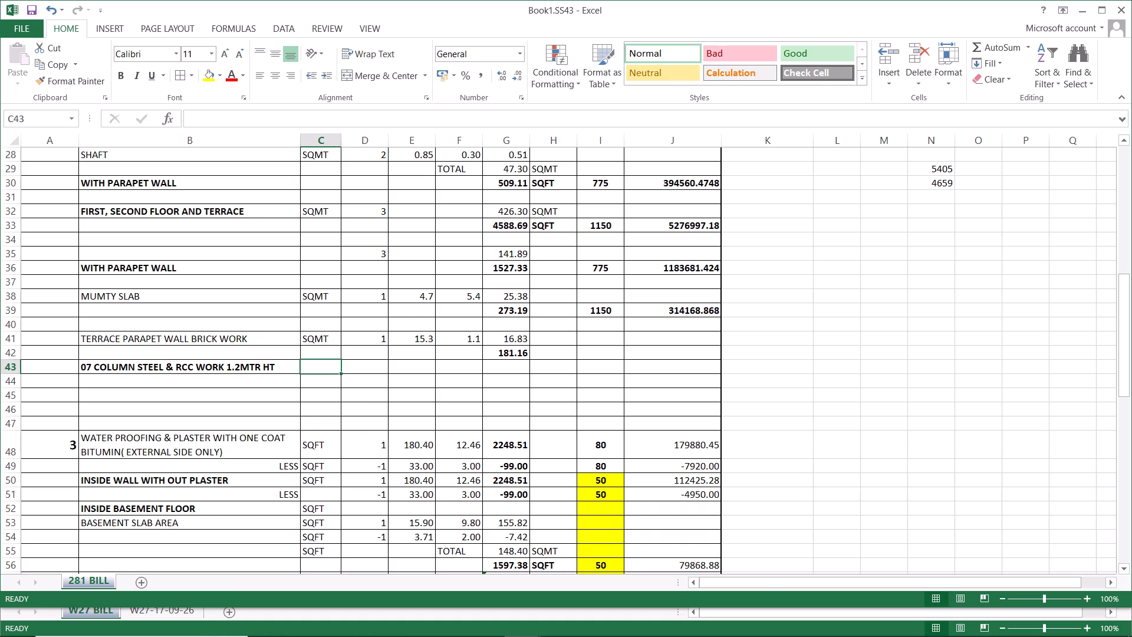
click(320, 339)
click(54, 63)
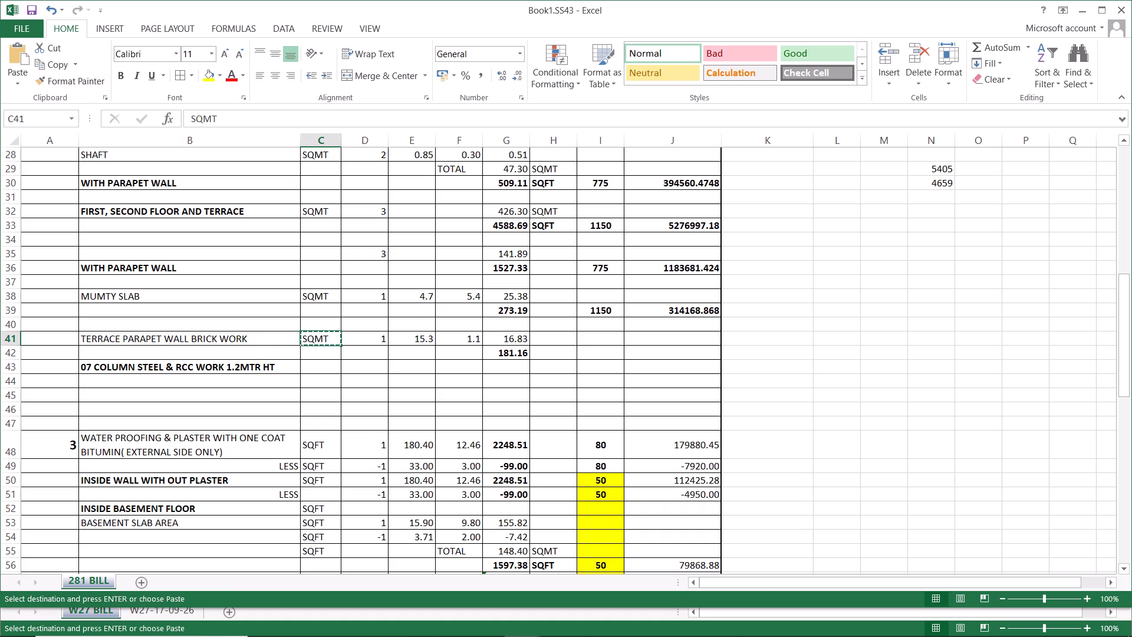
click(312, 365)
key(Return)
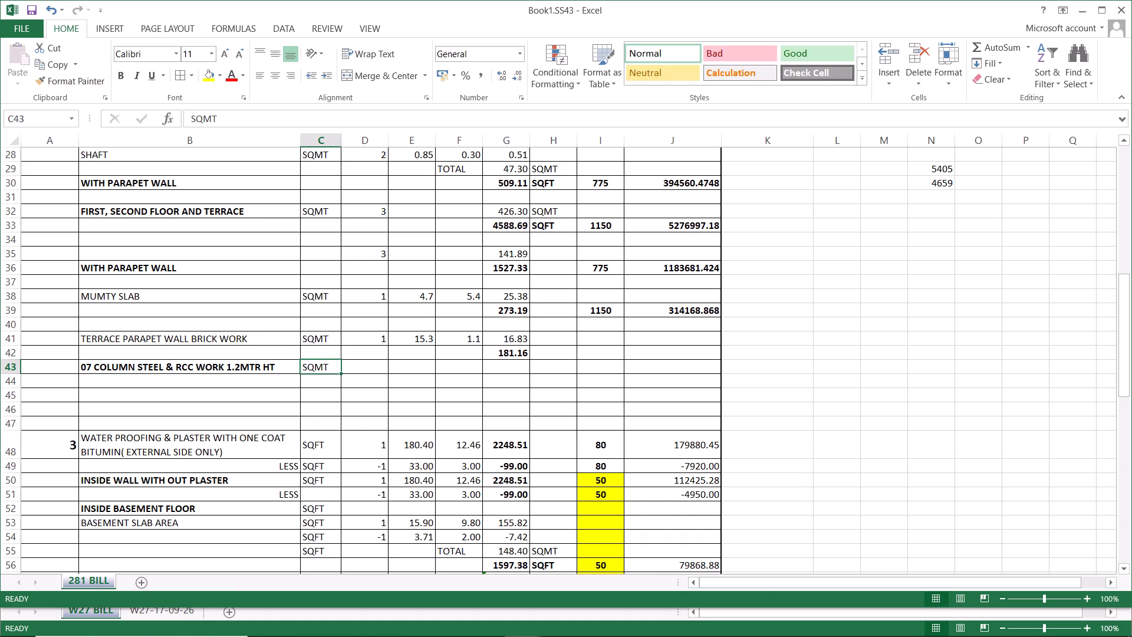
Enter 7 as the column work quantity in D43 and carry it into G43 with the formula =D43.
click(377, 370)
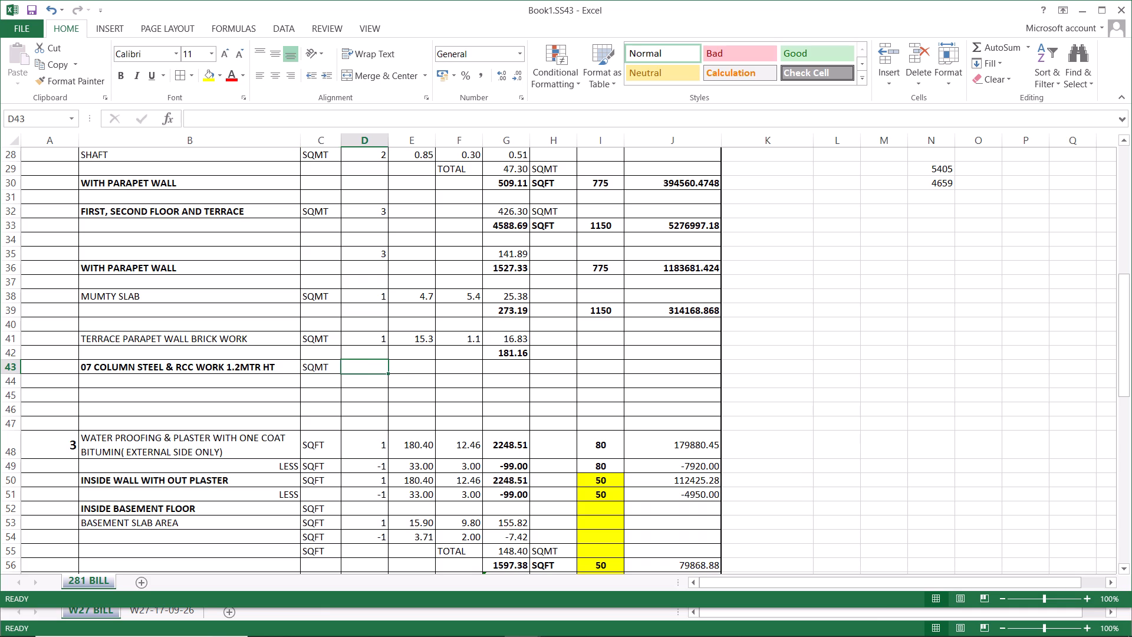
key(7)
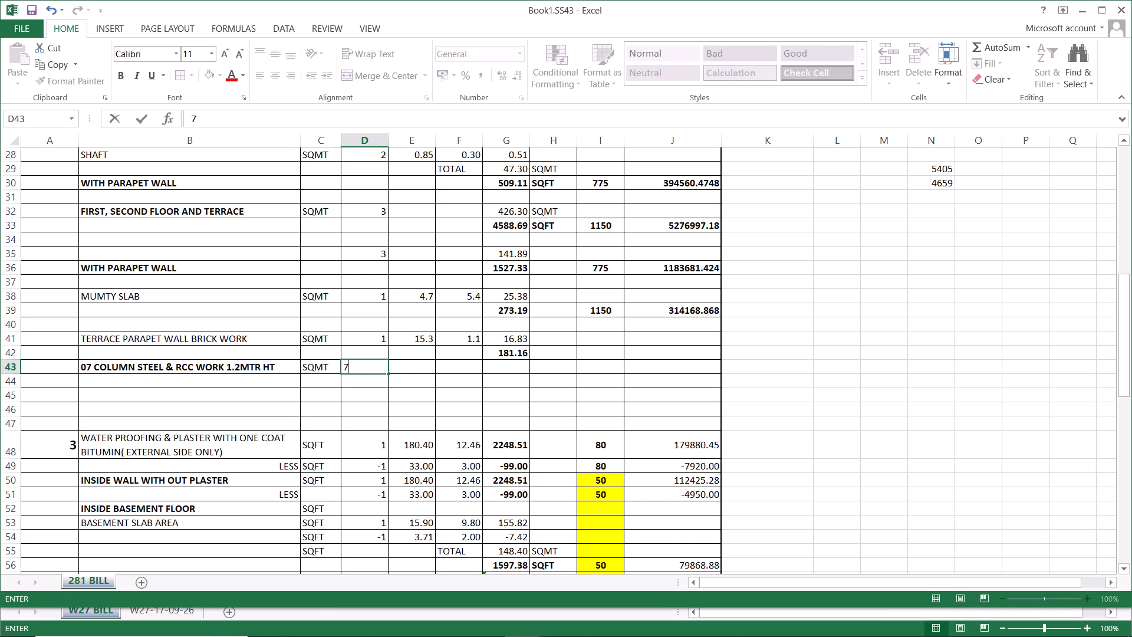
click(516, 364)
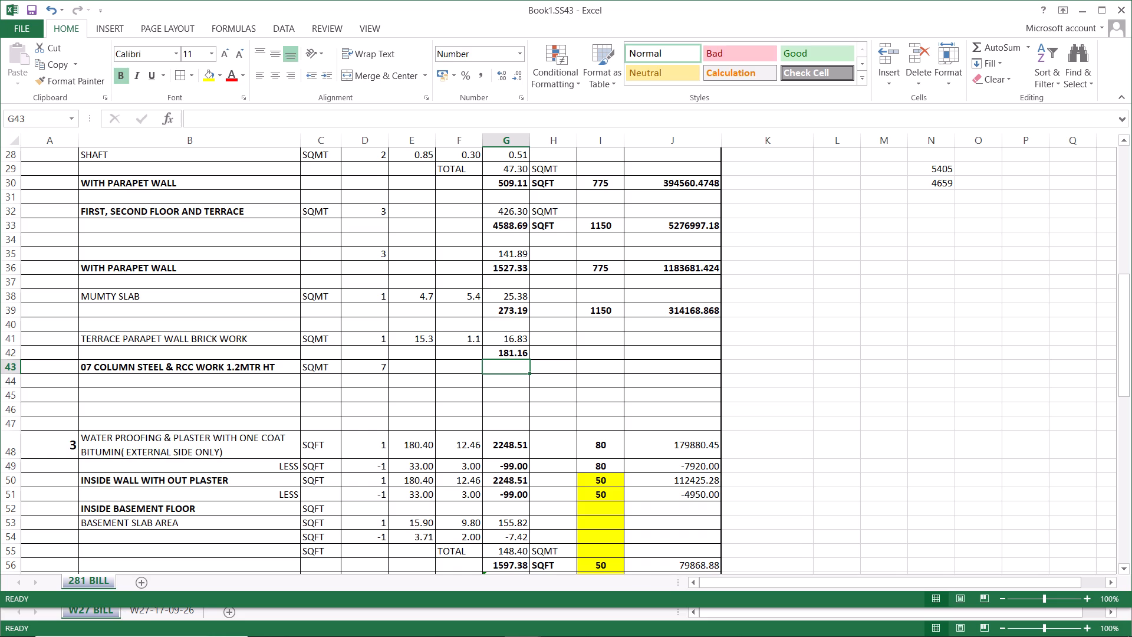
key(equal)
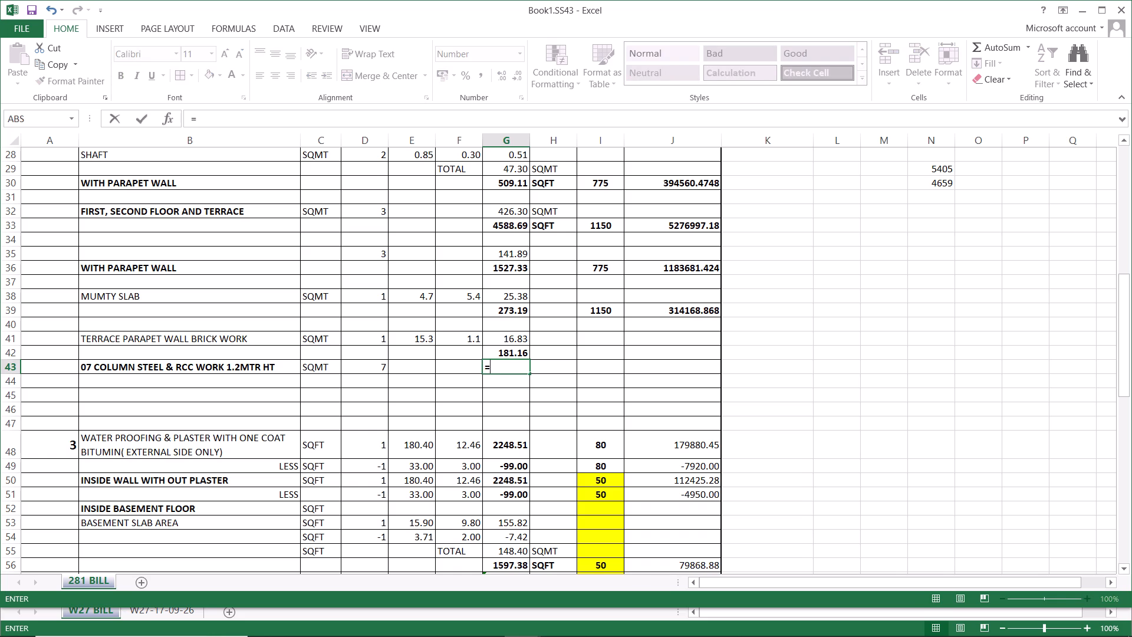
click(370, 367)
key(Return)
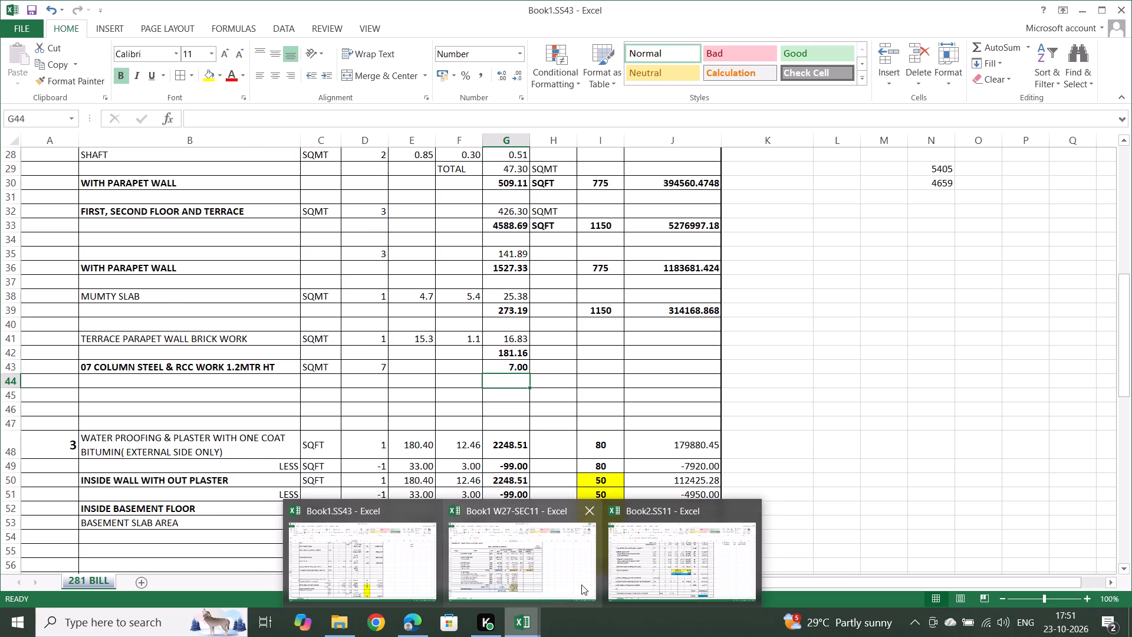
Check the quantity and rate of the 14 COLUMN STEEL & RCC WORK item on W27 BILL in Book2.SS11.
click(665, 574)
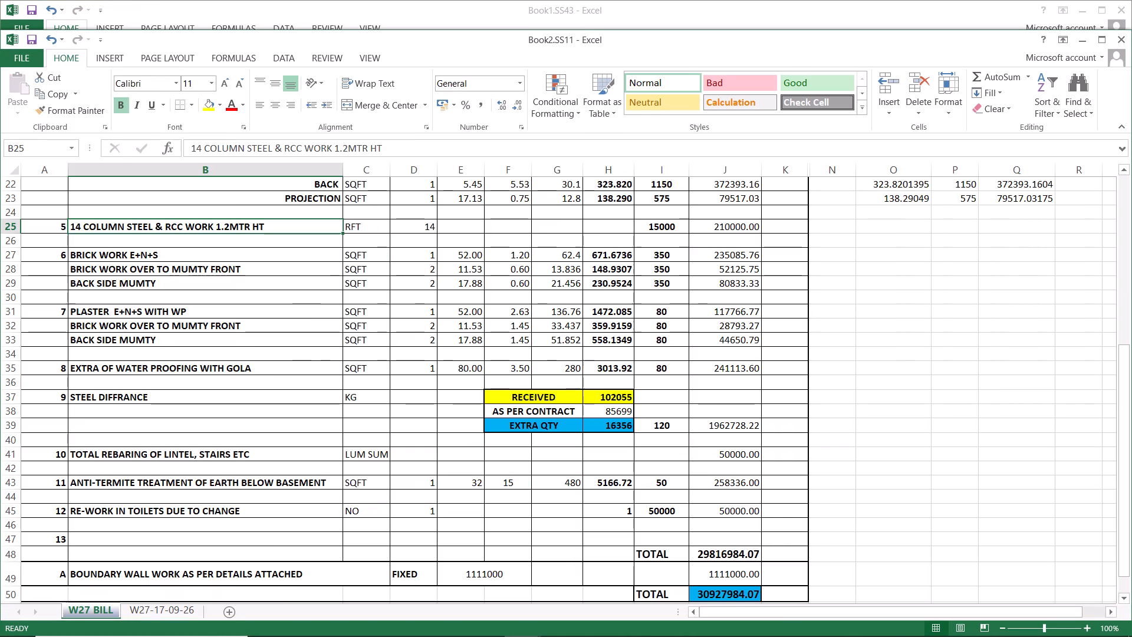
click(667, 222)
click(433, 225)
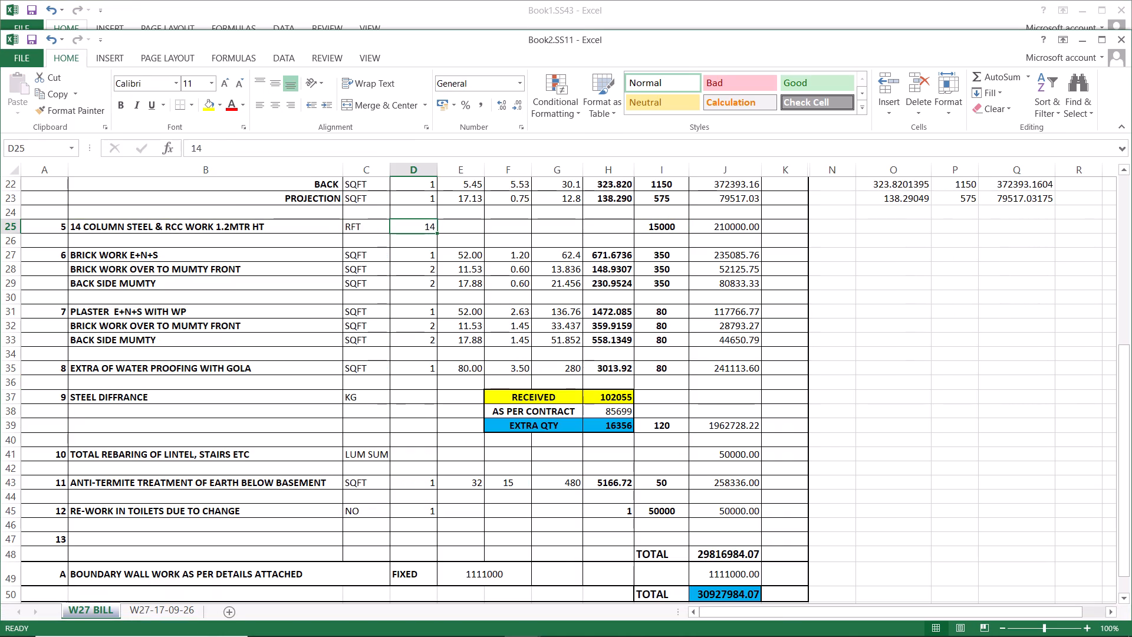
click(664, 226)
click(414, 229)
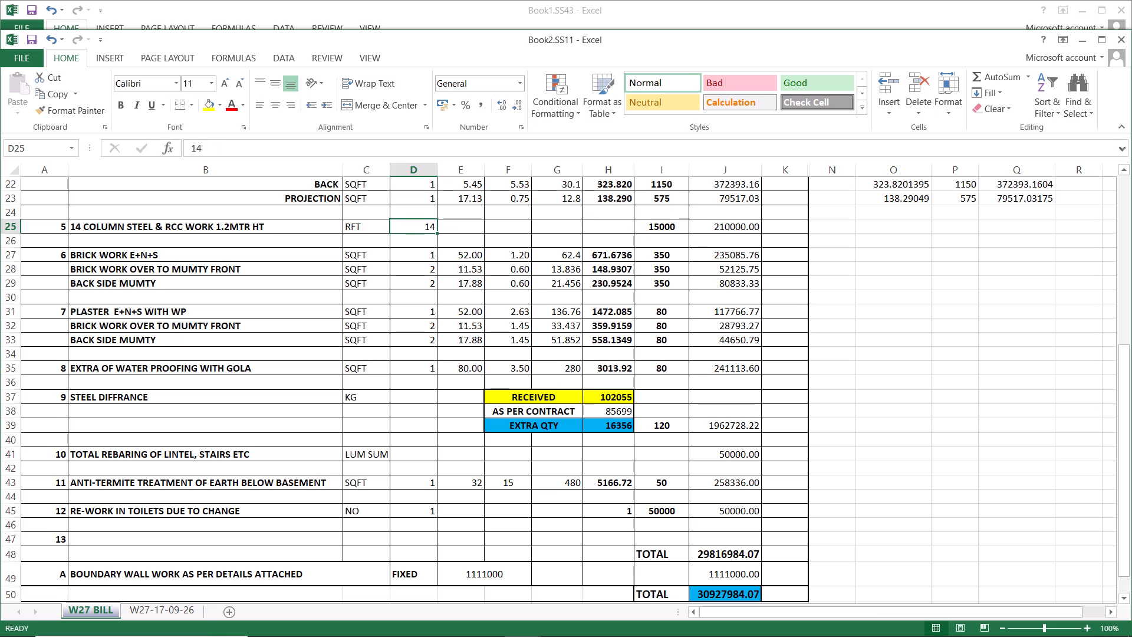
click(670, 227)
click(407, 231)
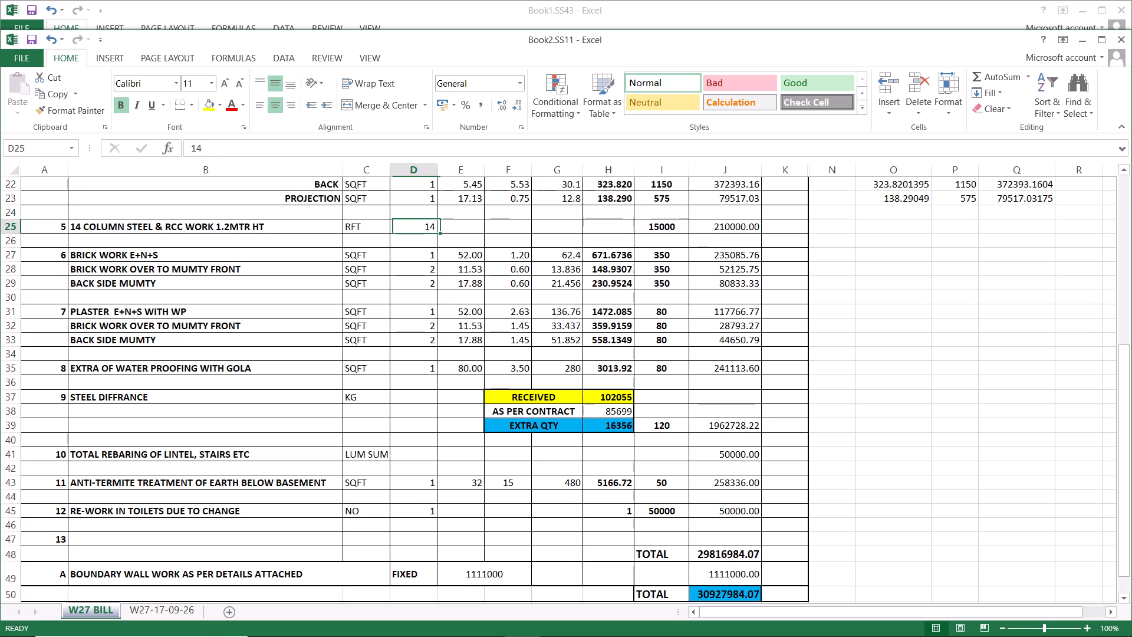
click(675, 223)
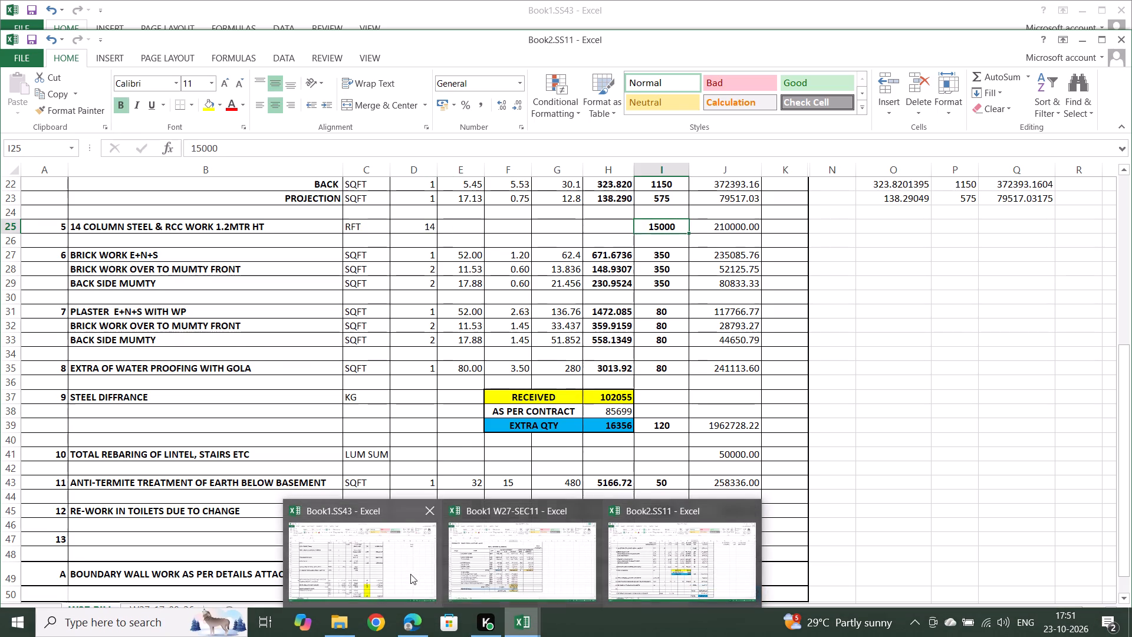
Enter 12000 as the column steel and RCC work rate in I43 of the 281 BILL sheet in Book1.SS43.
click(402, 571)
click(562, 367)
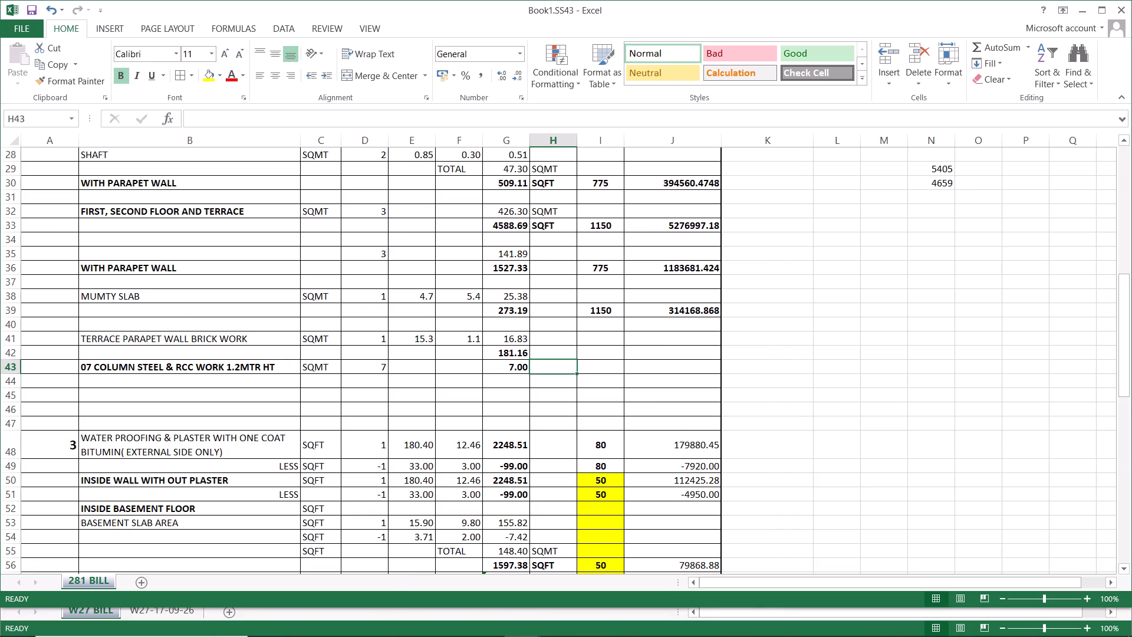
click(600, 369)
text(12000)
key(Return)
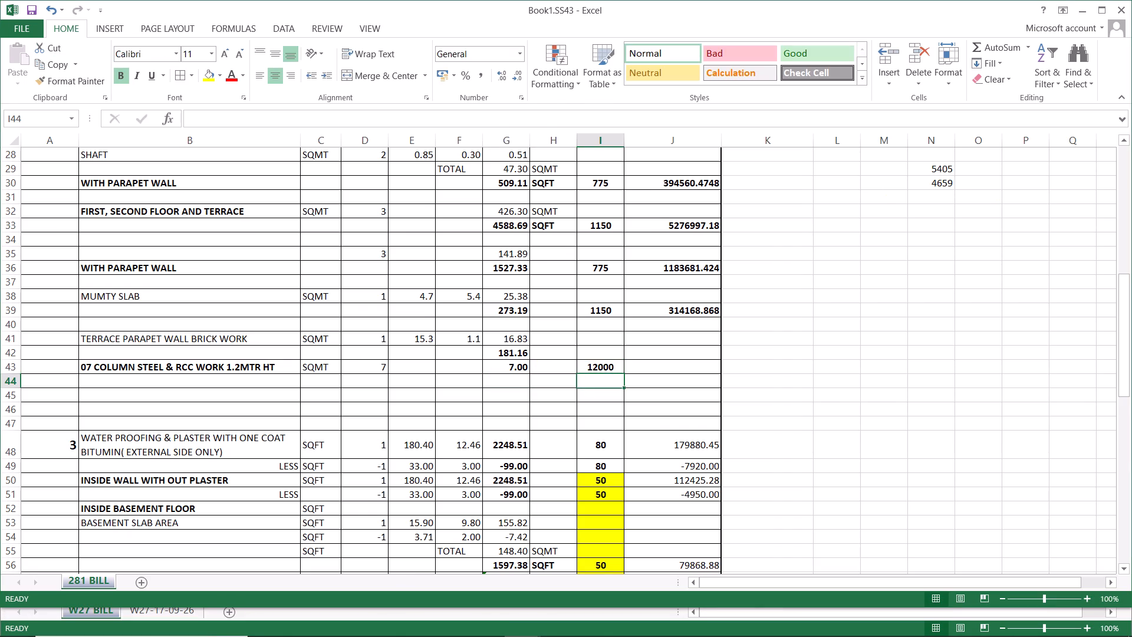
Copy the quantity-times-rate amount formula from J39 into J43 for the column steel and RCC work.
click(677, 315)
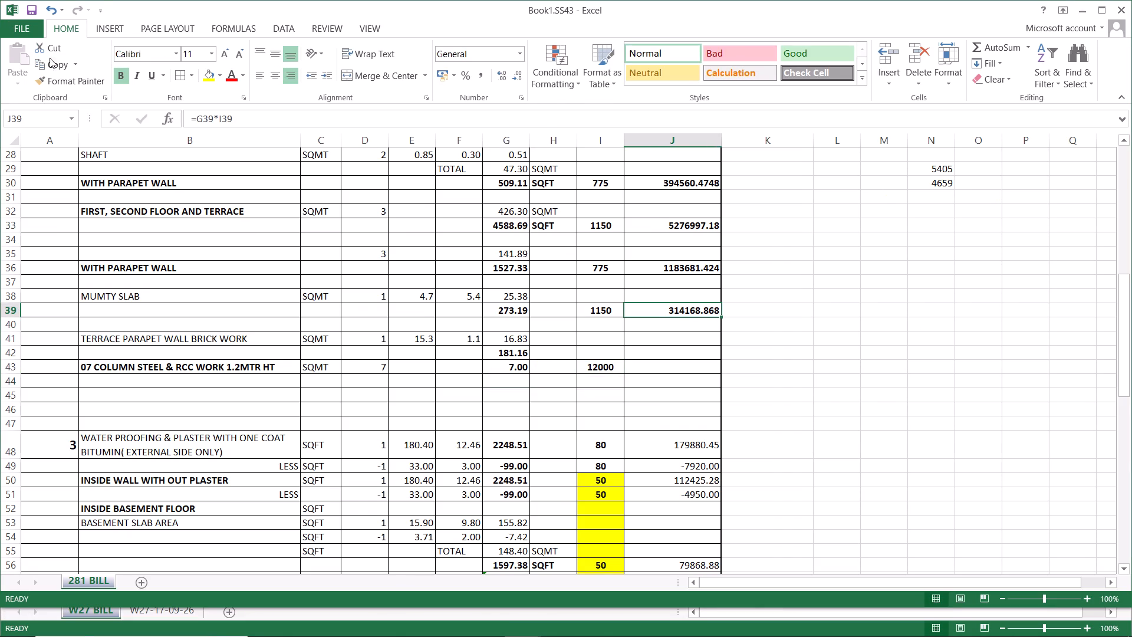
click(55, 62)
click(681, 367)
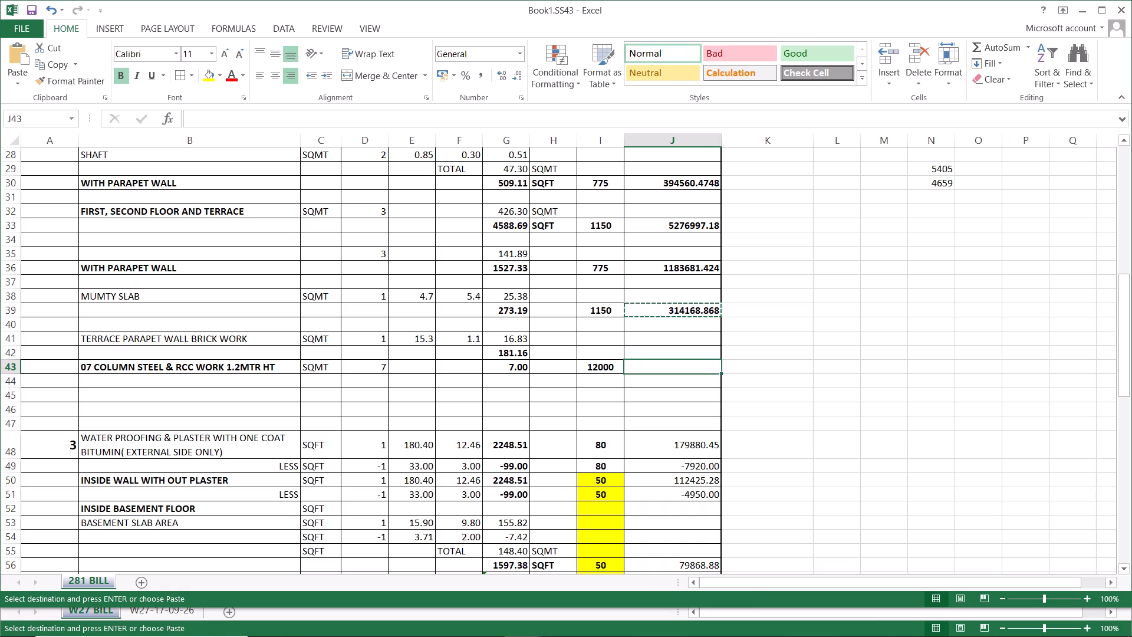
key(Return)
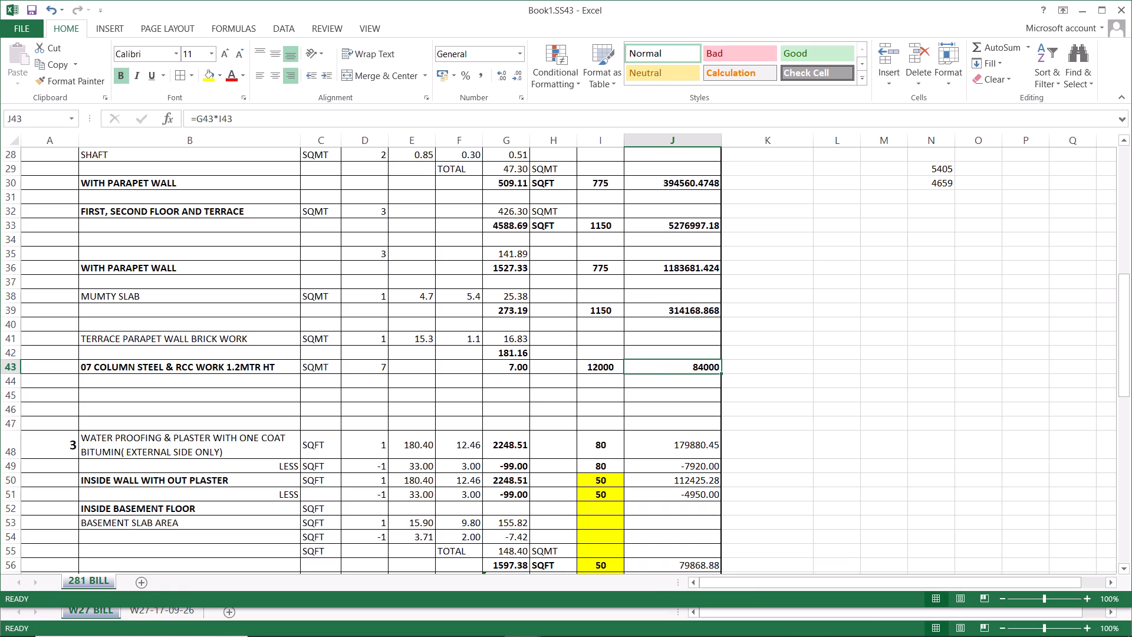
Review the terrace parapet brick work row on 281 BILL and check the brick work rates and unit on W27 BILL.
click(134, 394)
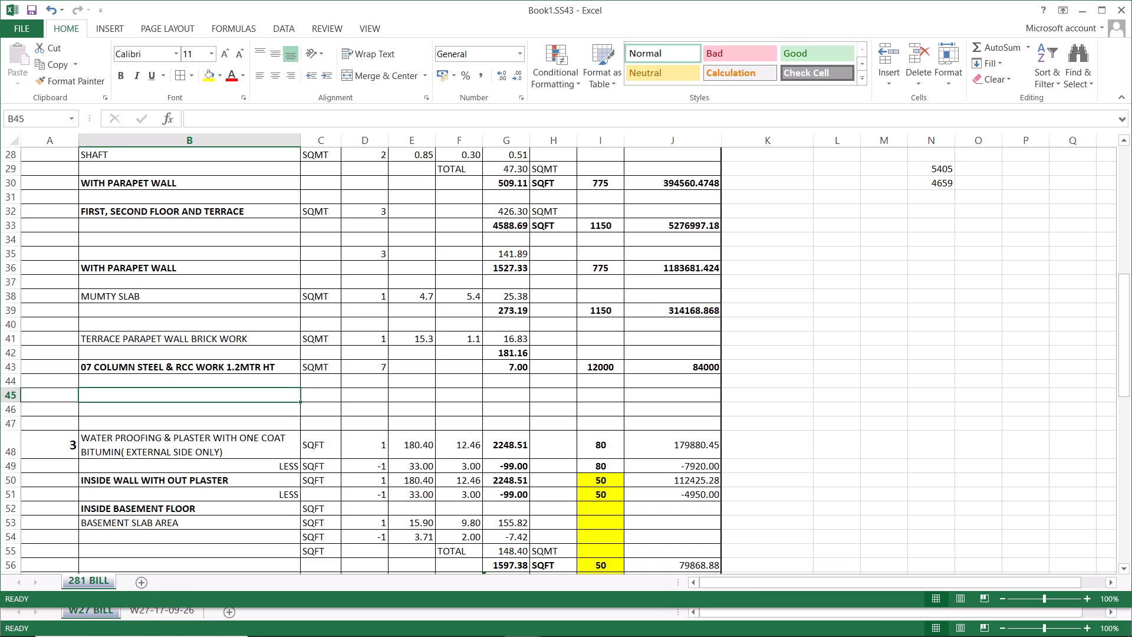
click(129, 341)
click(420, 342)
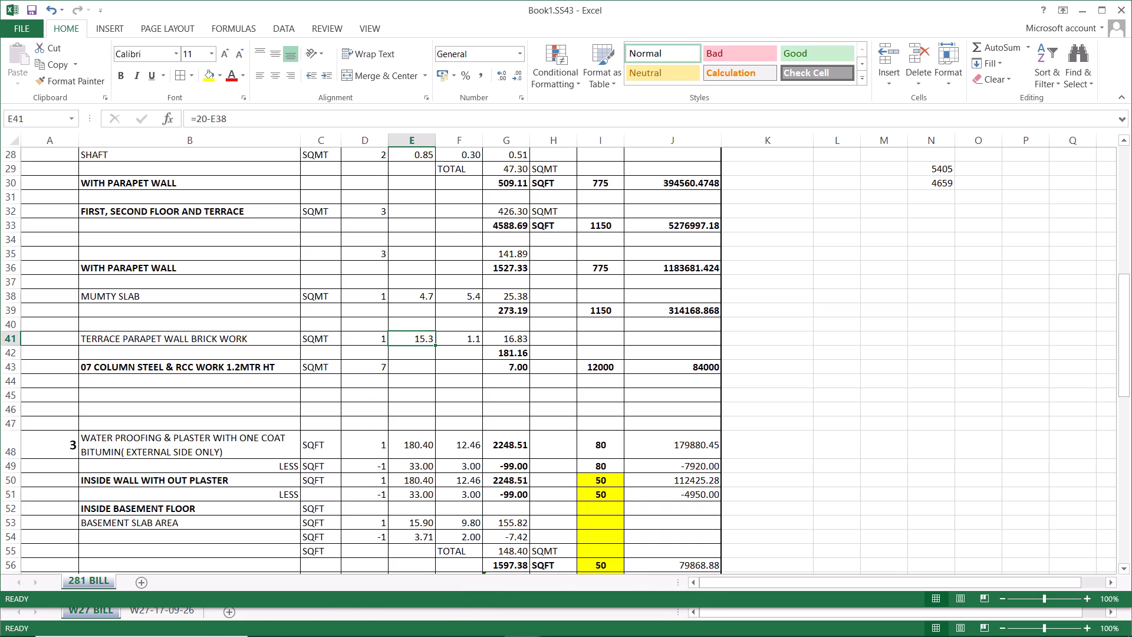
scroll(633, 592, down, 5)
scroll(633, 589, up, 3)
scroll(627, 534, up, 2)
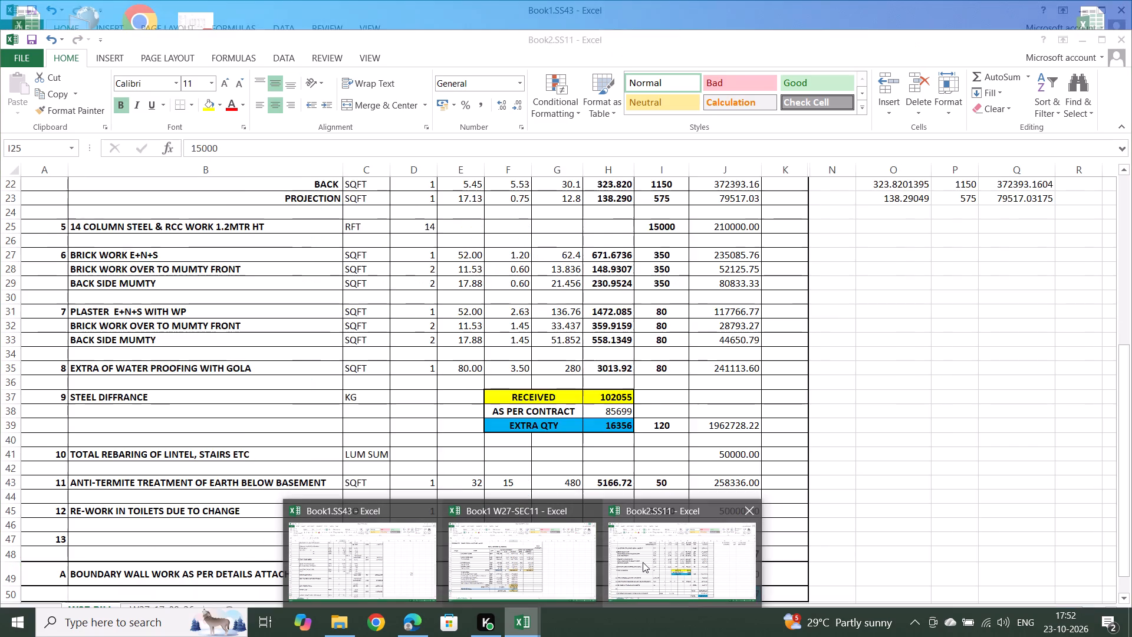
click(649, 565)
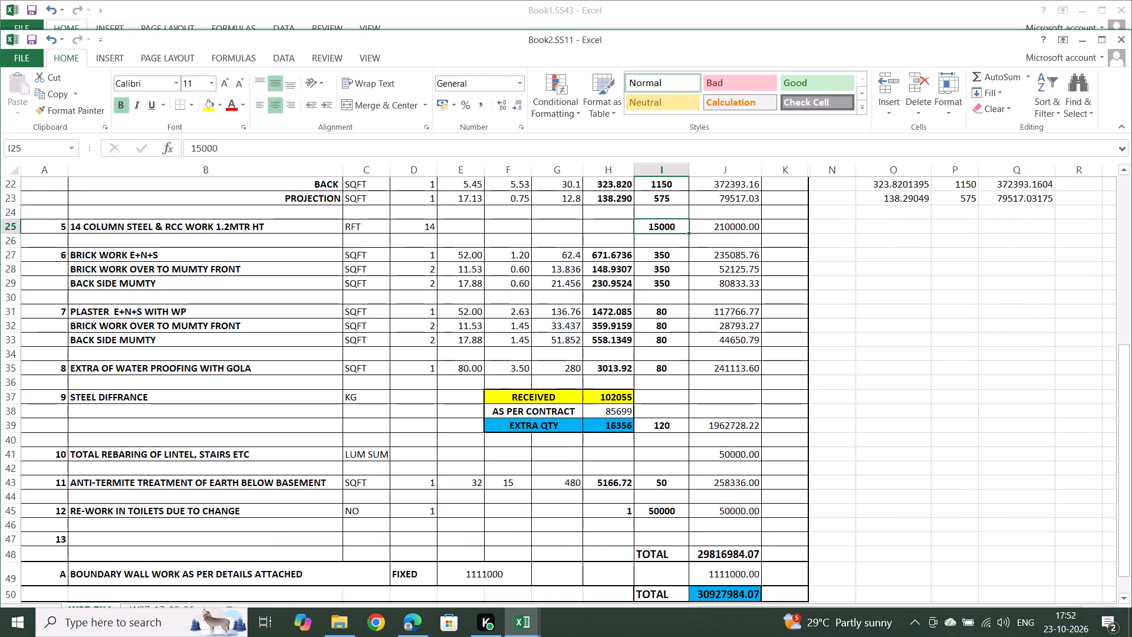
scroll(138, 303, up, 2)
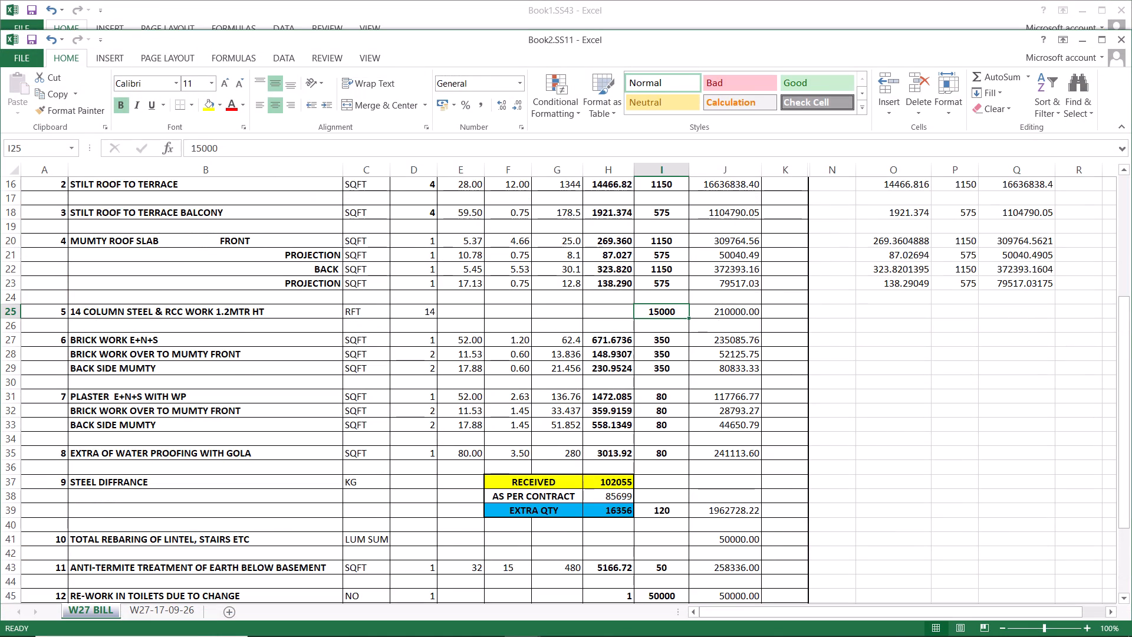
drag(669, 340, 670, 367)
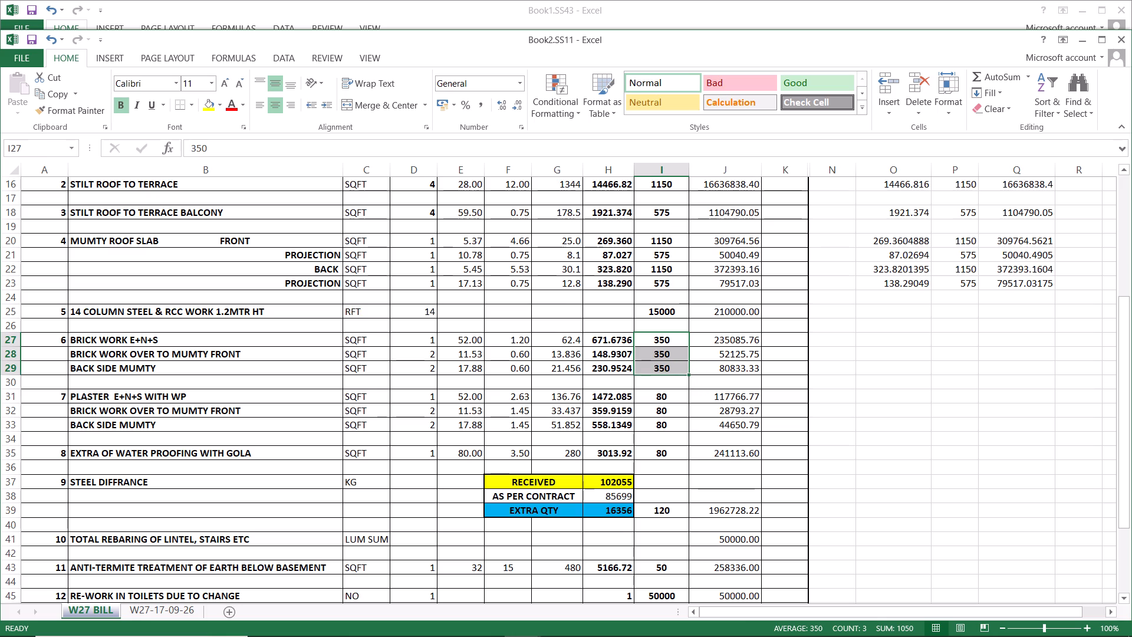
click(363, 343)
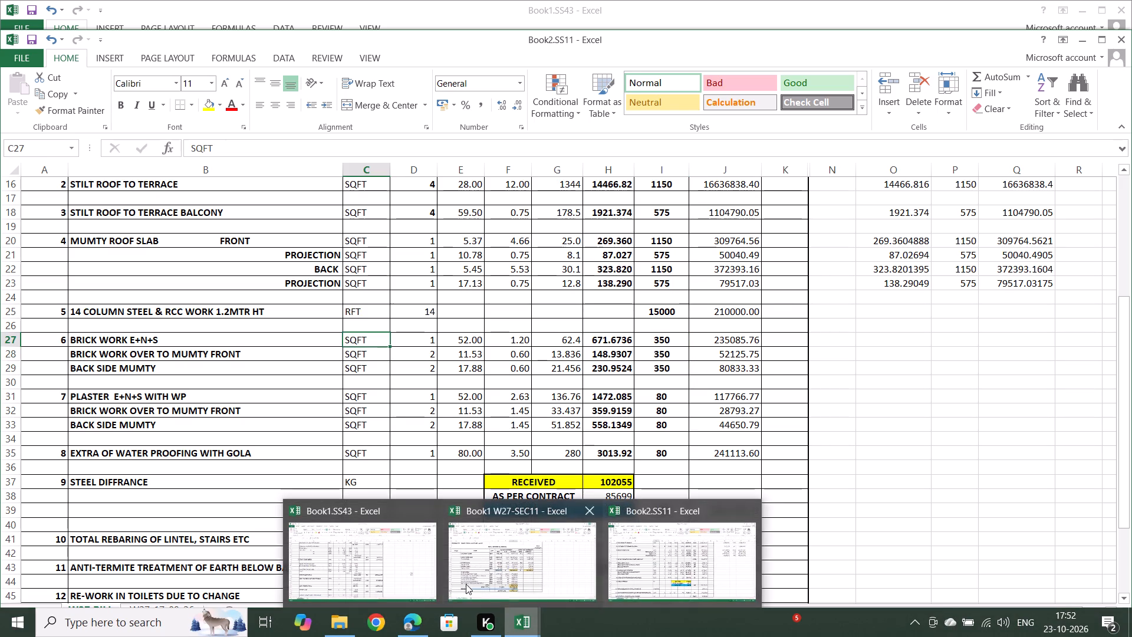
Enter 350 as the terrace parapet wall brick work rate in I42 of the 281 BILL sheet in Book1.SS43.
click(402, 561)
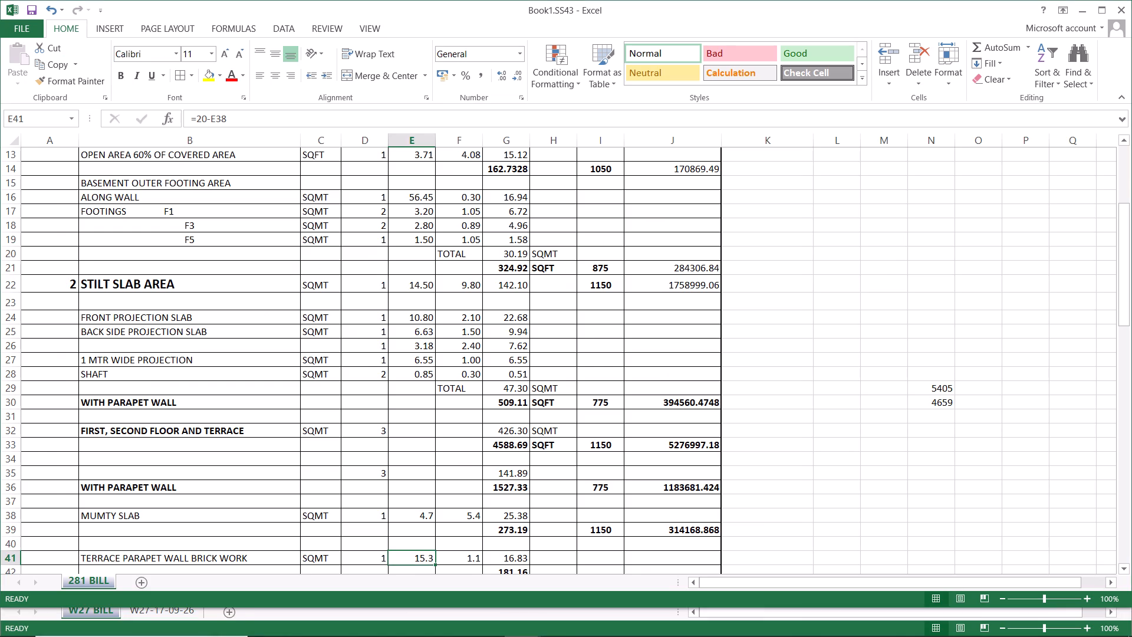
scroll(221, 283, up, 3)
scroll(221, 283, down, 2)
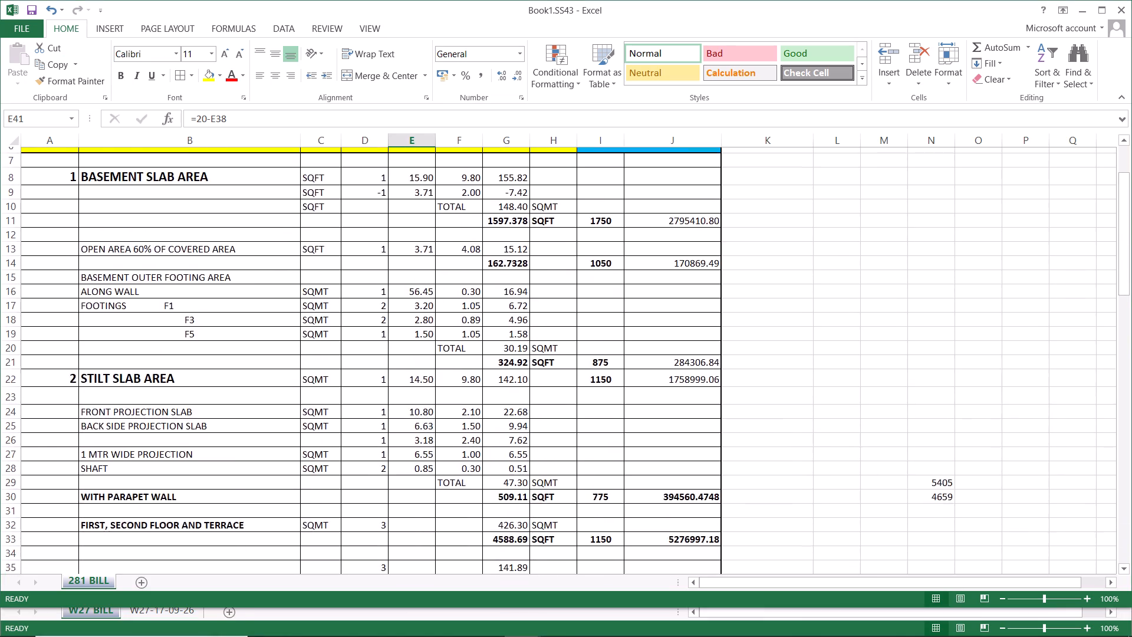
scroll(221, 283, down, 7)
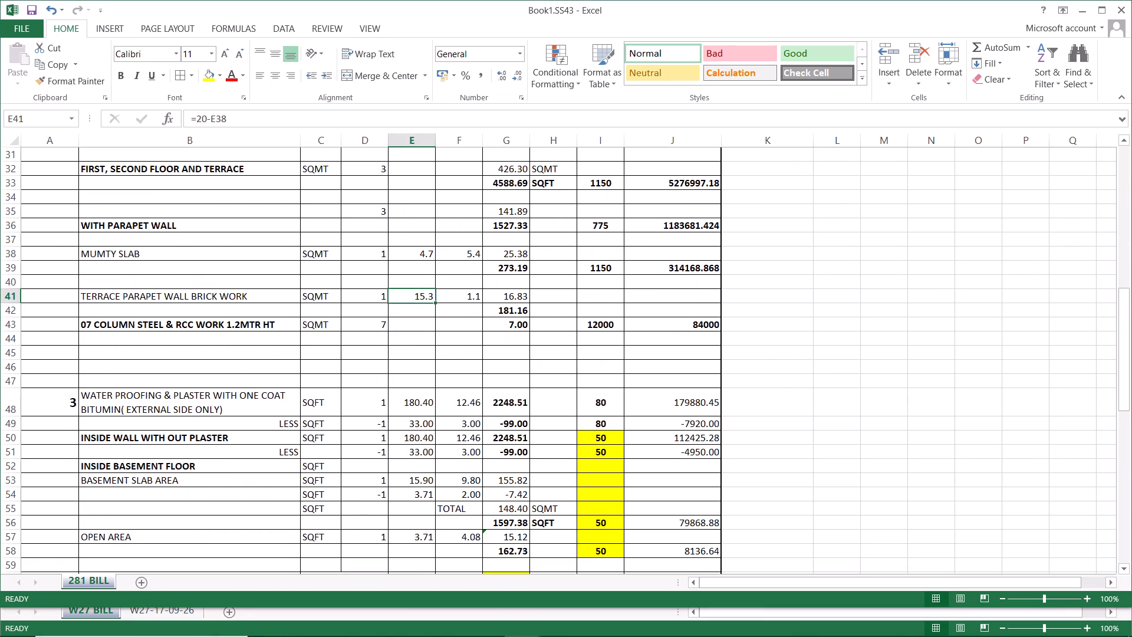
click(606, 298)
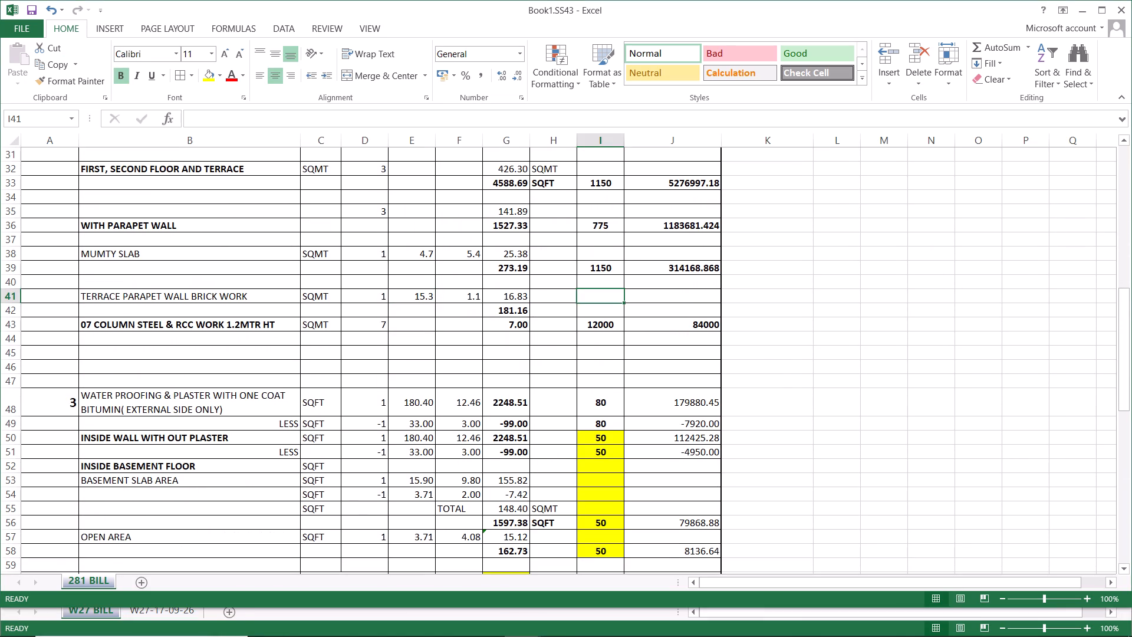
click(601, 310)
text(350)
key(Return)
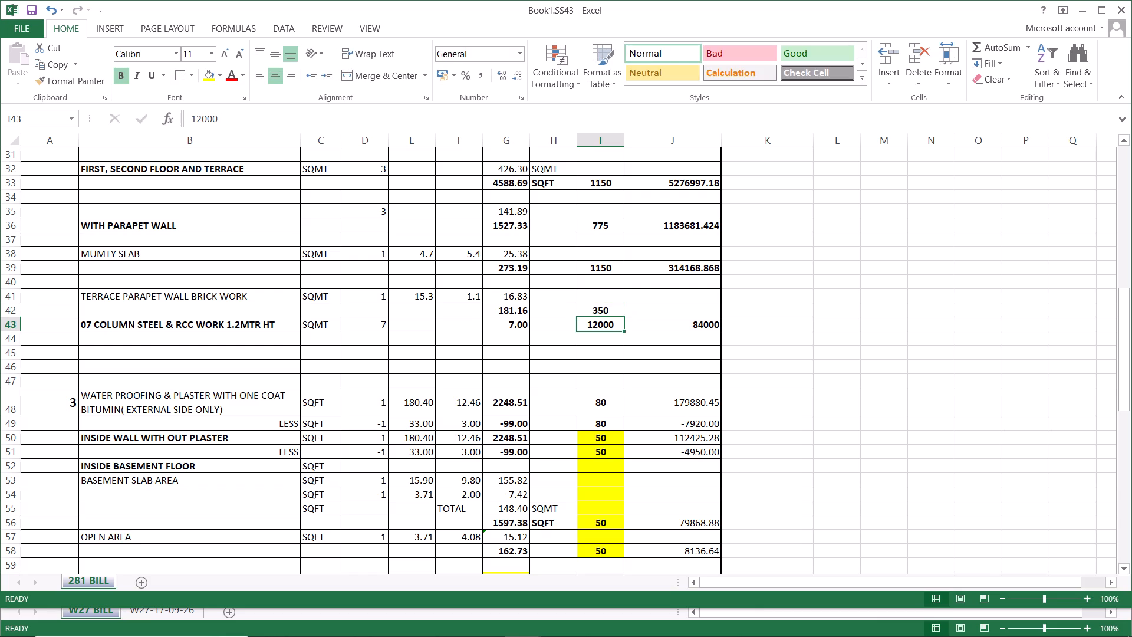
Copy the amount formula from J39 into J42 for the terrace parapet wall brick work.
click(682, 306)
click(686, 265)
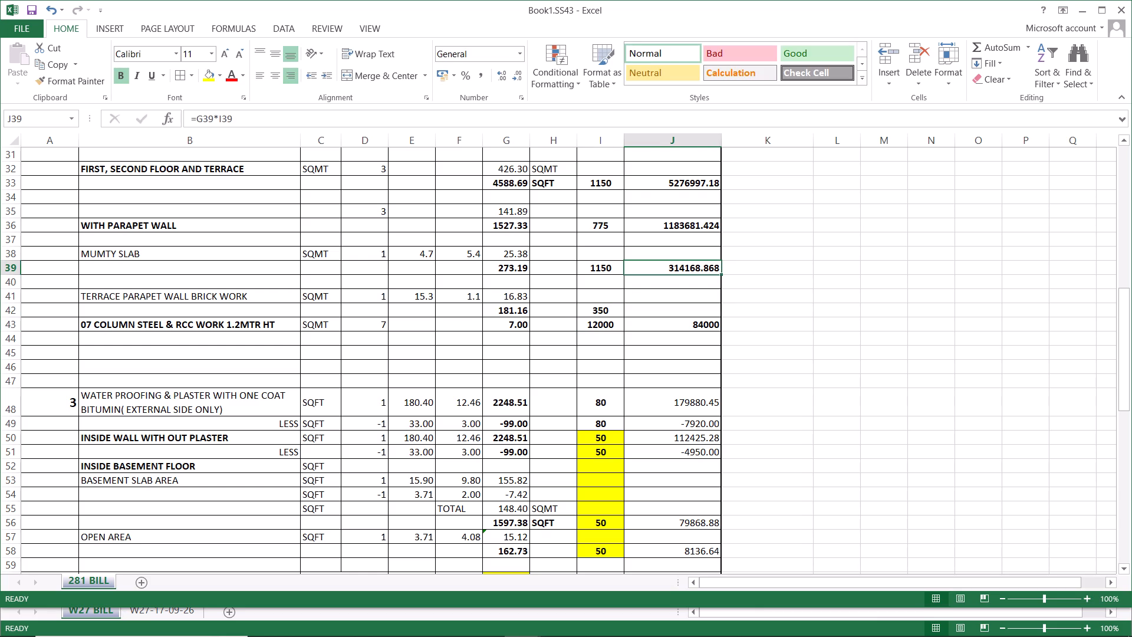
click(53, 61)
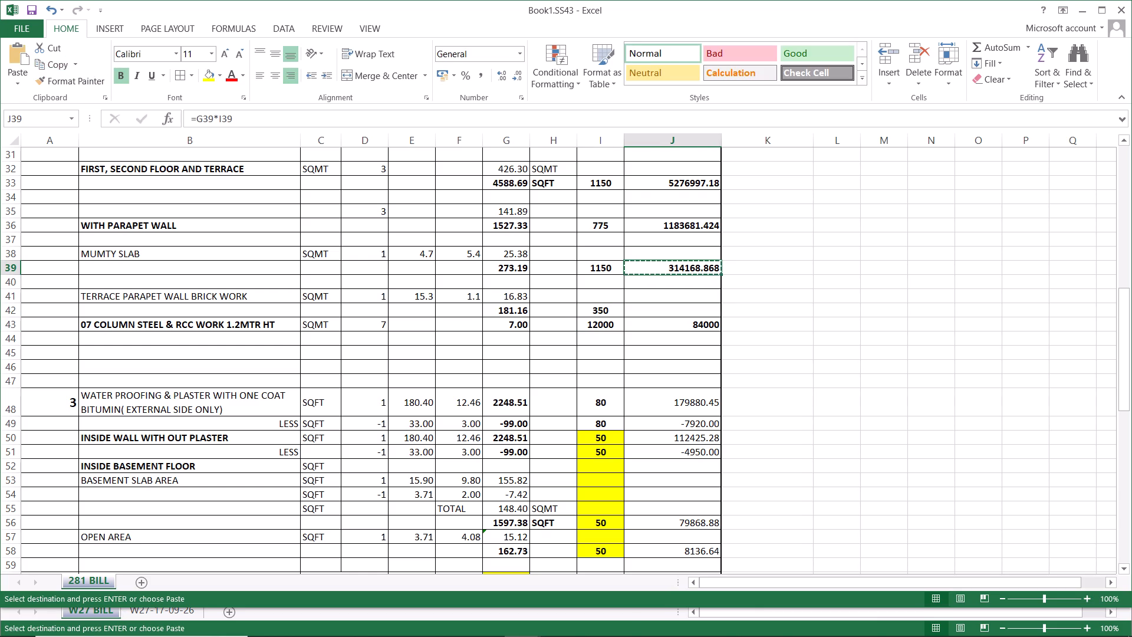
click(697, 309)
key(Return)
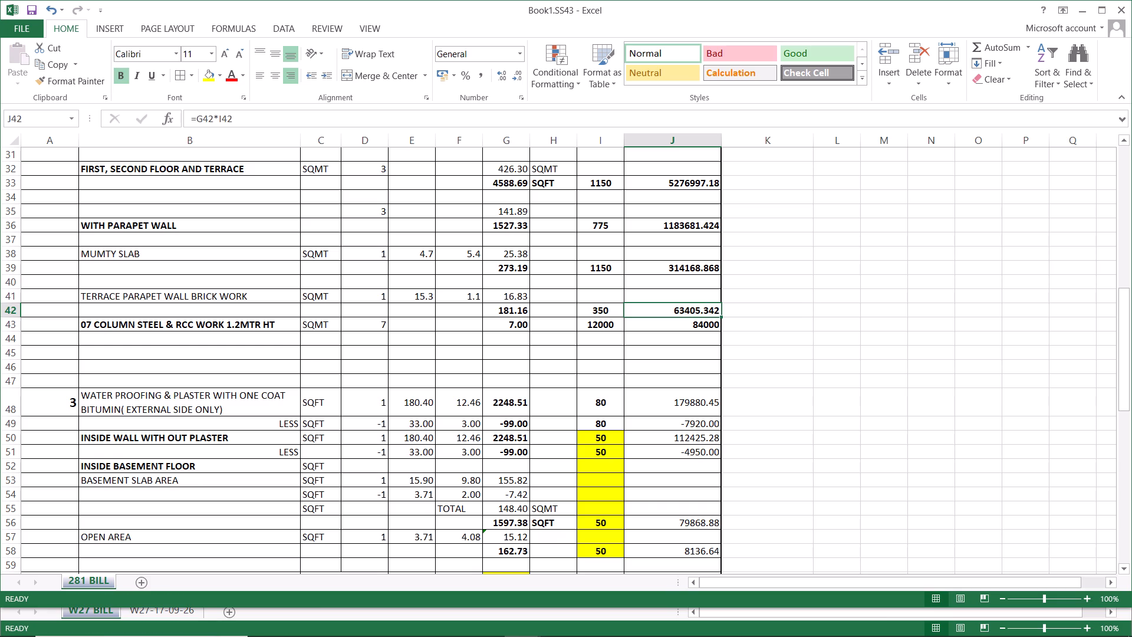
Format the column steel and RCC work amount in J43 to show two decimal places.
click(672, 322)
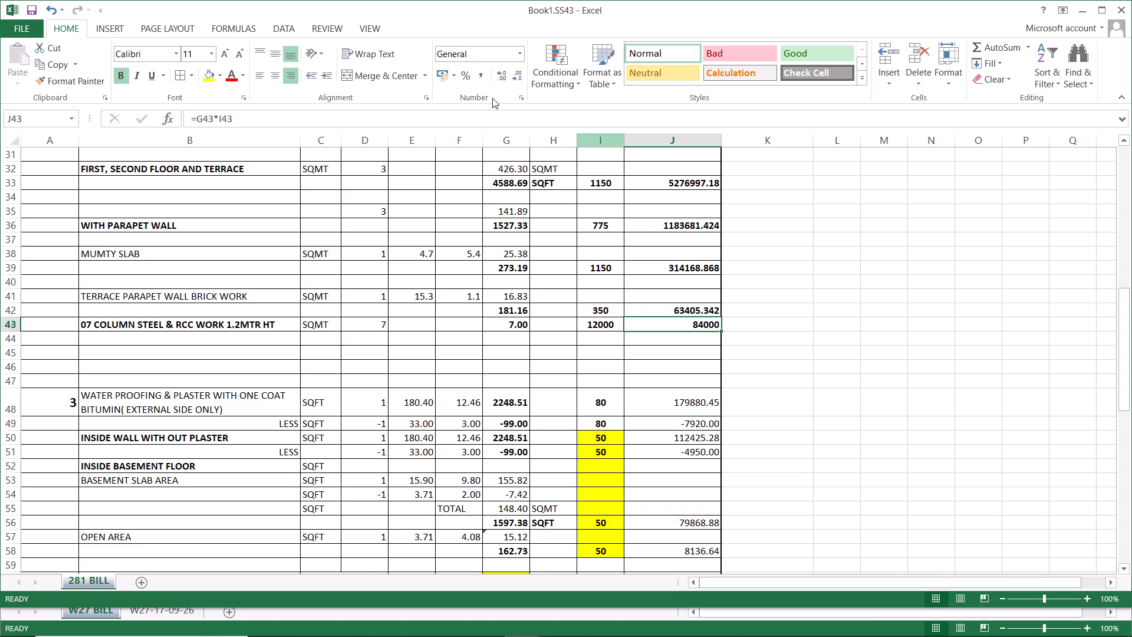
click(499, 75)
click(499, 75)
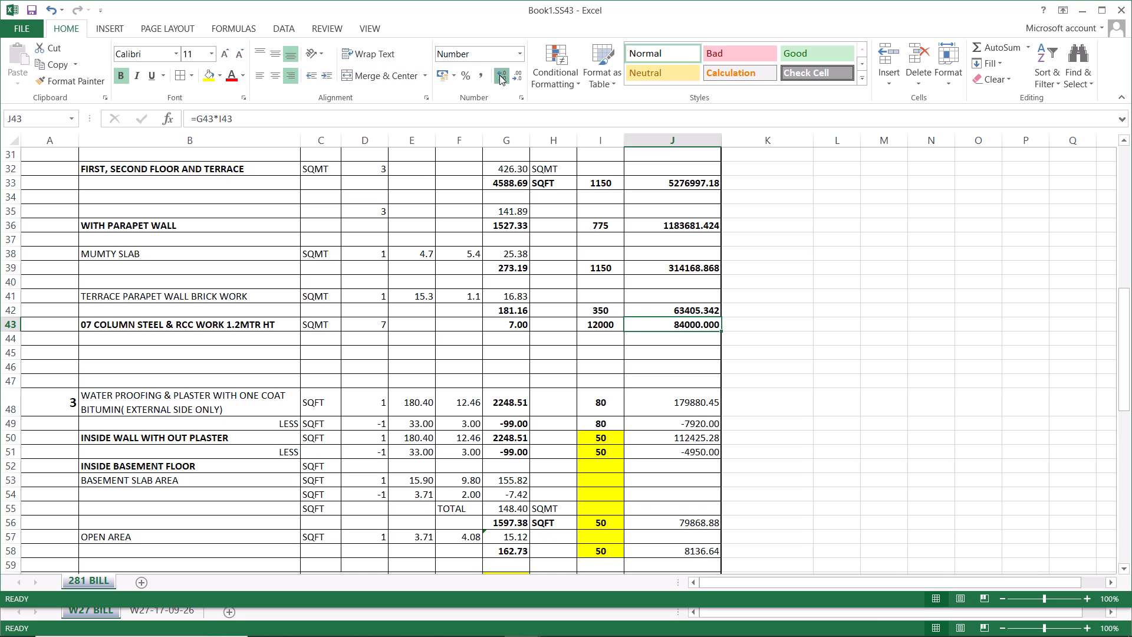
double_click(518, 79)
click(863, 327)
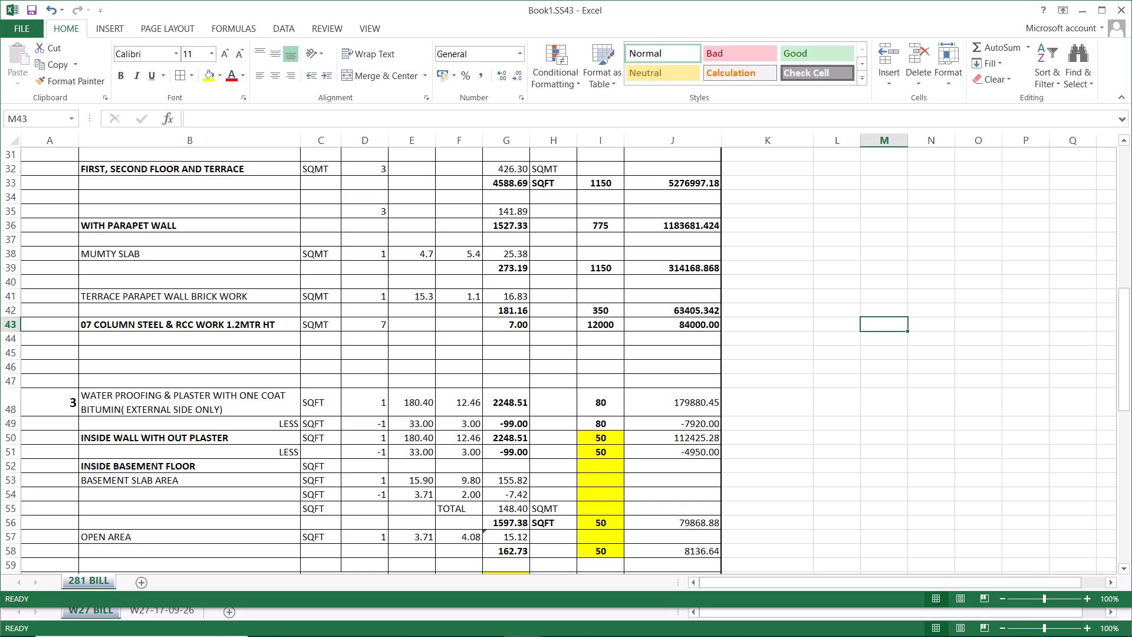
Review the 281 BILL items down to the billed total and check the amount formulas in J42 and J43.
scroll(684, 372, up, 2)
scroll(684, 372, down, 5)
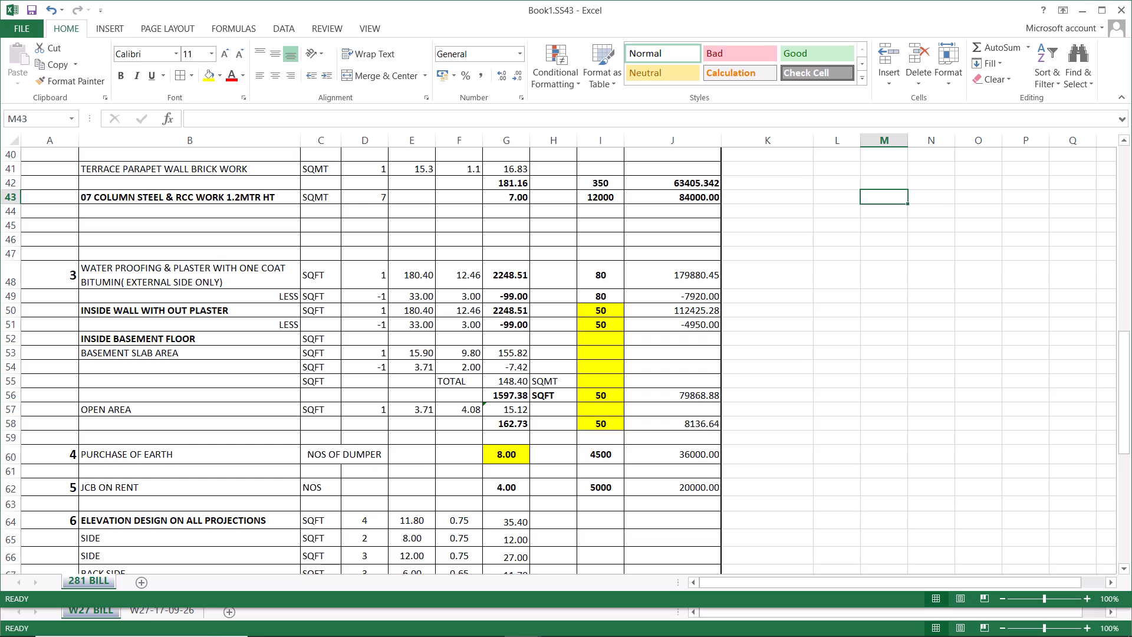
scroll(675, 367, down, 1)
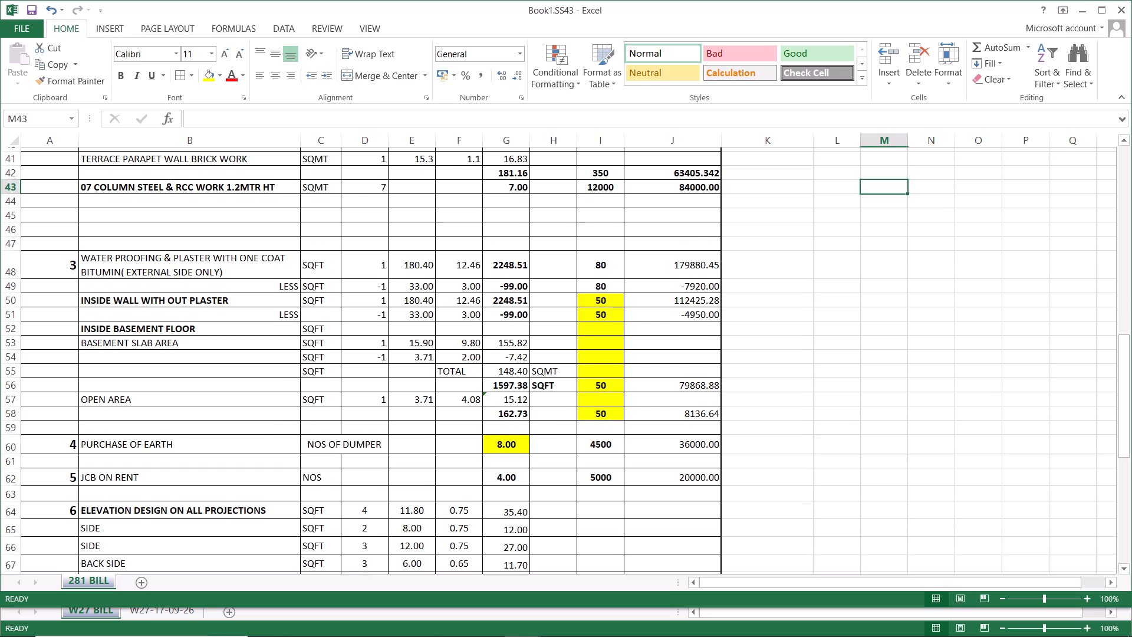
scroll(675, 367, down, 7)
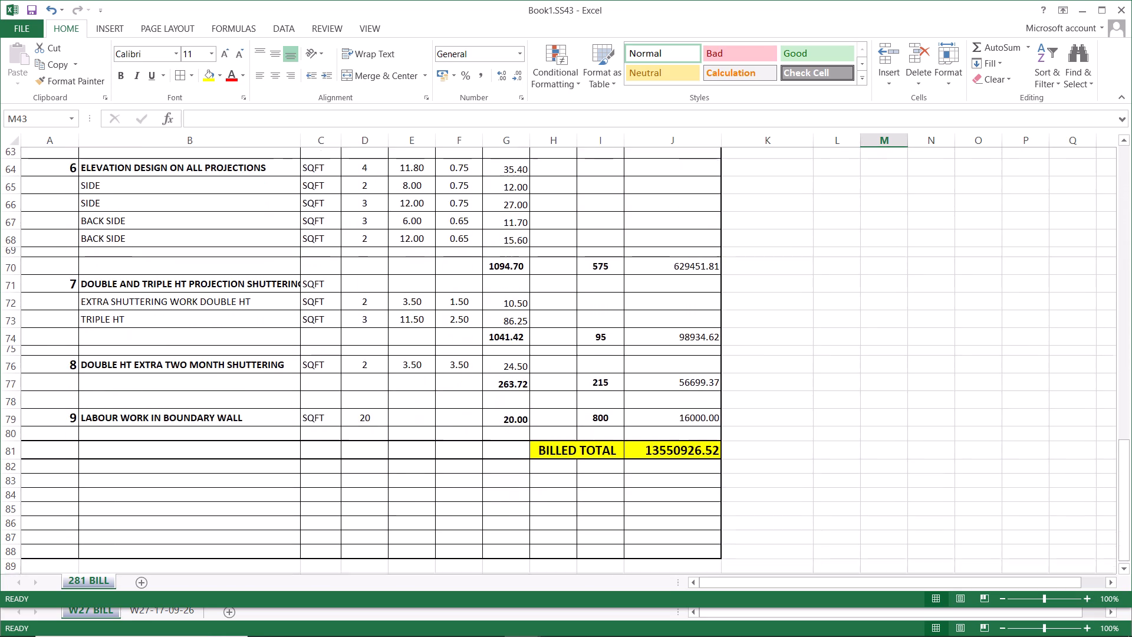
scroll(675, 367, up, 15)
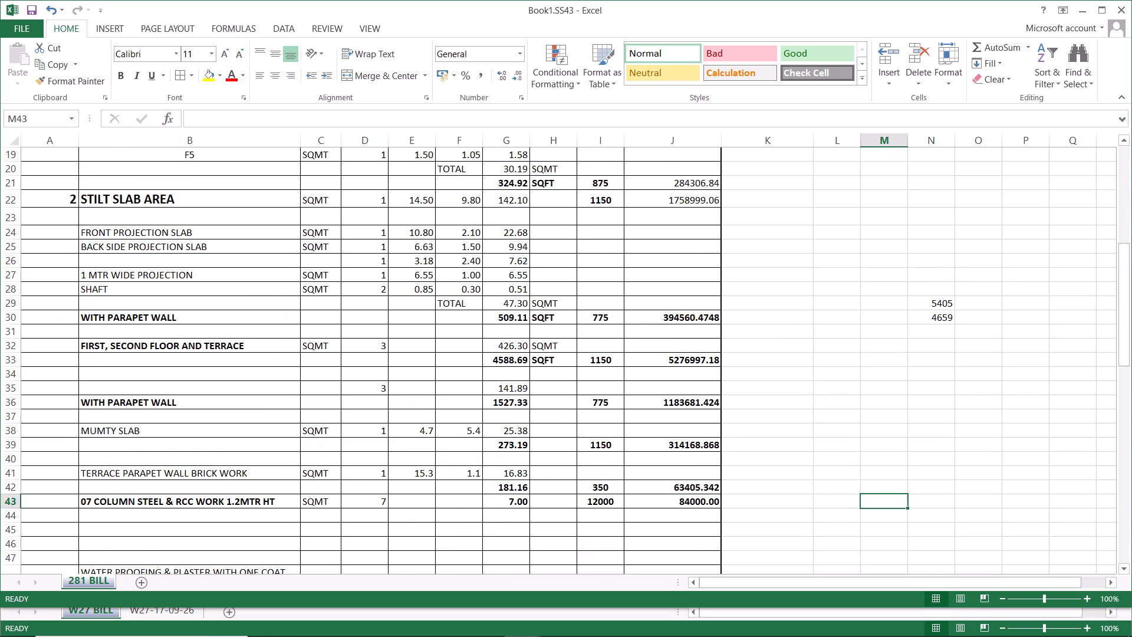
scroll(675, 367, down, 3)
click(689, 350)
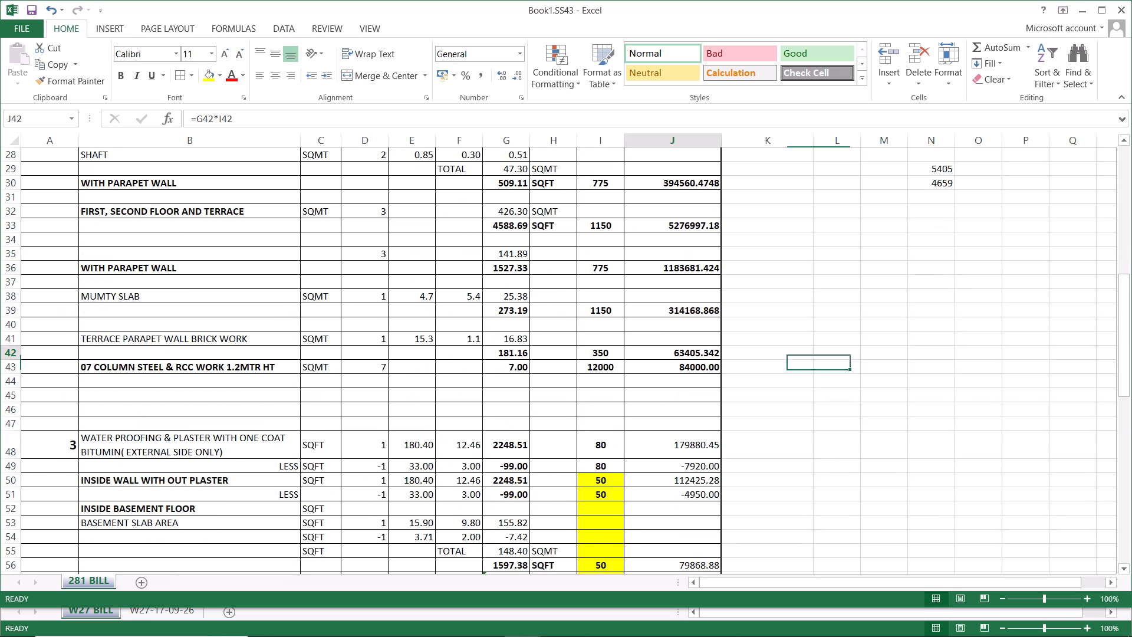
click(685, 366)
click(131, 383)
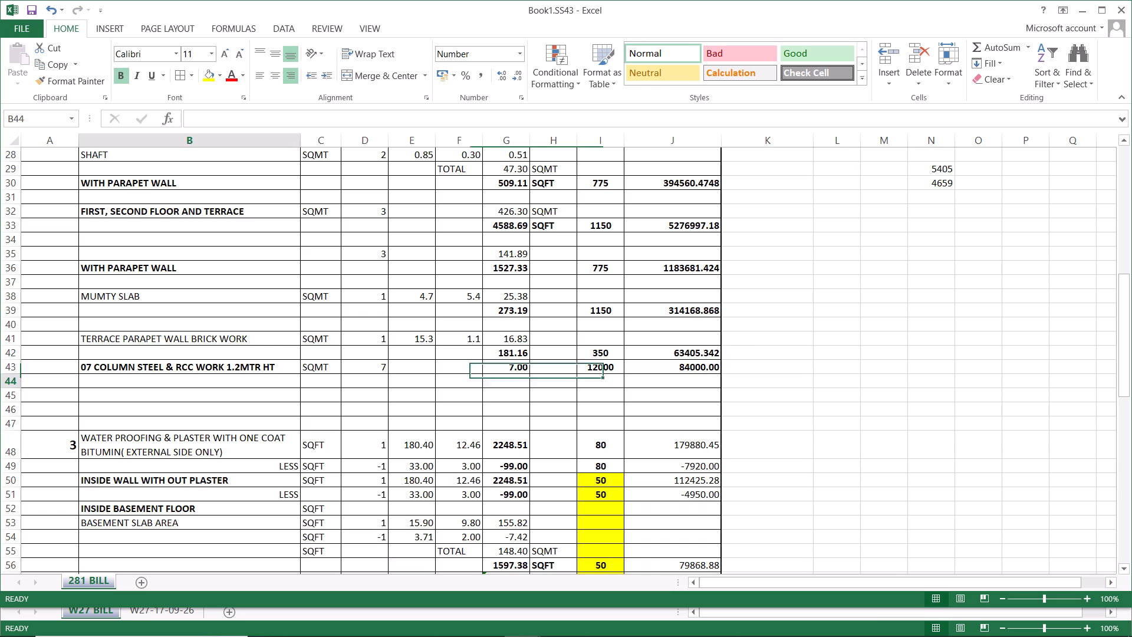
Make the TERRACE PARAPET WALL BRICK WORK description in B41 of the 281 BILL sheet bold.
click(111, 336)
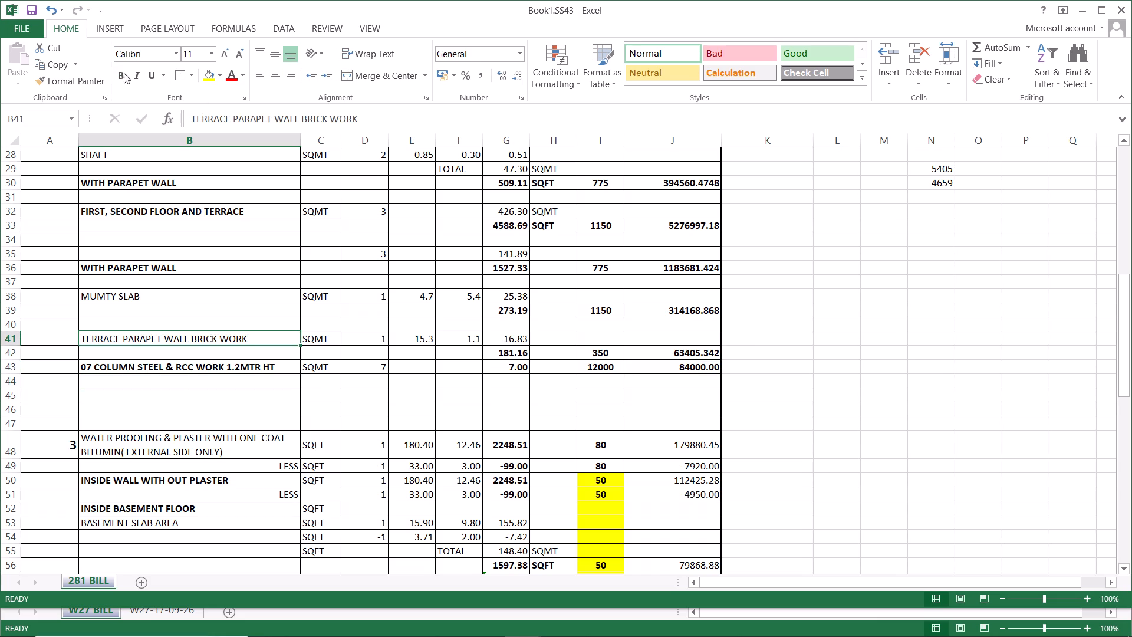
click(117, 73)
click(120, 387)
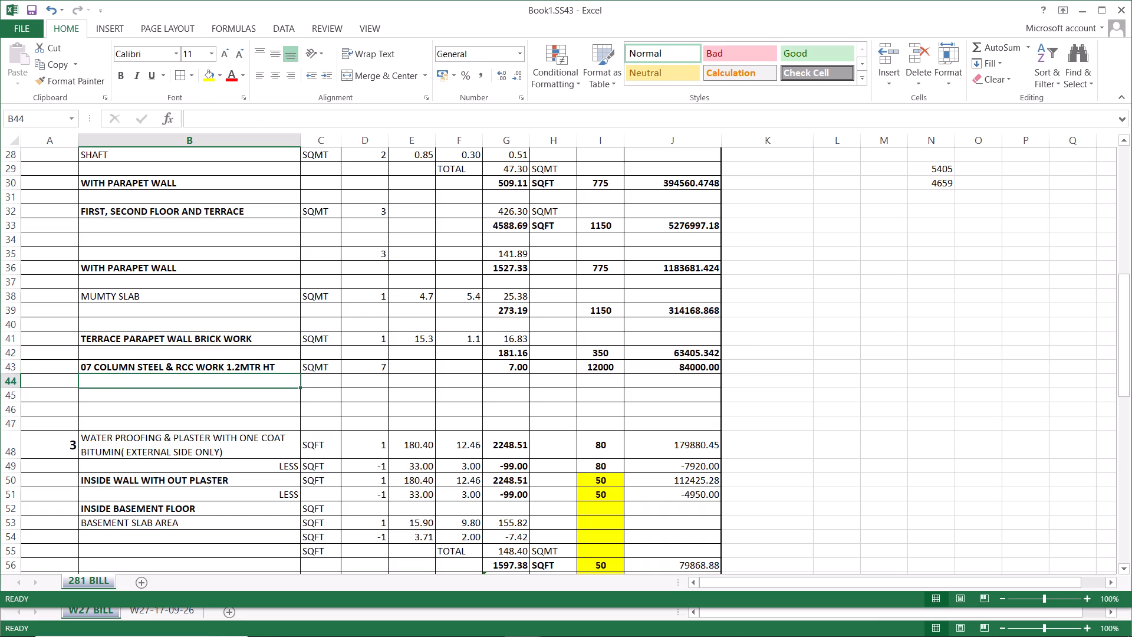
click(133, 403)
click(198, 395)
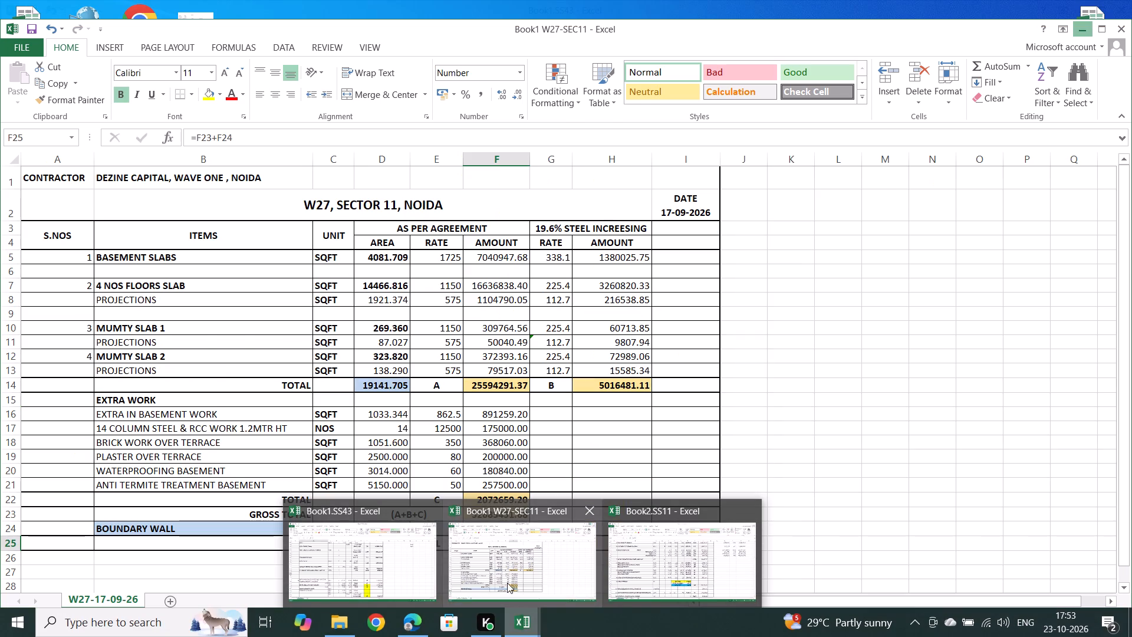
Switch to the Book2.SS11 workbook and examine the plaster items in W27 BILL, especially the back side mumty dimensions, quantity formulas and rate.
click(652, 574)
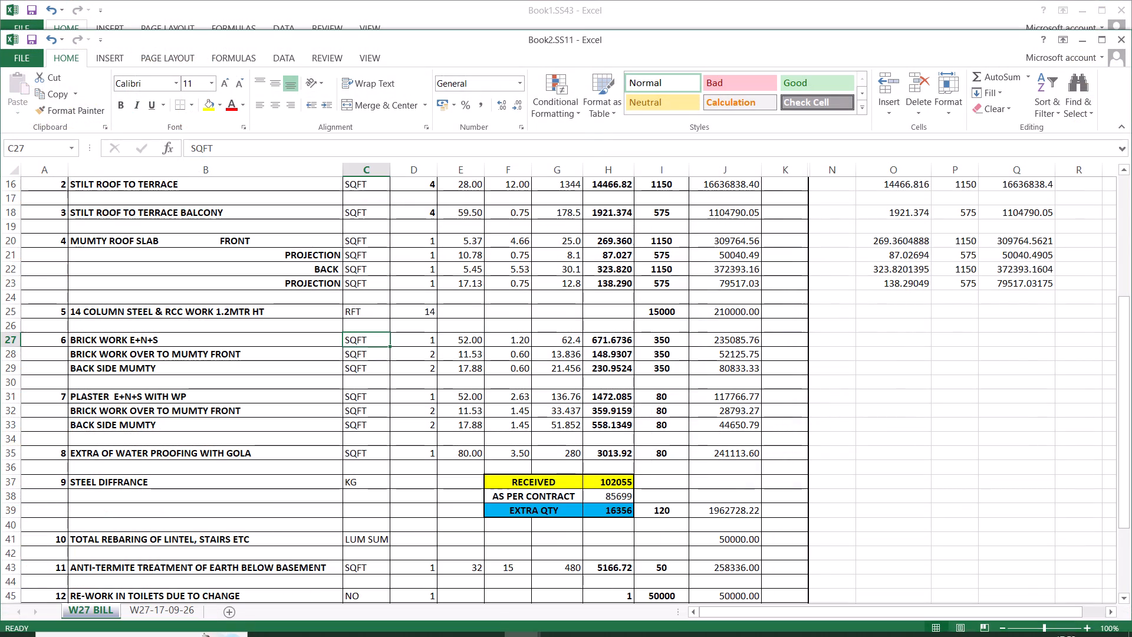
click(135, 402)
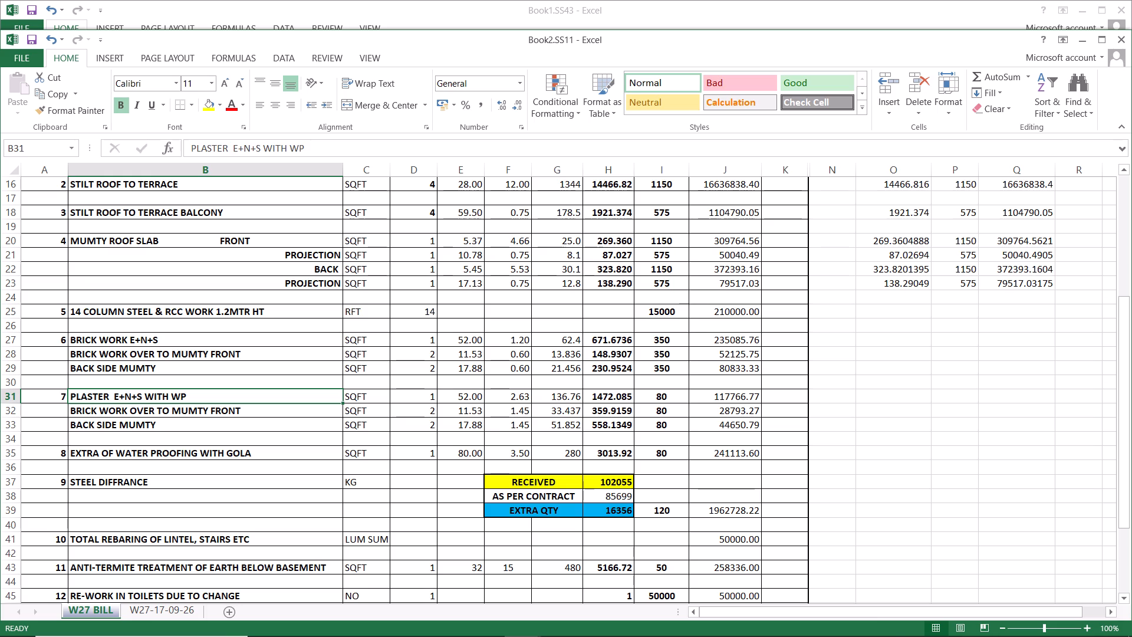
click(175, 424)
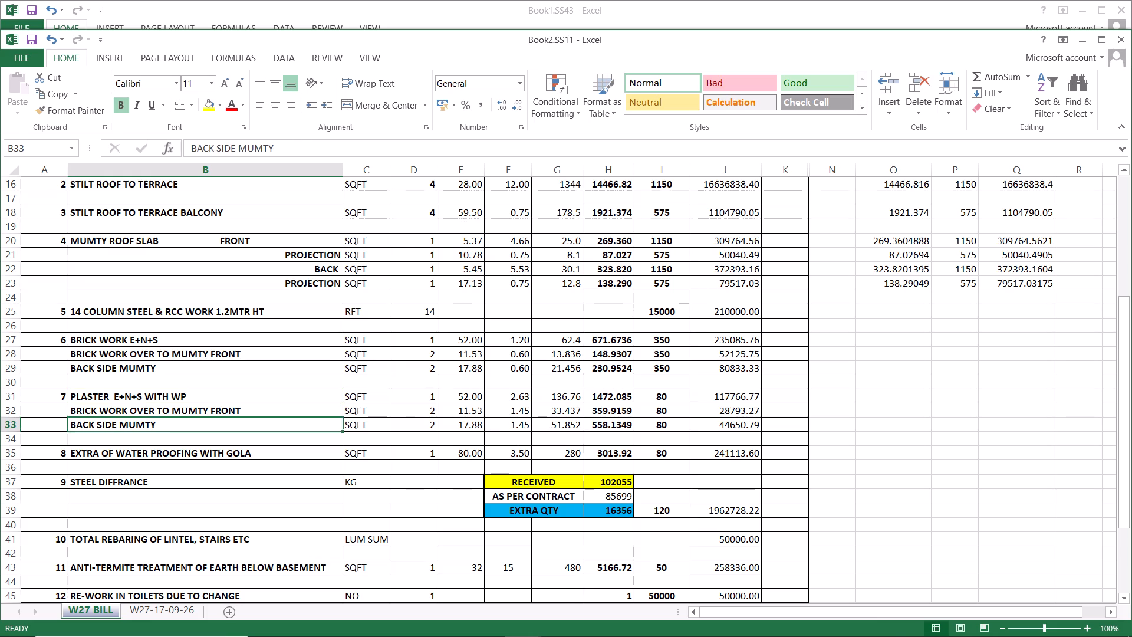
click(185, 455)
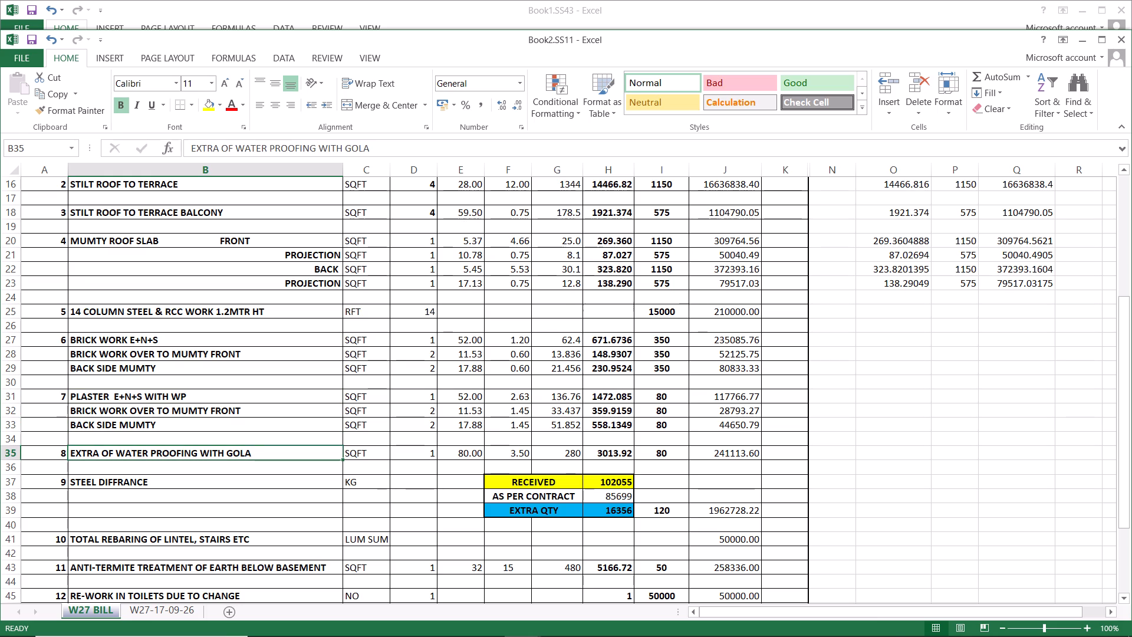
click(169, 423)
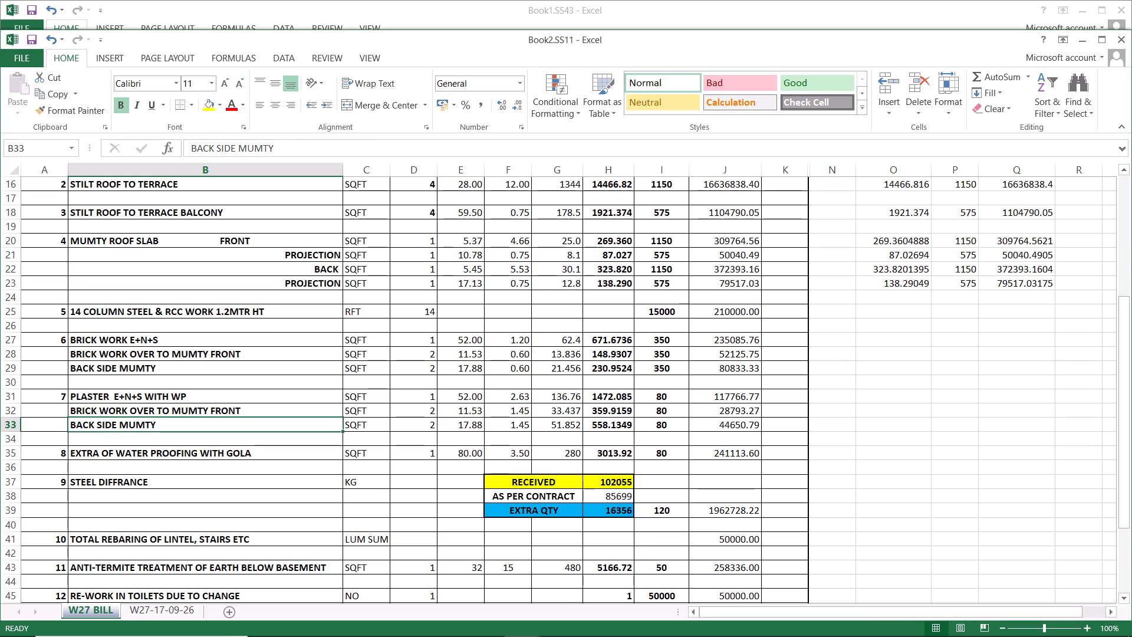
click(469, 425)
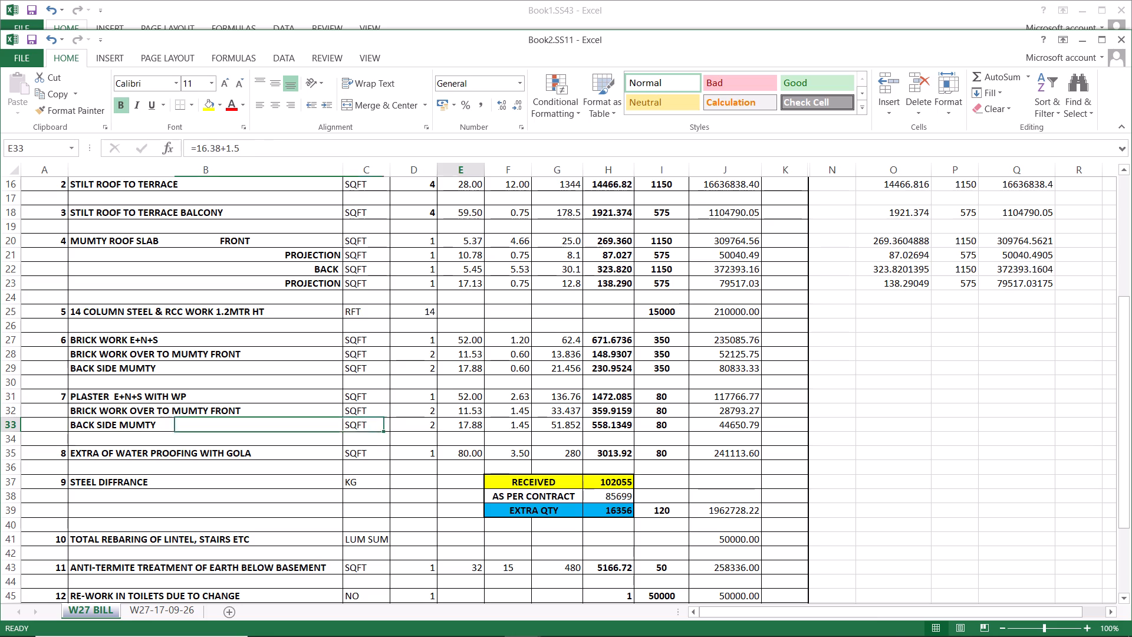
click(519, 422)
click(571, 423)
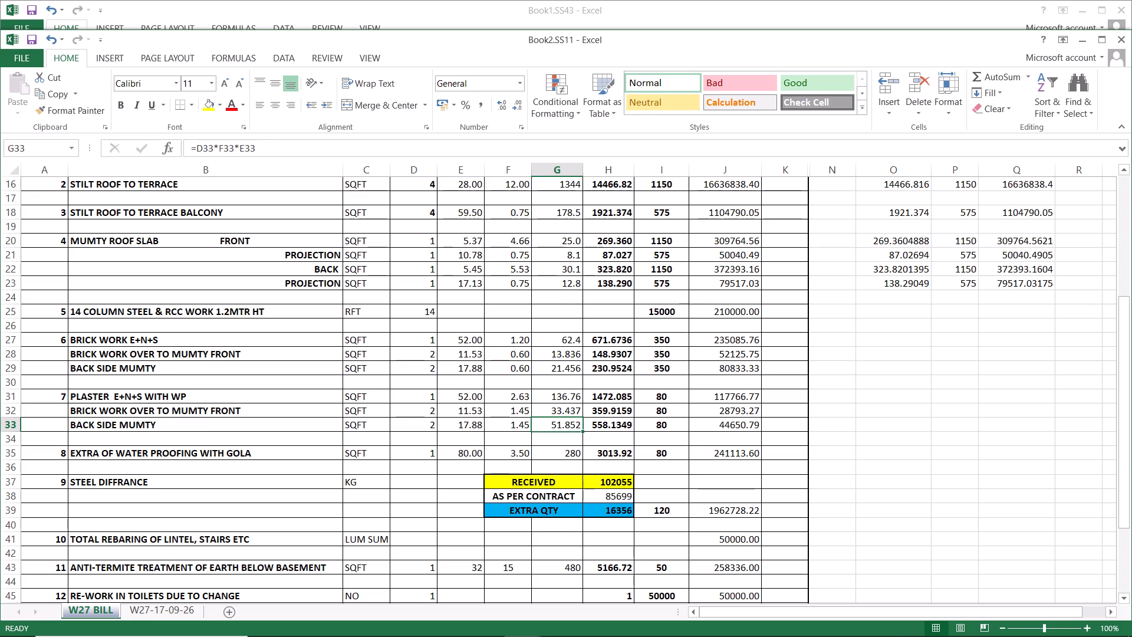
click(618, 425)
click(471, 426)
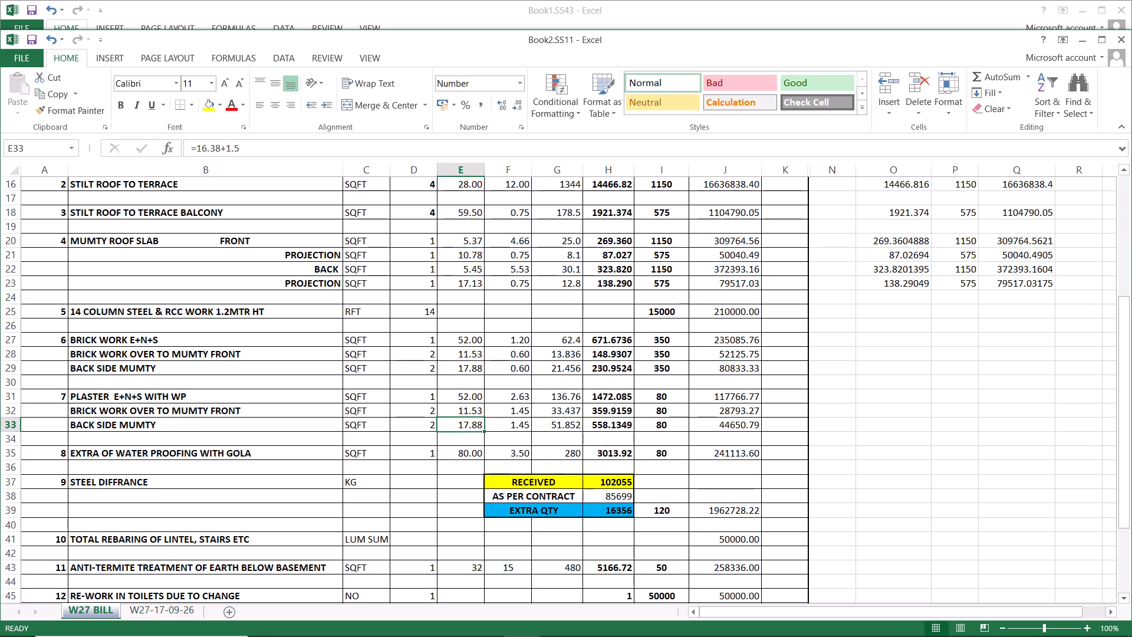
click(522, 424)
click(566, 423)
click(618, 422)
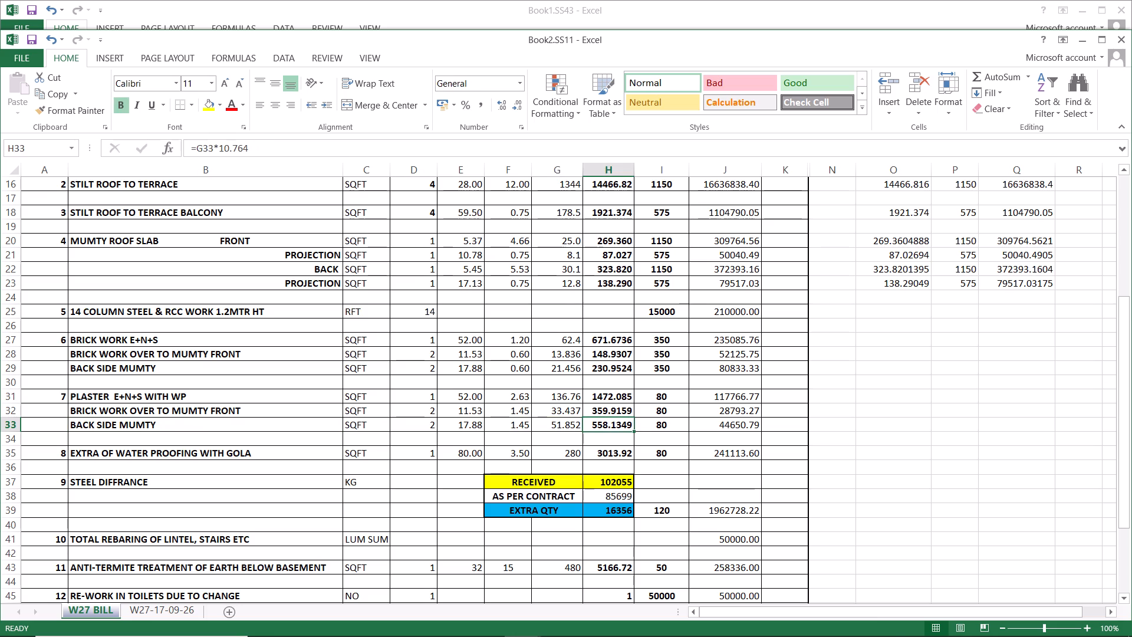
click(664, 423)
click(429, 426)
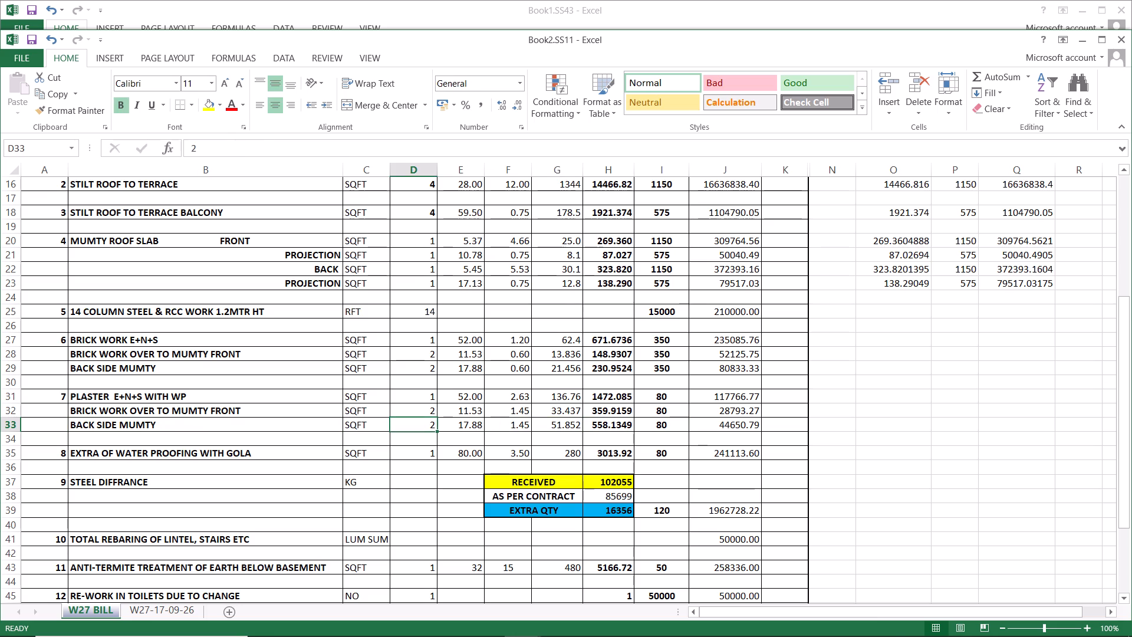
click(130, 423)
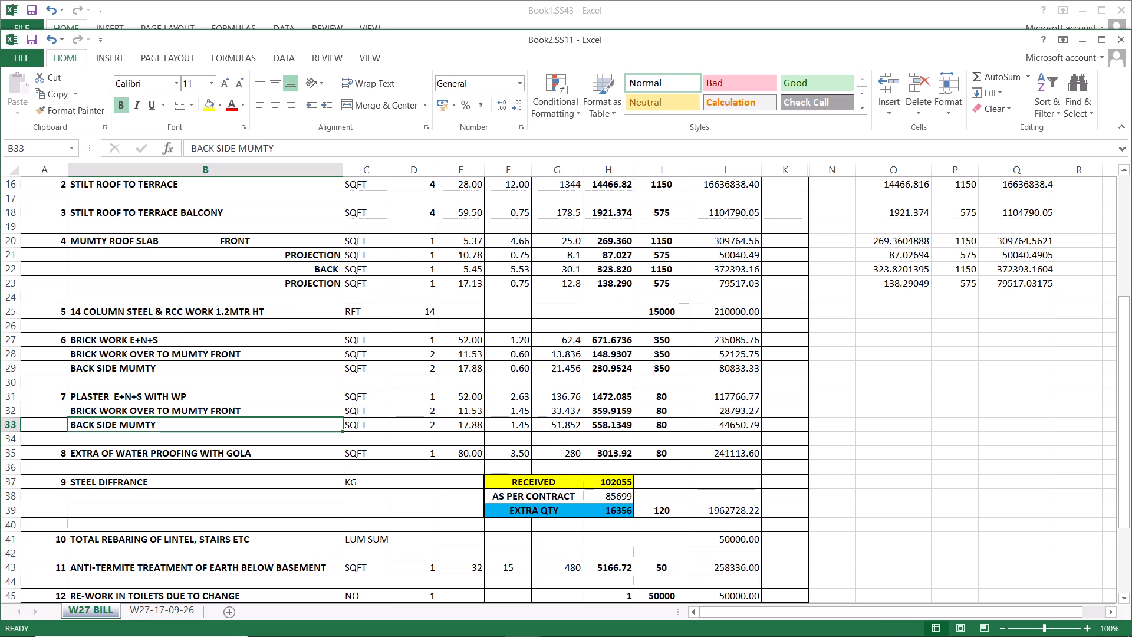
click(166, 405)
click(153, 397)
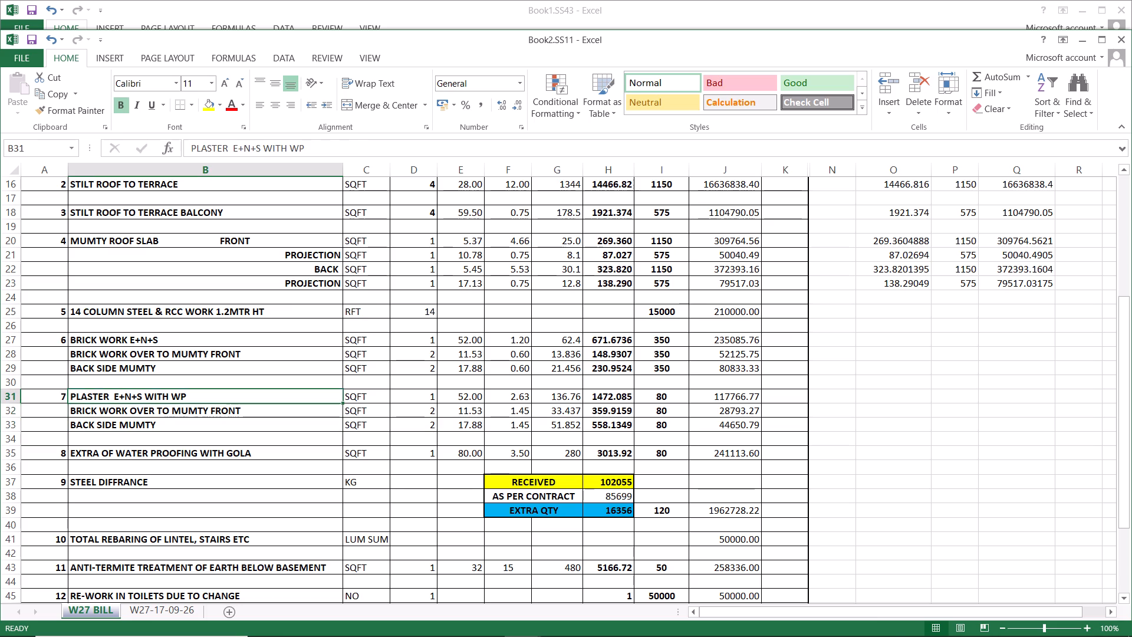
Review the W27 BILL items from the basement slab through brick work and down to the bill total.
click(150, 334)
click(166, 354)
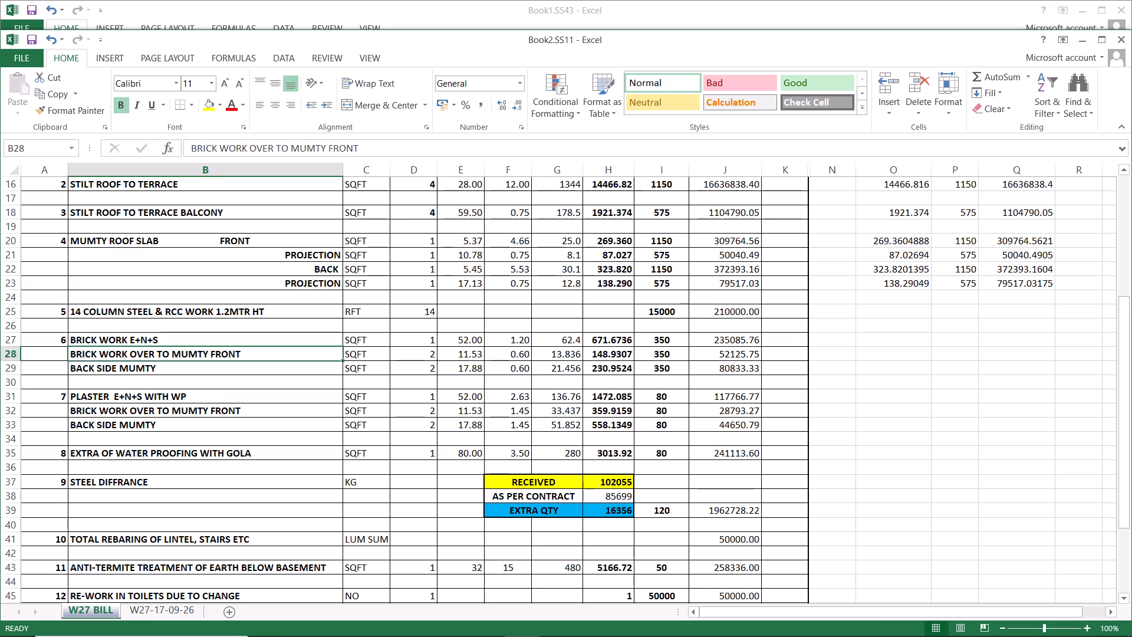
scroll(252, 372, up, 2)
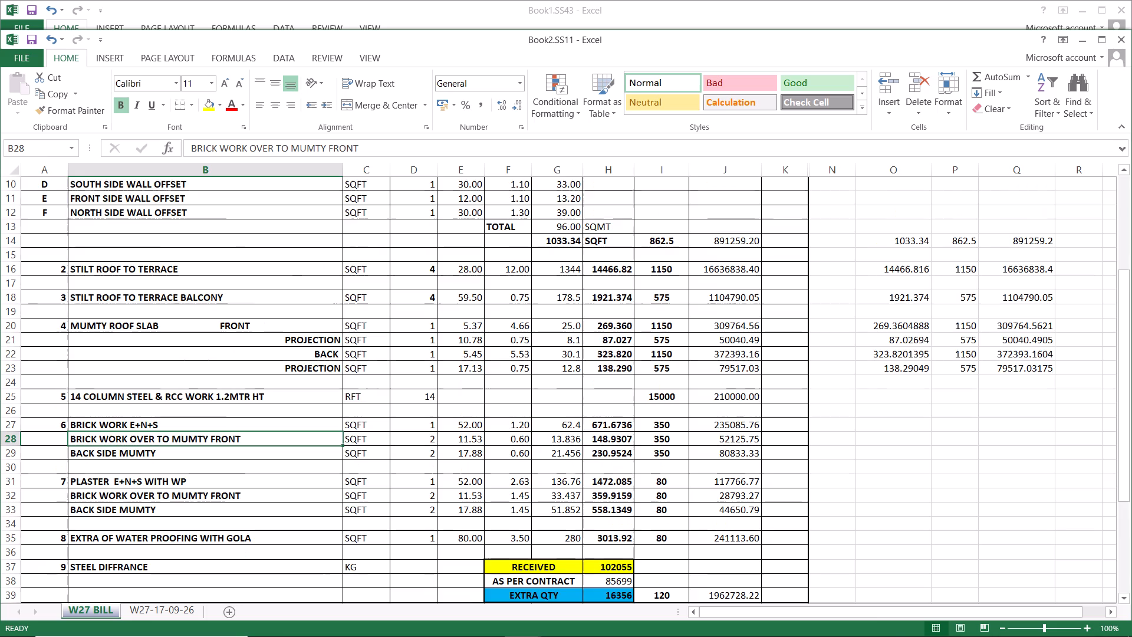
scroll(252, 372, up, 3)
scroll(252, 372, down, 1)
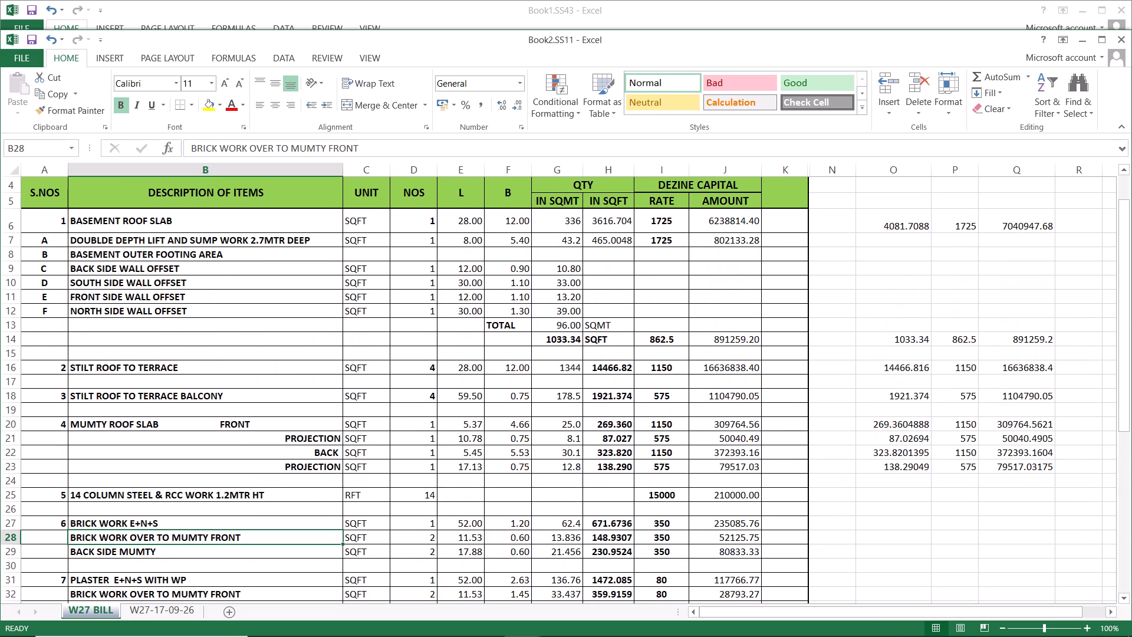
click(194, 393)
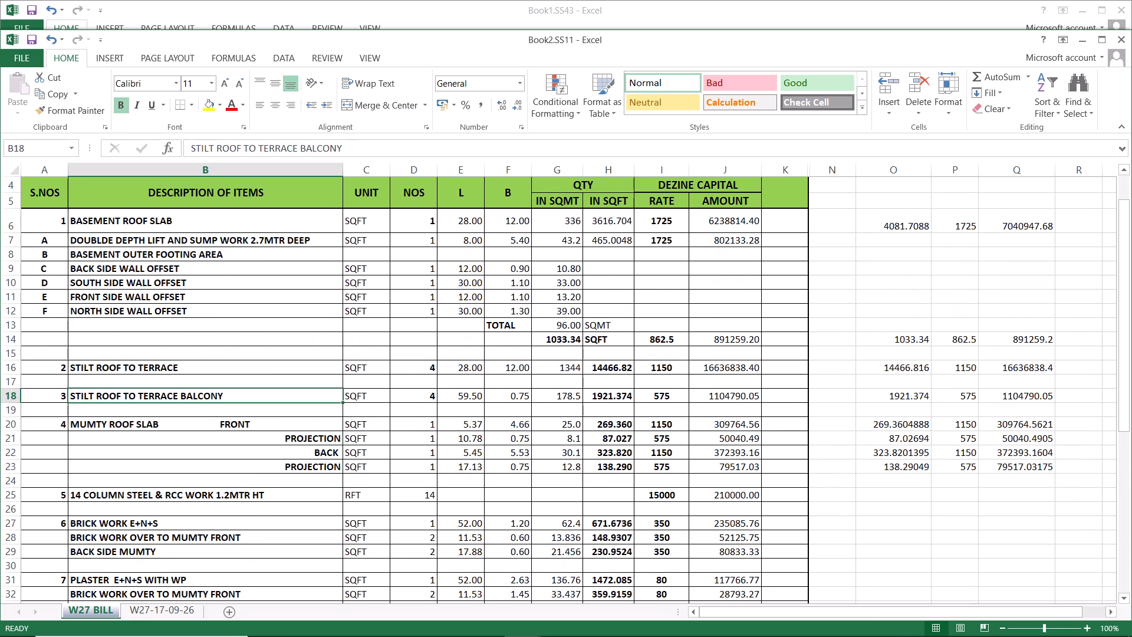
click(160, 425)
scroll(146, 359, up, 1)
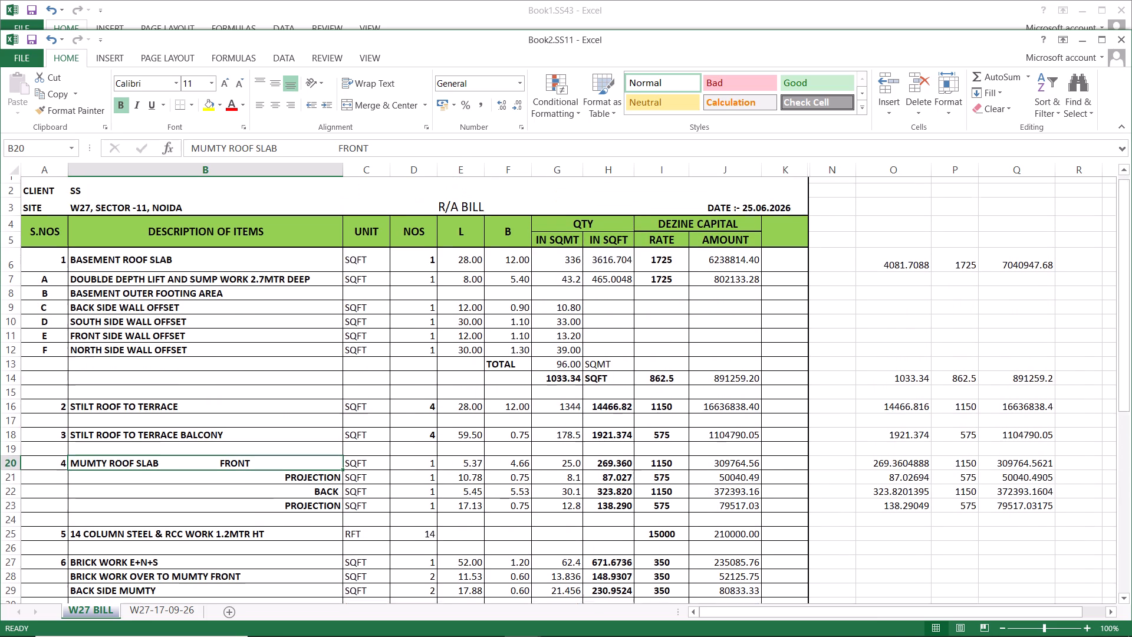
scroll(146, 358, up, 1)
scroll(146, 358, down, 4)
scroll(146, 358, up, 5)
scroll(146, 358, down, 4)
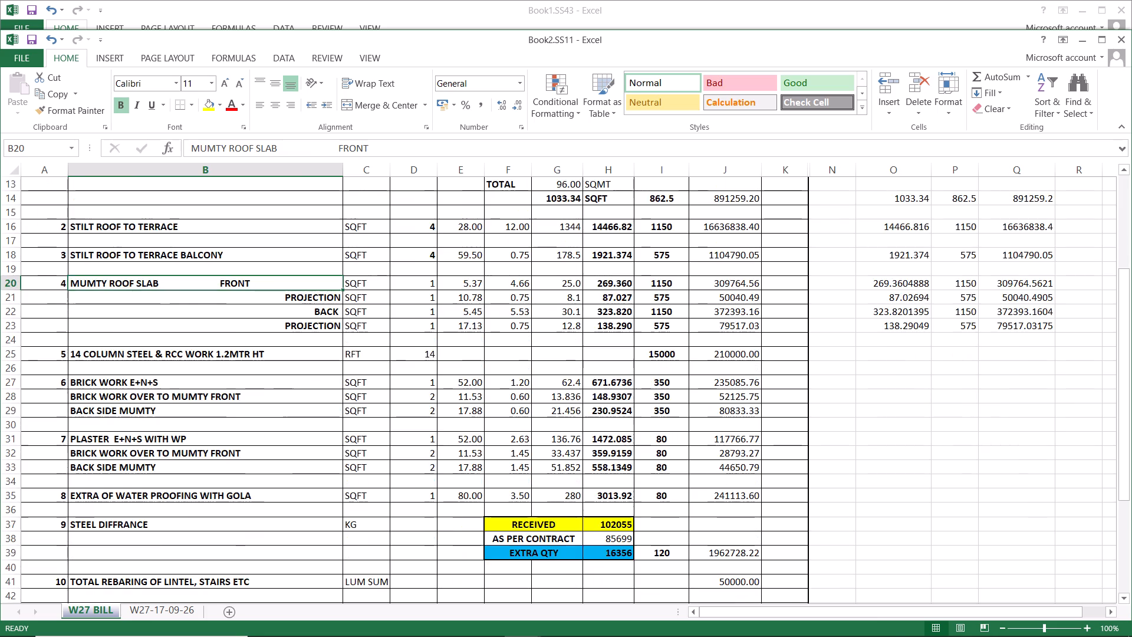
scroll(145, 356, down, 6)
scroll(145, 356, up, 2)
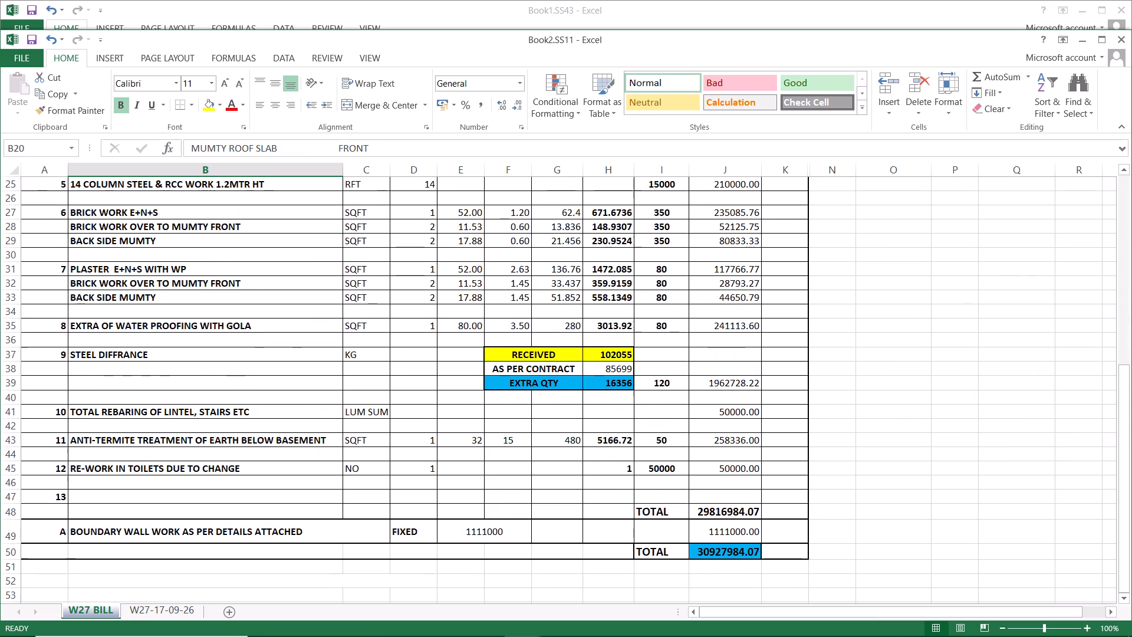
Check the length, width and quantity formula of the mumty front plaster in row 32 of W27 BILL.
click(466, 301)
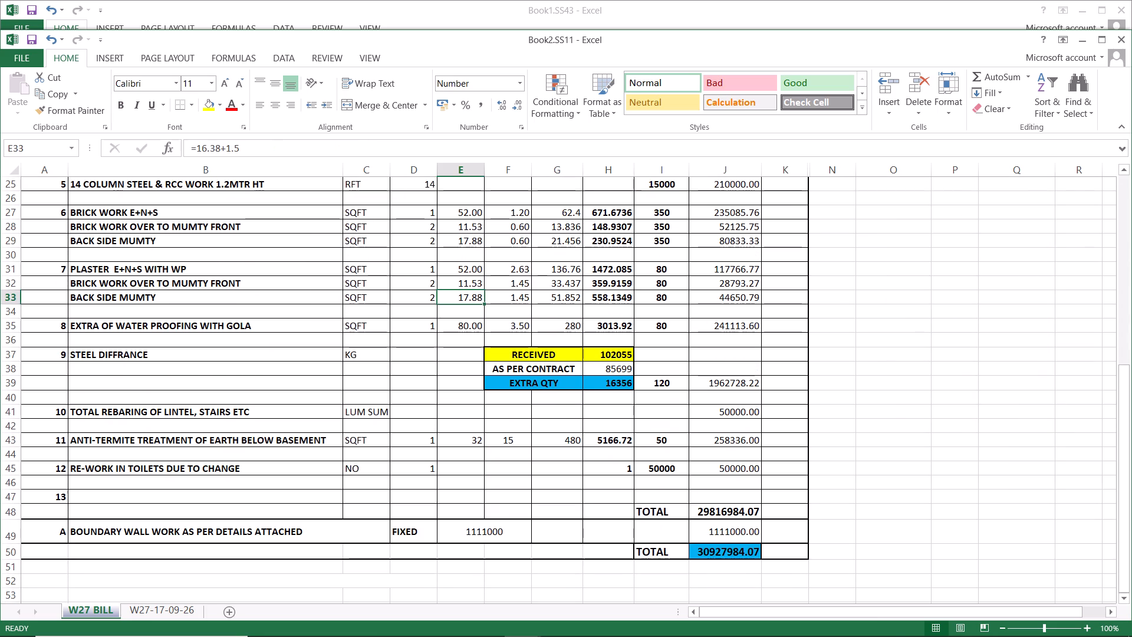
click(470, 281)
click(528, 282)
click(571, 281)
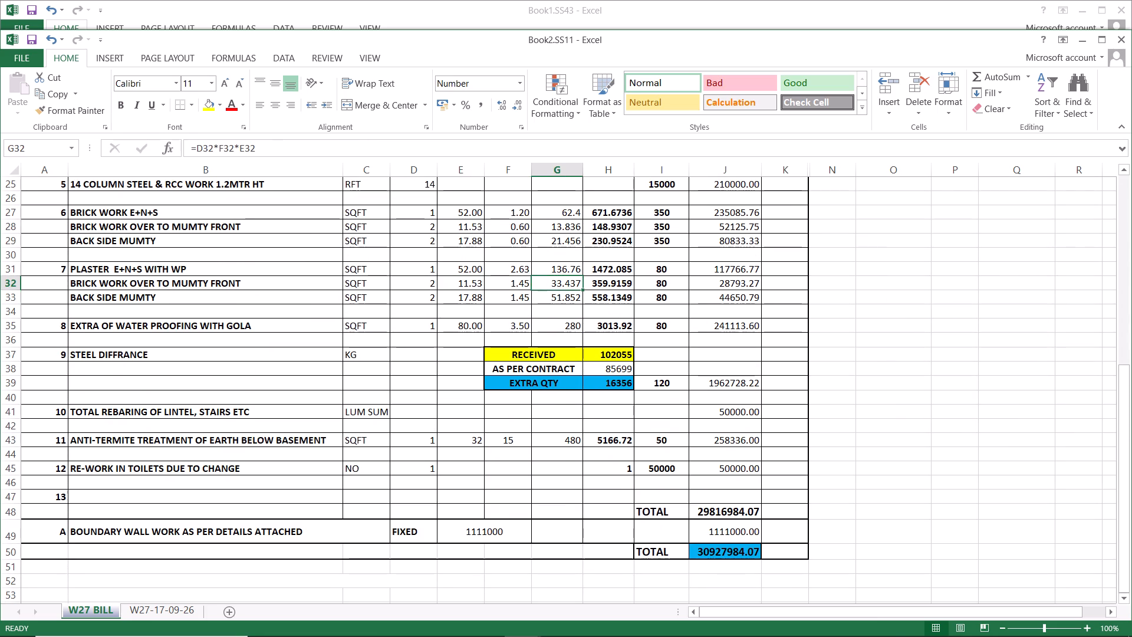
click(155, 280)
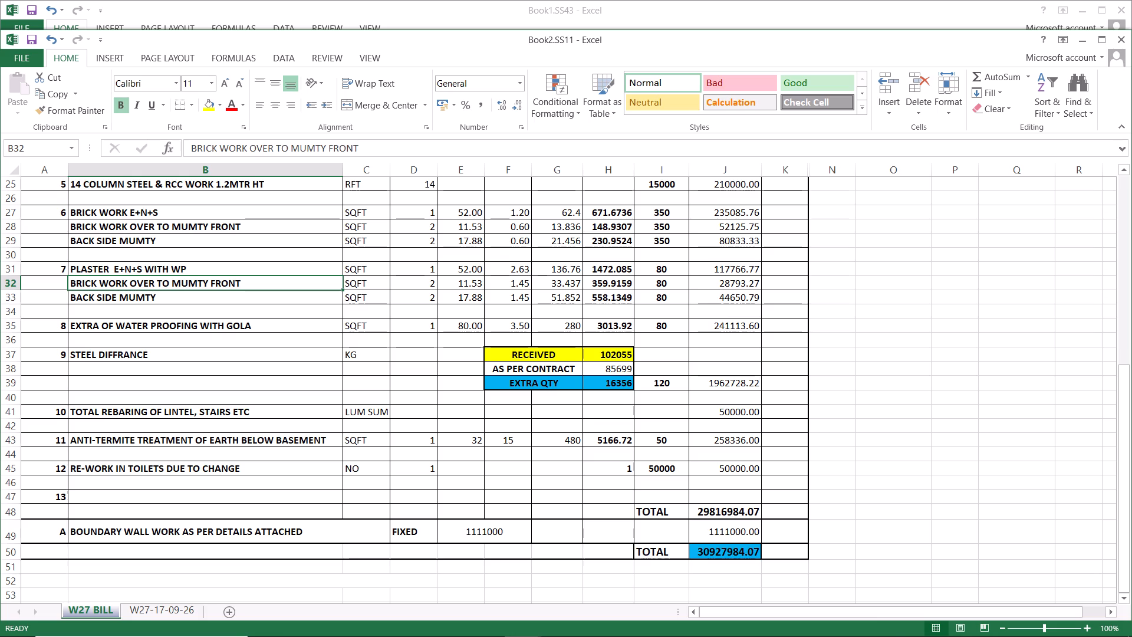
click(459, 283)
click(521, 283)
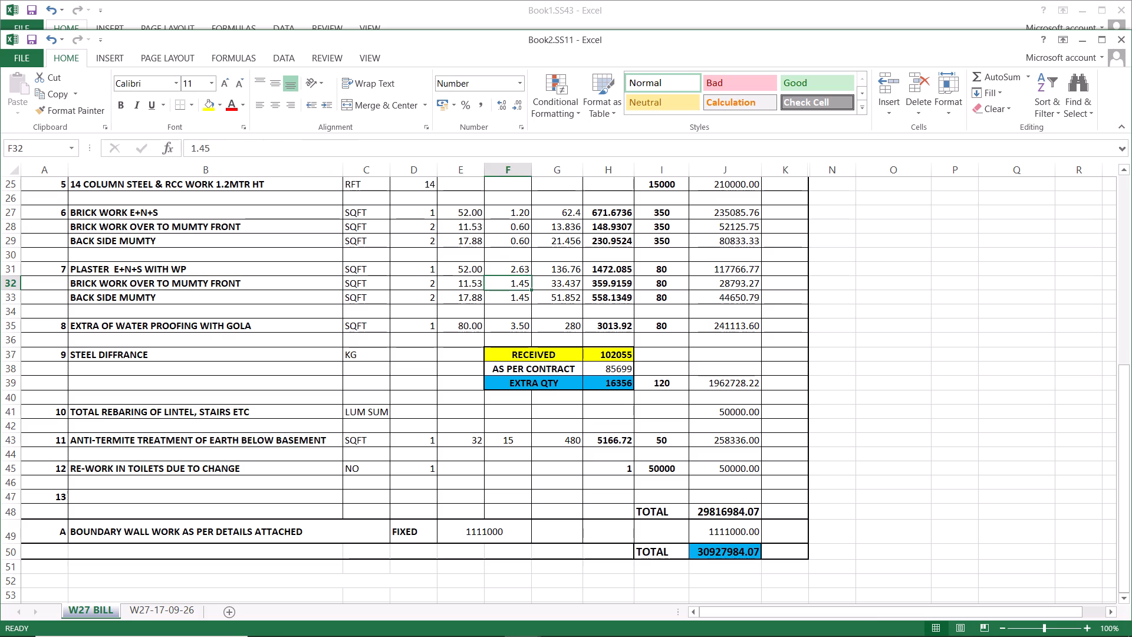
click(571, 281)
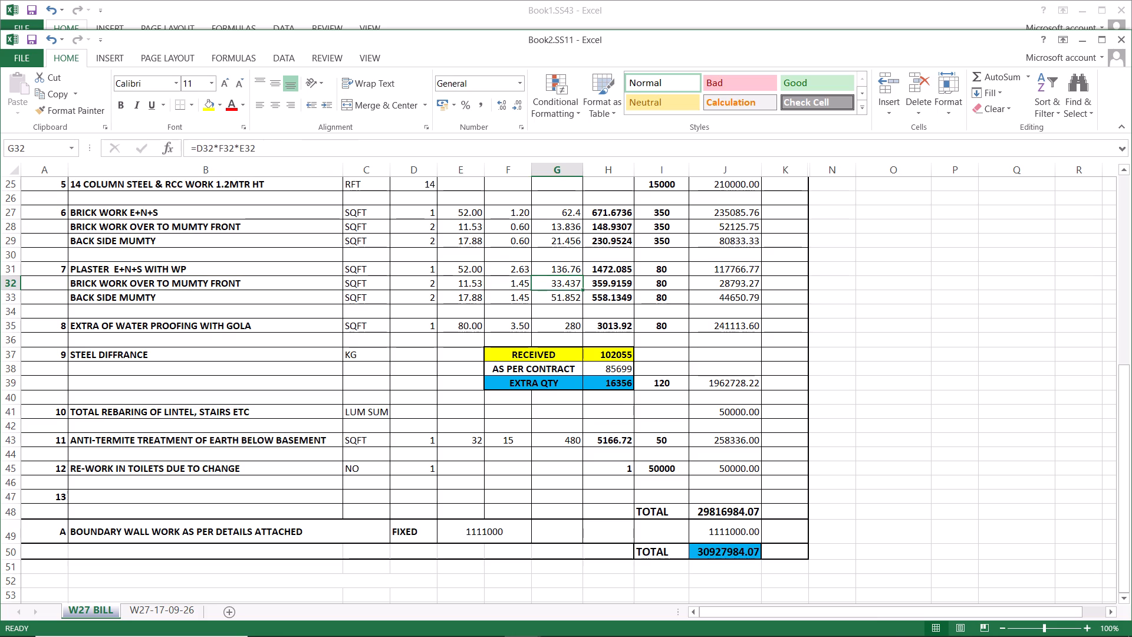
Review the remaining W27 BILL items to the total, and recheck the column, brick work, mumty, balcony and stilt roof items.
scroll(168, 452, down, 2)
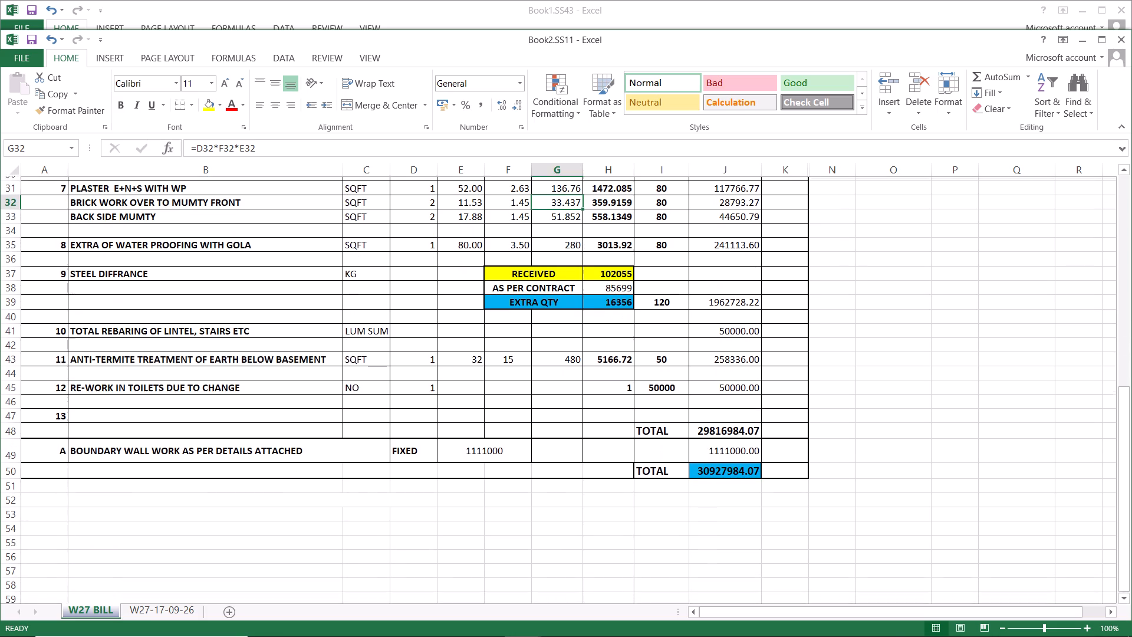
scroll(168, 452, up, 2)
scroll(168, 452, down, 2)
scroll(168, 452, up, 3)
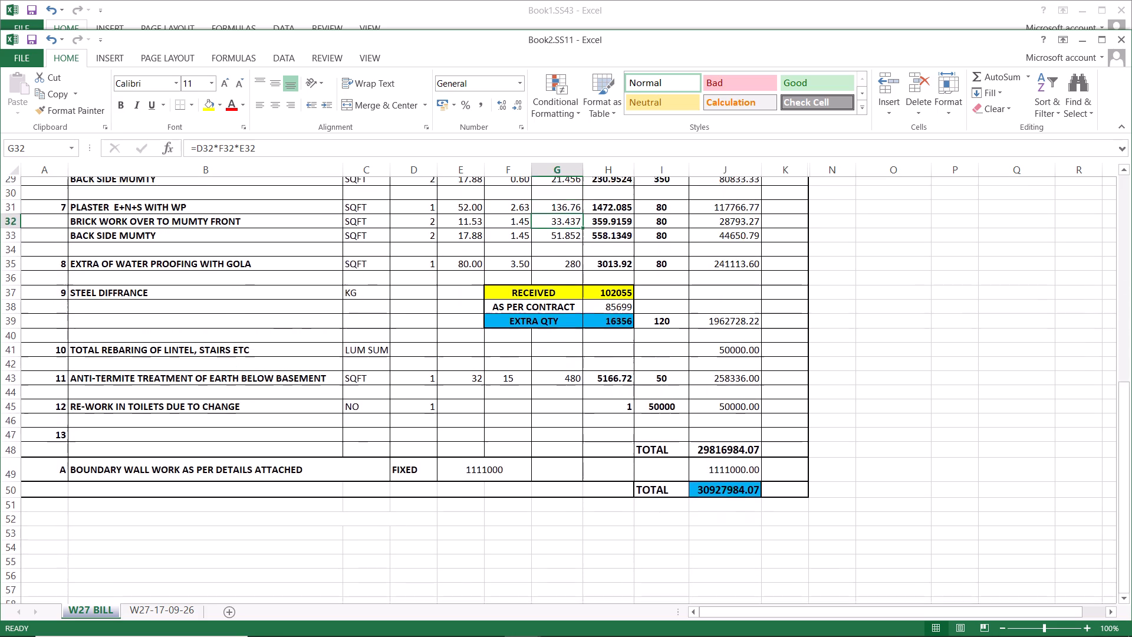
scroll(168, 452, up, 4)
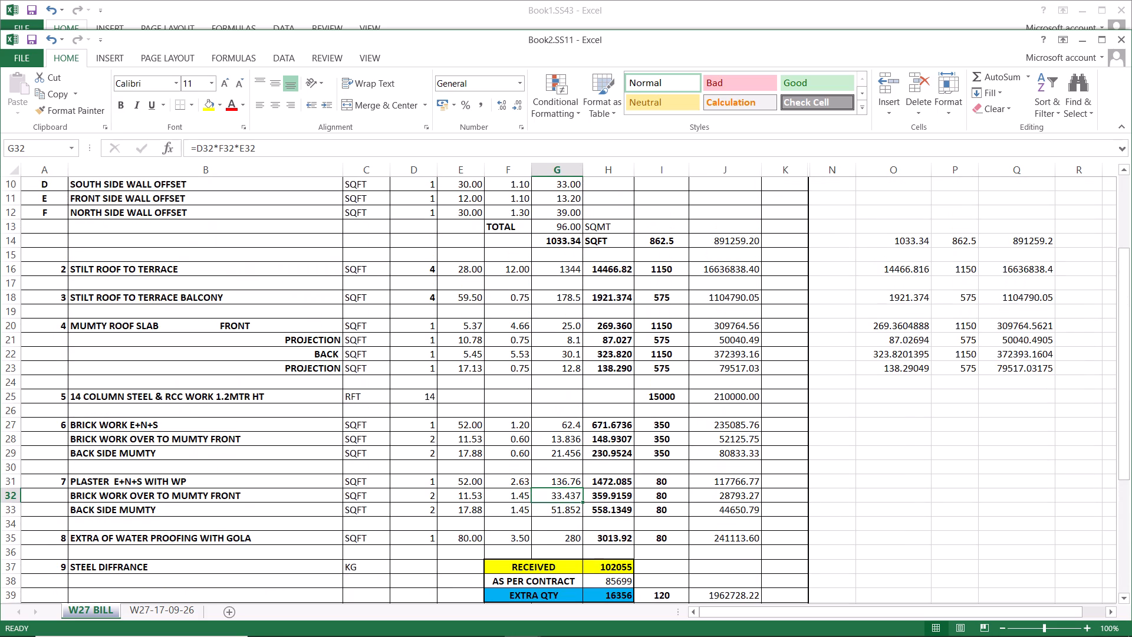
click(172, 398)
click(107, 426)
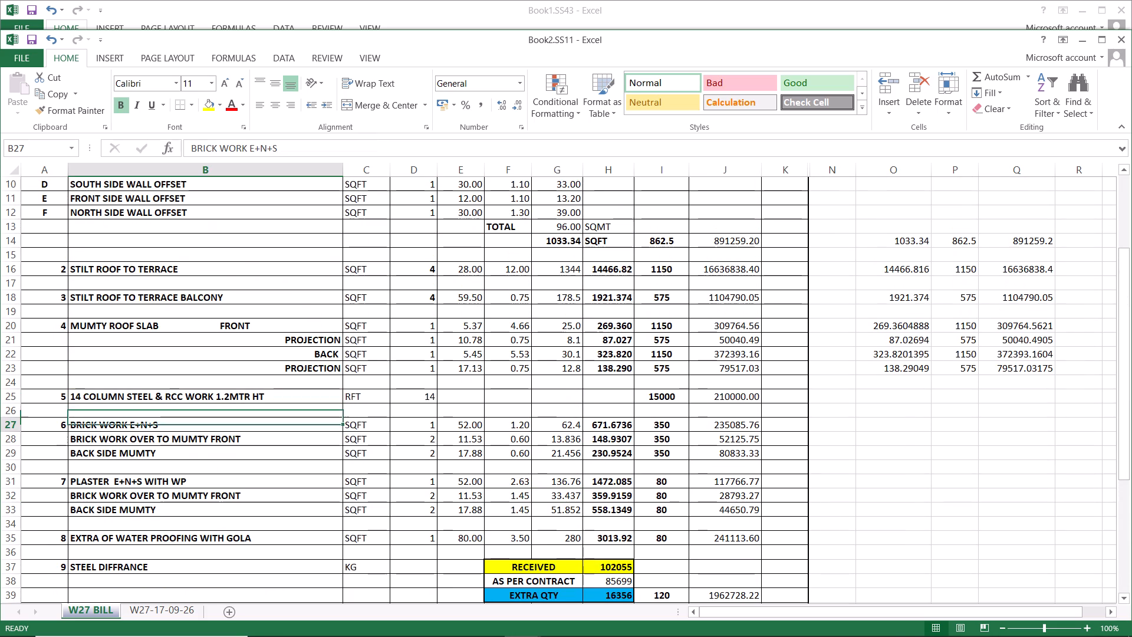
click(150, 443)
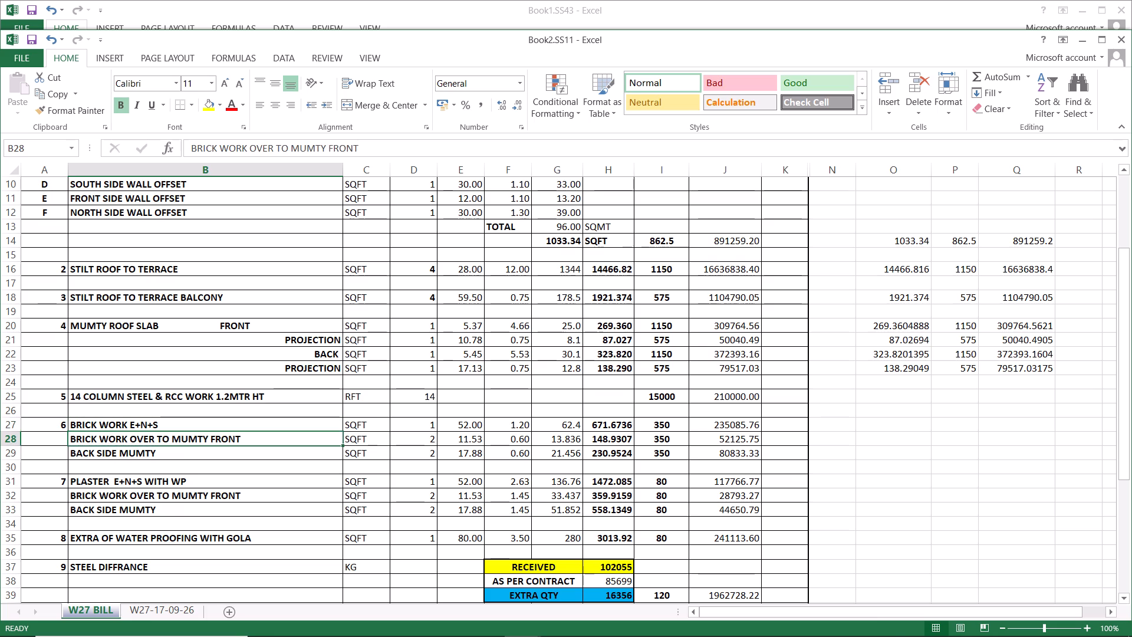
click(154, 322)
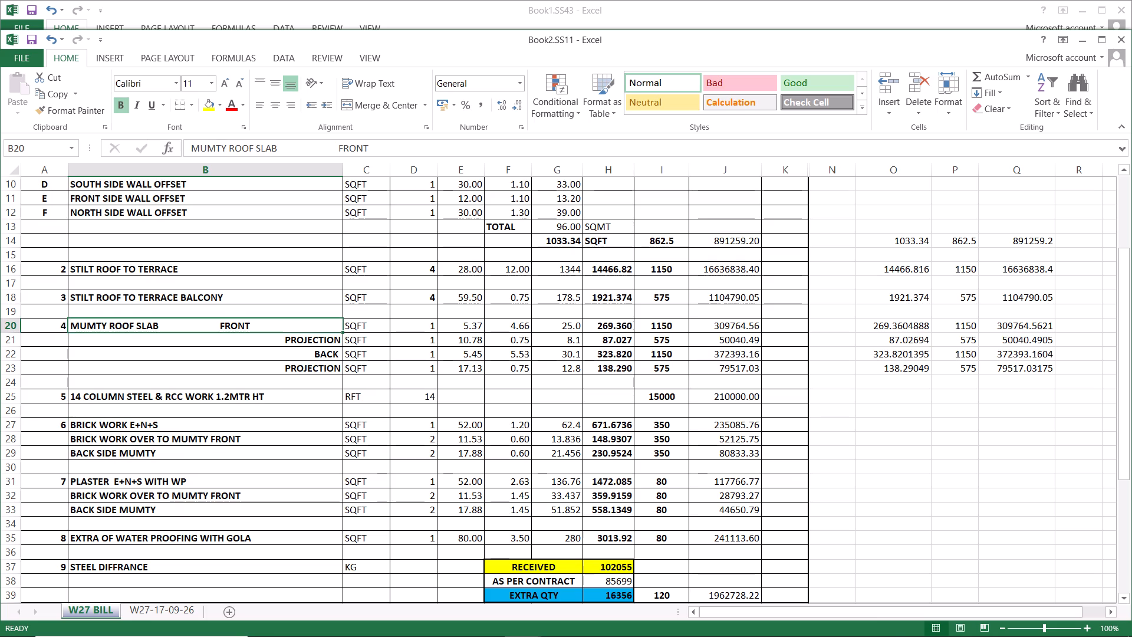
click(203, 299)
click(206, 270)
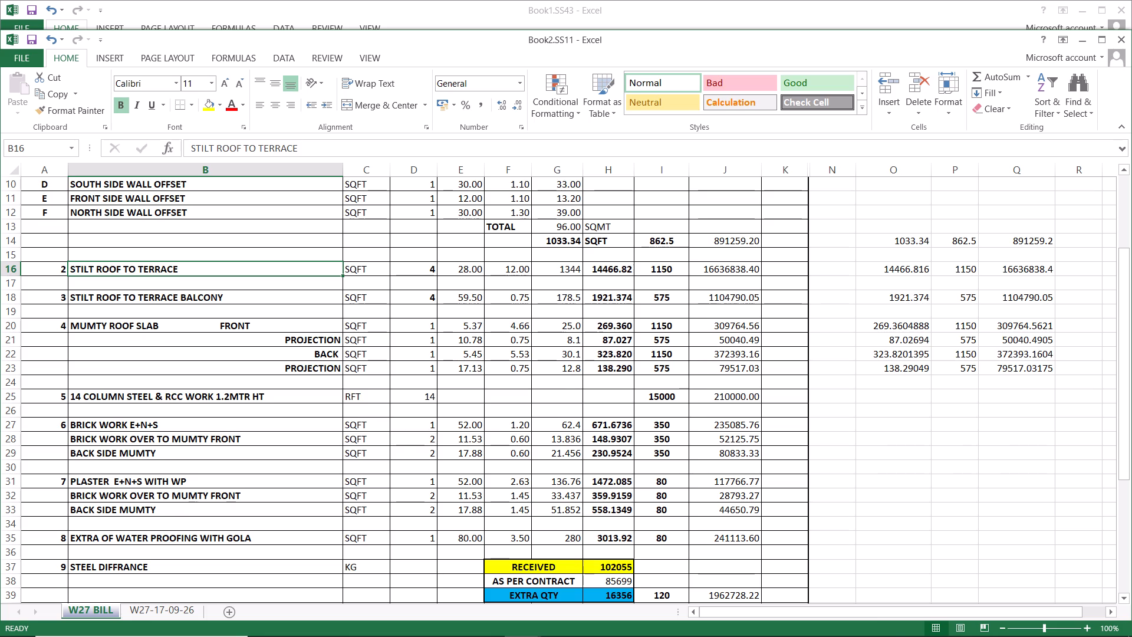
scroll(257, 375, up, 3)
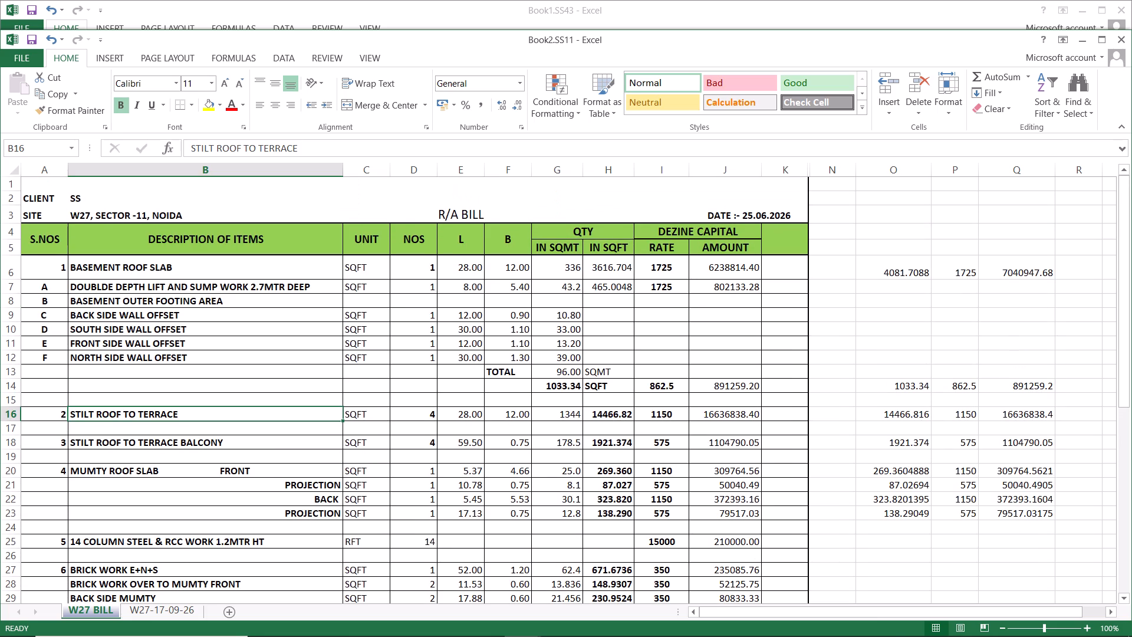
Review the W27 BILL items from brick work down to the toilet re-work and totals, glancing at the W27-17-09-26 sheet.
scroll(341, 398, down, 3)
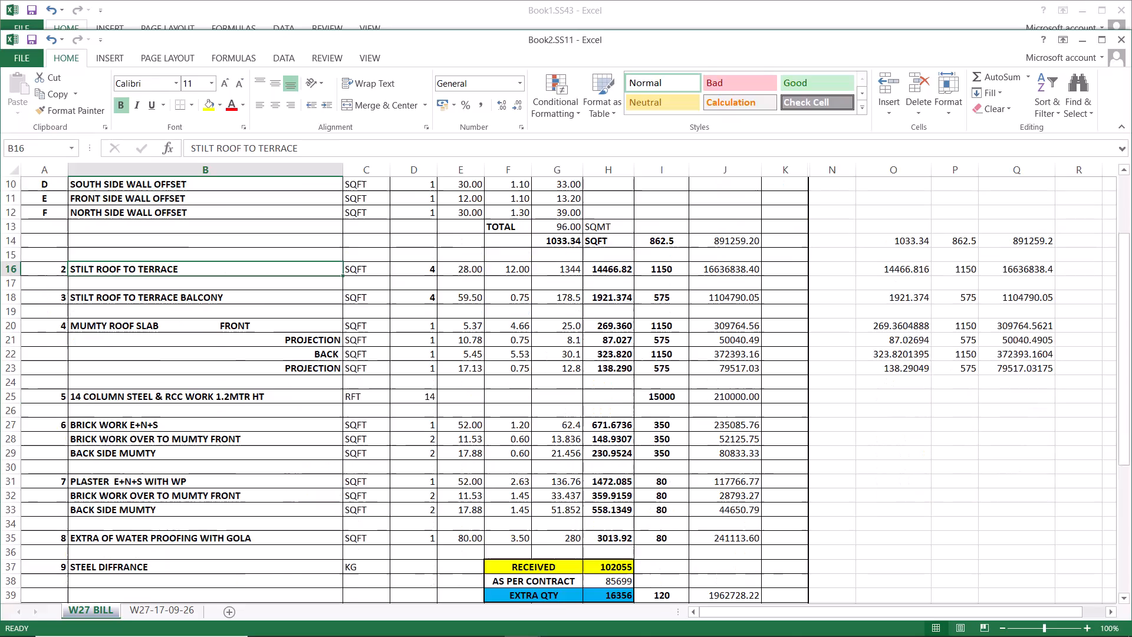
scroll(341, 398, down, 2)
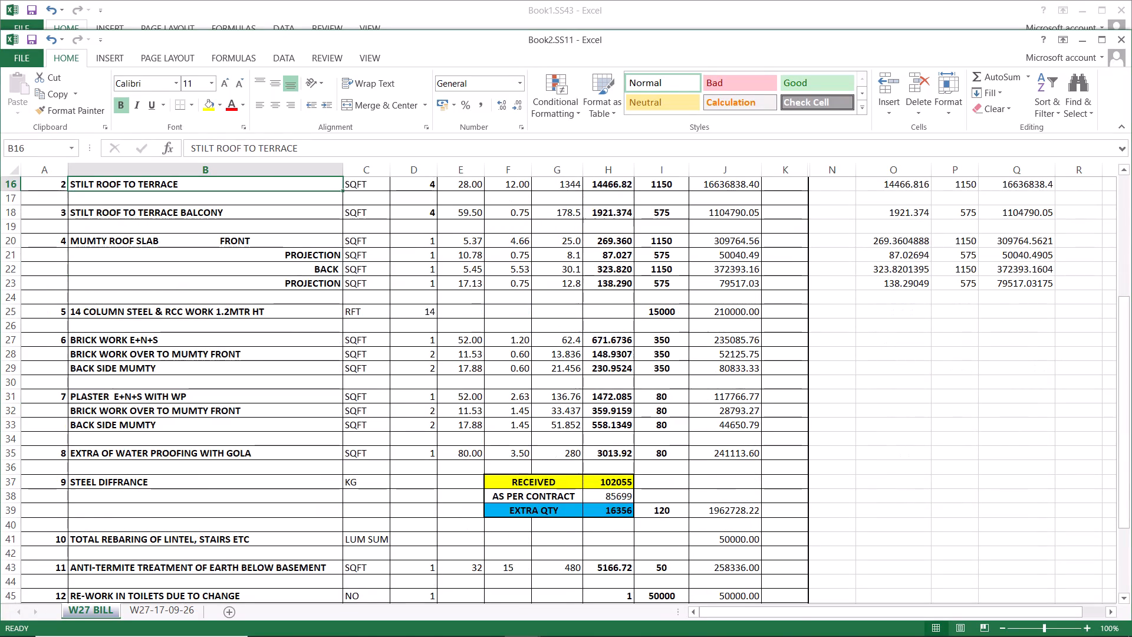
click(136, 337)
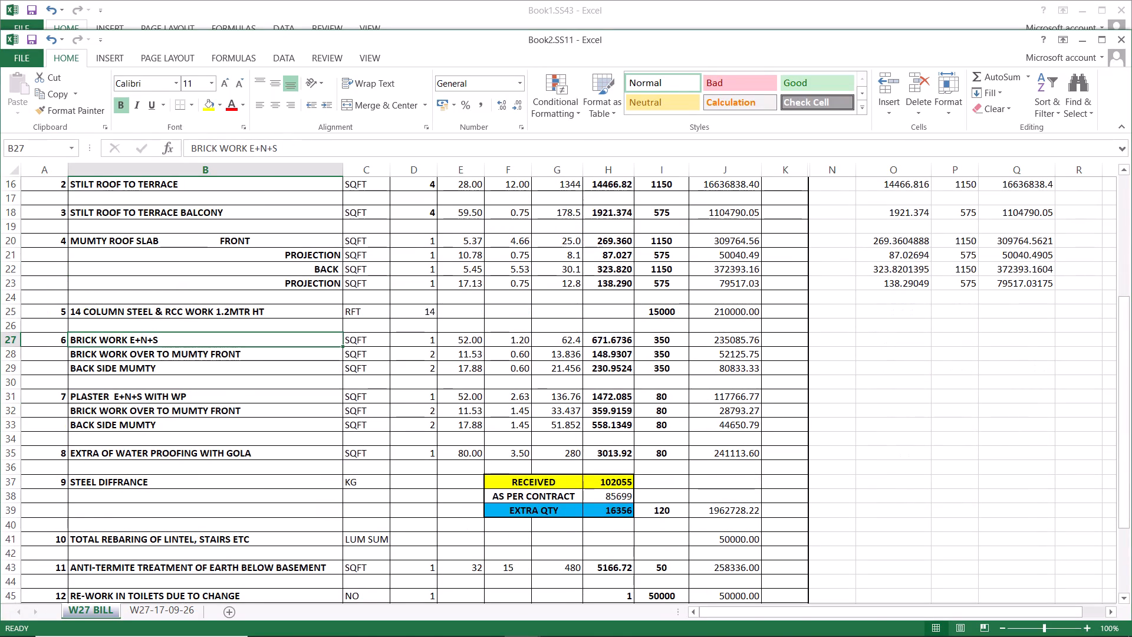
scroll(190, 467, down, 2)
click(146, 454)
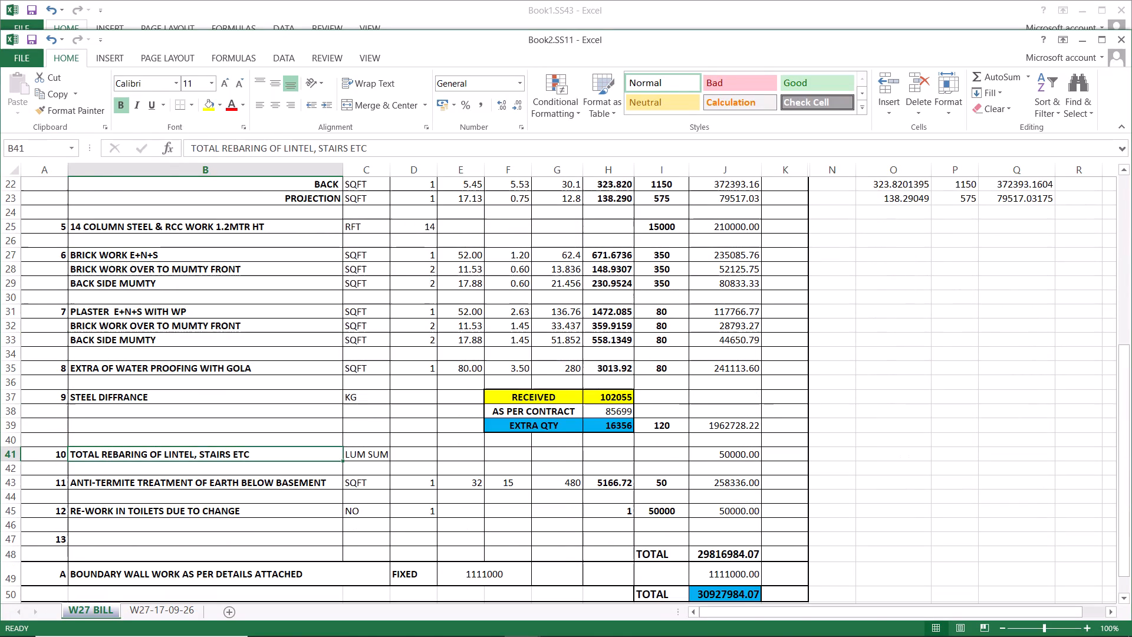
click(136, 485)
click(157, 514)
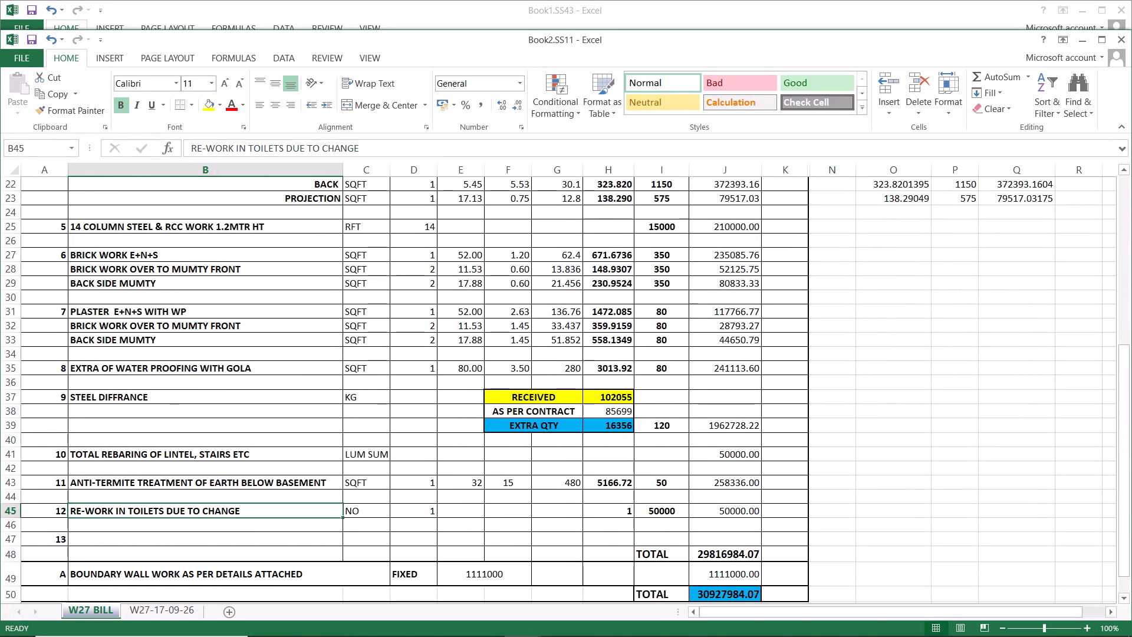
click(176, 613)
click(95, 610)
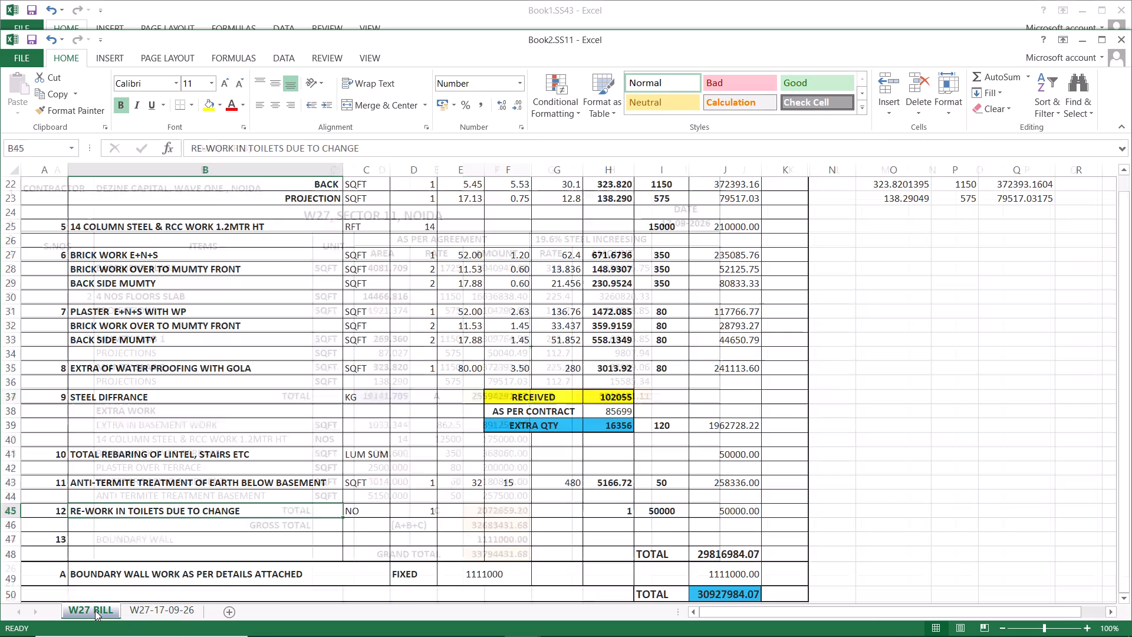
scroll(255, 413, down, 6)
scroll(254, 413, up, 16)
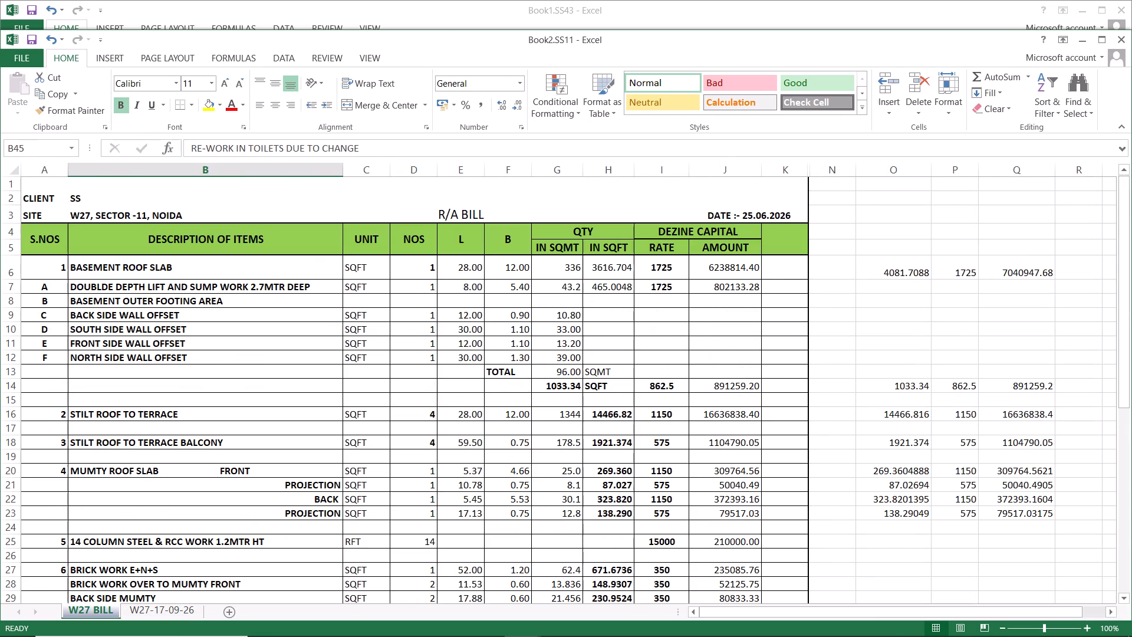
scroll(254, 413, up, 9)
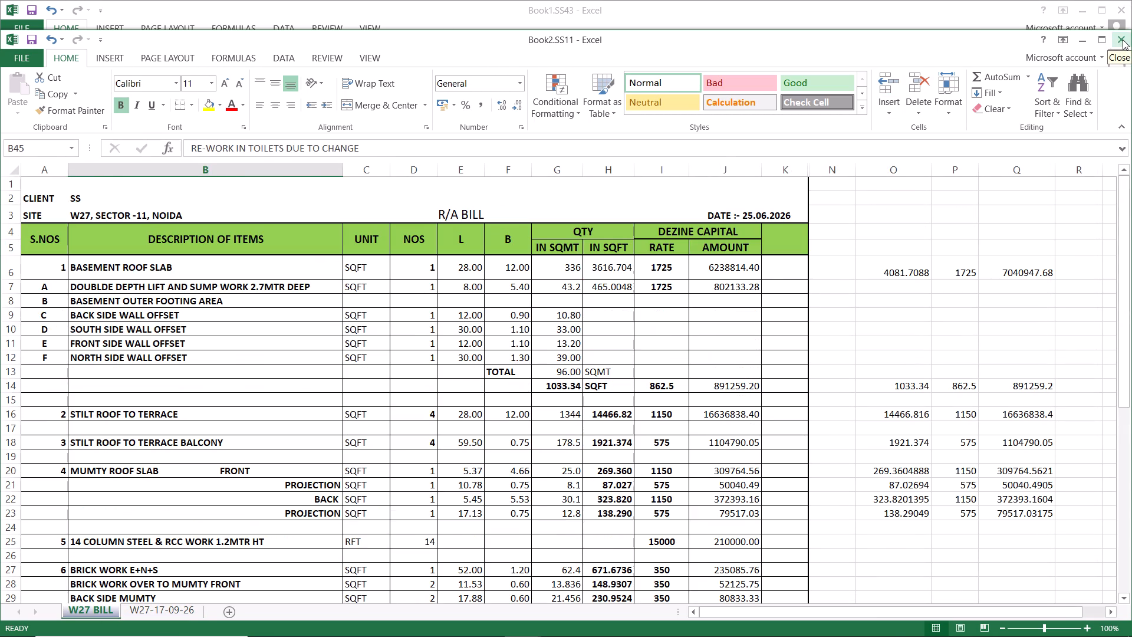
Recheck the W27 BILL items from water proofing with gola to toilet re-work, and the three brick work items with the E+N+S length.
scroll(455, 582, down, 4)
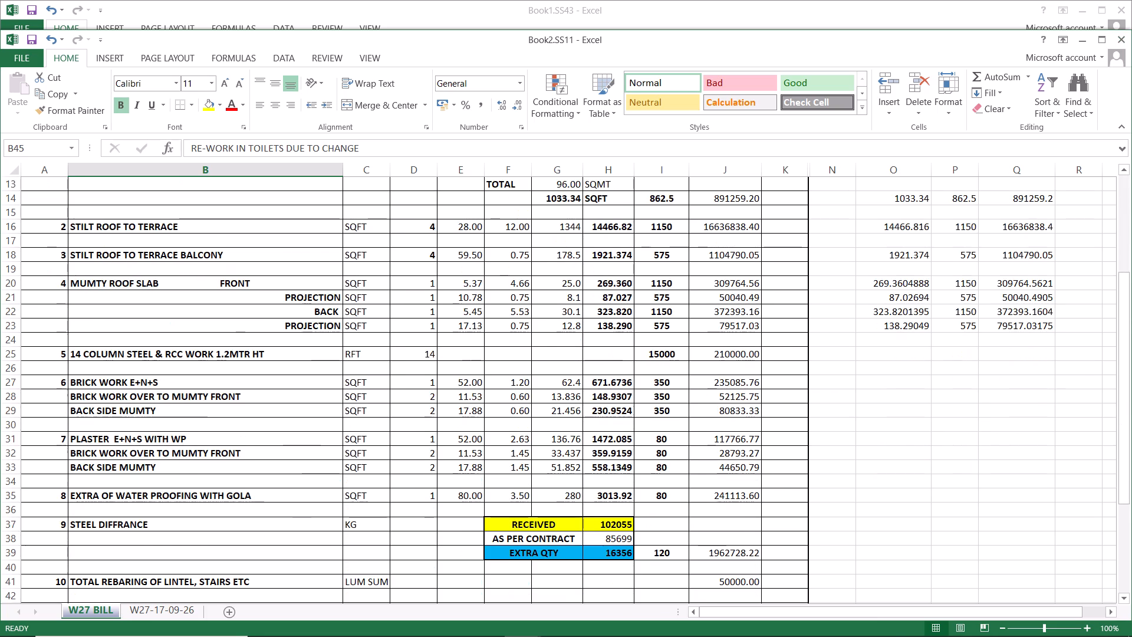
scroll(447, 581, down, 2)
click(238, 405)
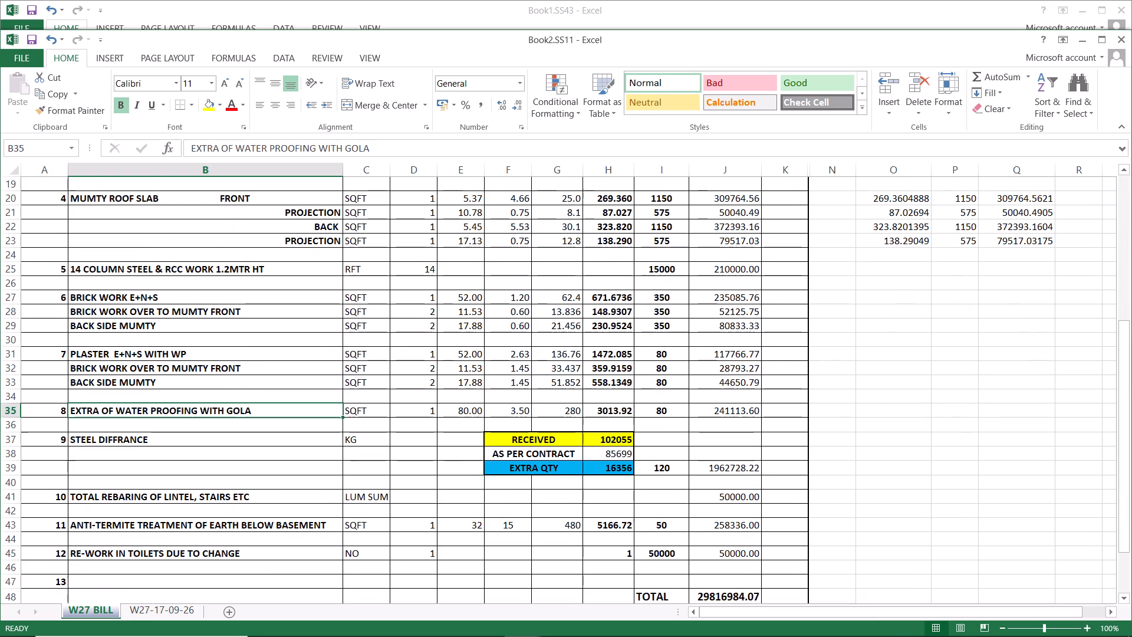
click(176, 442)
click(193, 497)
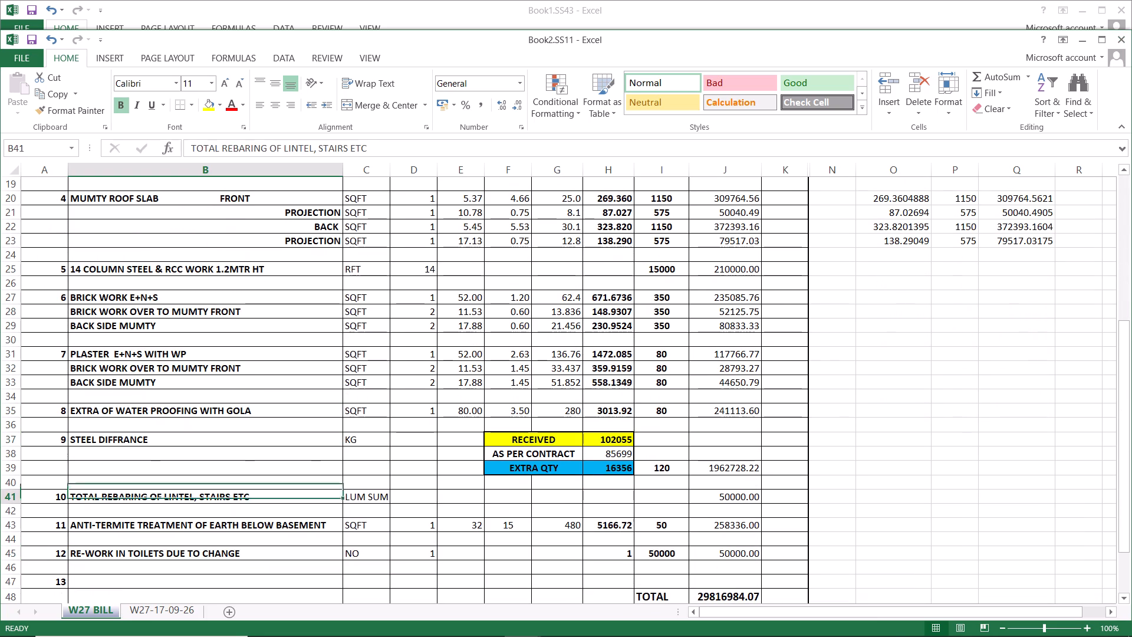
click(167, 526)
click(165, 556)
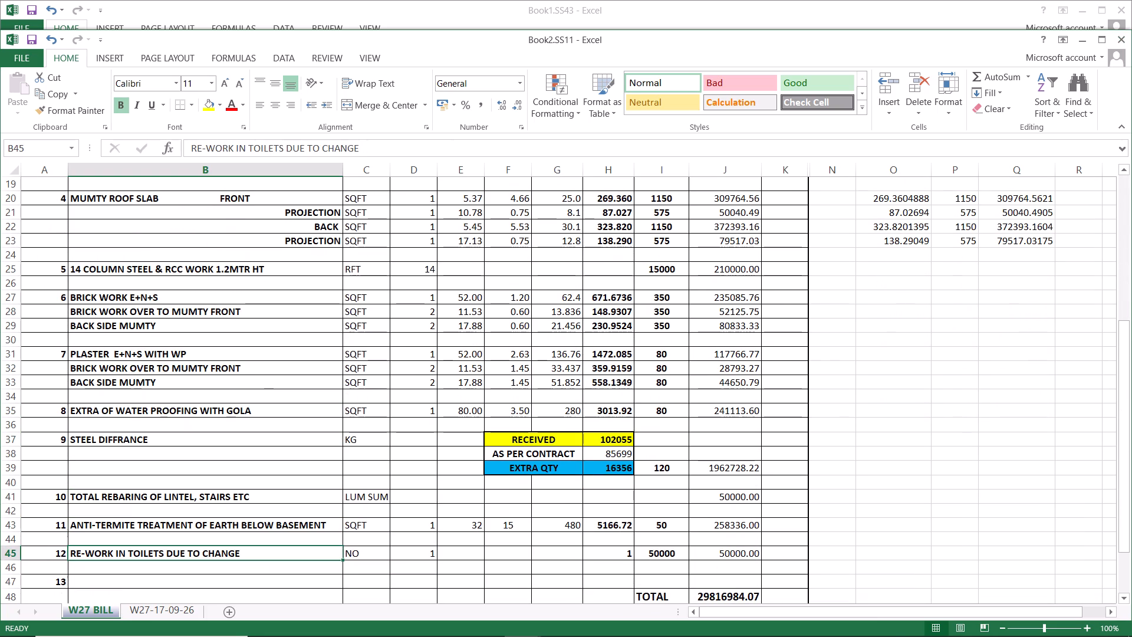
scroll(179, 534, up, 3)
click(190, 425)
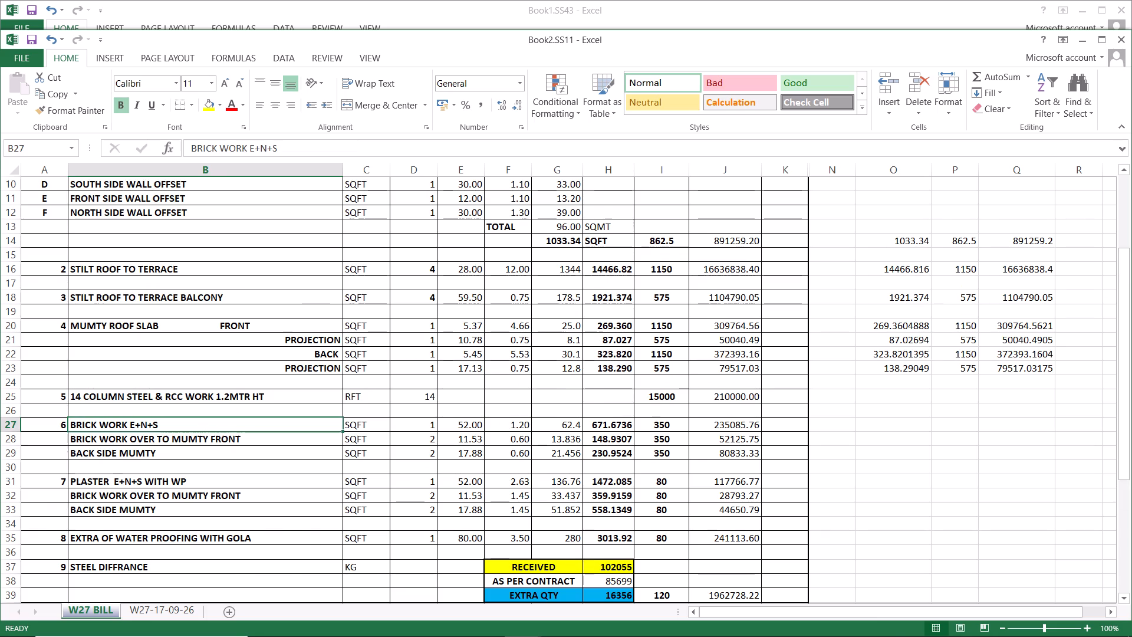
click(185, 444)
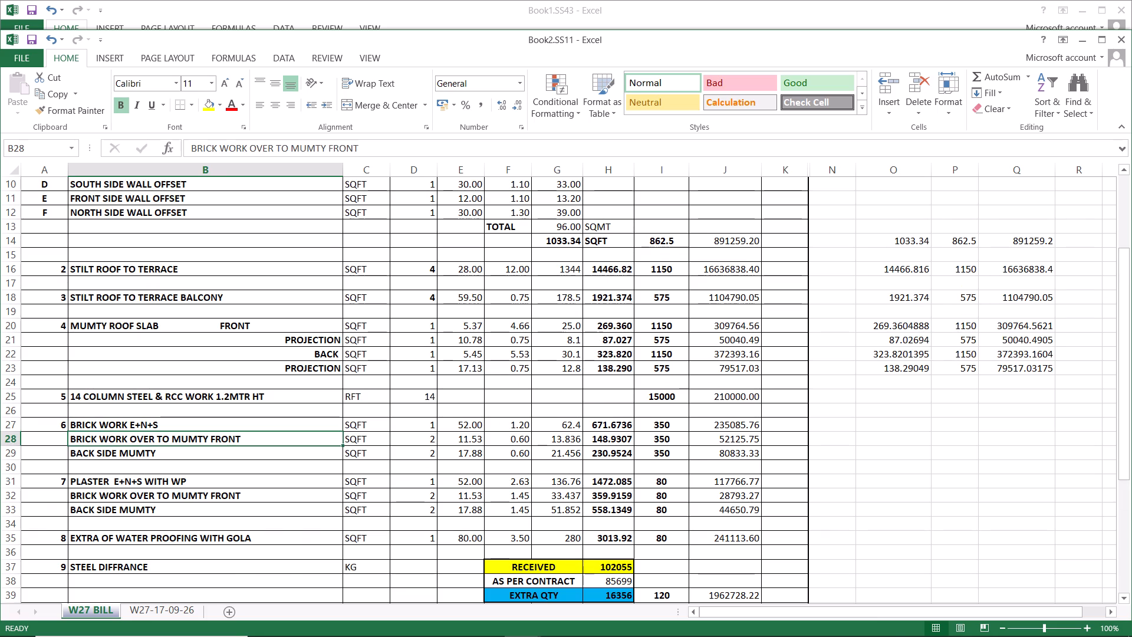
click(170, 454)
click(470, 423)
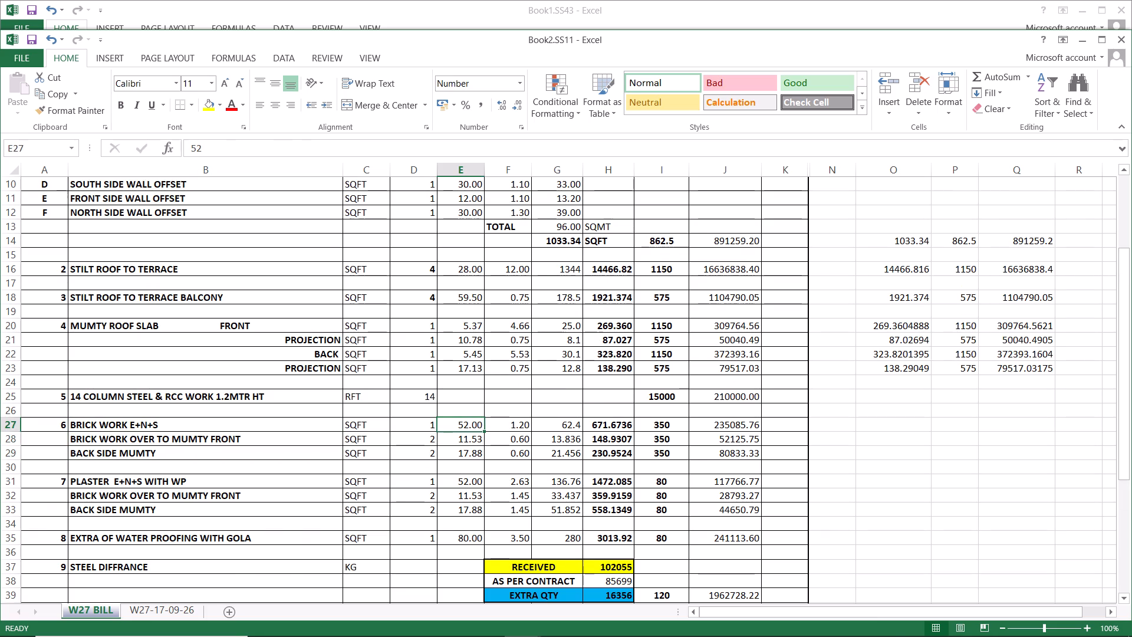
click(160, 426)
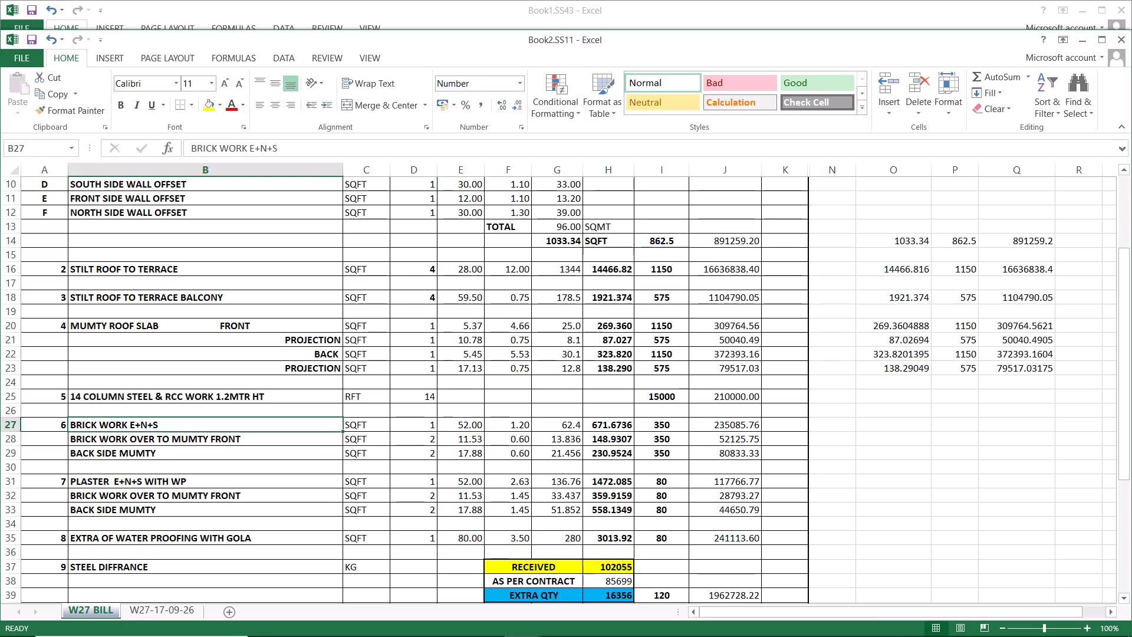
Check the length, width, quantity formulas, rate and amount of the E+N+S plaster item in row 31 of W27 BILL.
click(110, 481)
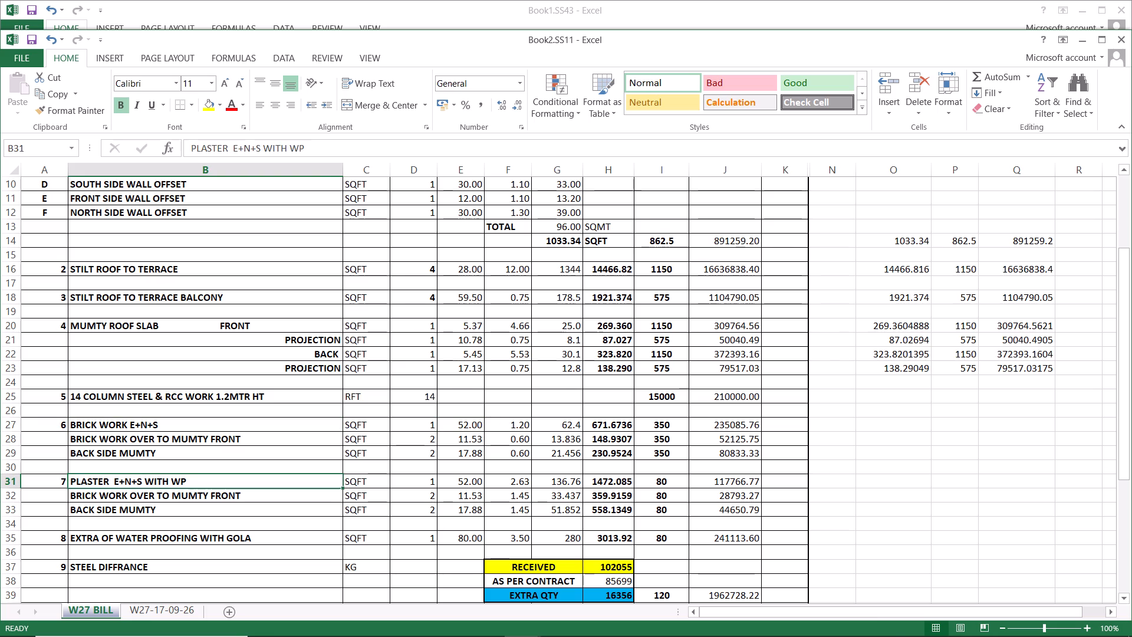
click(462, 481)
click(529, 481)
click(568, 481)
click(616, 479)
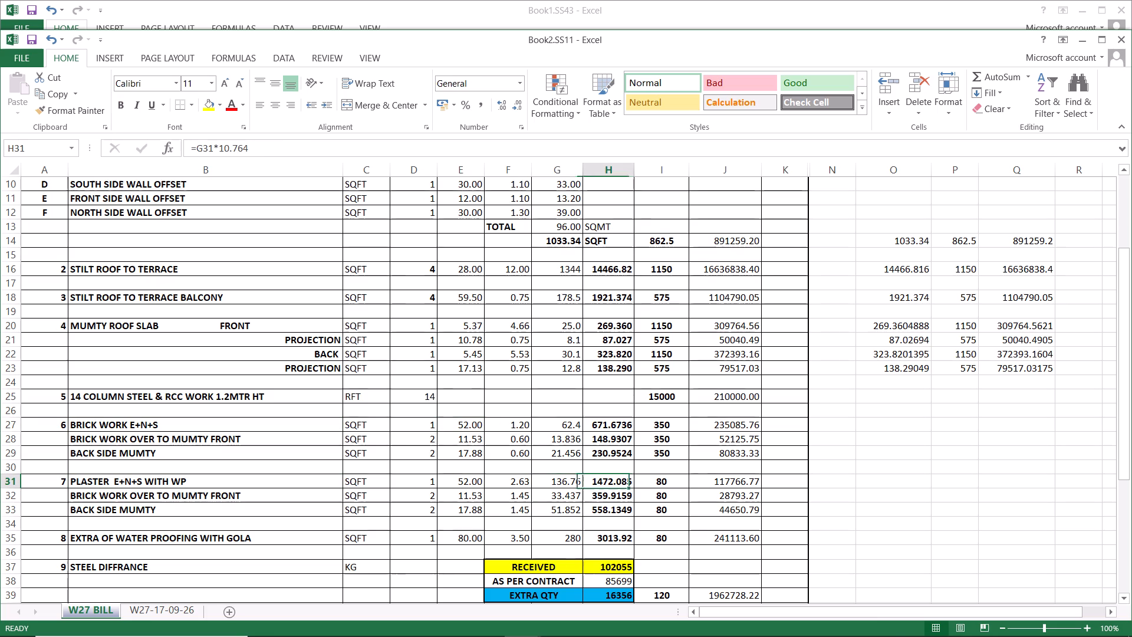
click(676, 483)
click(749, 480)
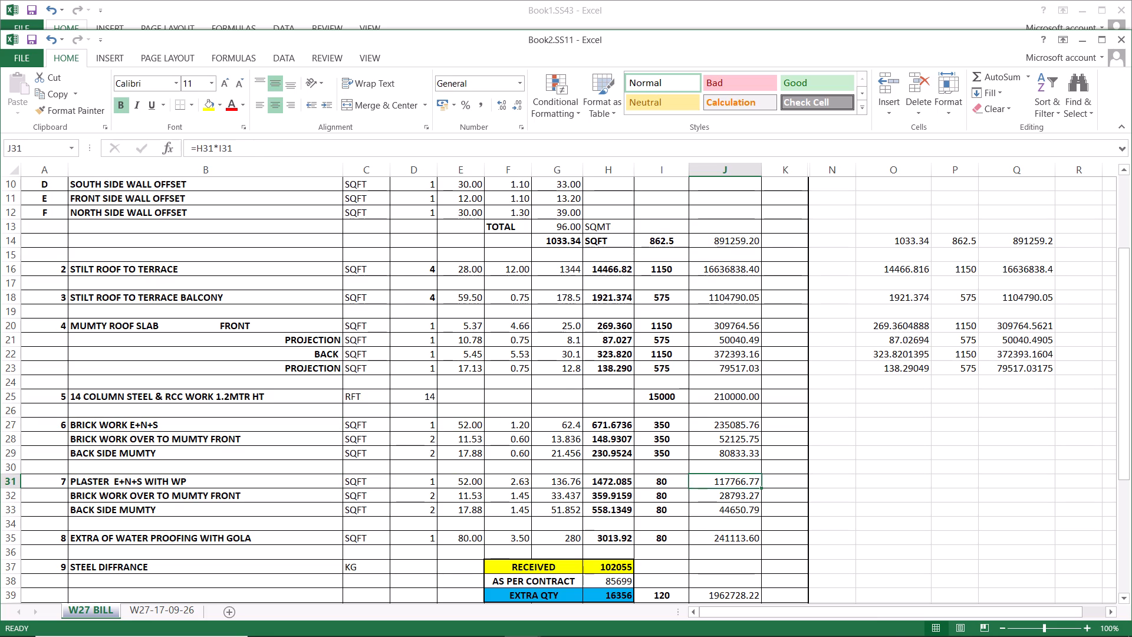
Copy the PLASTER E+N+S WITH WP description from W27 BILL into cell B45 of 281 BILL in the Book1.SS43 workbook.
click(114, 485)
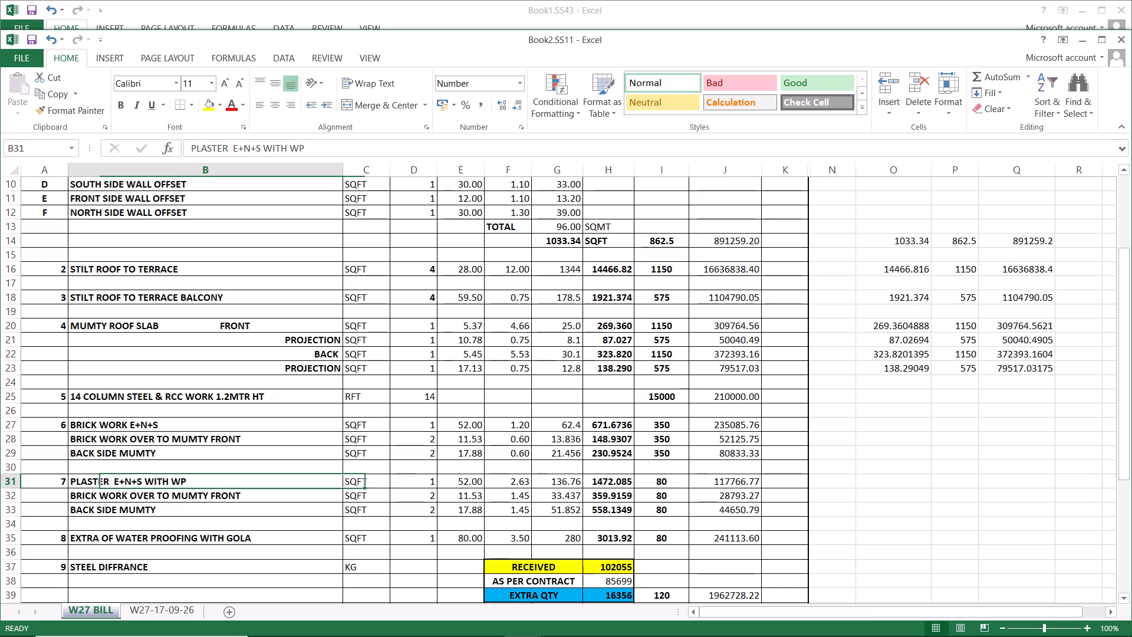
click(61, 95)
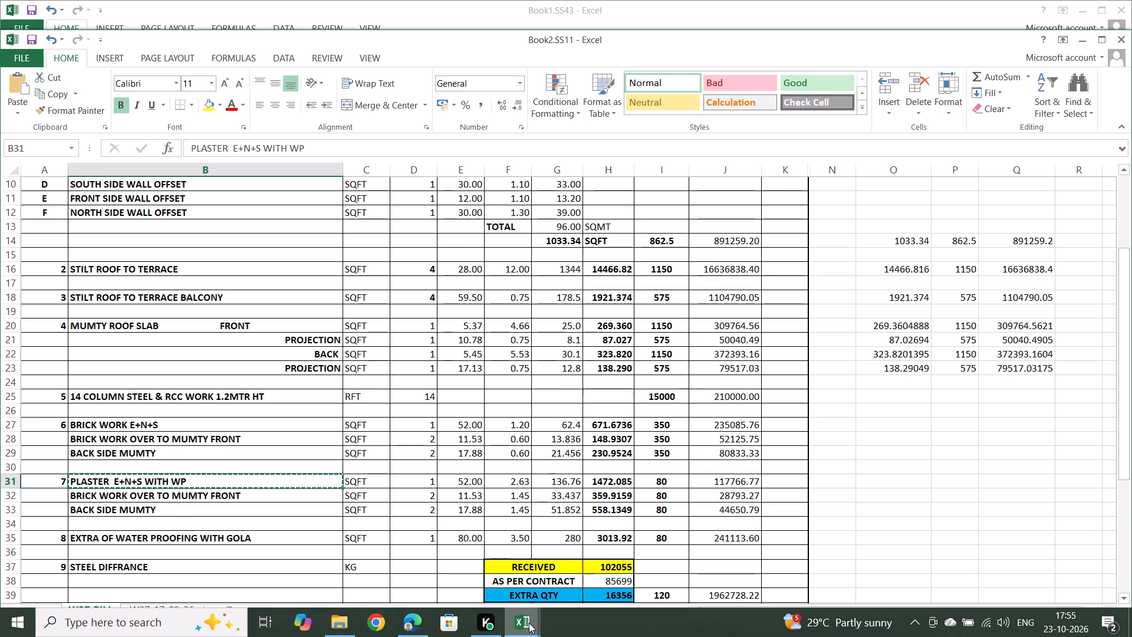
click(379, 557)
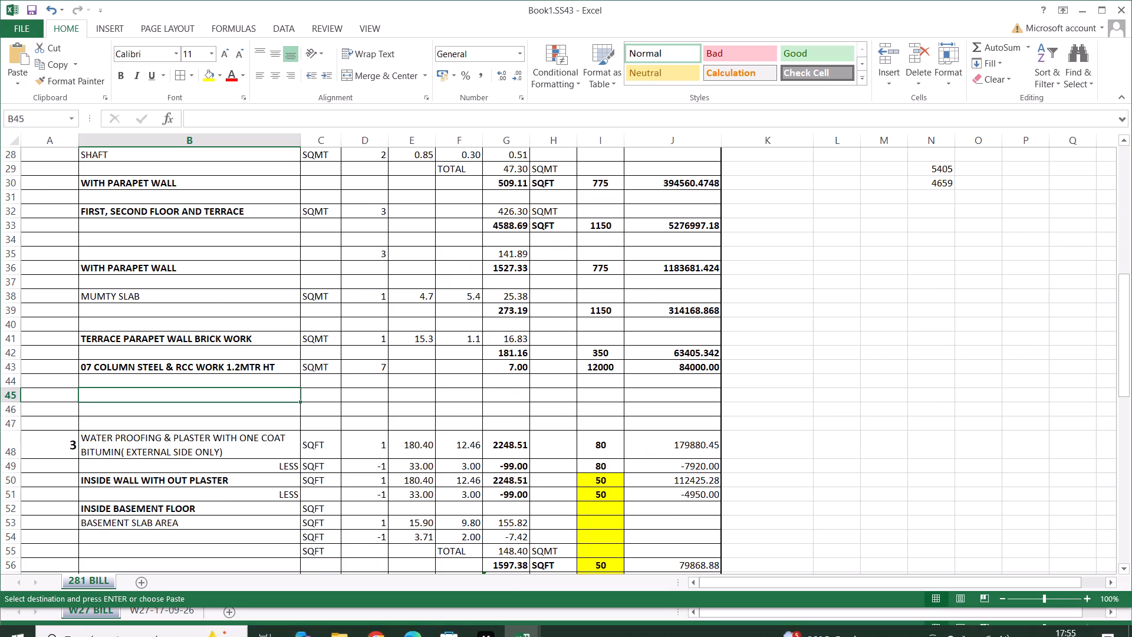
key(Return)
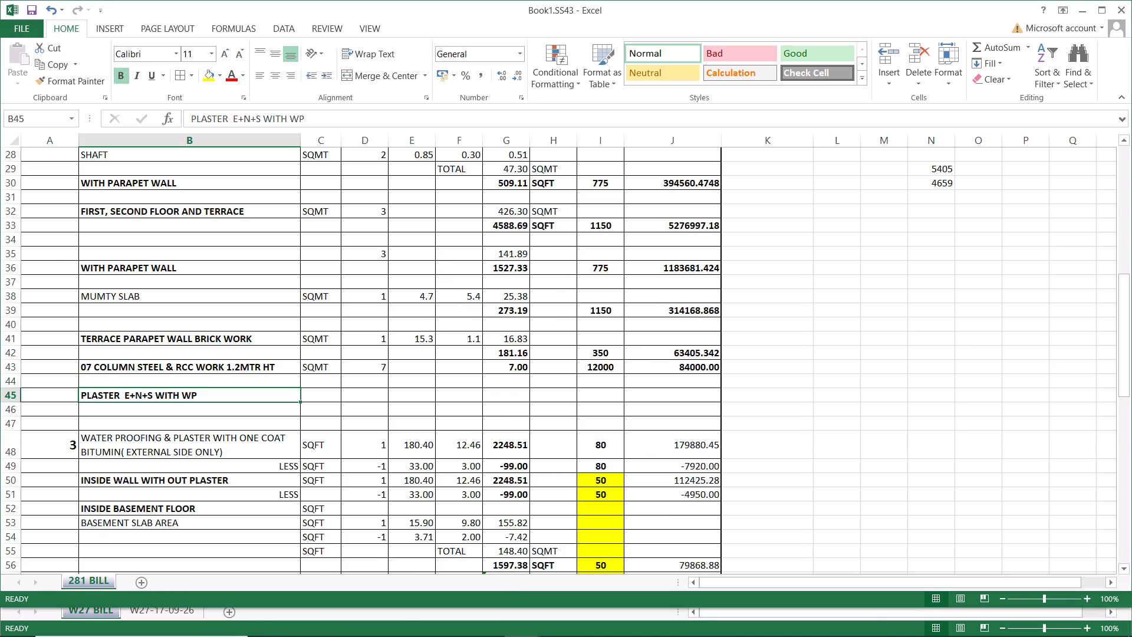
Replace E+N+S with WEST in the B45 description so that it reads PLASTER WEST WITH WP.
double_click(153, 397)
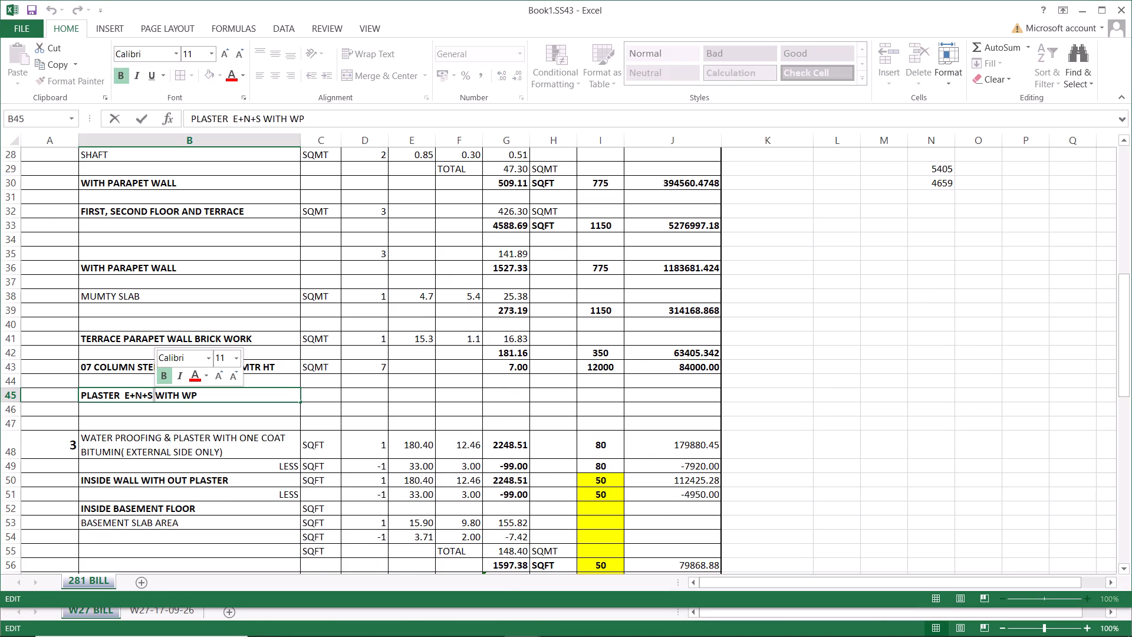
drag(152, 400, 132, 406)
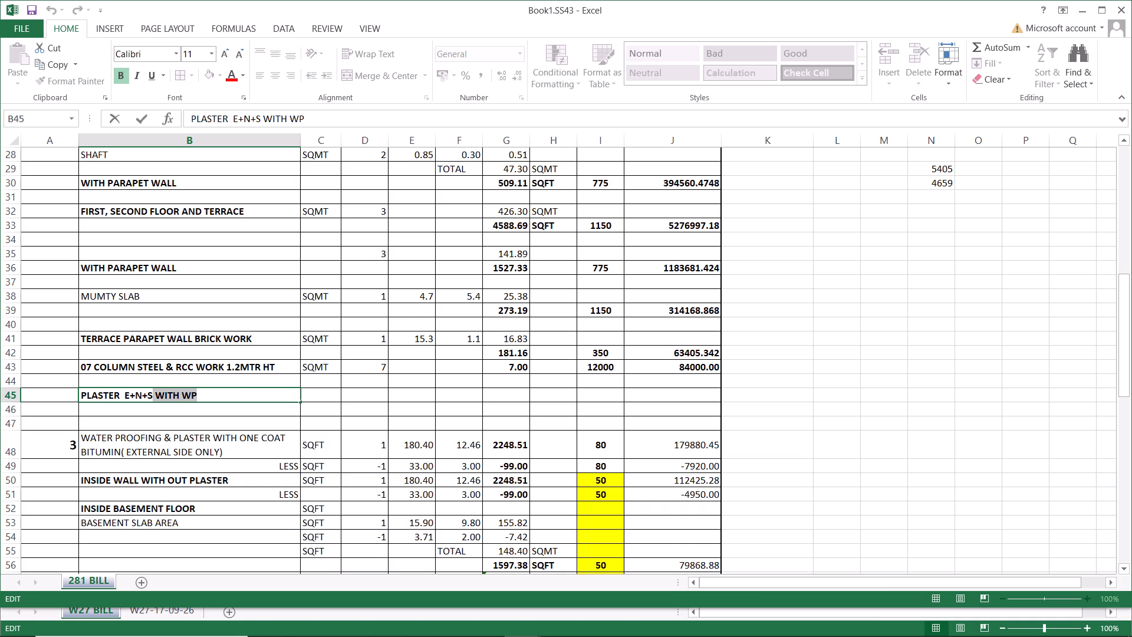
drag(132, 406, 124, 401)
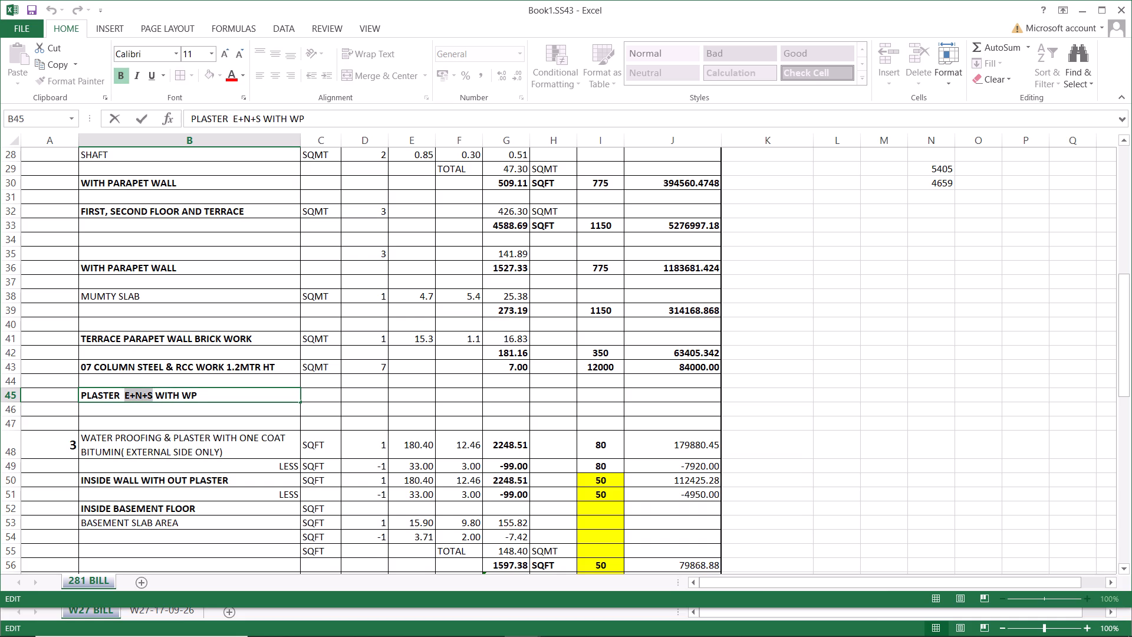
text(WEST)
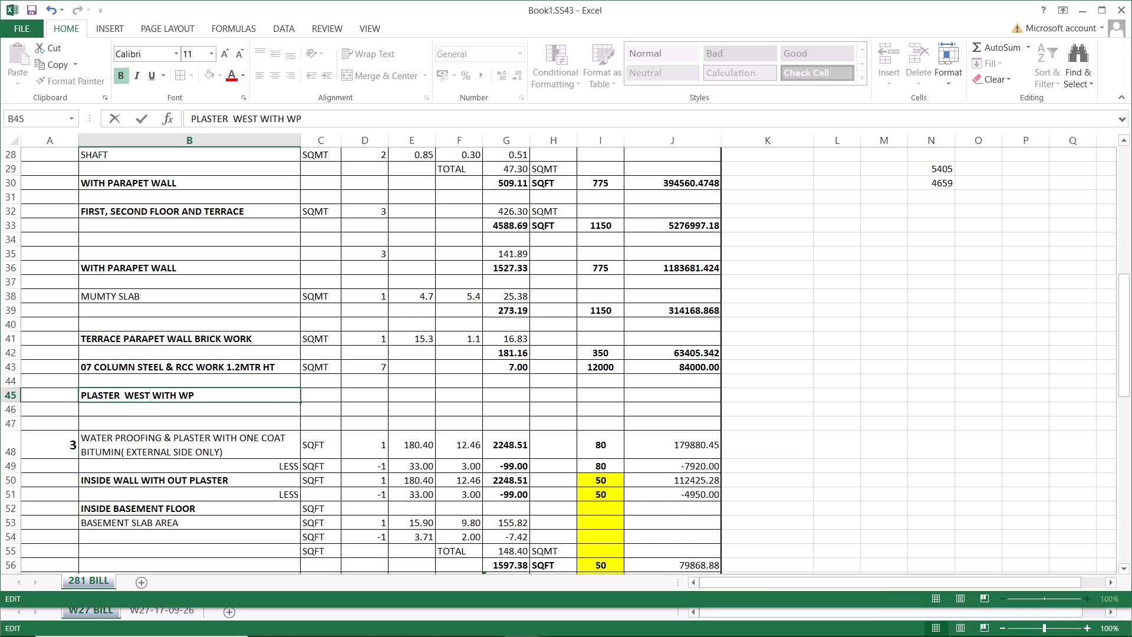
click(221, 394)
click(325, 396)
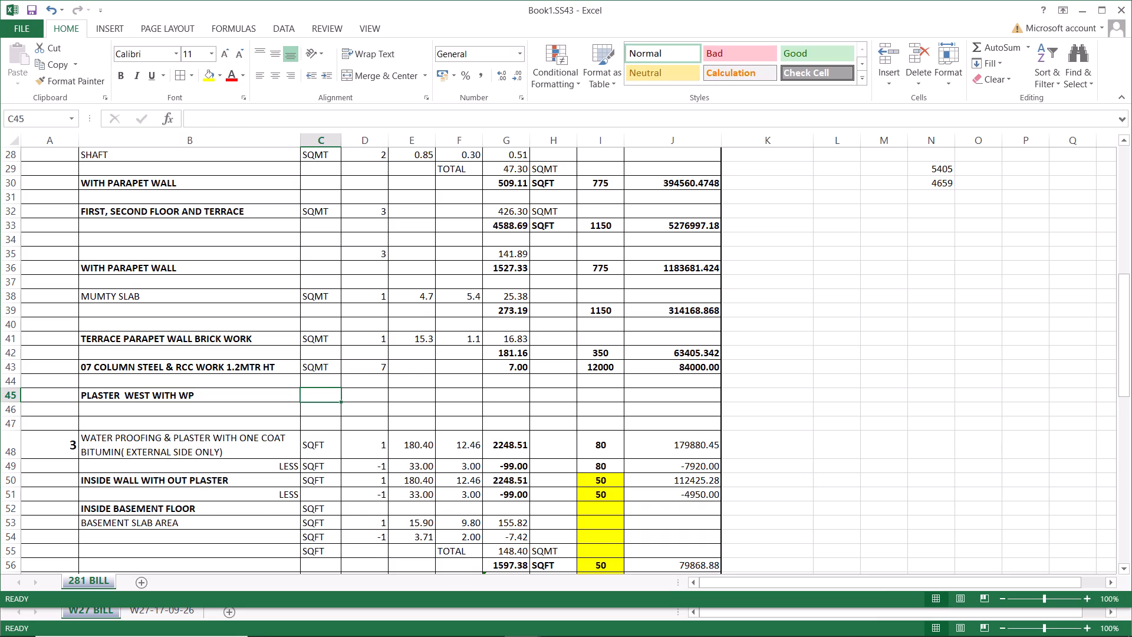
Copy the SQMT unit from the column steel row into cell C45 for the west plaster item.
click(321, 371)
click(52, 63)
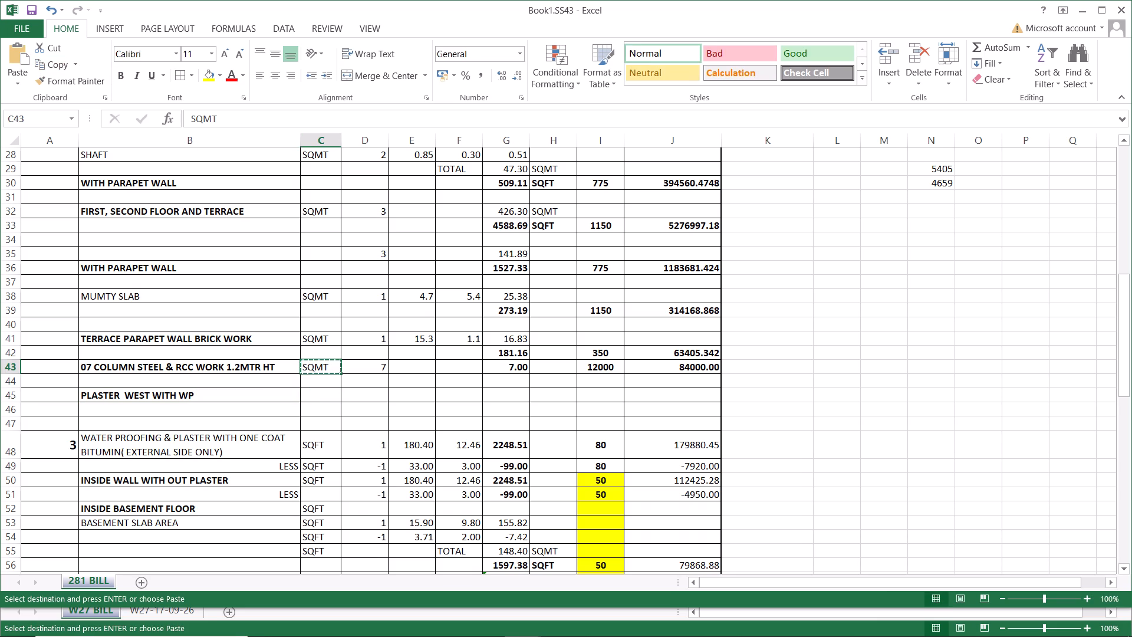
click(328, 396)
key(Return)
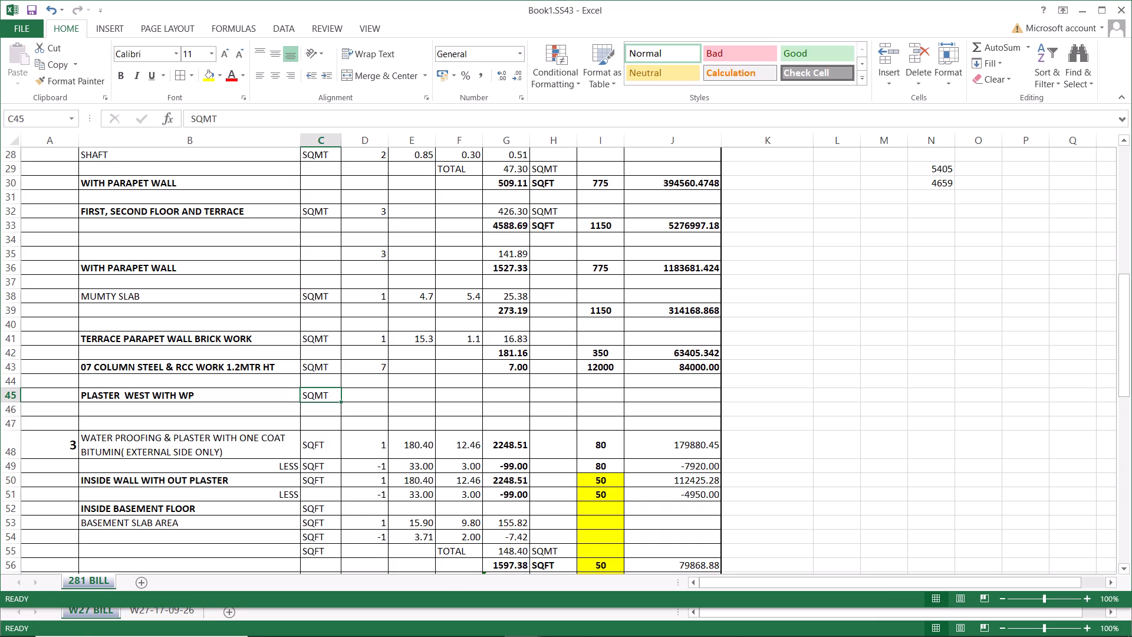
Copy the parapet brickwork number, length, height and quantity formulas from D41:G42 into D45:G46 for the west plaster item.
drag(371, 335, 463, 338)
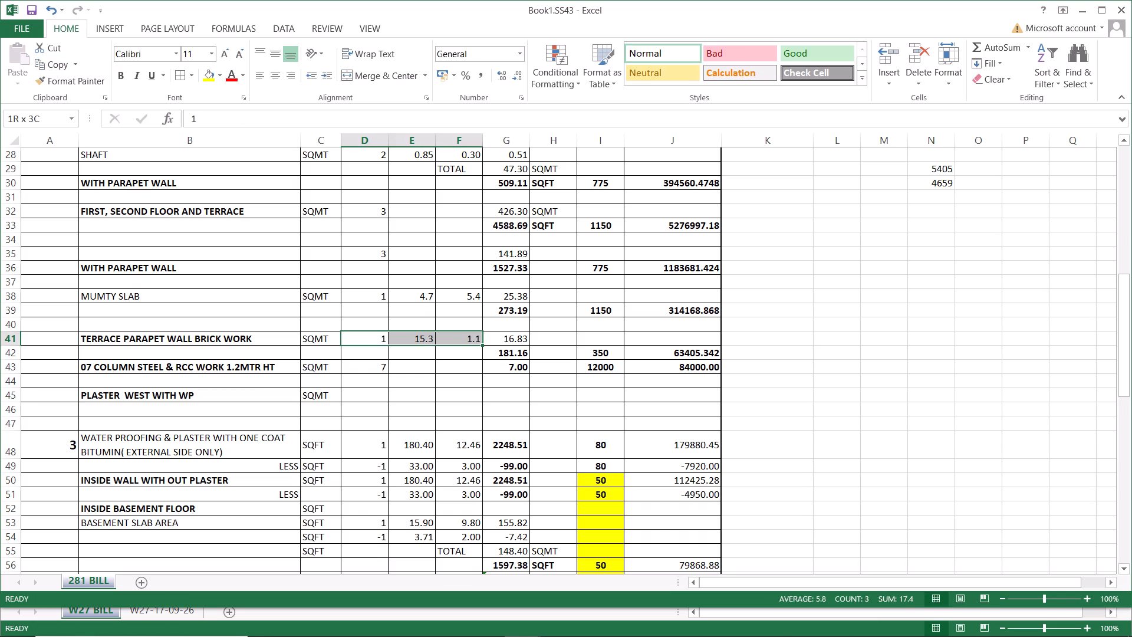
drag(463, 338, 494, 342)
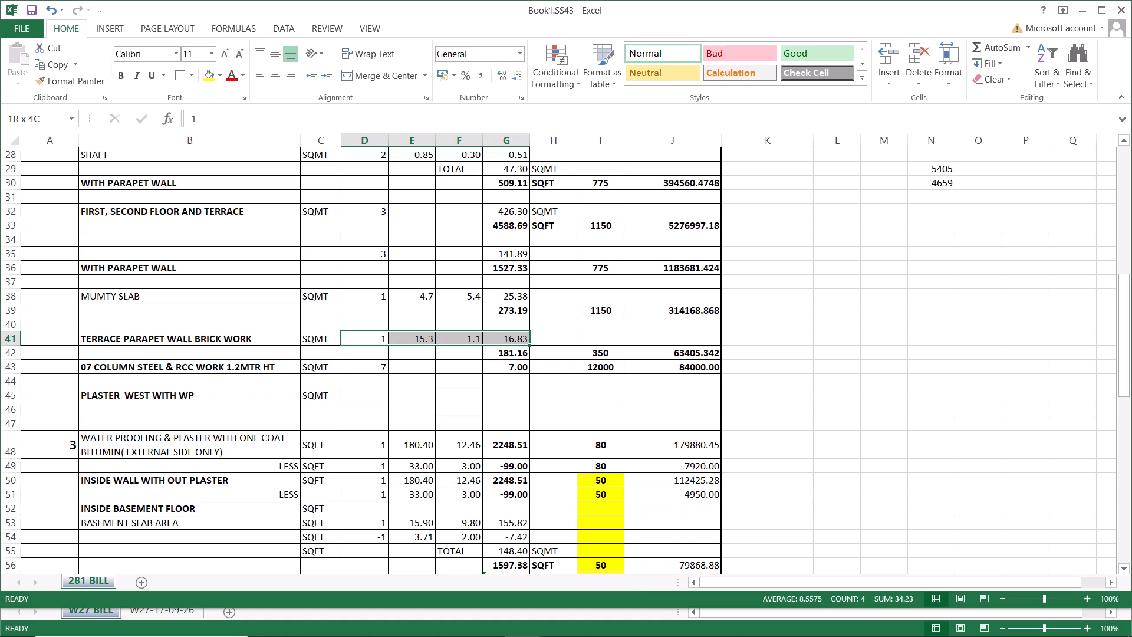
drag(494, 342, 496, 350)
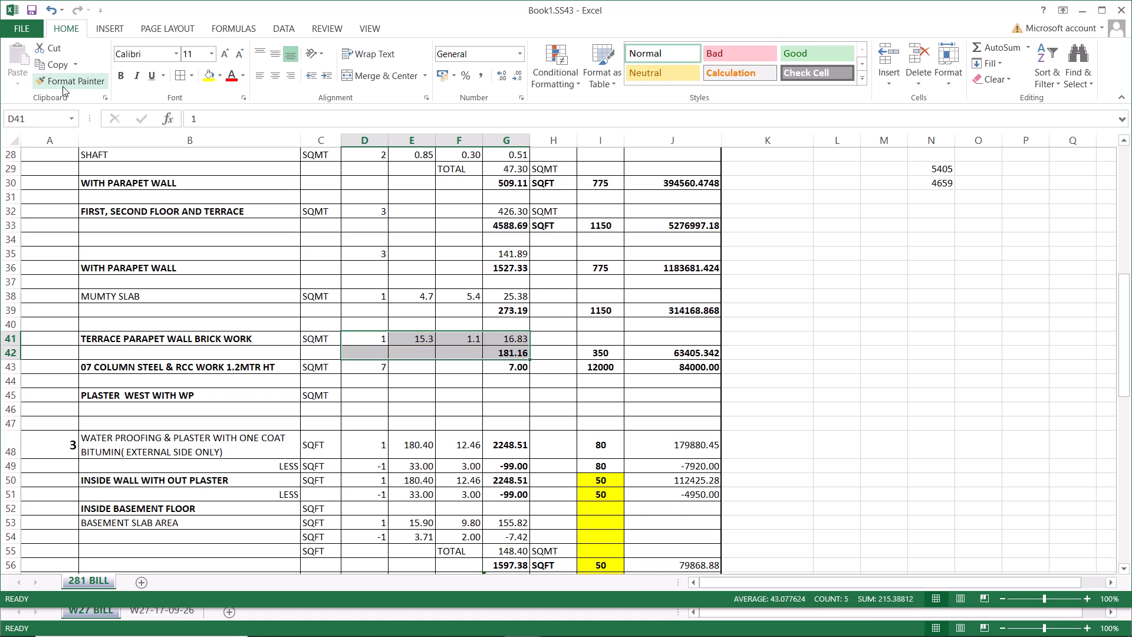
click(61, 65)
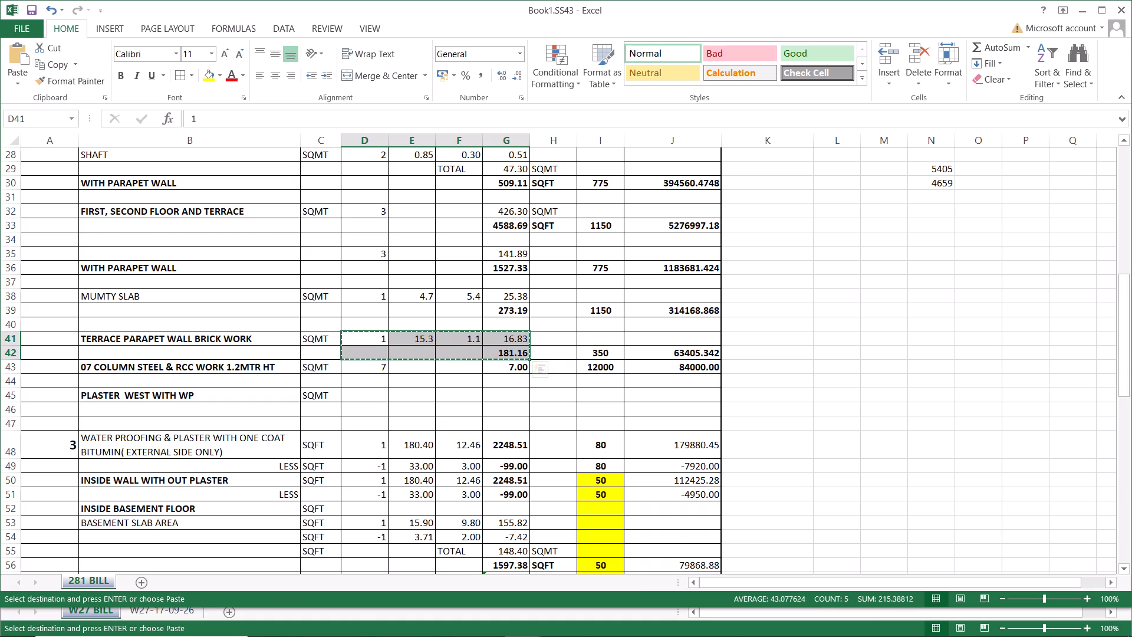
click(371, 396)
key(Return)
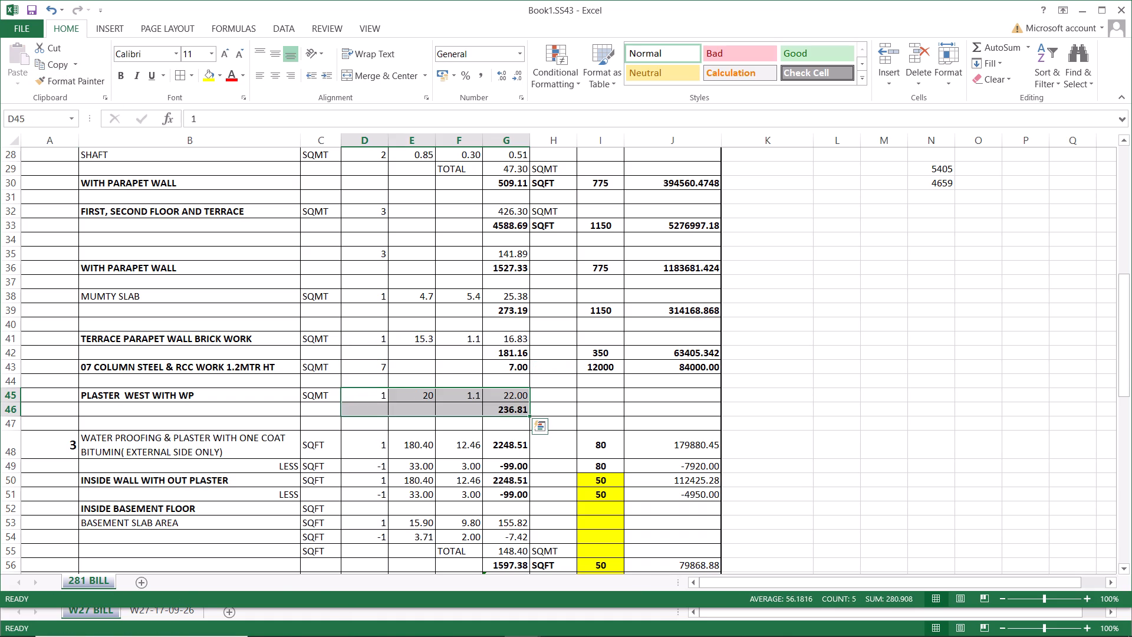
Correct the west plaster length formula in E45 to =20-E38 so that it references the mumty slab length.
click(410, 388)
click(420, 396)
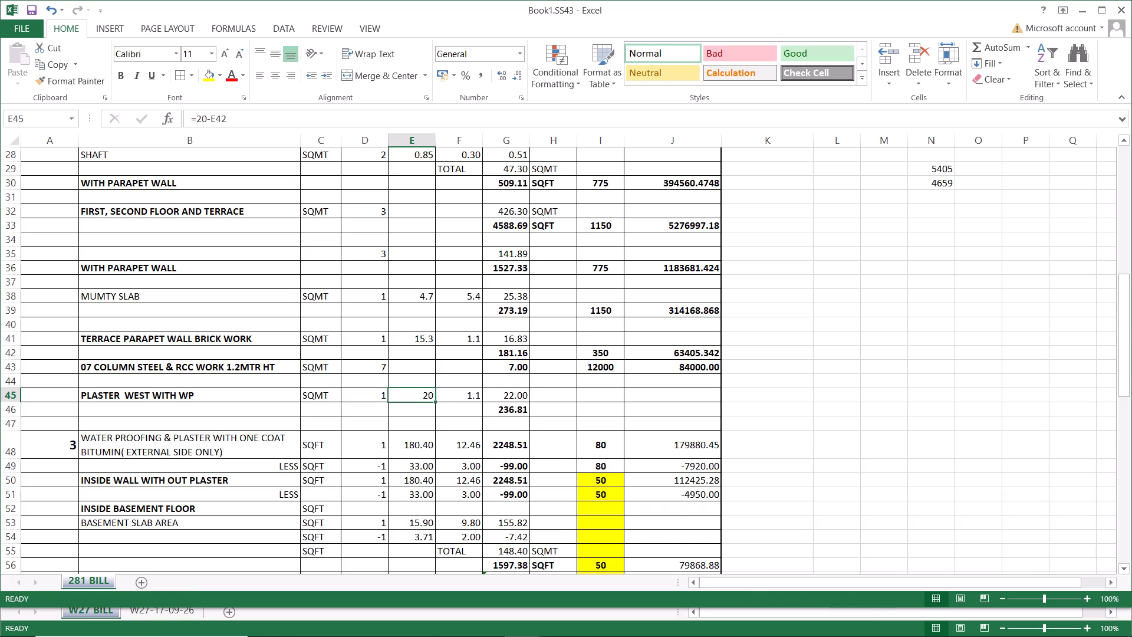
click(415, 337)
double_click(416, 396)
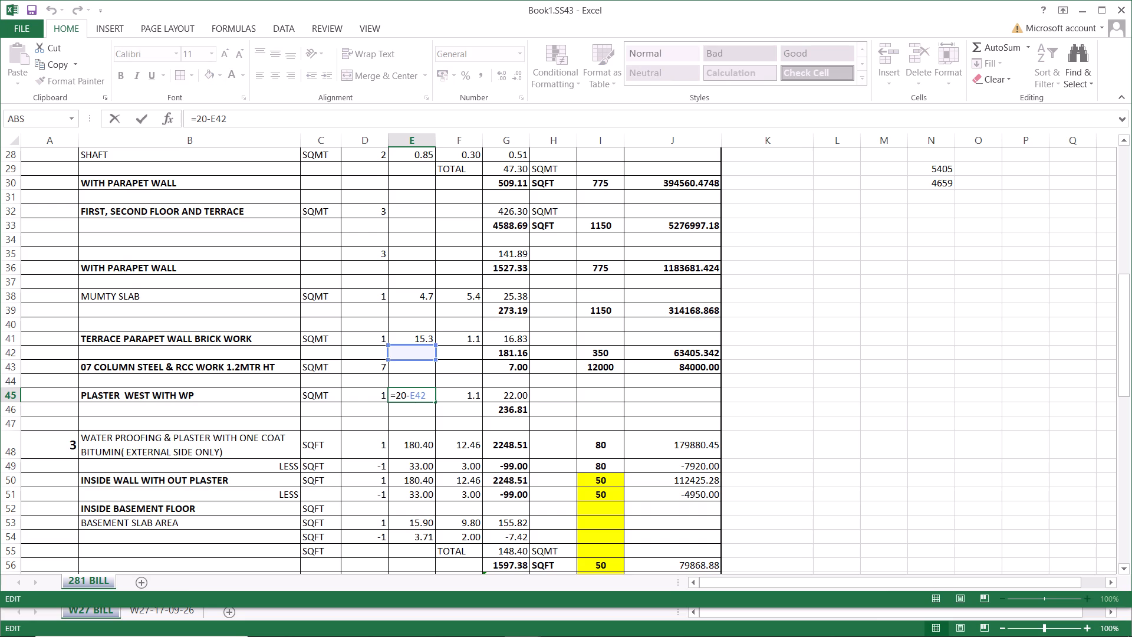
drag(406, 345, 406, 343)
drag(406, 343, 412, 298)
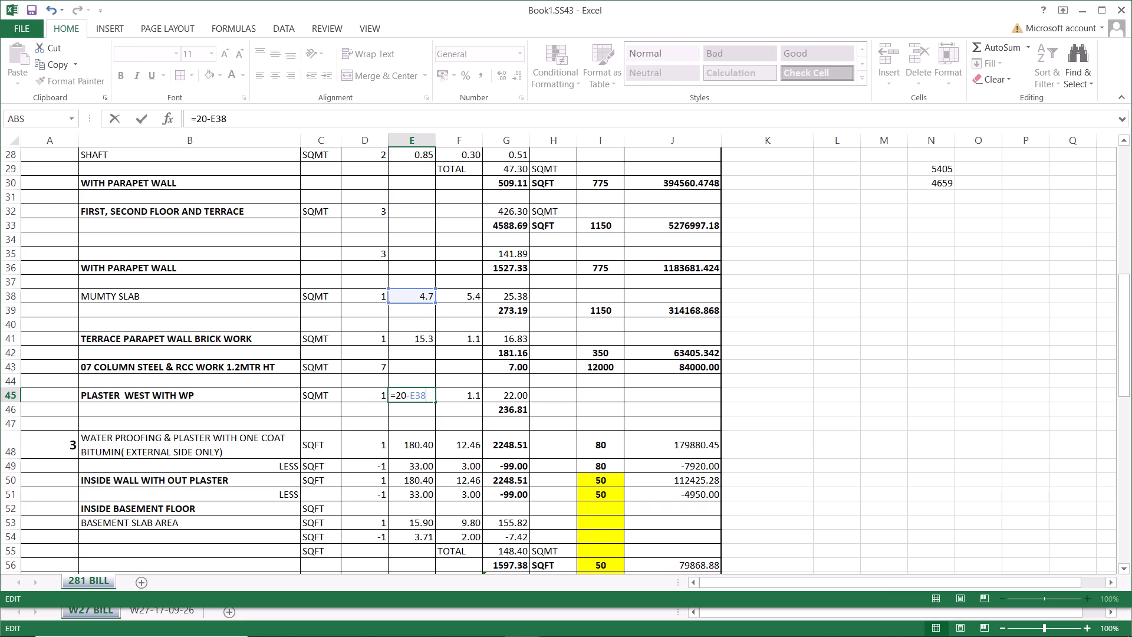
key(Return)
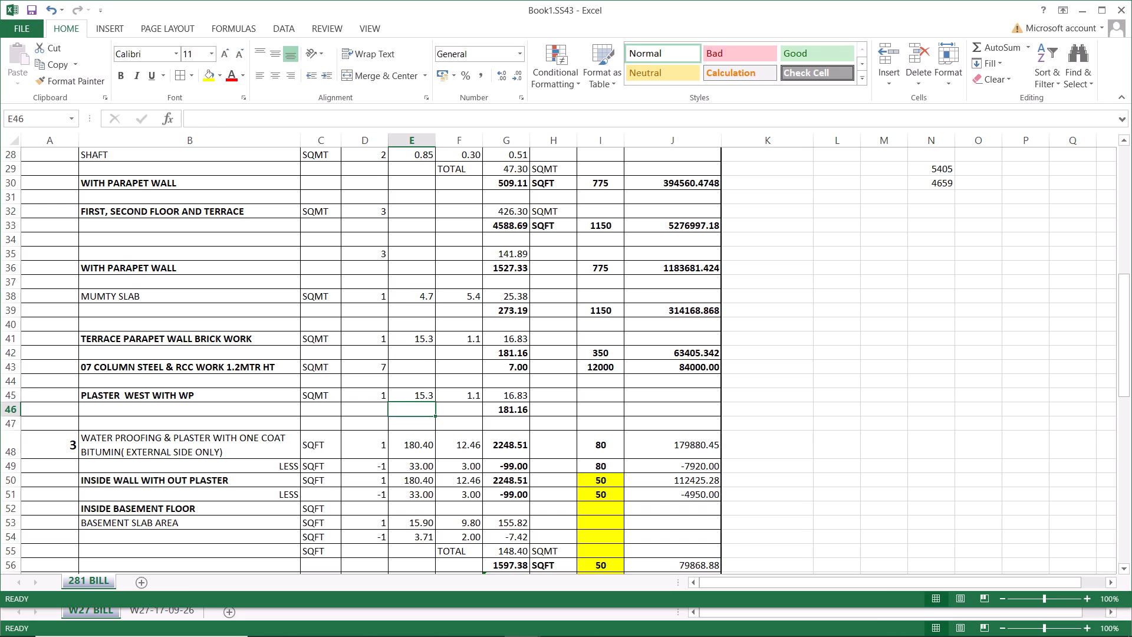
Set the west plaster dimension in F45 to 2.33 and check the row's length and quantity cells.
click(417, 396)
click(470, 397)
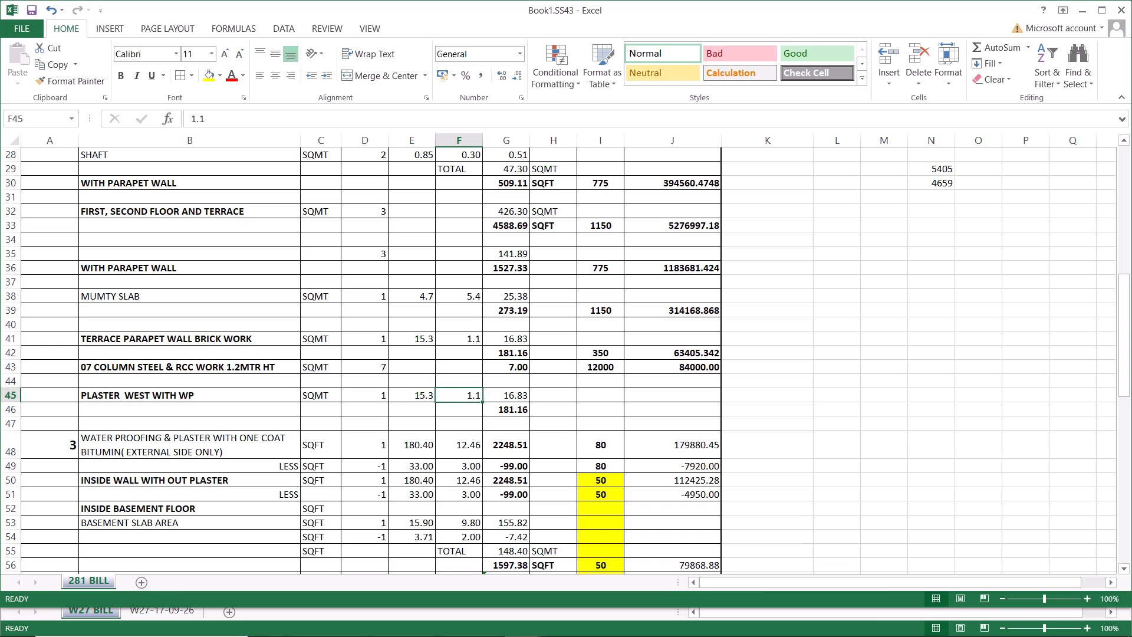
click(478, 393)
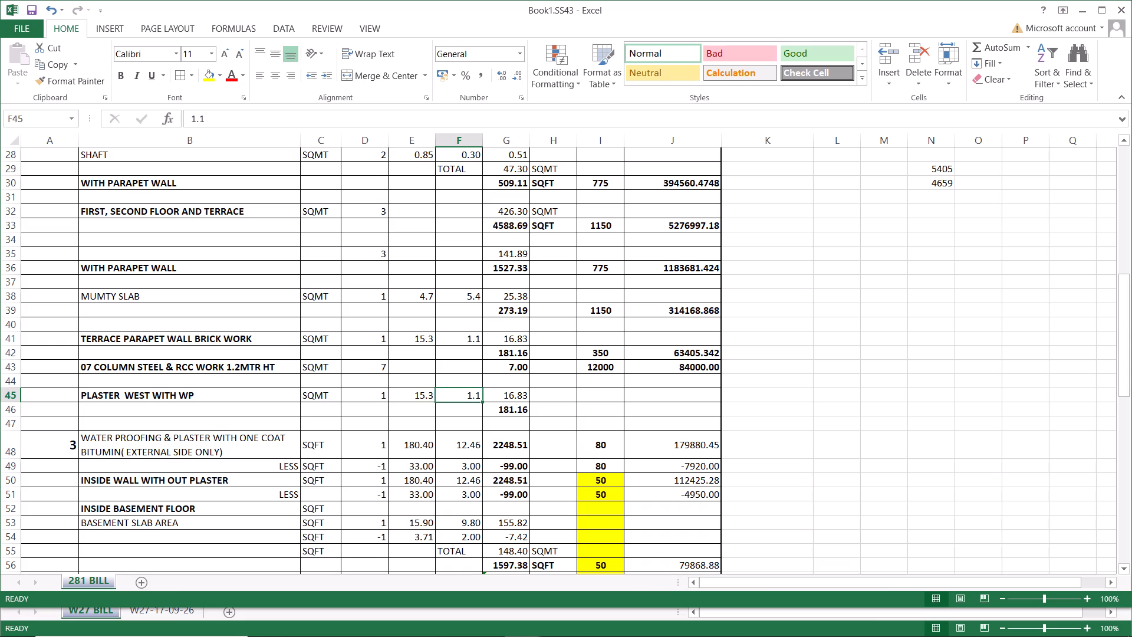
click(512, 401)
click(462, 397)
drag(392, 369, 381, 364)
click(470, 397)
key(2)
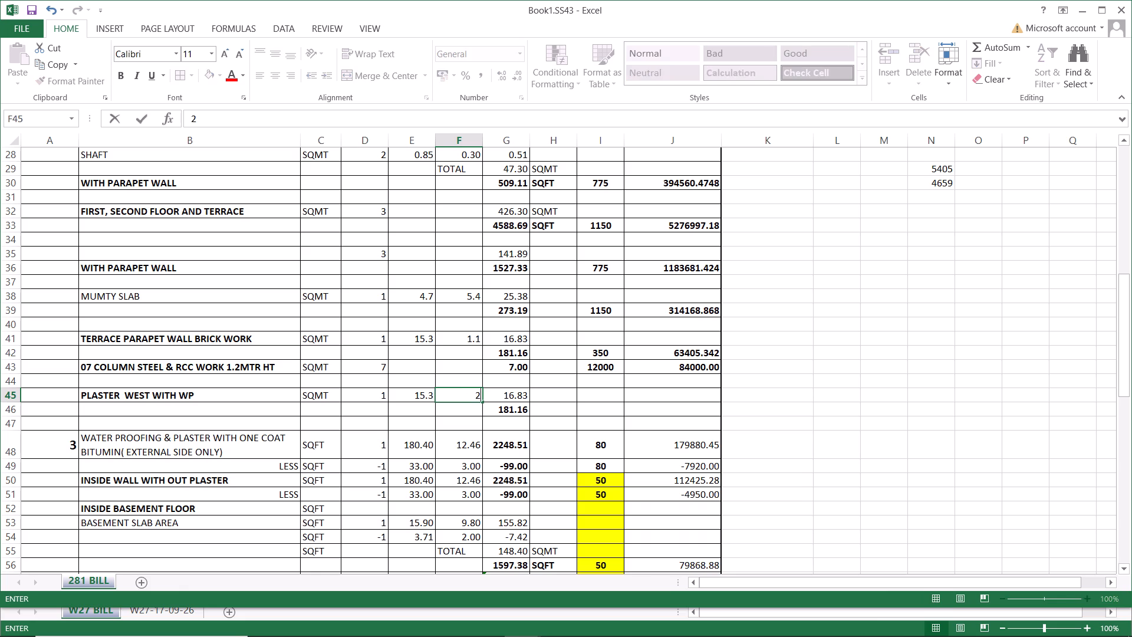
text(.33)
key(Return)
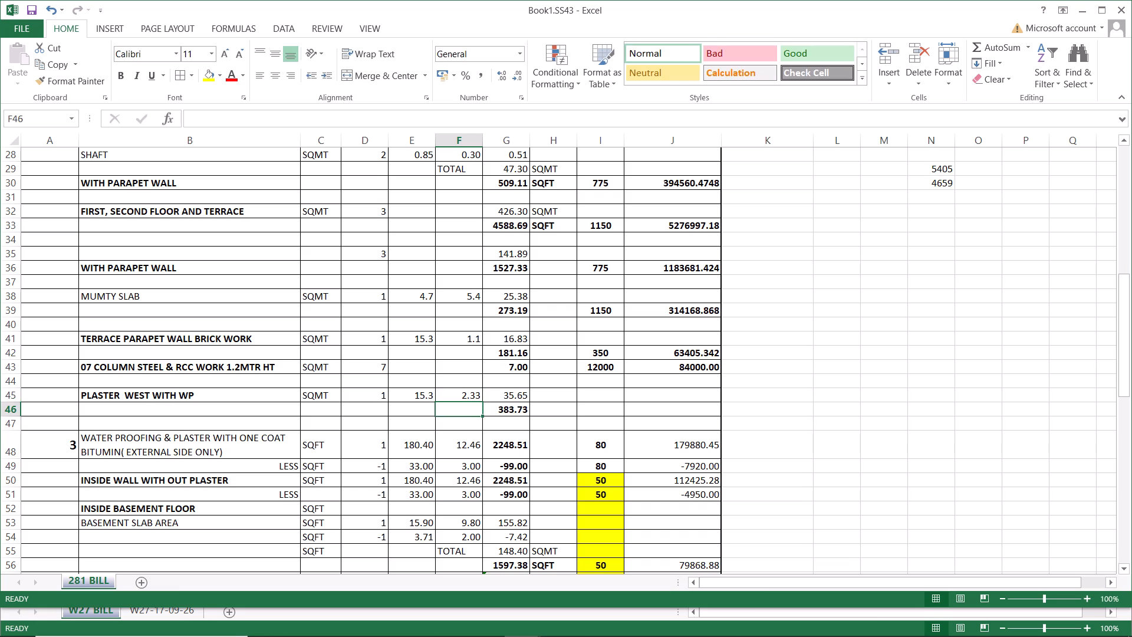
click(522, 392)
click(515, 411)
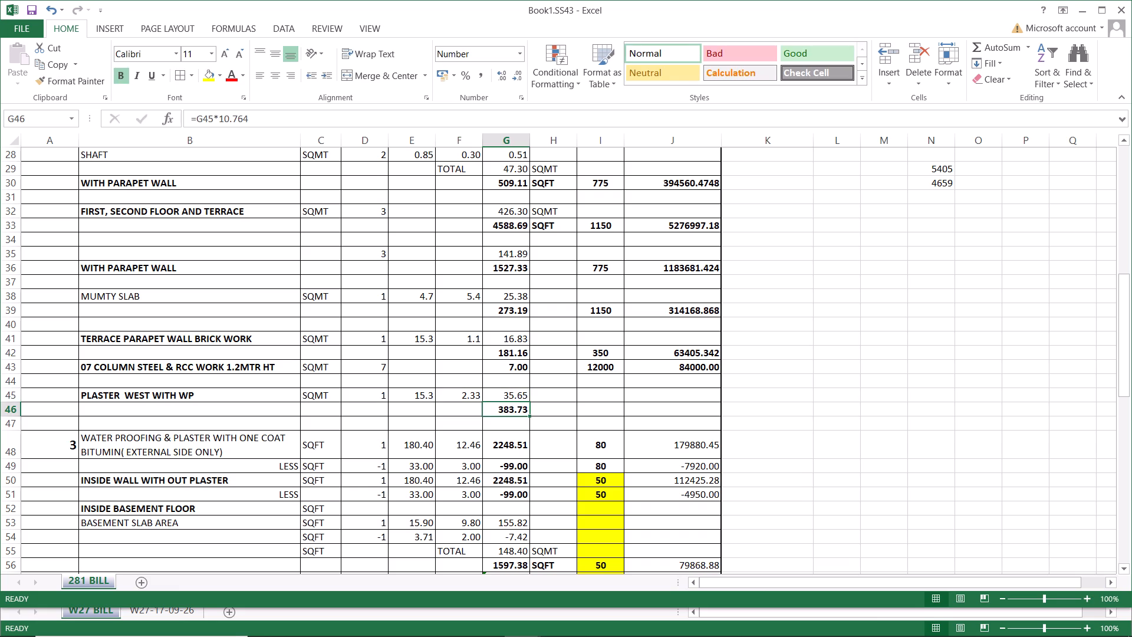
click(430, 396)
click(460, 395)
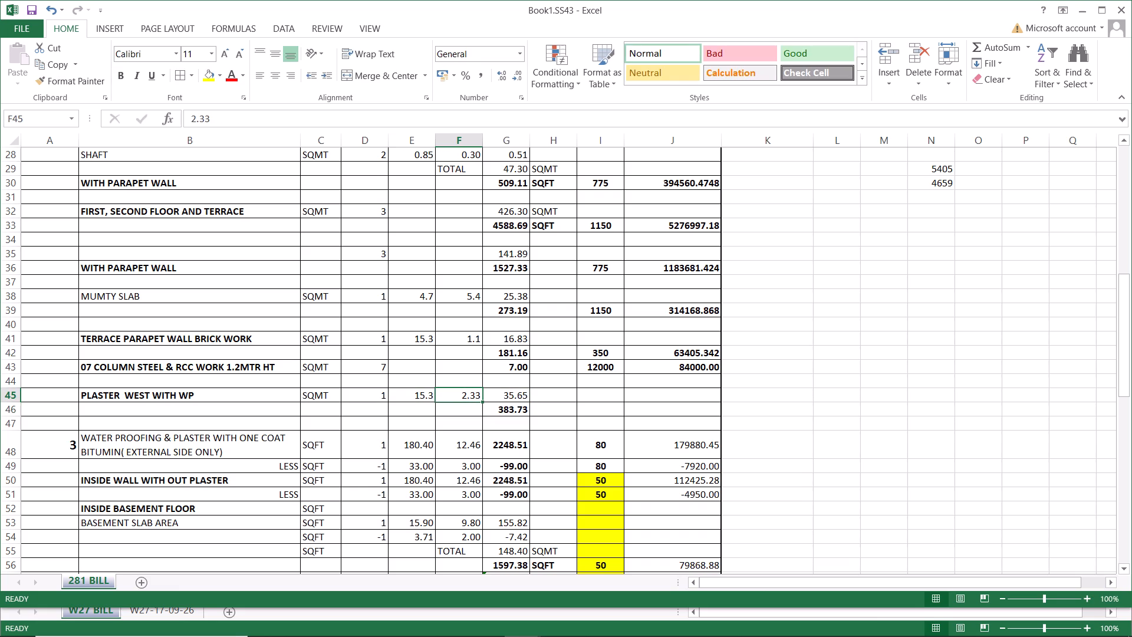
Enter a rate of 80 in I46 for the west plaster item.
click(604, 407)
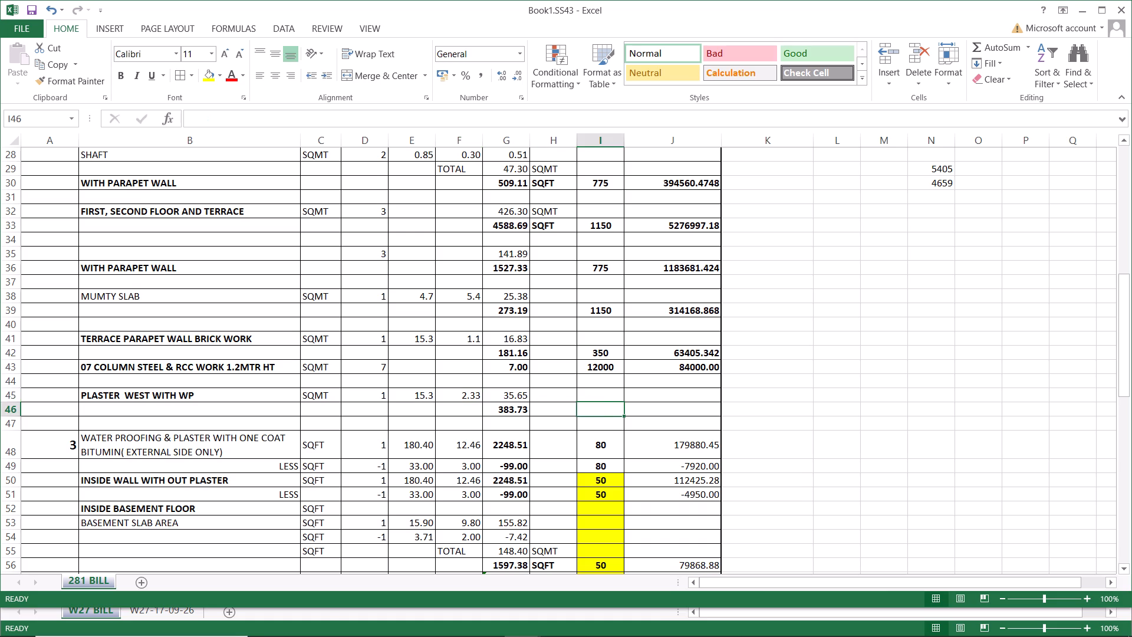
text(80)
key(Return)
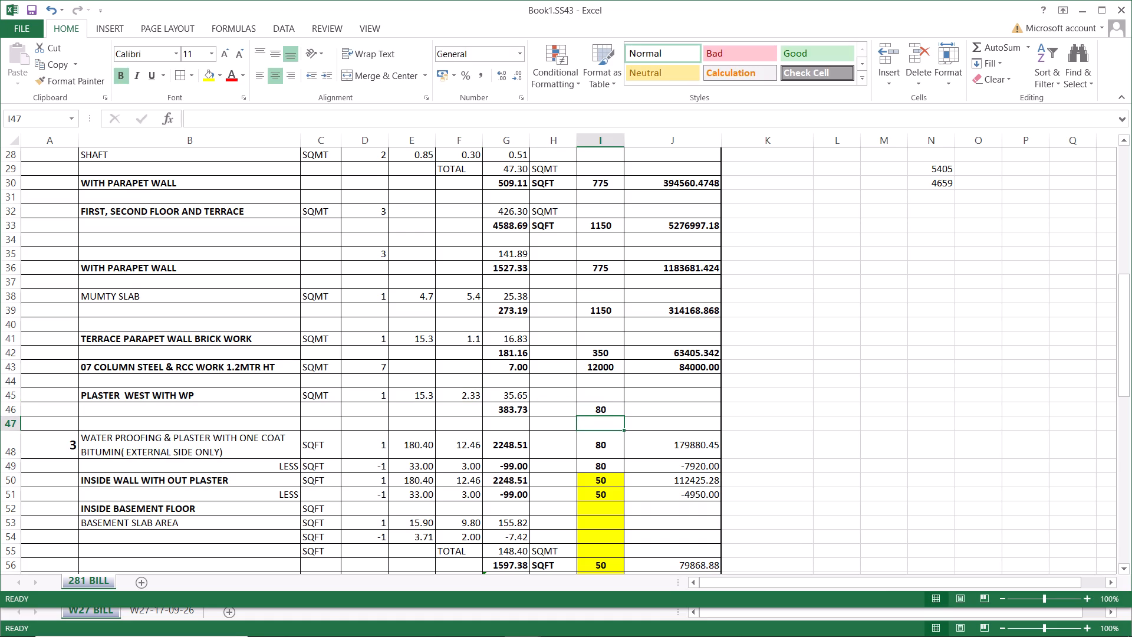
Copy the amount formula from the column steel row's J43 into J46 so that it reads =G46*I46.
click(686, 367)
click(38, 63)
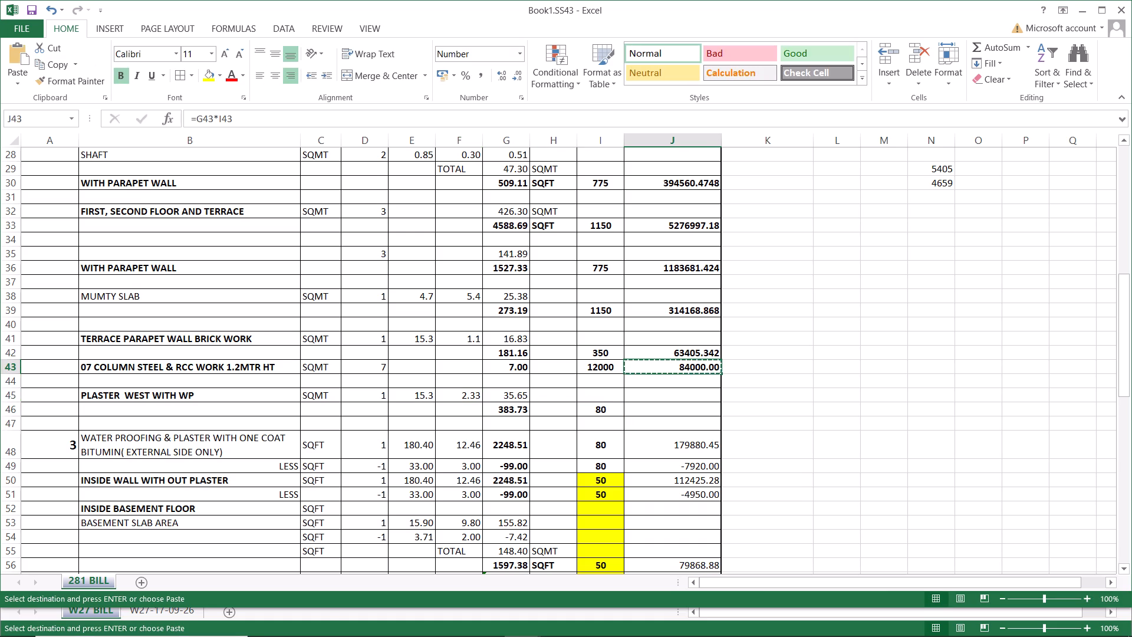
click(666, 409)
key(Return)
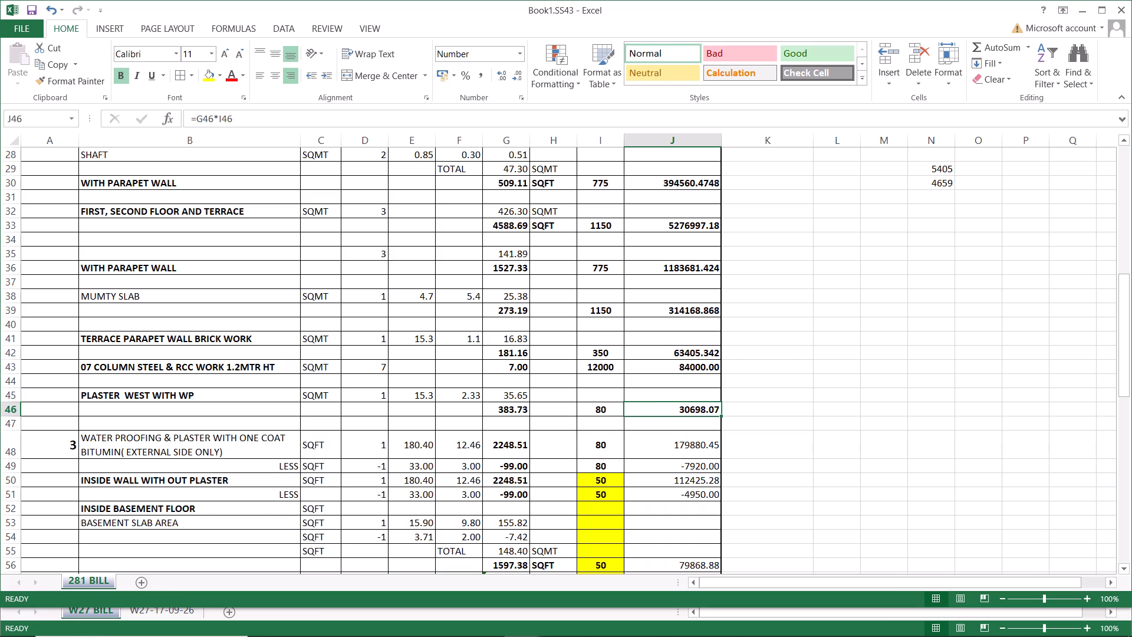
click(715, 454)
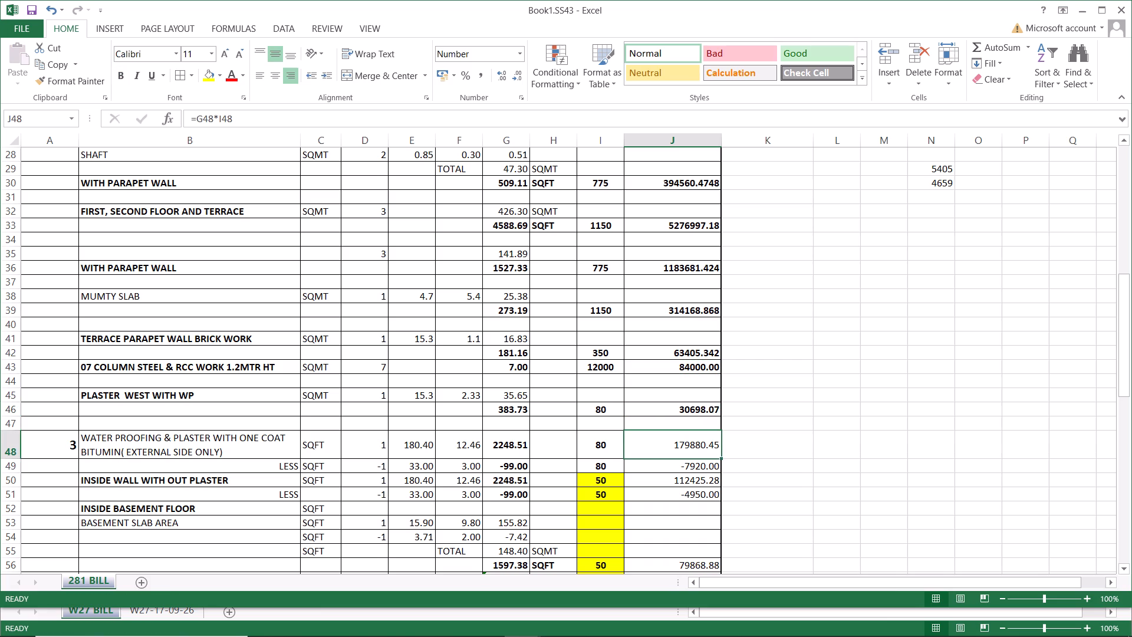
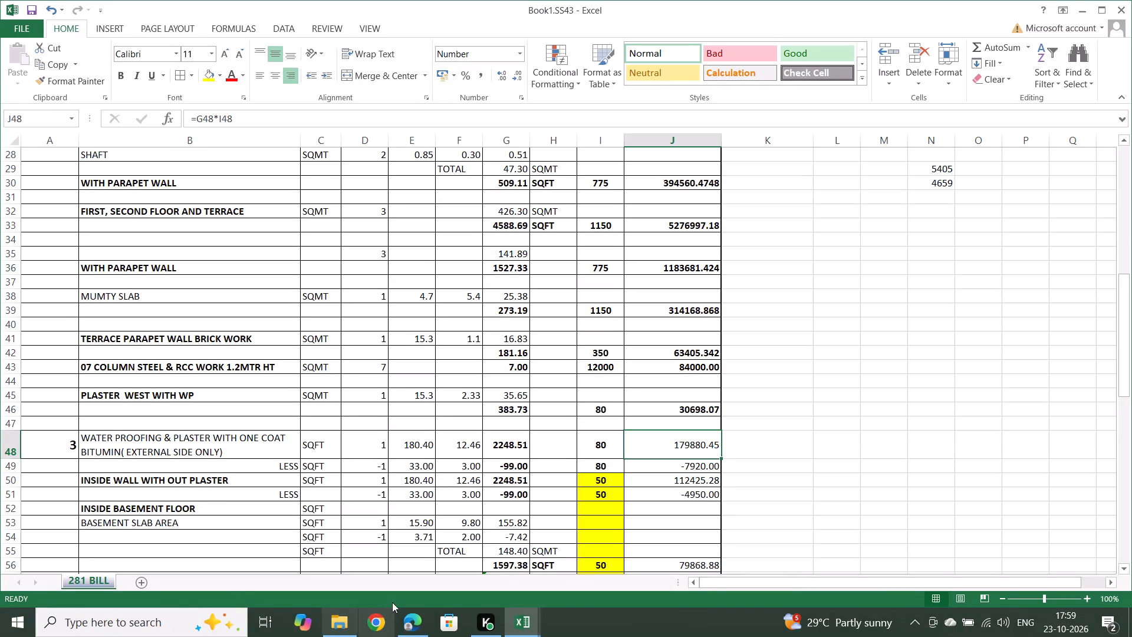
Review the amounts from the water proofing item down to the billed total in J81, and the inside wall deduction's rate.
click(685, 464)
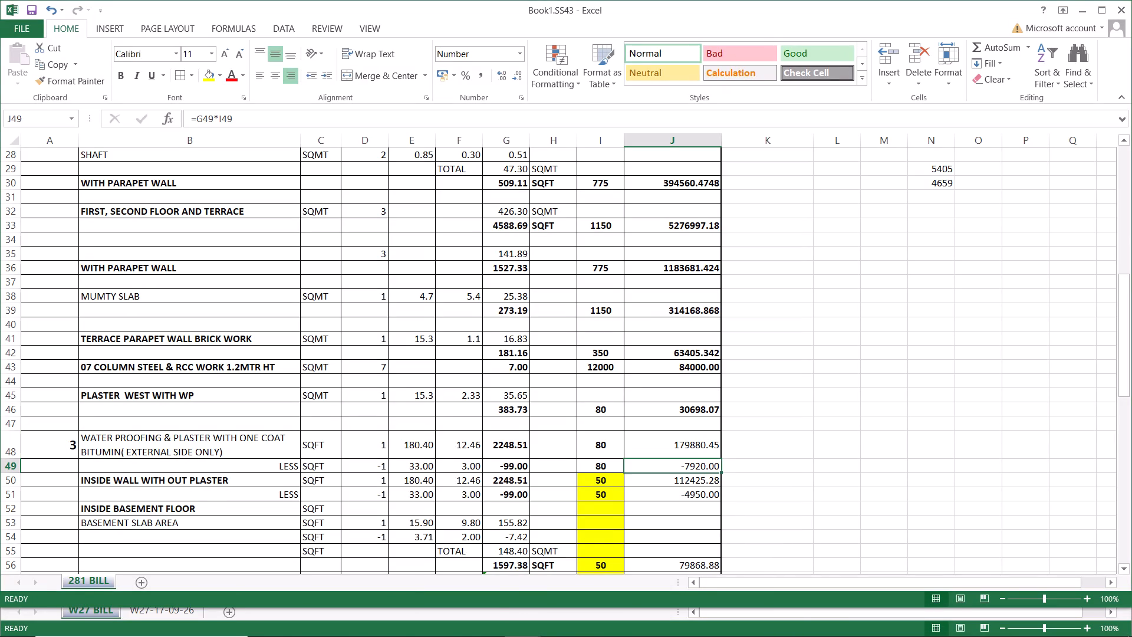
click(684, 442)
scroll(684, 444, down, 9)
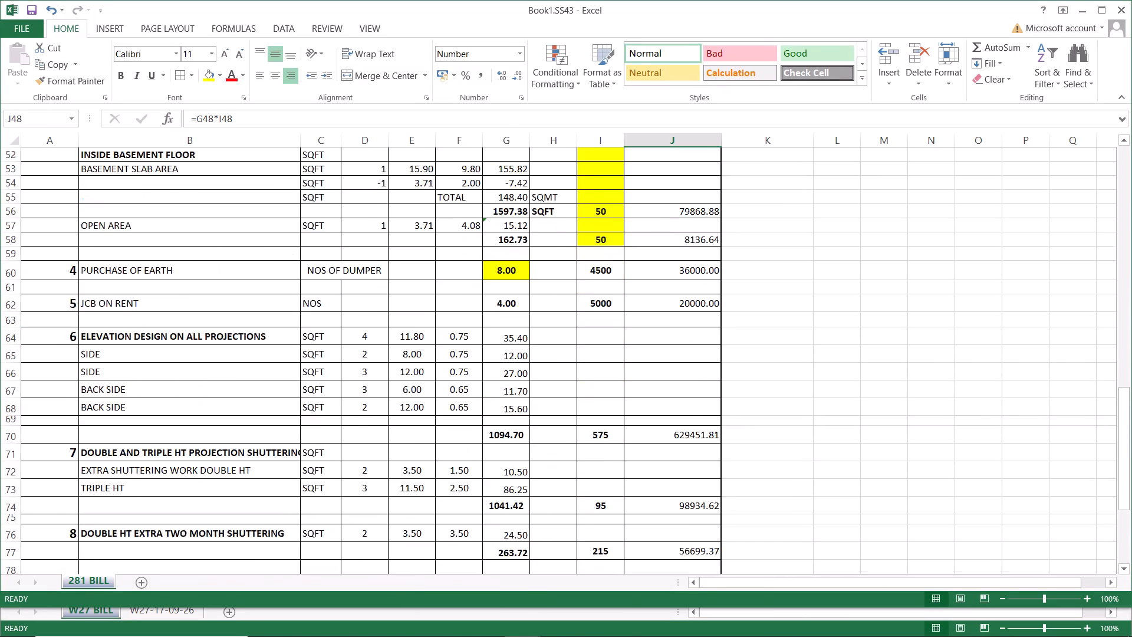
scroll(678, 442, down, 4)
click(675, 380)
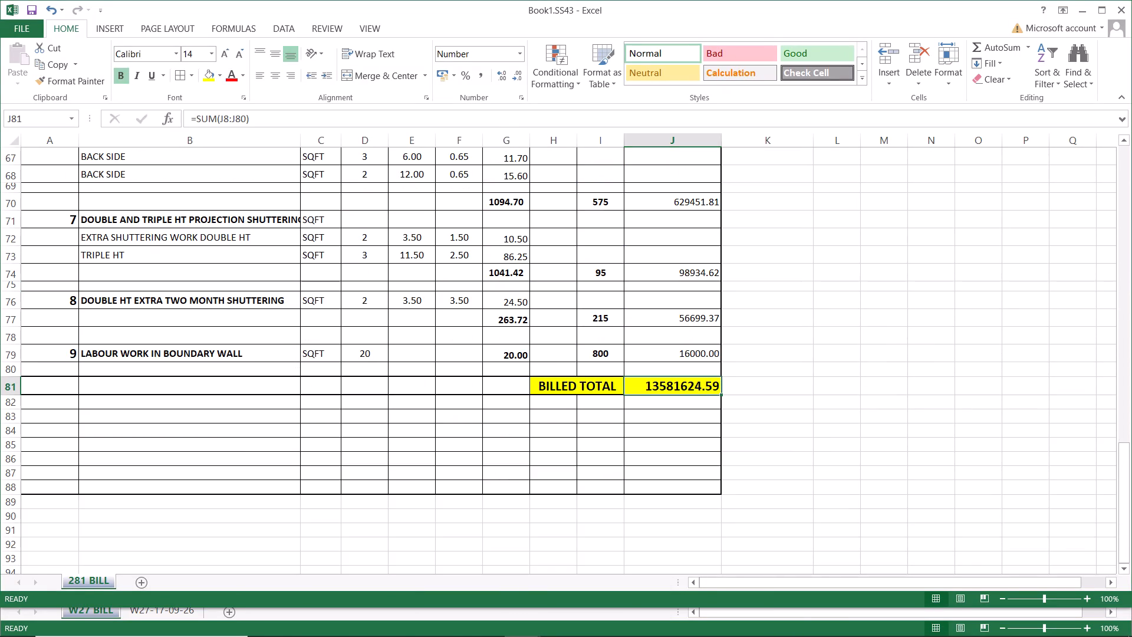
scroll(320, 386, up, 5)
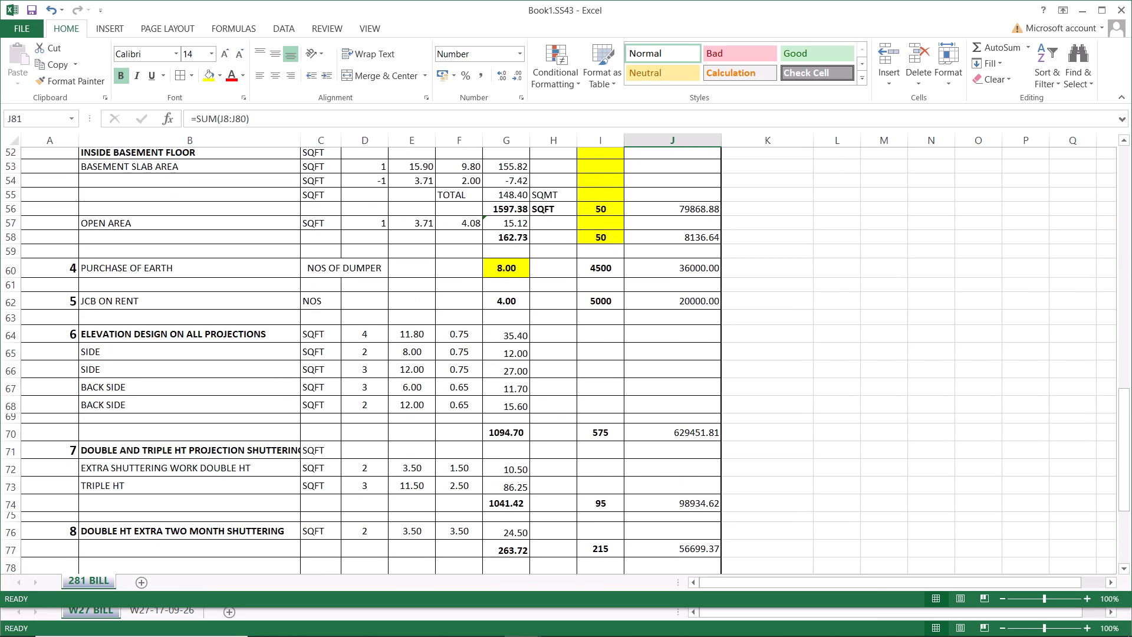
scroll(320, 386, up, 4)
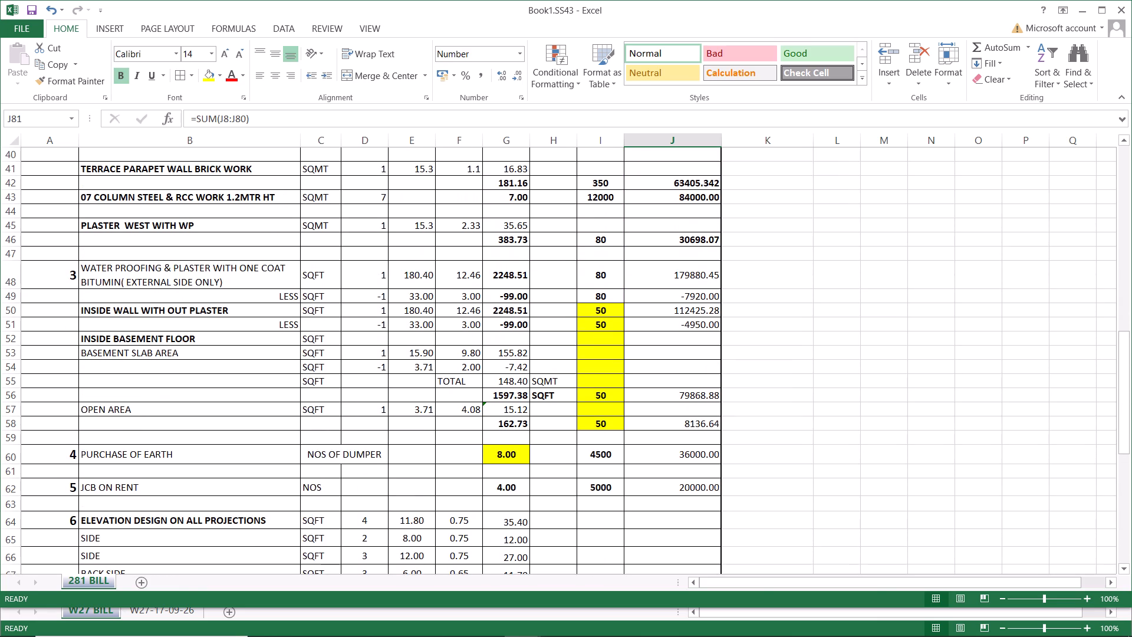
click(495, 326)
click(611, 326)
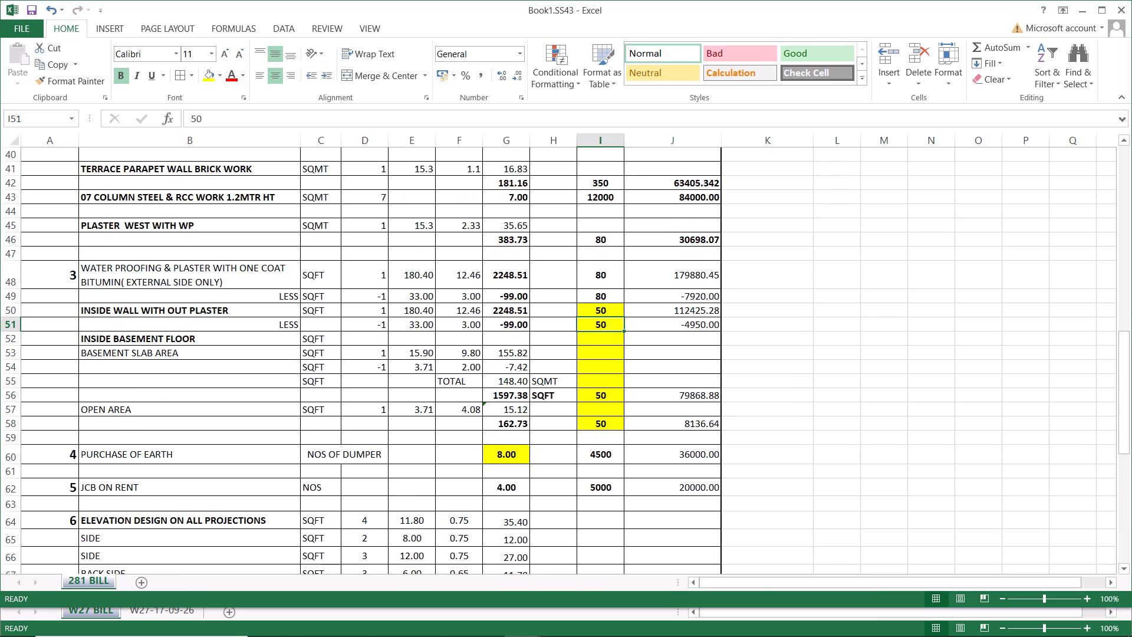
Check the quantity, rate and amount cells of the west plaster, column steel and terrace parapet brickwork items in rows 41 to 46.
scroll(401, 383, up, 2)
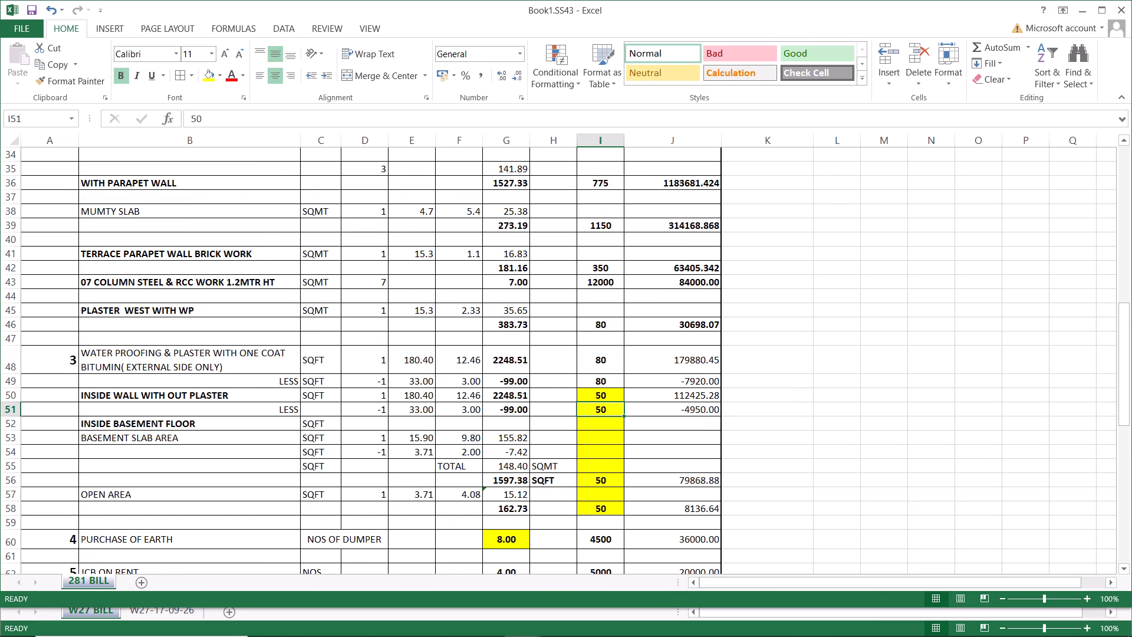
click(198, 352)
click(189, 310)
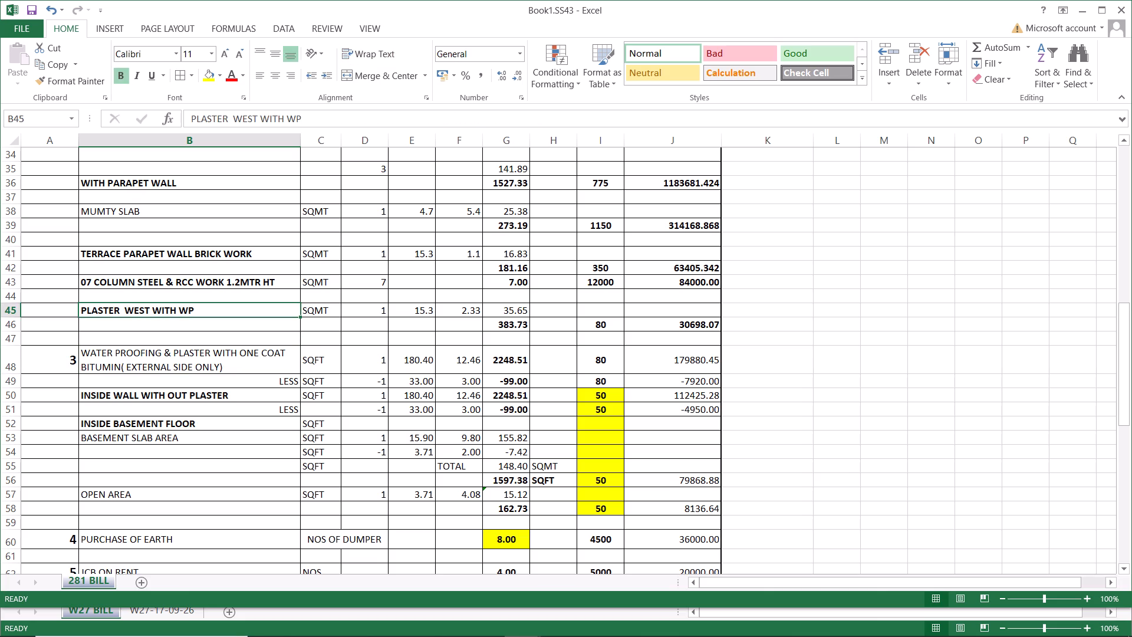
click(489, 310)
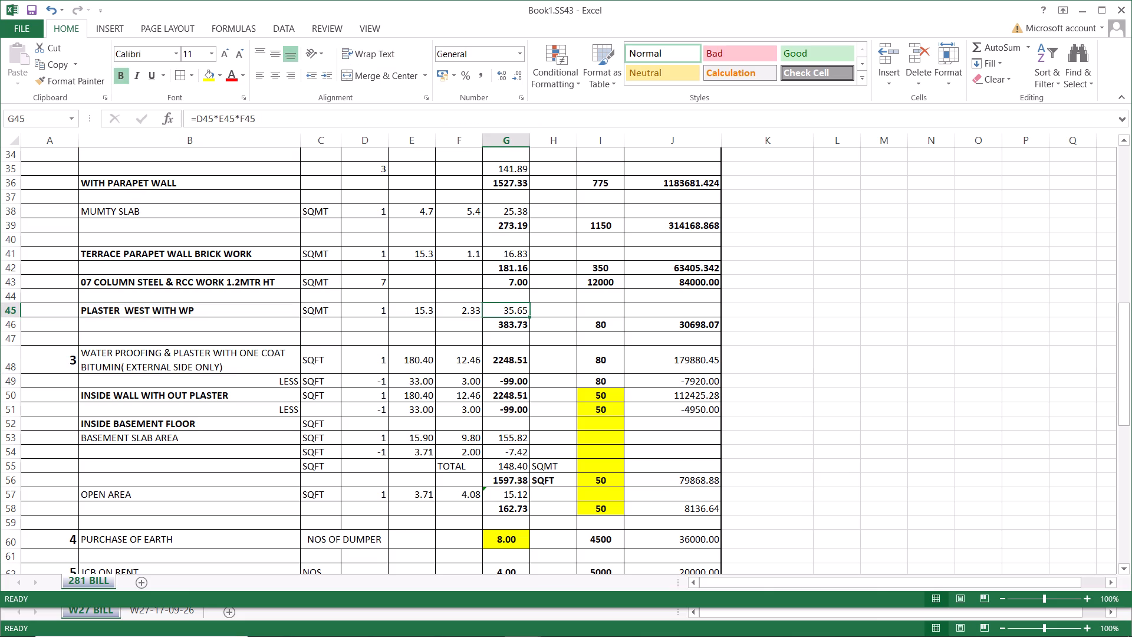
click(493, 324)
click(613, 322)
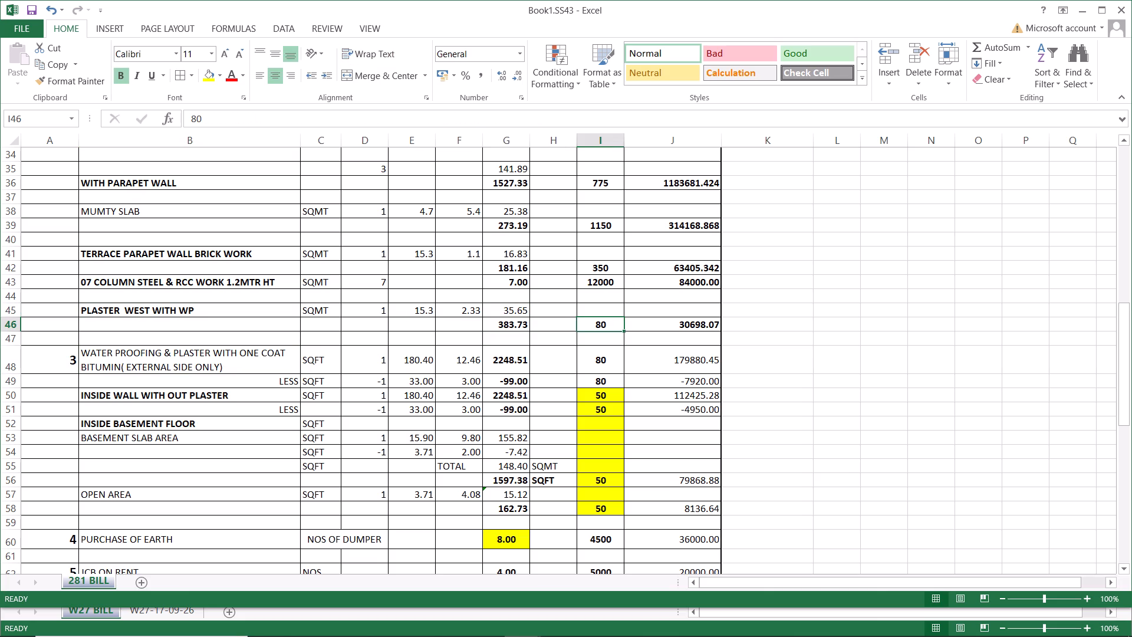
click(706, 323)
click(512, 280)
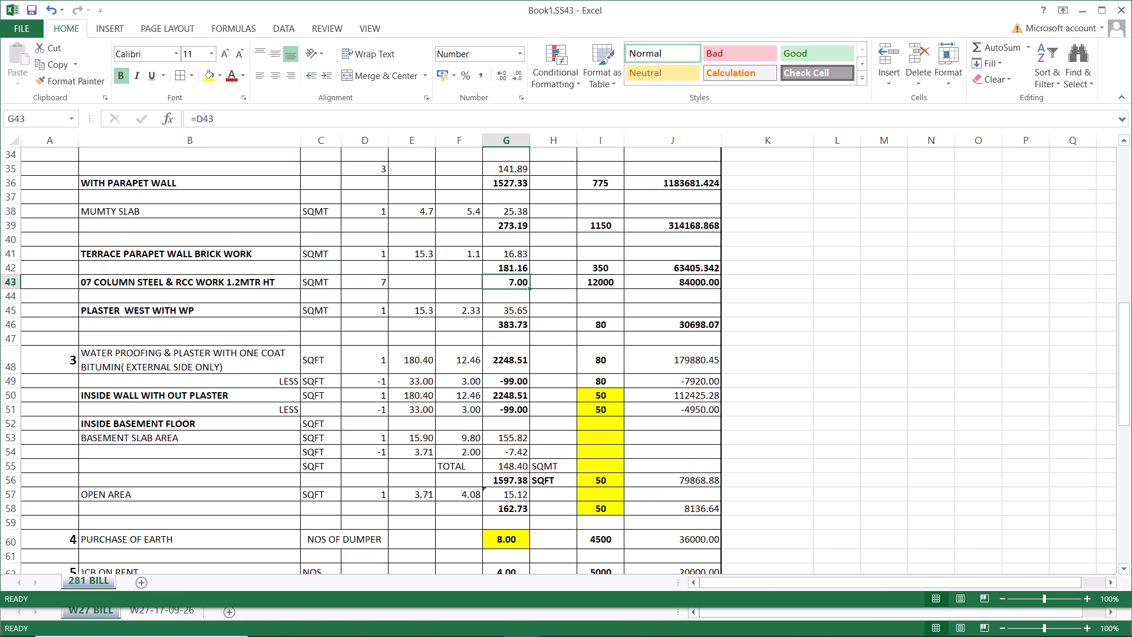
click(176, 255)
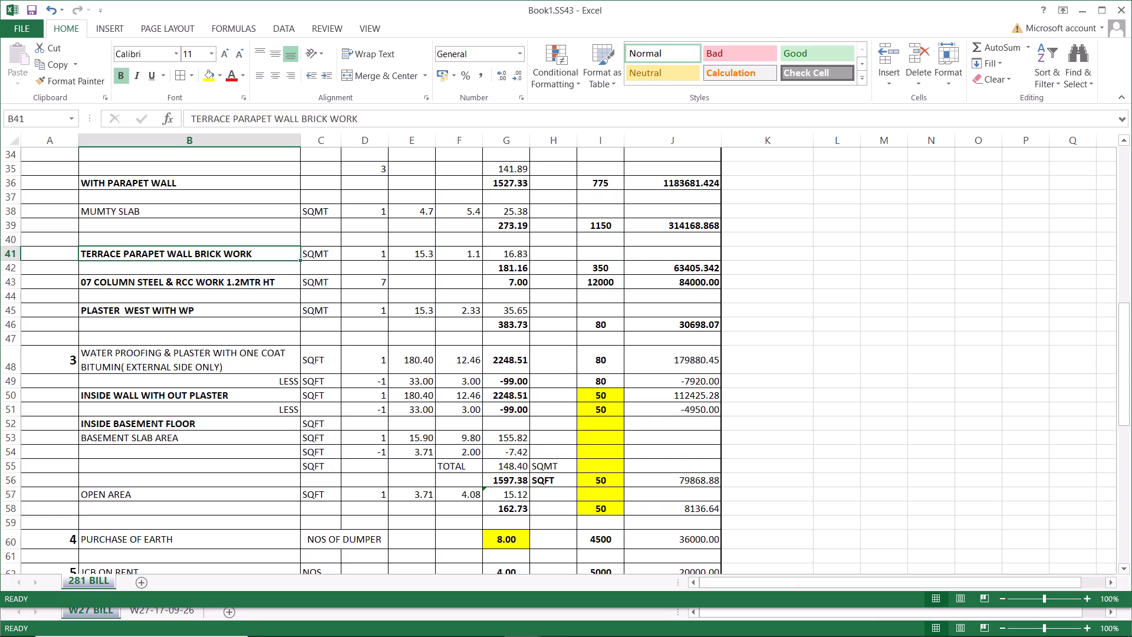
click(519, 254)
click(696, 264)
scroll(308, 314, down, 1)
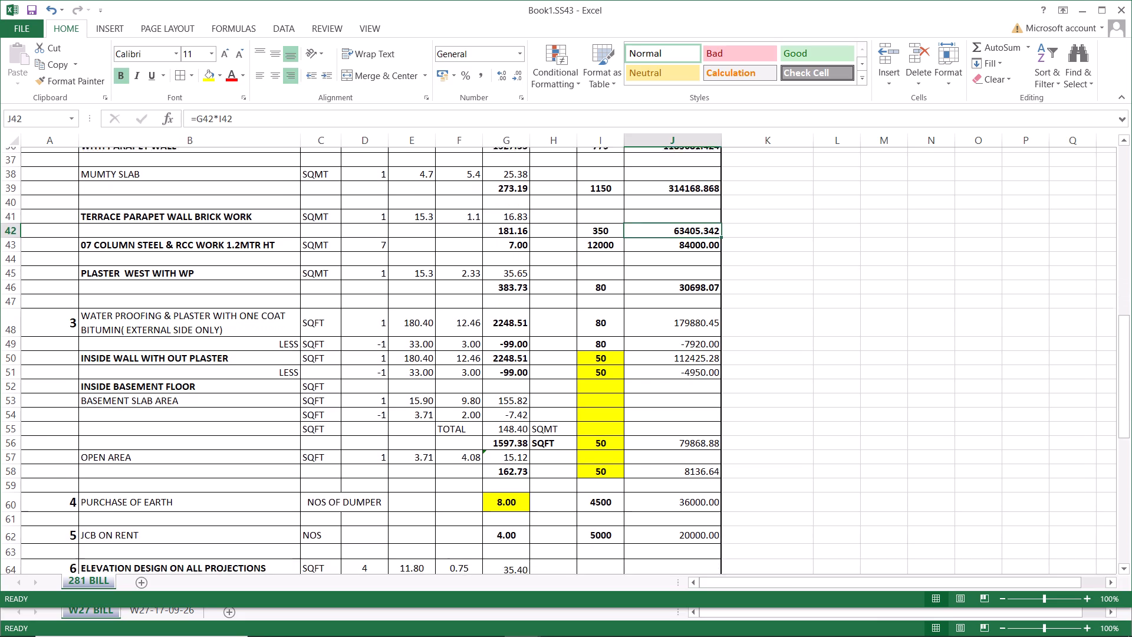
click(515, 283)
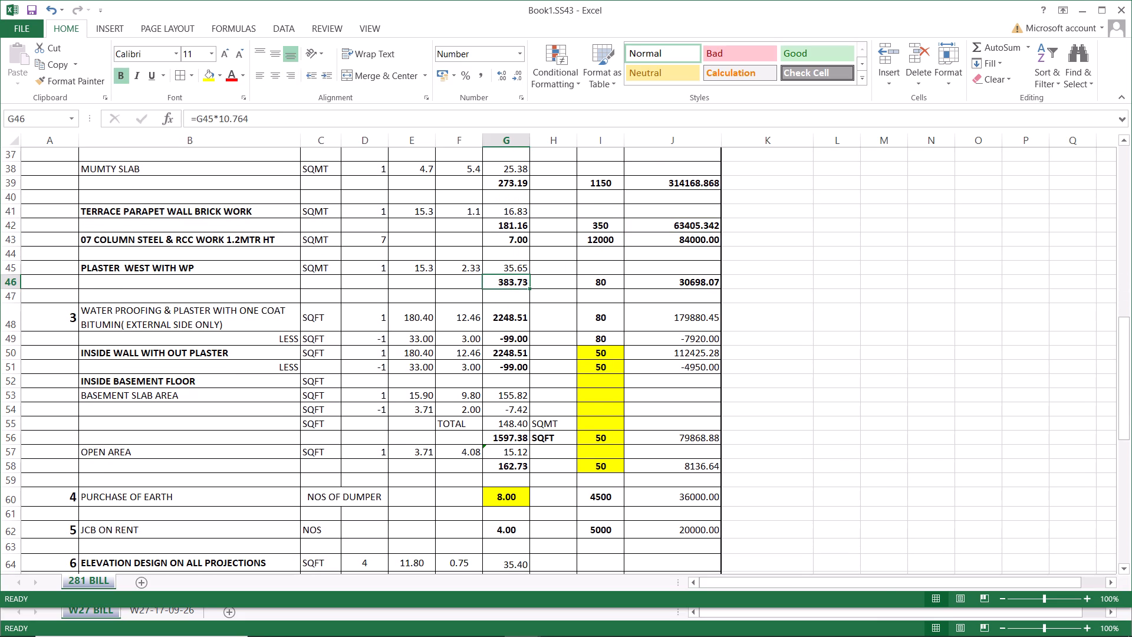
click(693, 282)
click(184, 295)
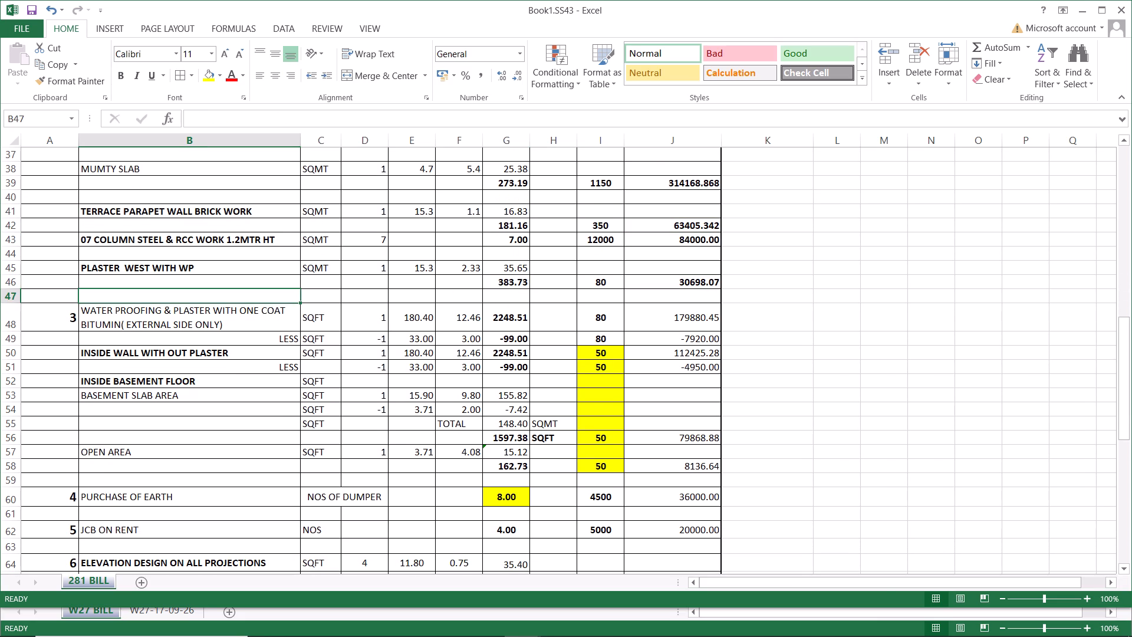
click(496, 225)
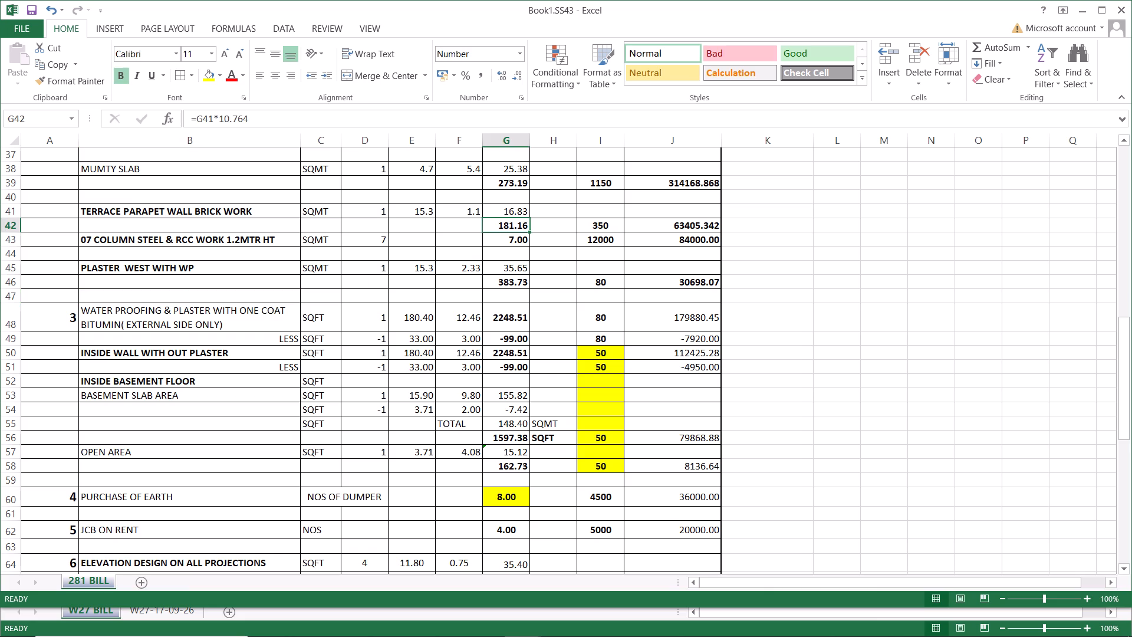
Move the column steel and RCC work row 43 above the terrace parapet wall brickwork item, into row 41.
click(14, 224)
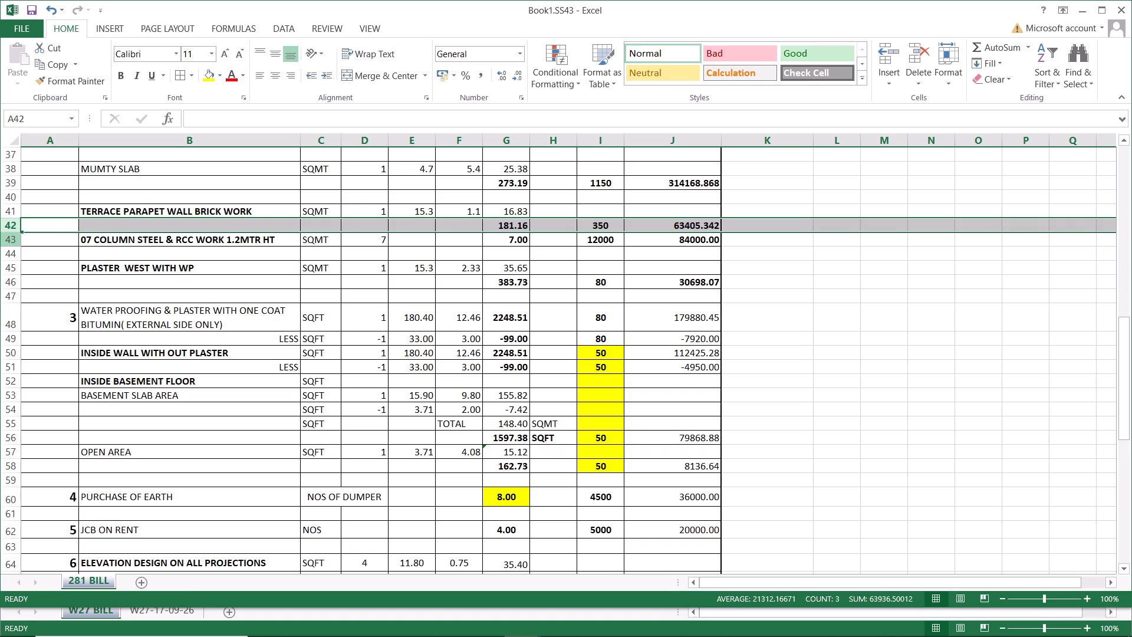
click(9, 238)
right_click(9, 239)
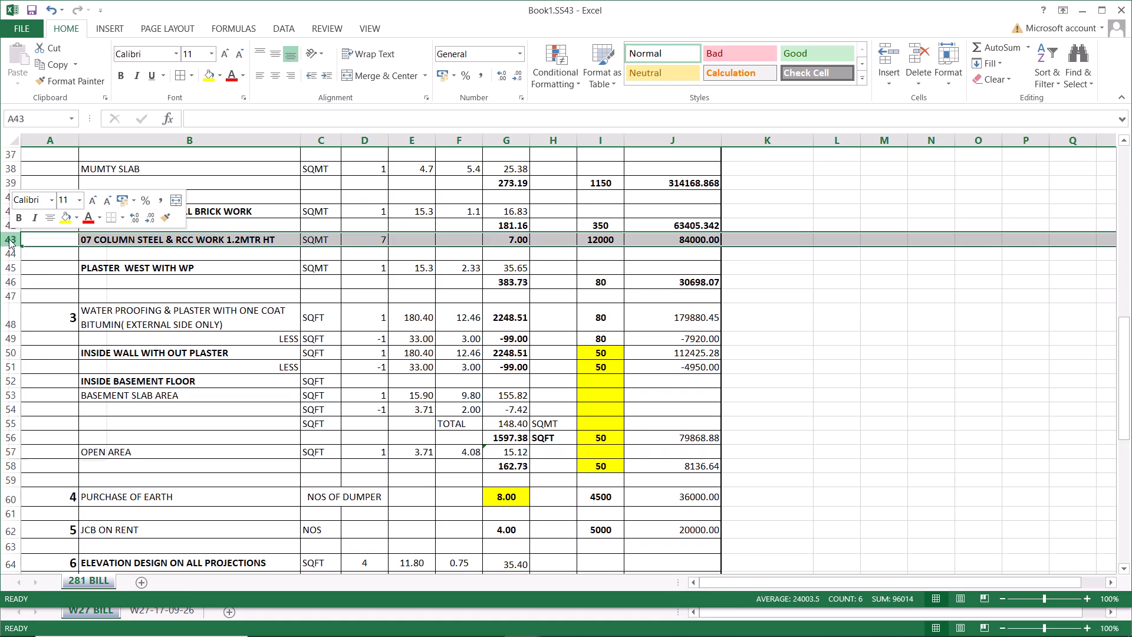
click(37, 250)
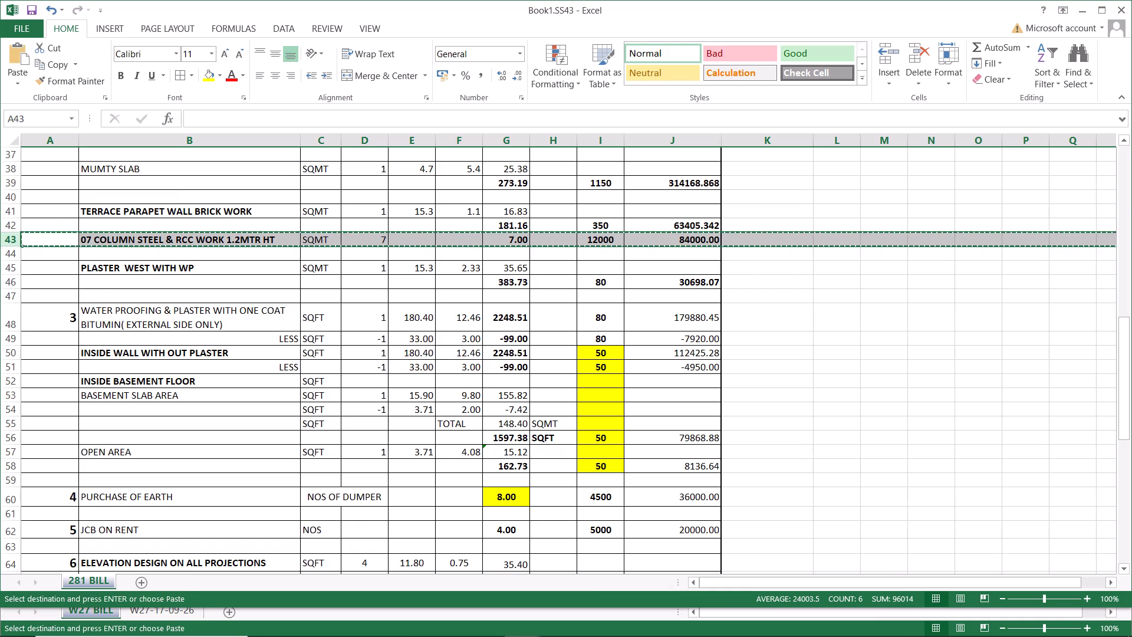
click(11, 209)
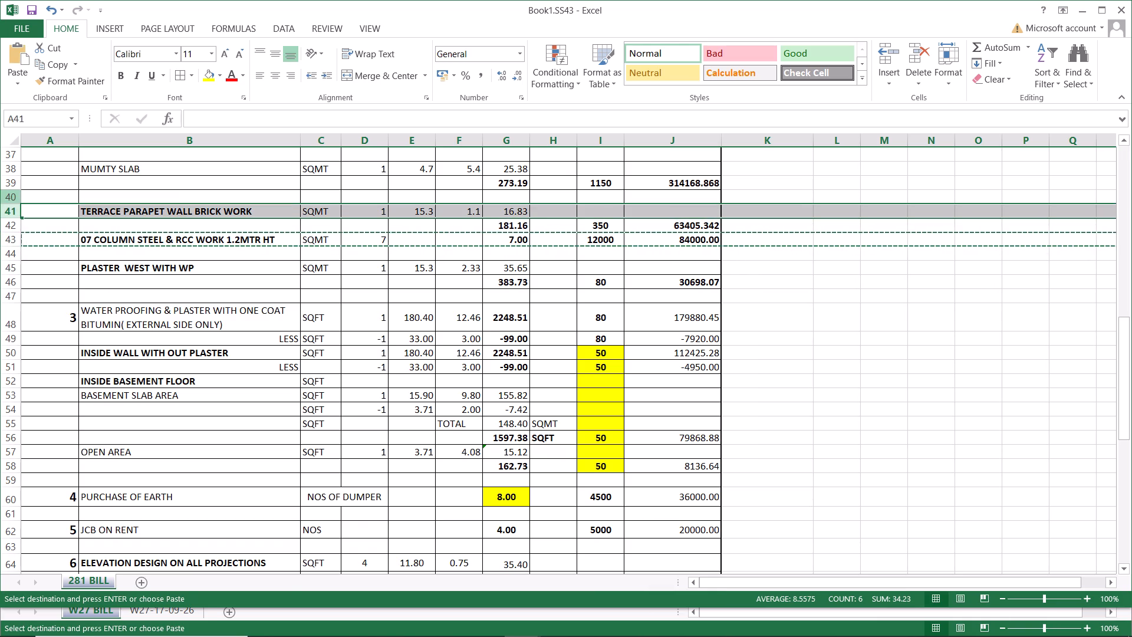
right_click(15, 211)
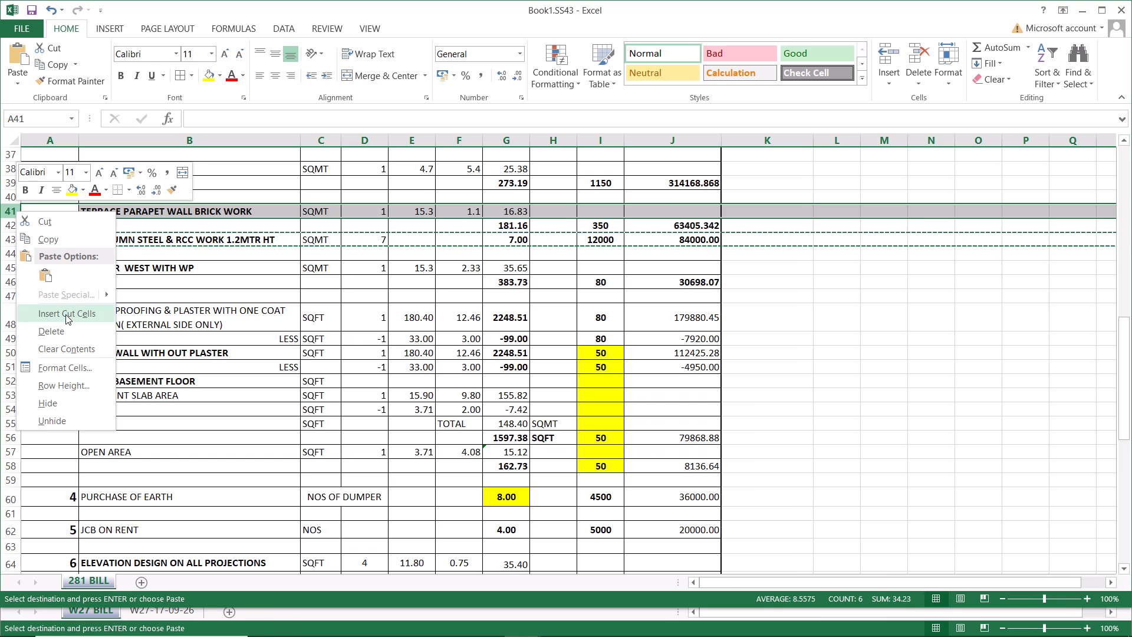
click(65, 314)
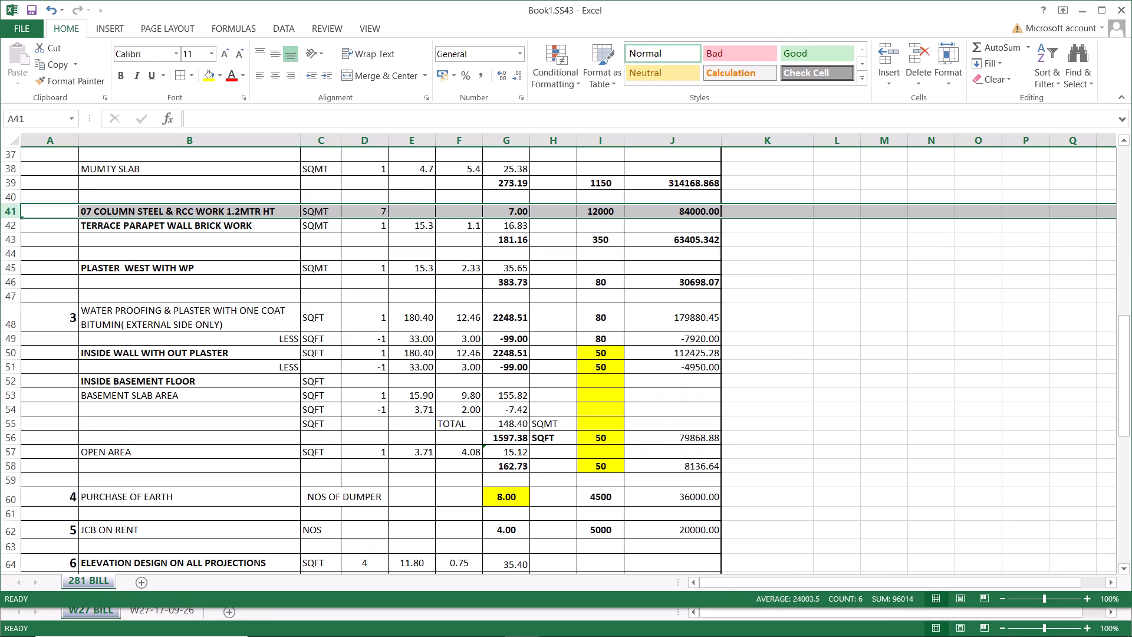
Insert a blank row at row 42 to separate the column steel item from the terrace parapet wall brickwork.
click(10, 226)
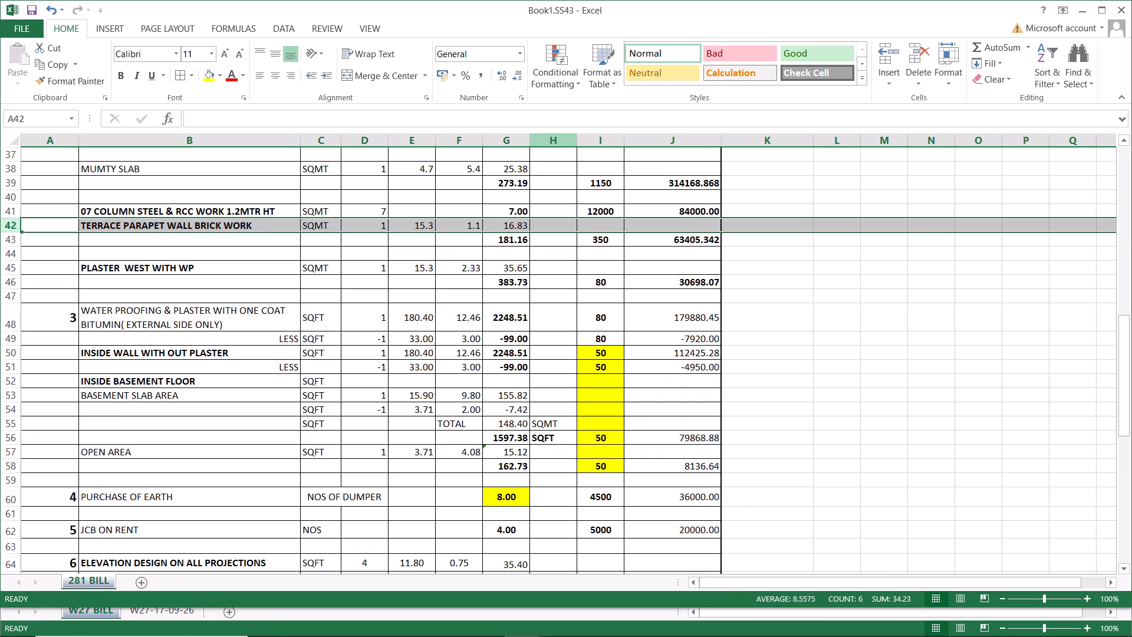
click(879, 58)
click(492, 301)
Check the parapet brickwork's quantity and amount formulas, and insert two blank rows at row 44, above its square-foot quantity row.
click(320, 211)
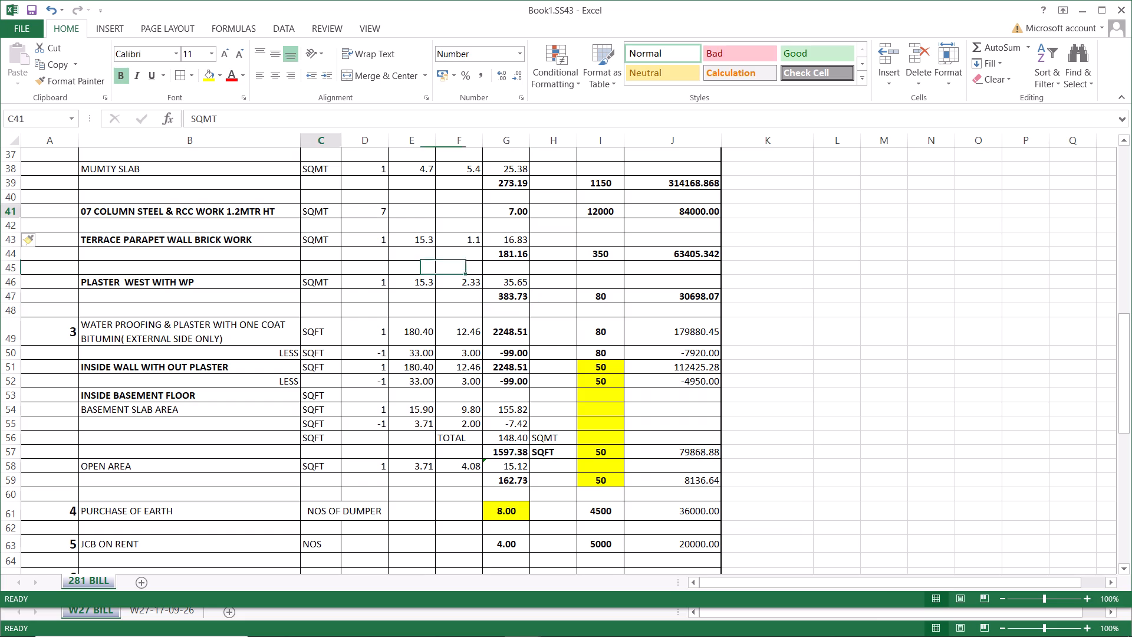
click(713, 210)
click(696, 254)
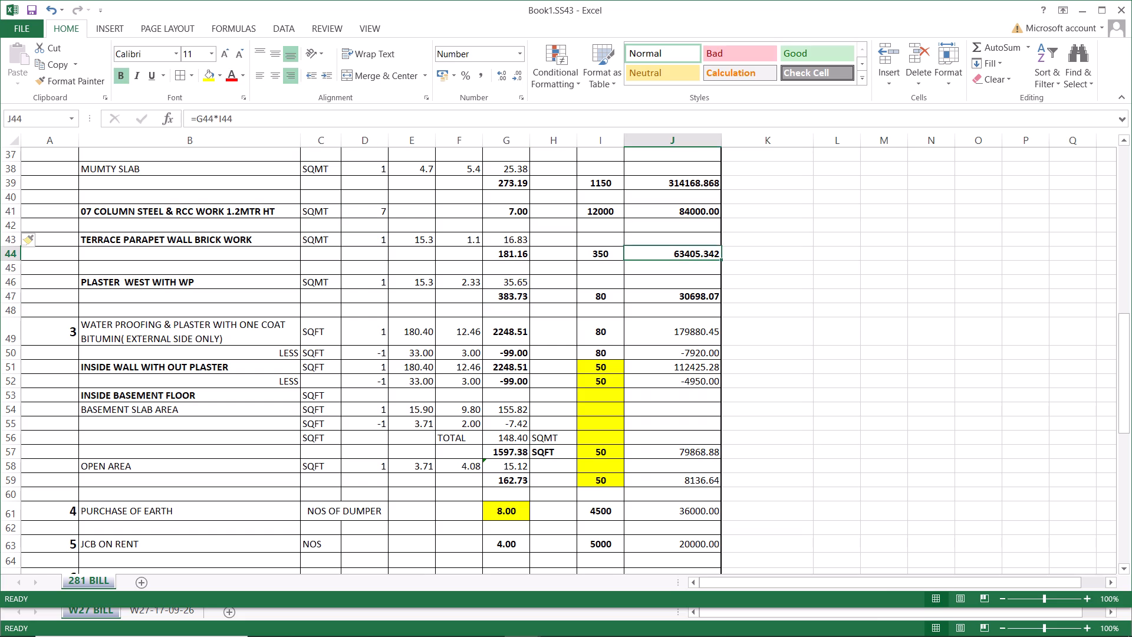
click(512, 254)
click(706, 253)
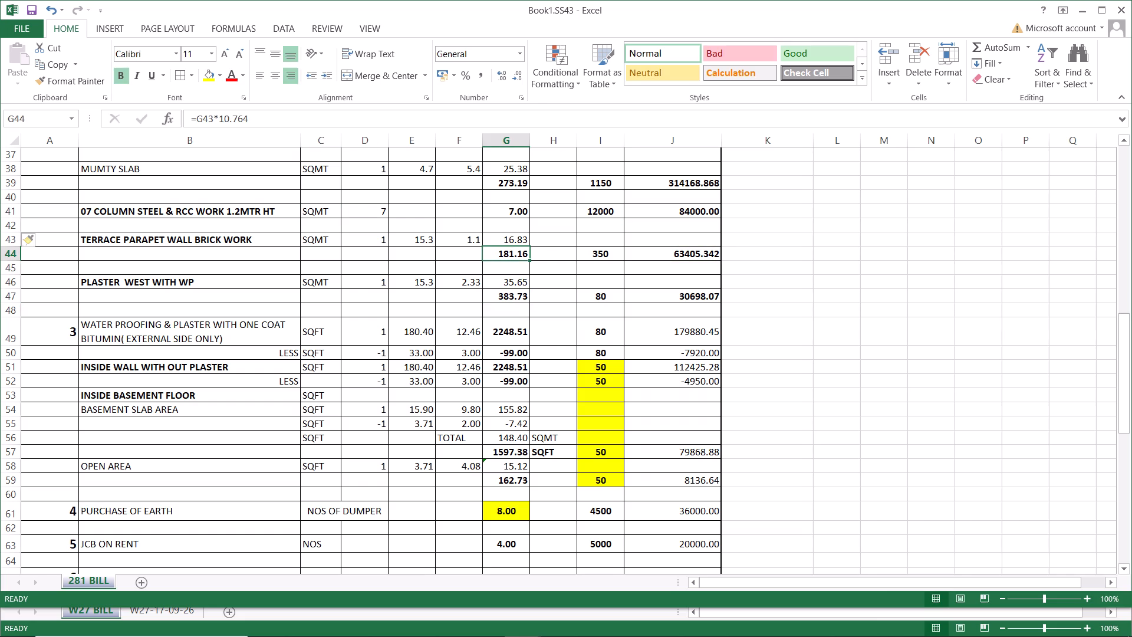
click(513, 254)
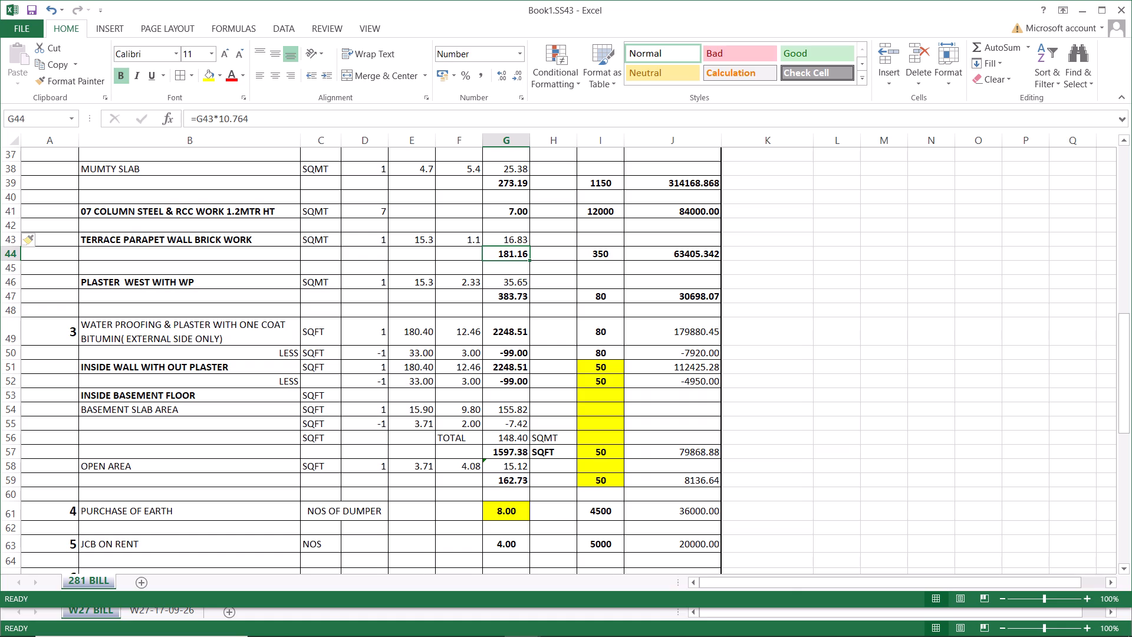
click(11, 252)
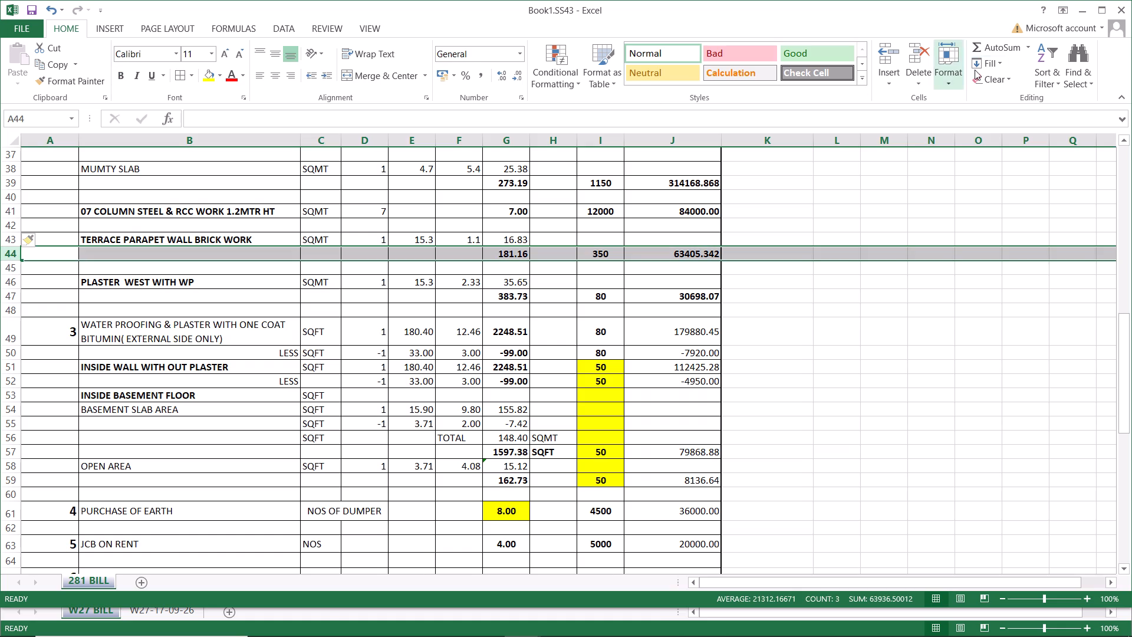
click(891, 57)
click(891, 57)
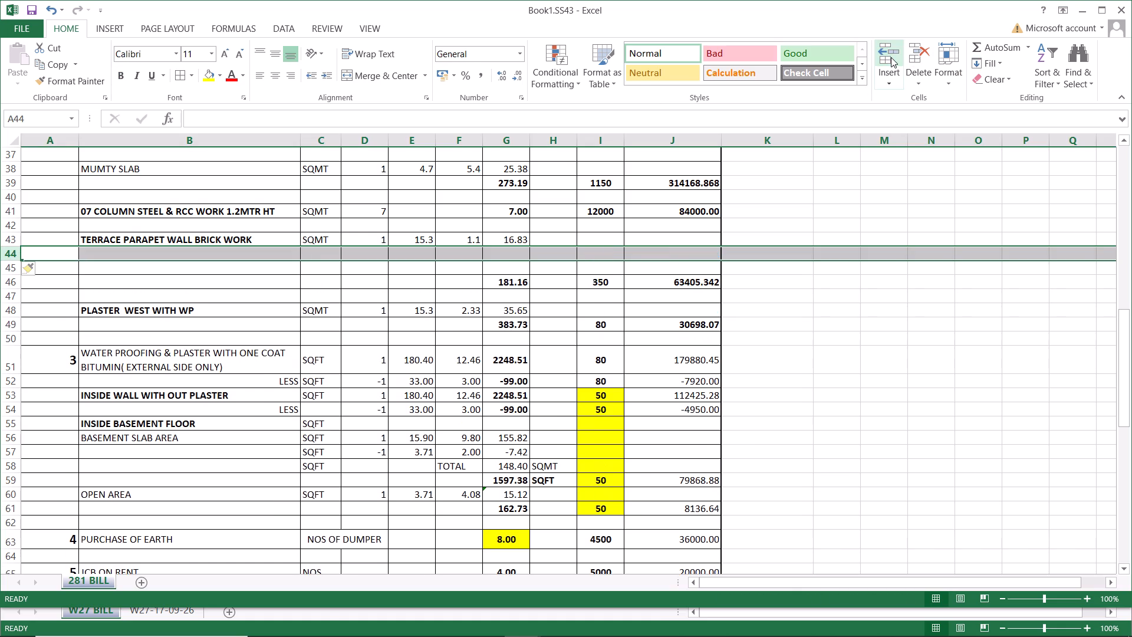
Enter the description MUMTY PARAPET in B44, below the terrace parapet wall brickwork.
click(164, 252)
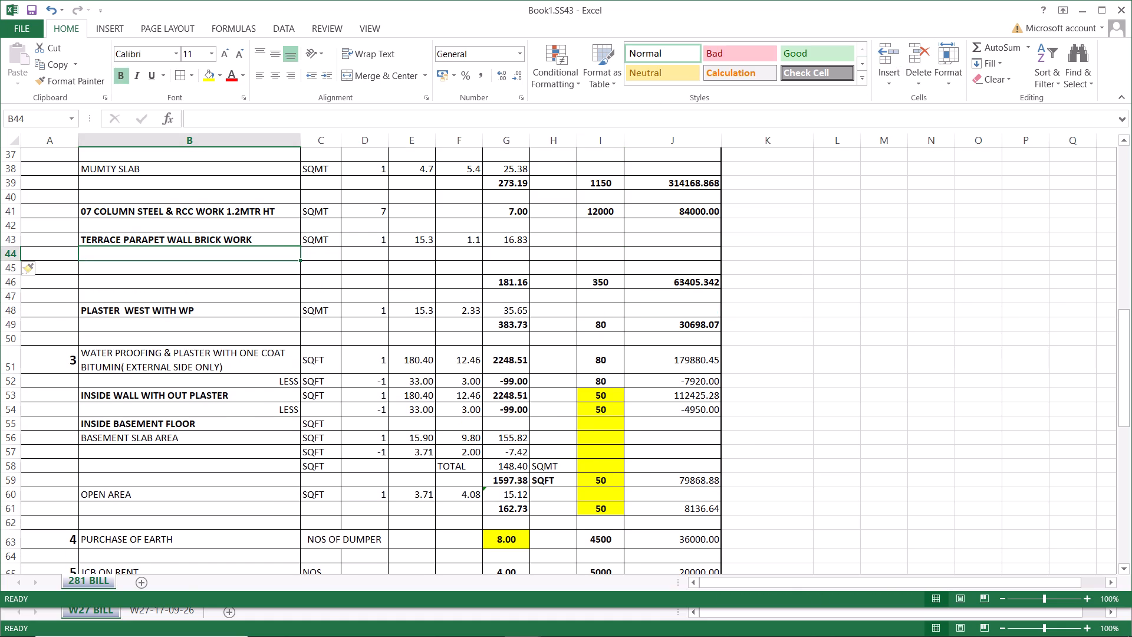
text(MUMTY)
key(space)
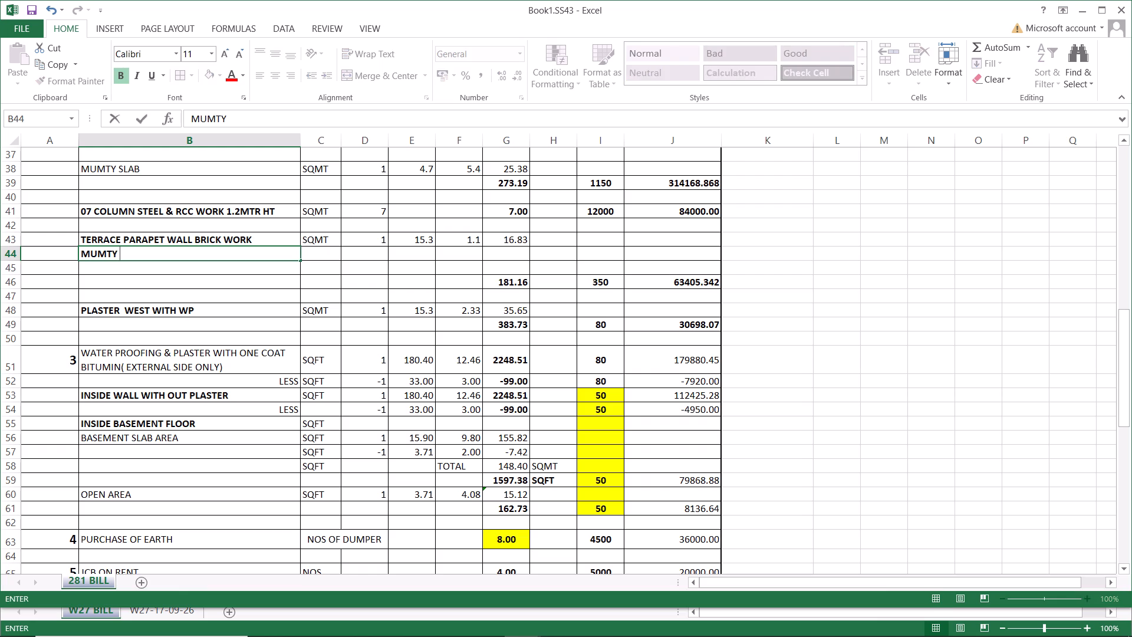
text(PARAPET)
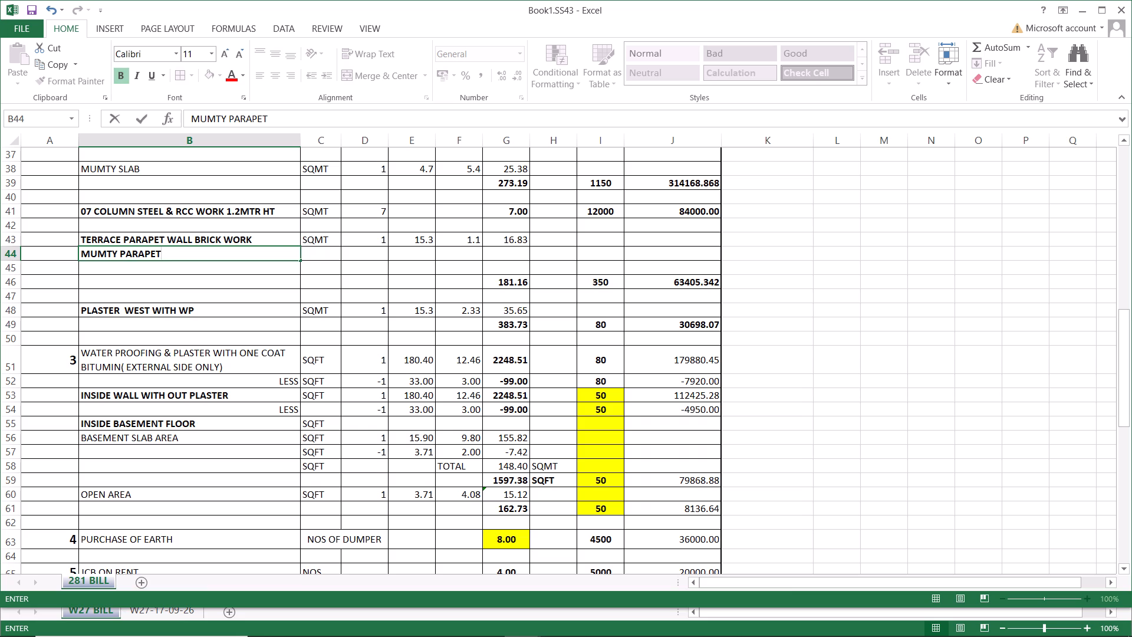
Fill in the MUMTY PARAPET row's unit as SQMT in C44 and its number as 1 in D44.
click(335, 251)
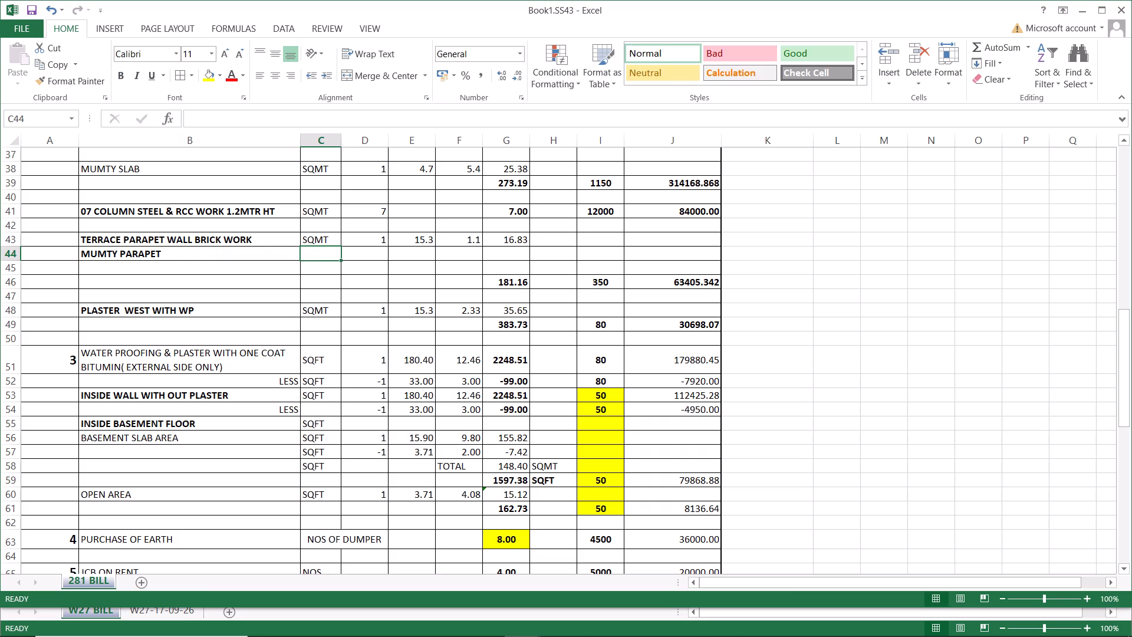
text(SQ)
text(FT)
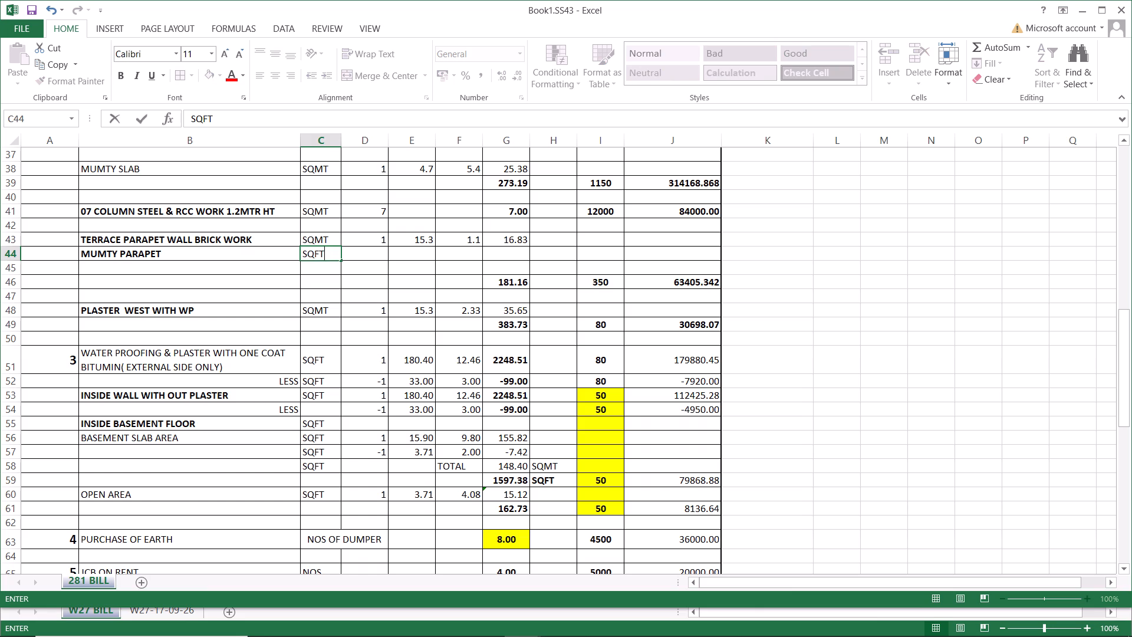
key(BackSpace)
key(BackSpace)
text(MT)
click(370, 257)
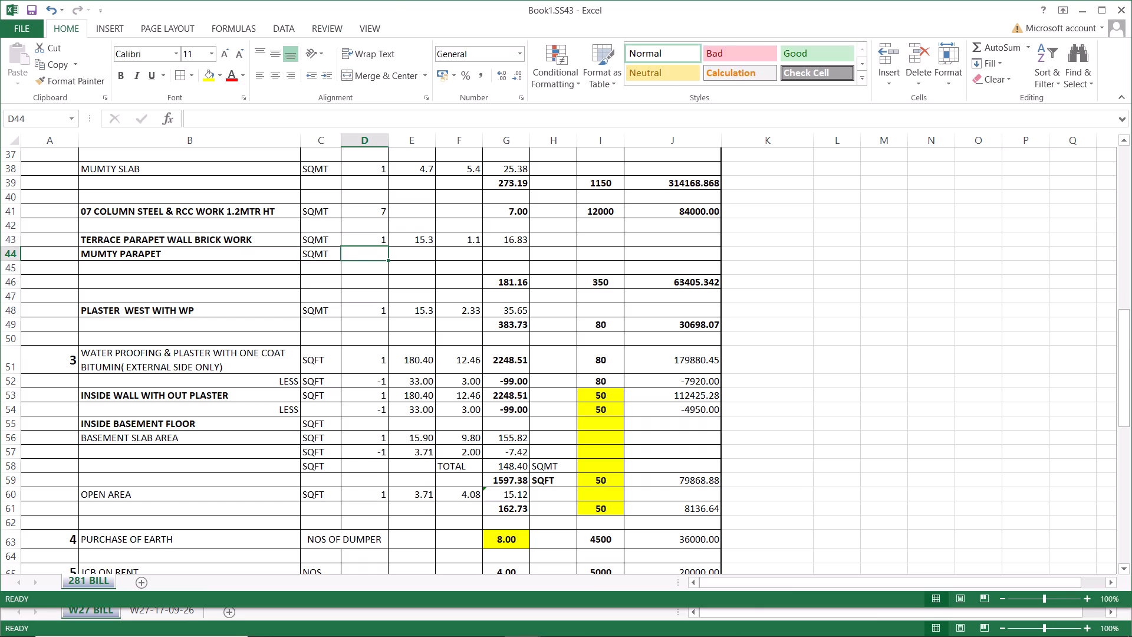
key(1)
Calculate the mumty parapet's length in E44 from the MUMTY SLAB dimensions with the formula =(E38*2+F38*2).
click(407, 252)
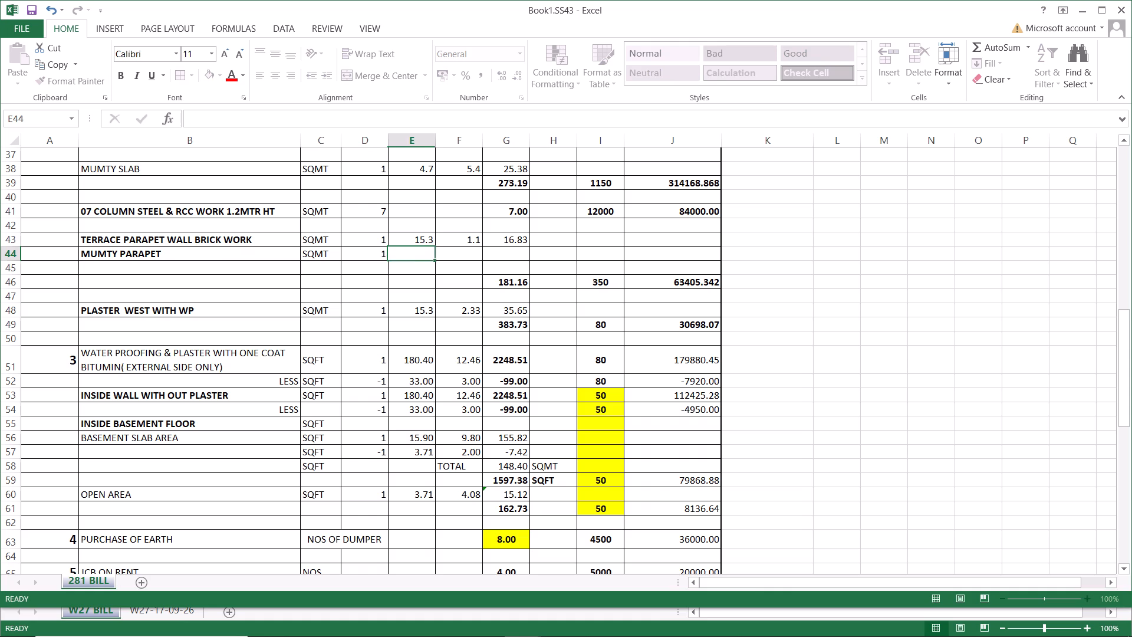
click(421, 238)
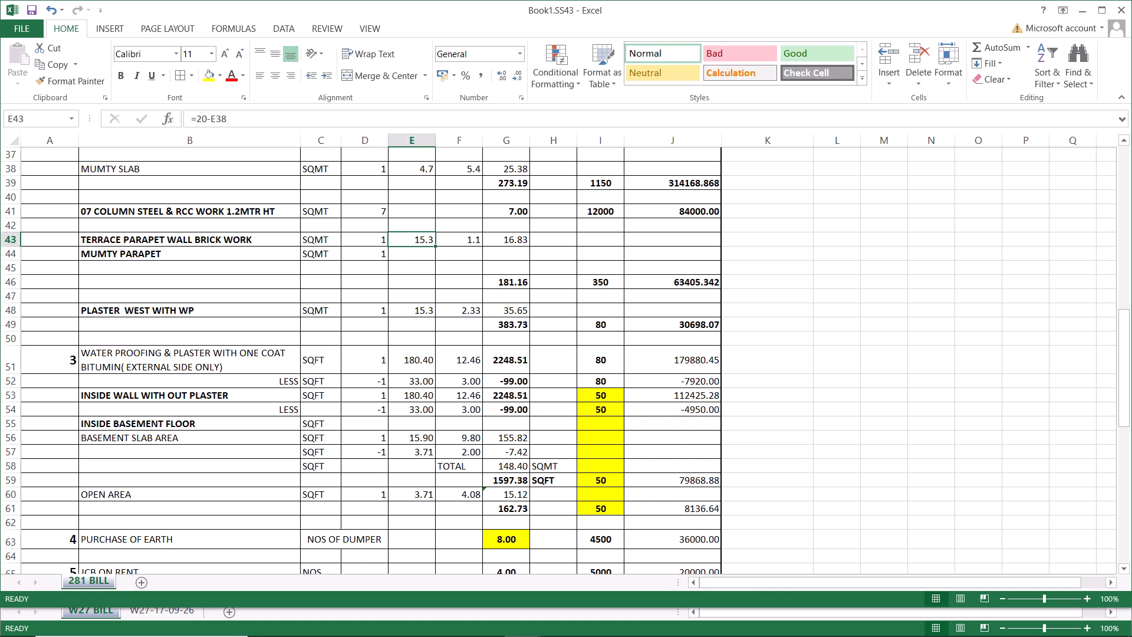
click(422, 168)
click(463, 166)
click(421, 165)
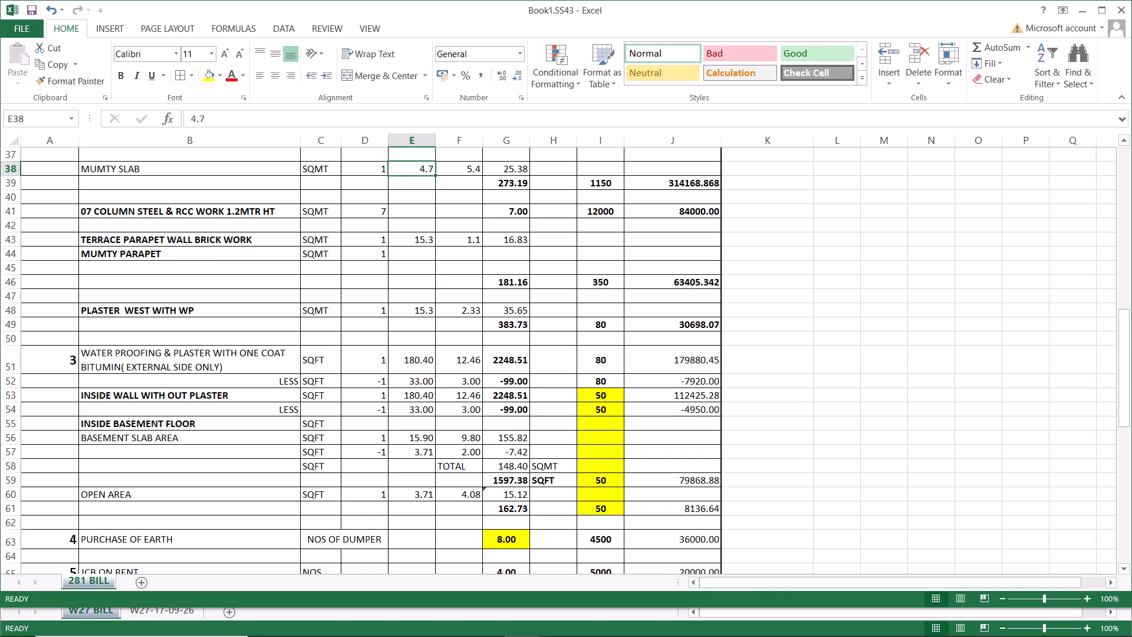
click(468, 165)
click(420, 169)
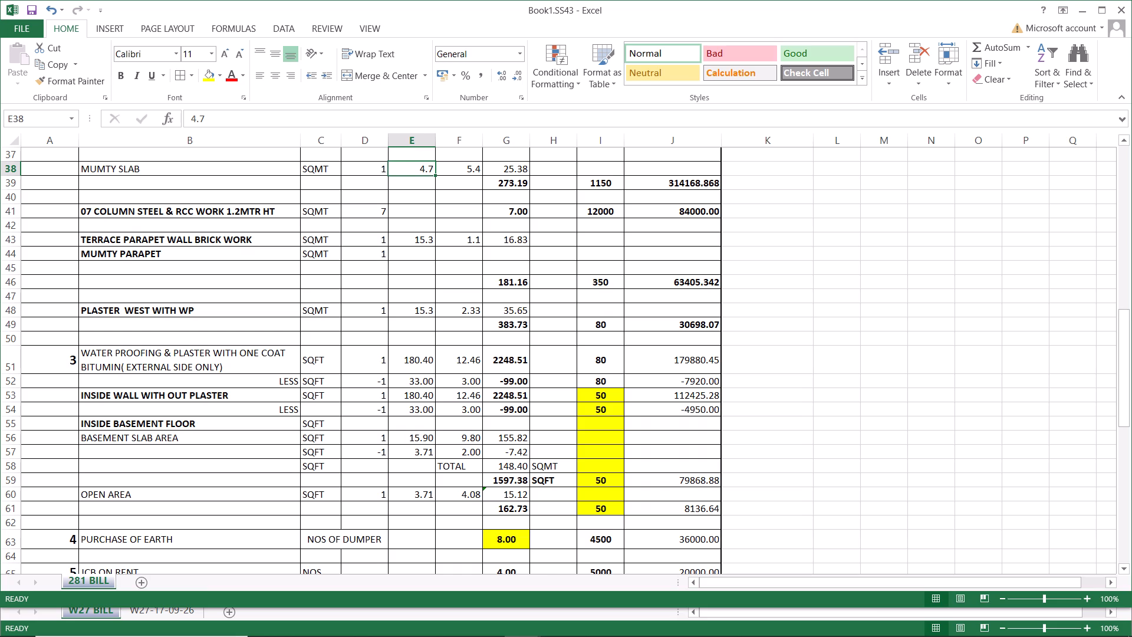
click(467, 166)
click(412, 166)
click(470, 166)
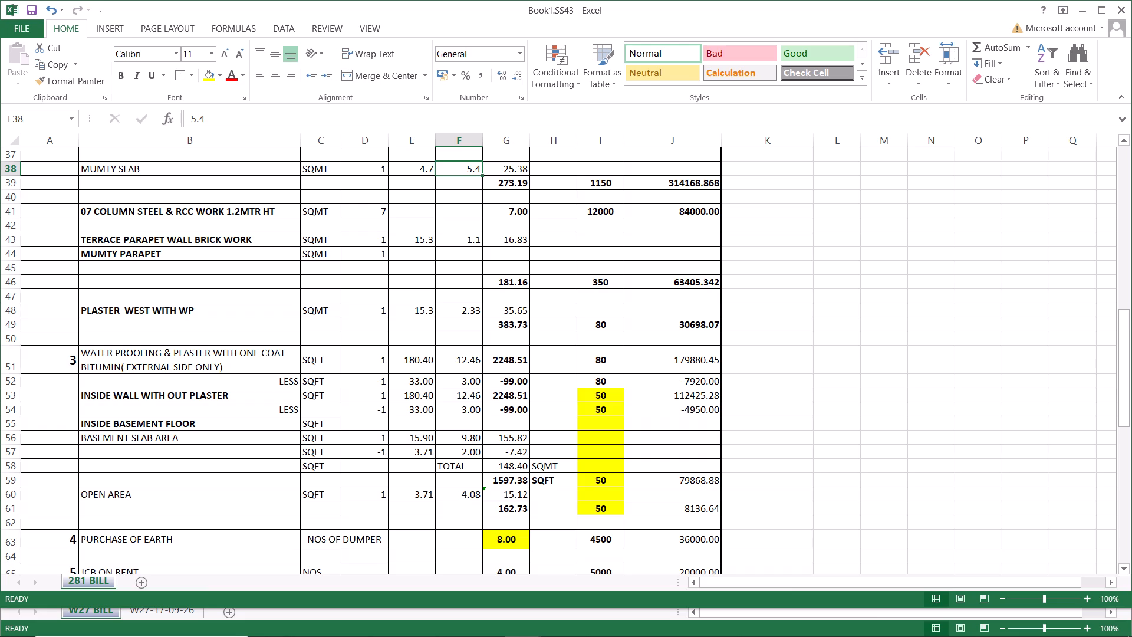
click(429, 254)
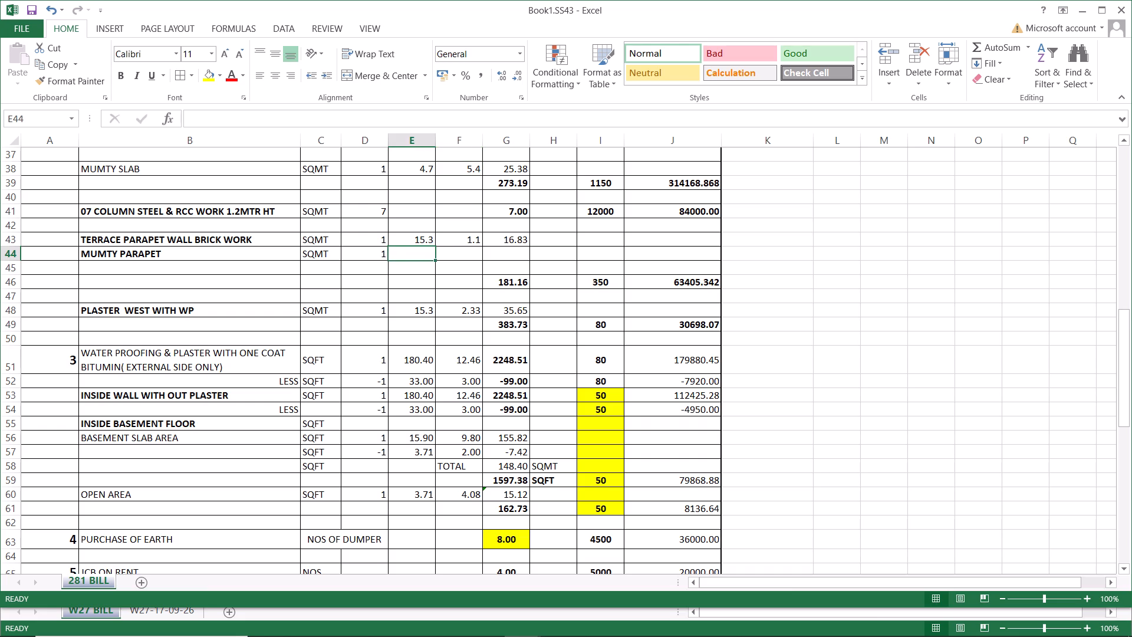
key(equal)
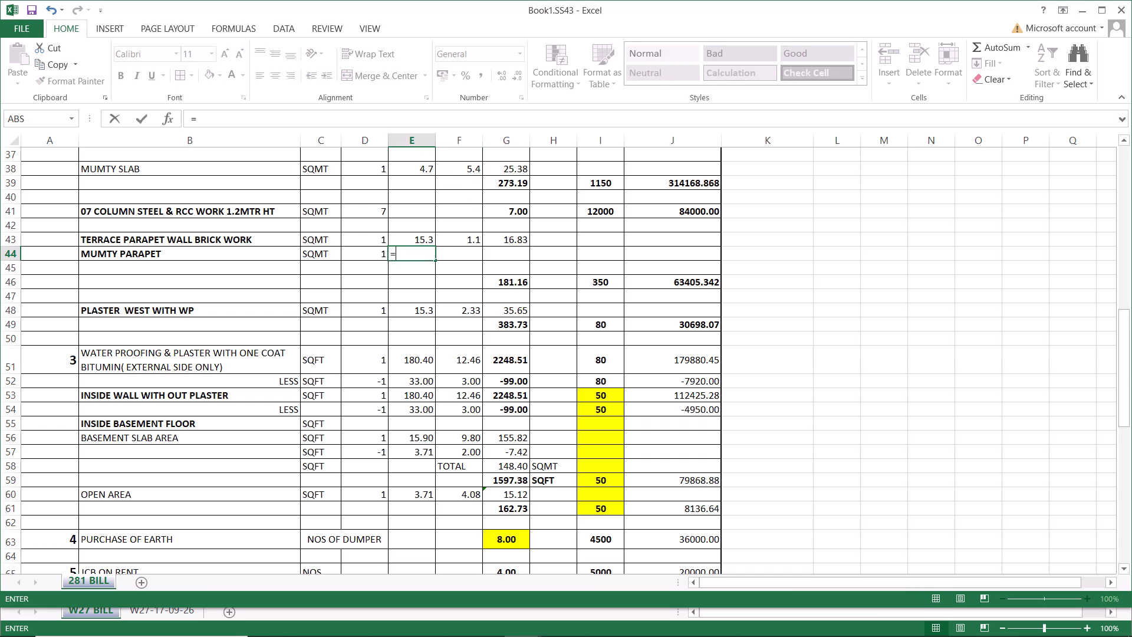
key(shift+parenleft)
click(424, 164)
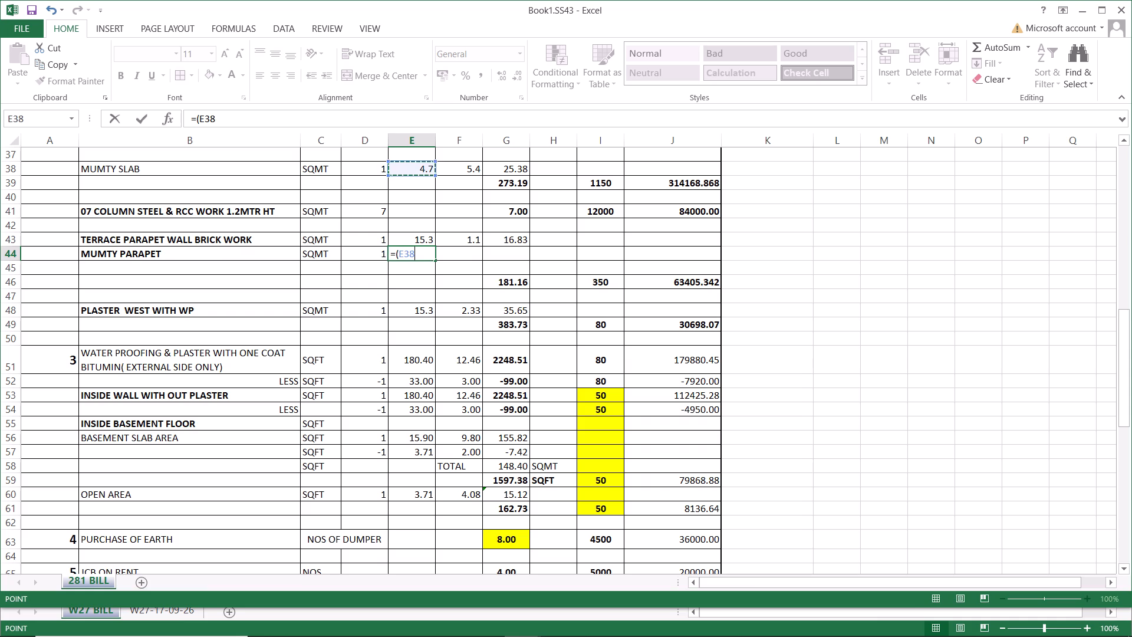
key(asterisk)
text(2+)
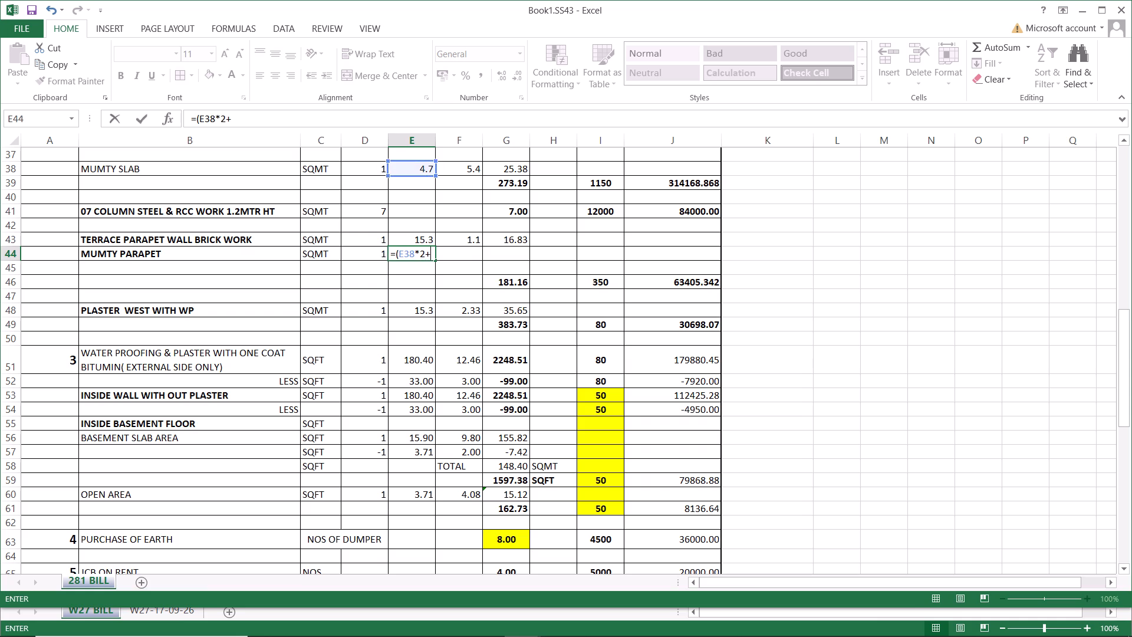
click(471, 171)
key(asterisk)
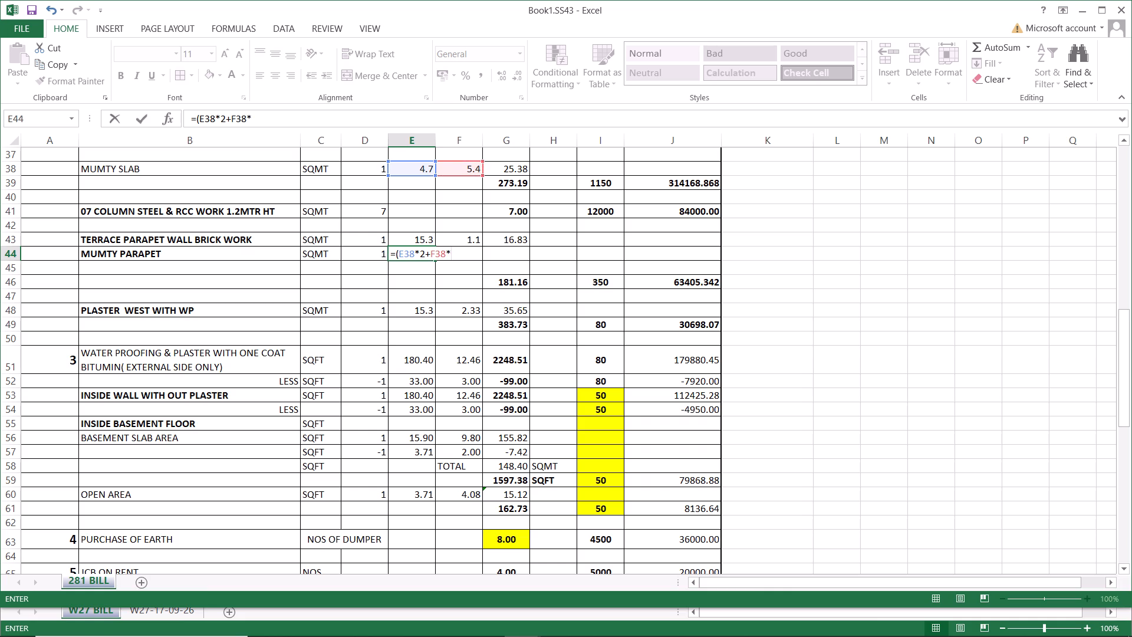
key(2)
key(shift+parenright)
key(Return)
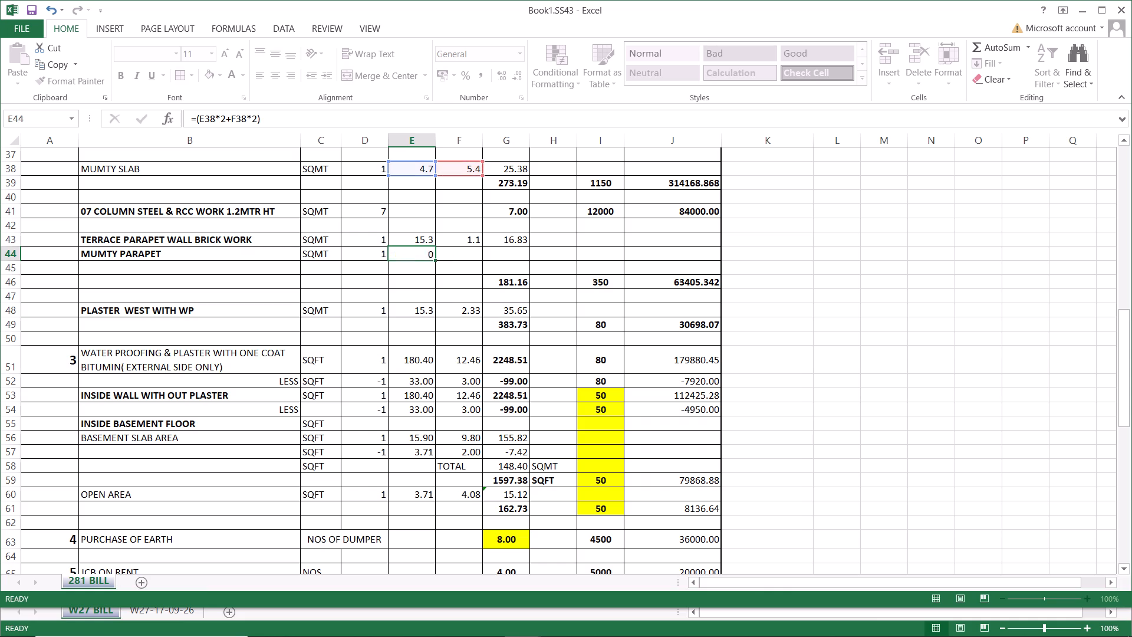
Enter 0.45 in F44 for the mumty parapet and fill the quantity formula from G43 down to G44.
click(460, 253)
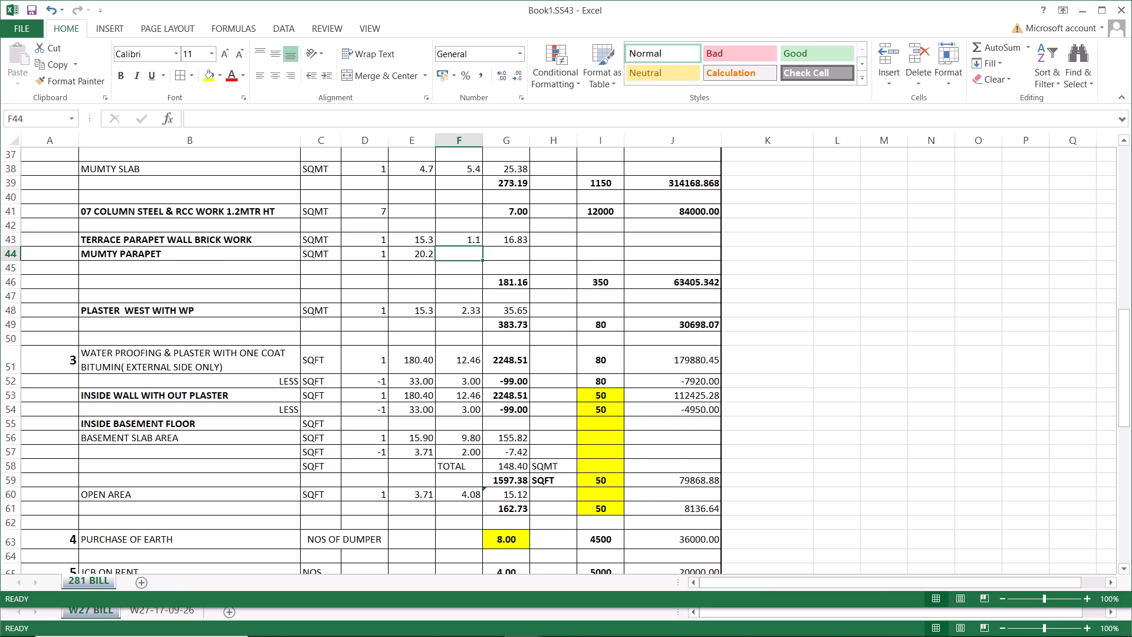
key(period)
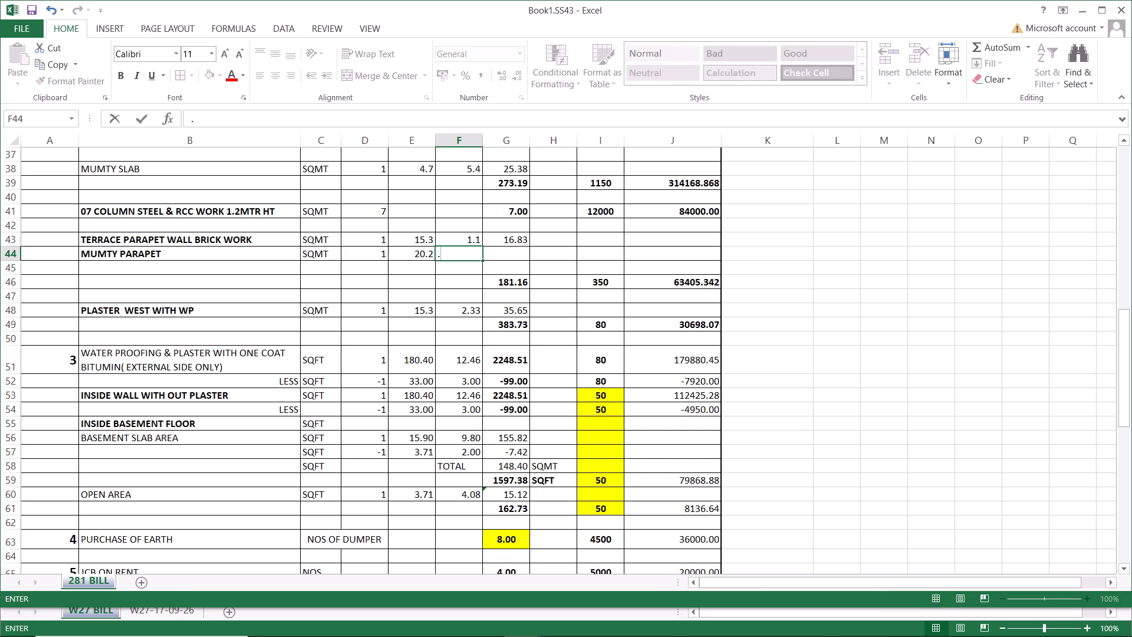
text(45)
key(Return)
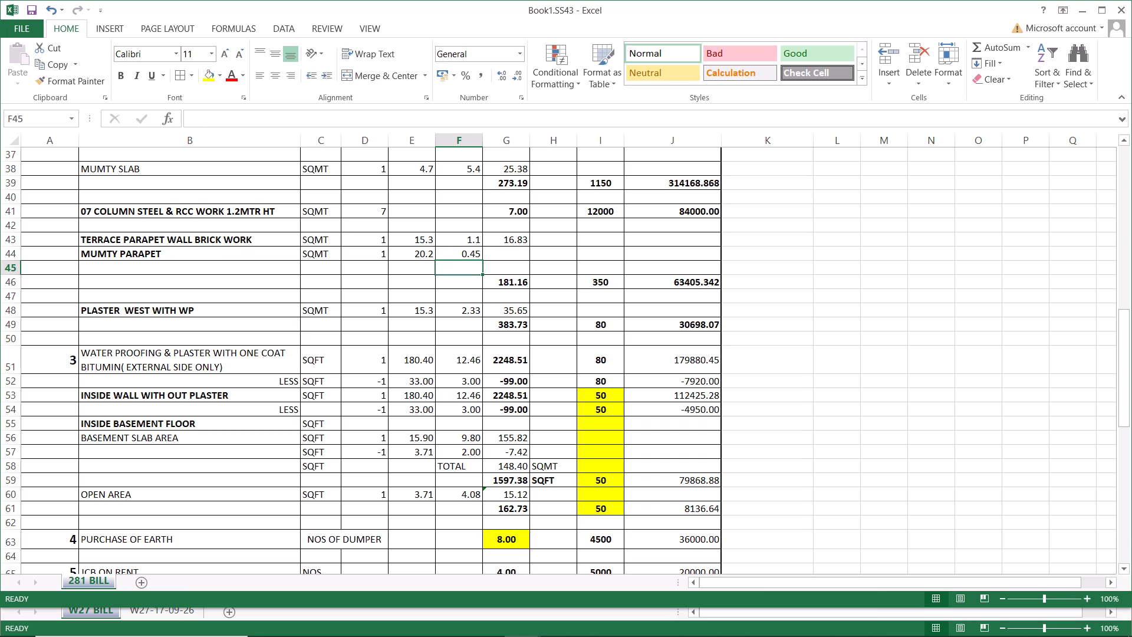
click(497, 238)
drag(529, 247, 522, 251)
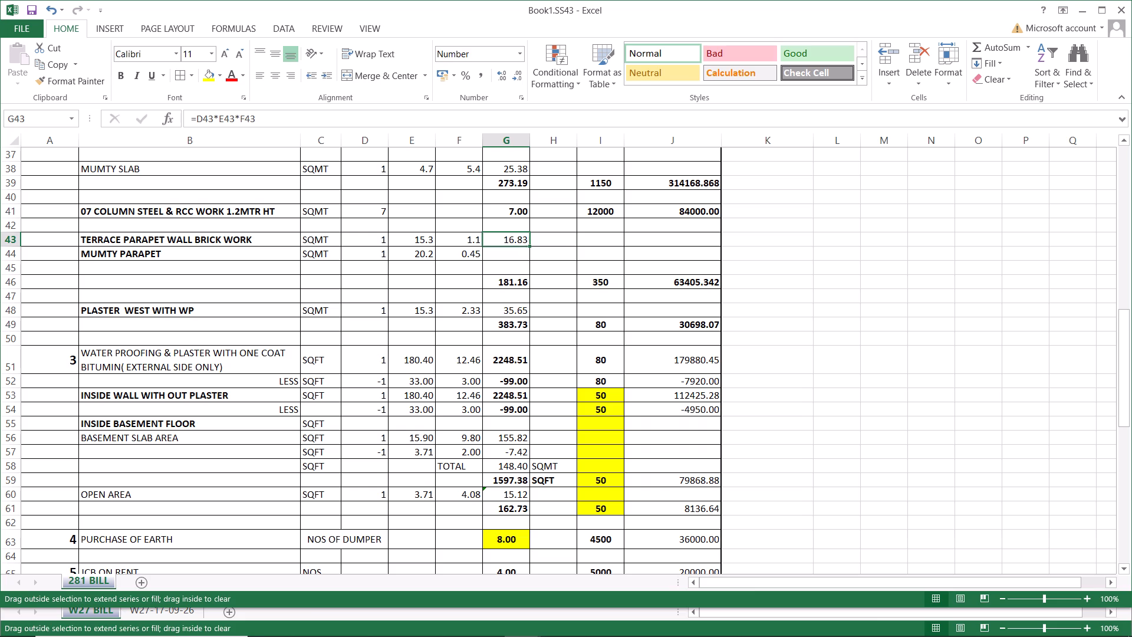
drag(522, 251, 522, 258)
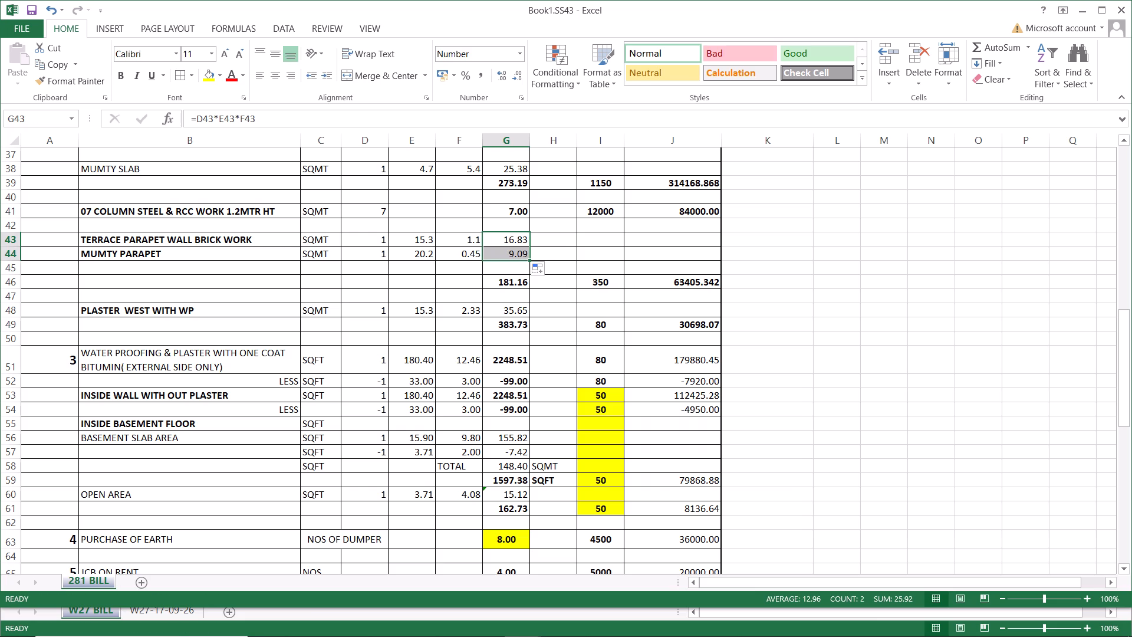
Add a TOTAL label in F45 and sum the two parapet quantities in G45 with AutoSum.
click(508, 285)
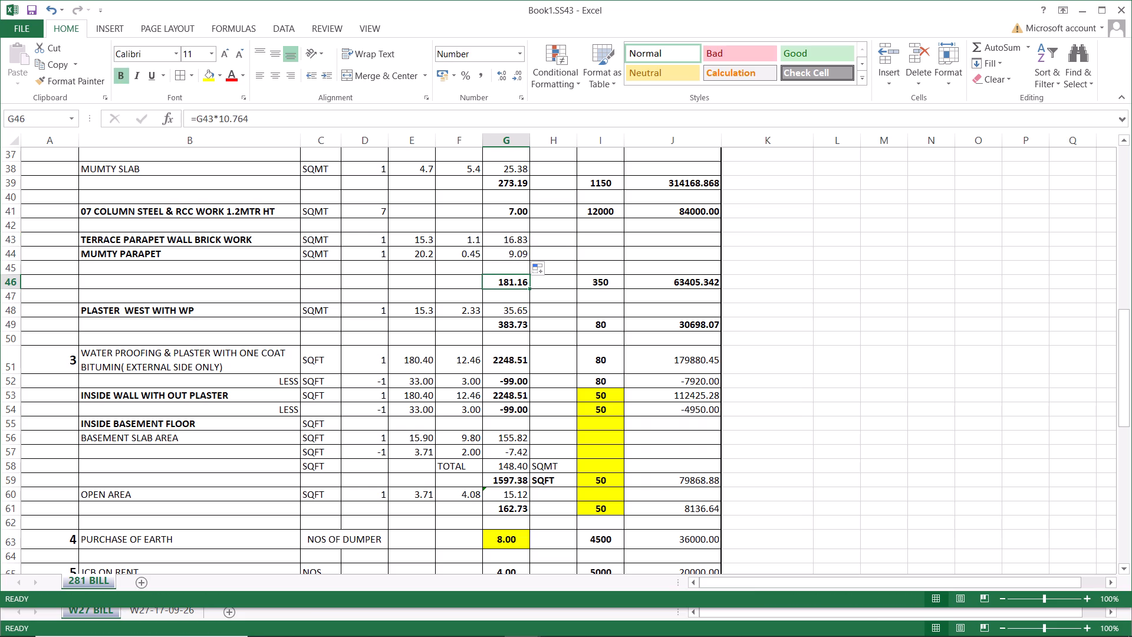
click(469, 265)
key(t)
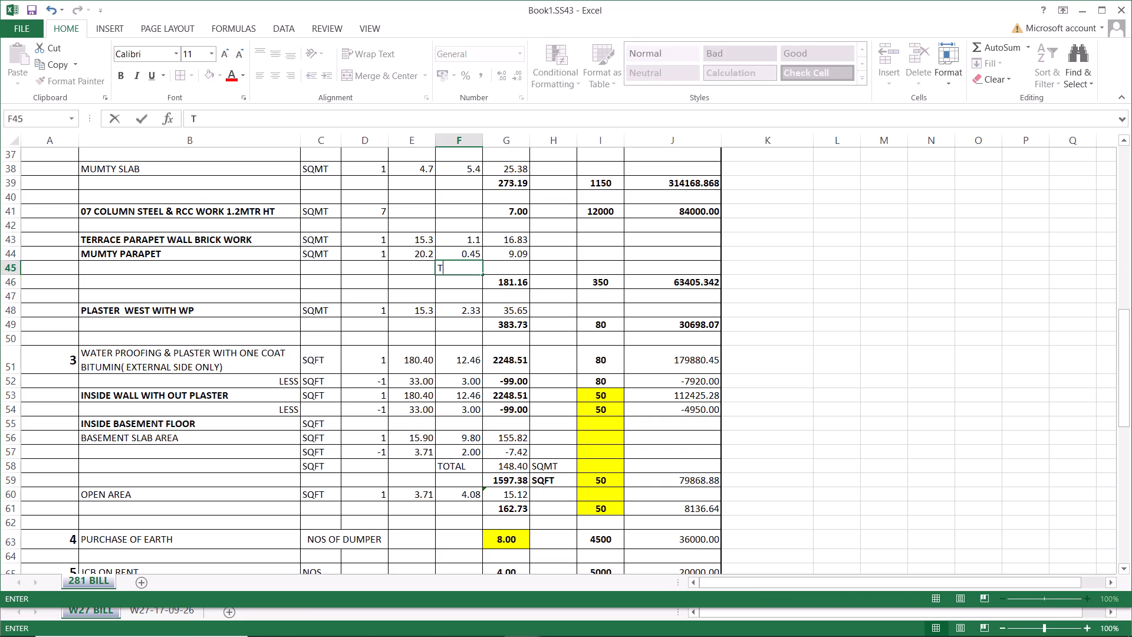
text(OTAL)
key(Return)
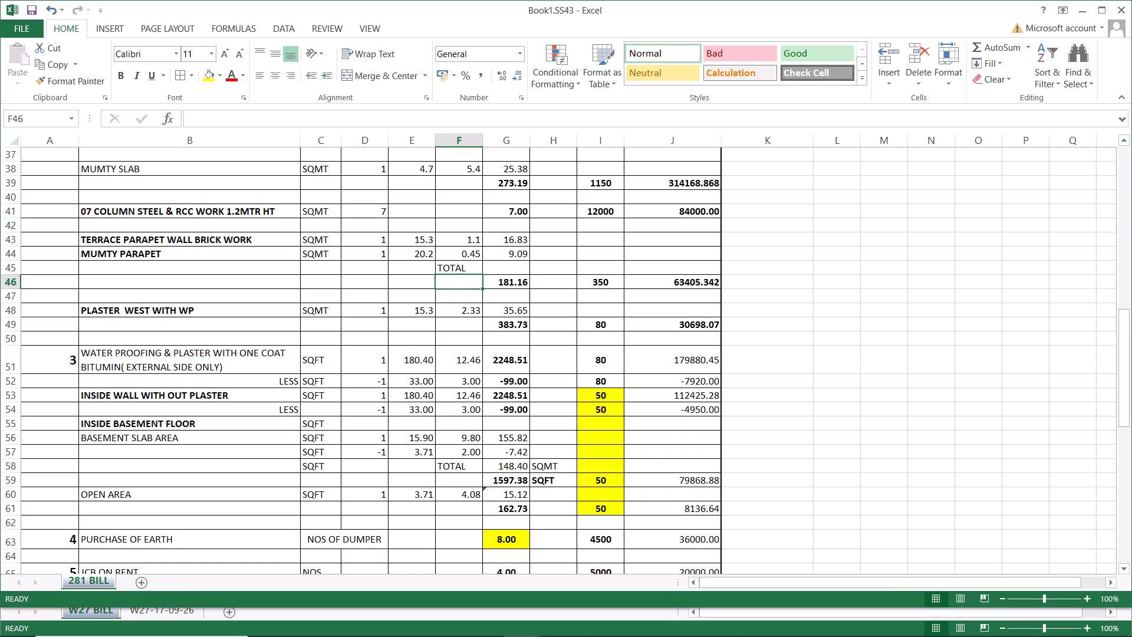
click(512, 268)
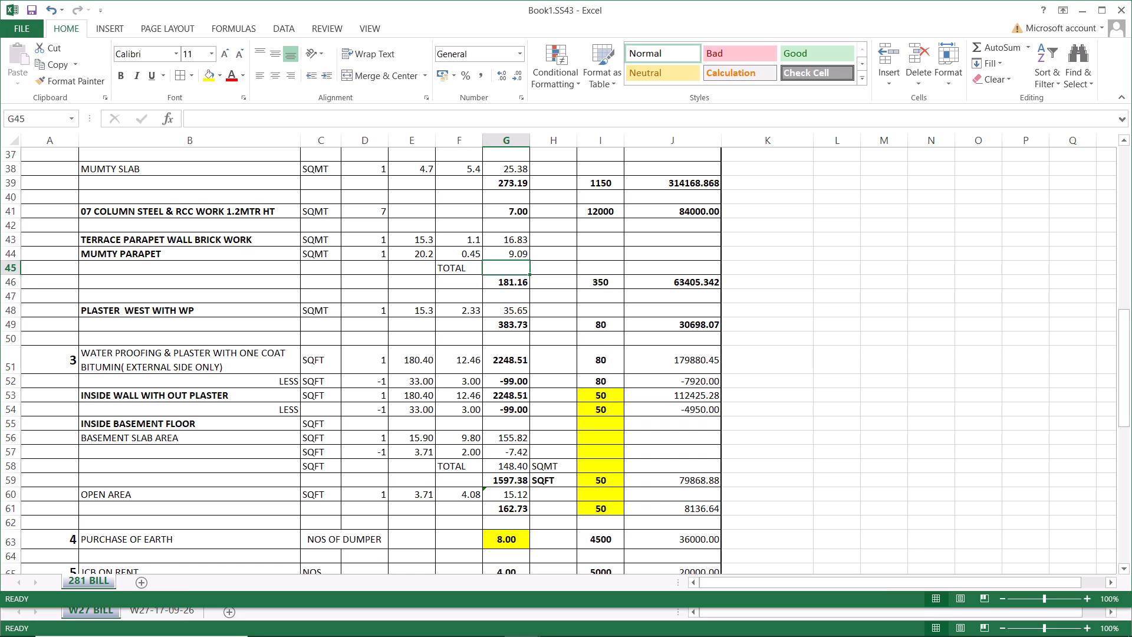
click(998, 46)
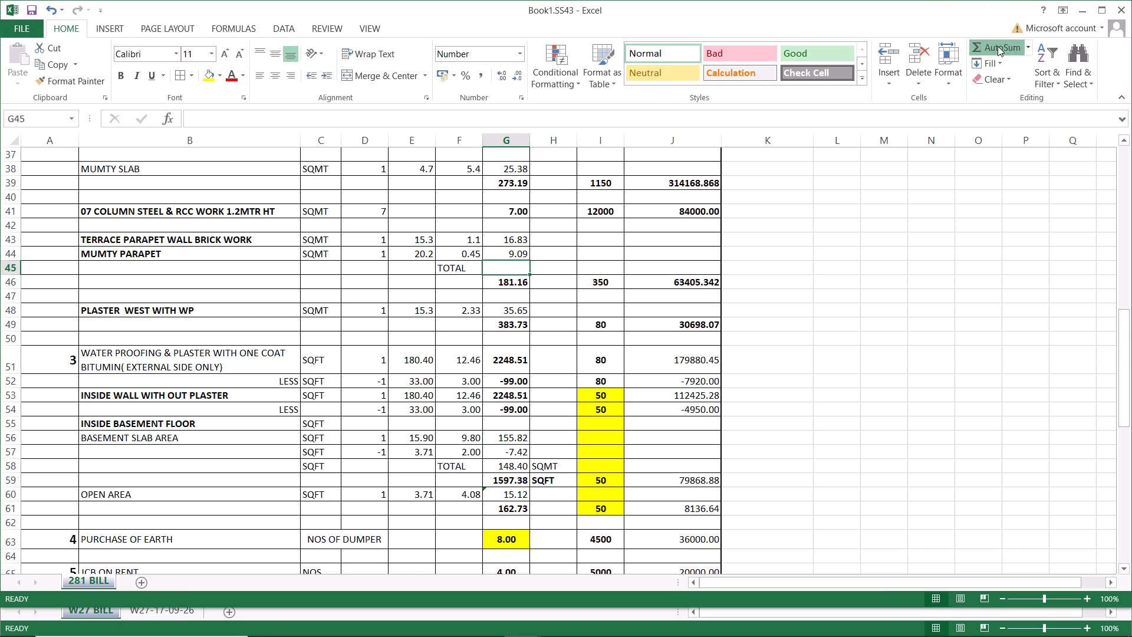
key(Return)
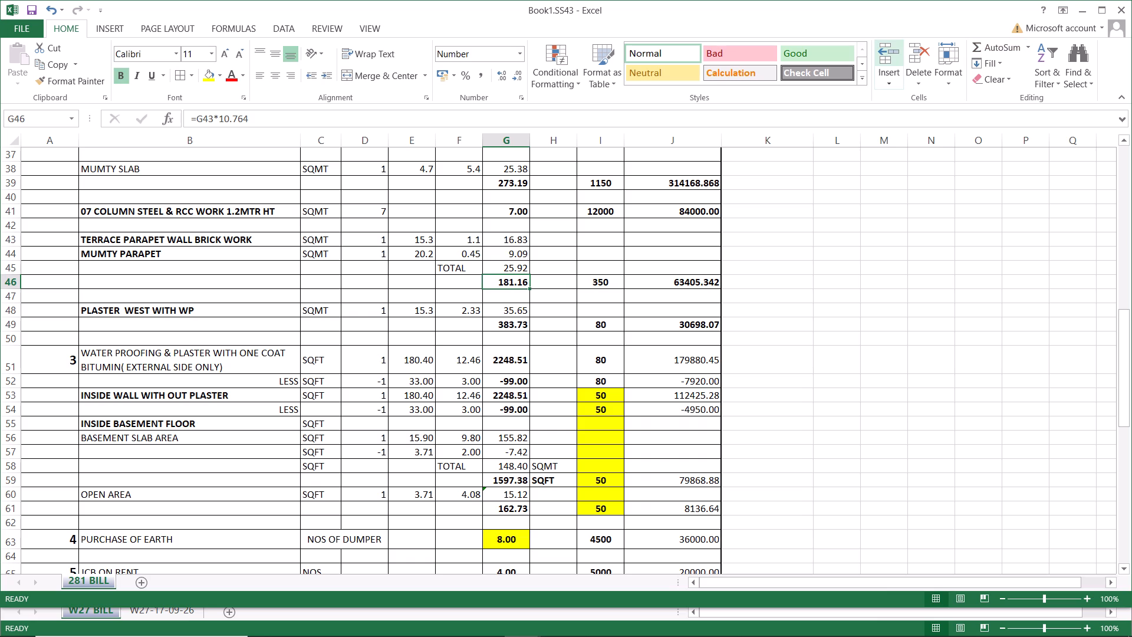
Change the parapet's square-foot conversion in G46 to use the new total with =G45*10.764.
double_click(510, 281)
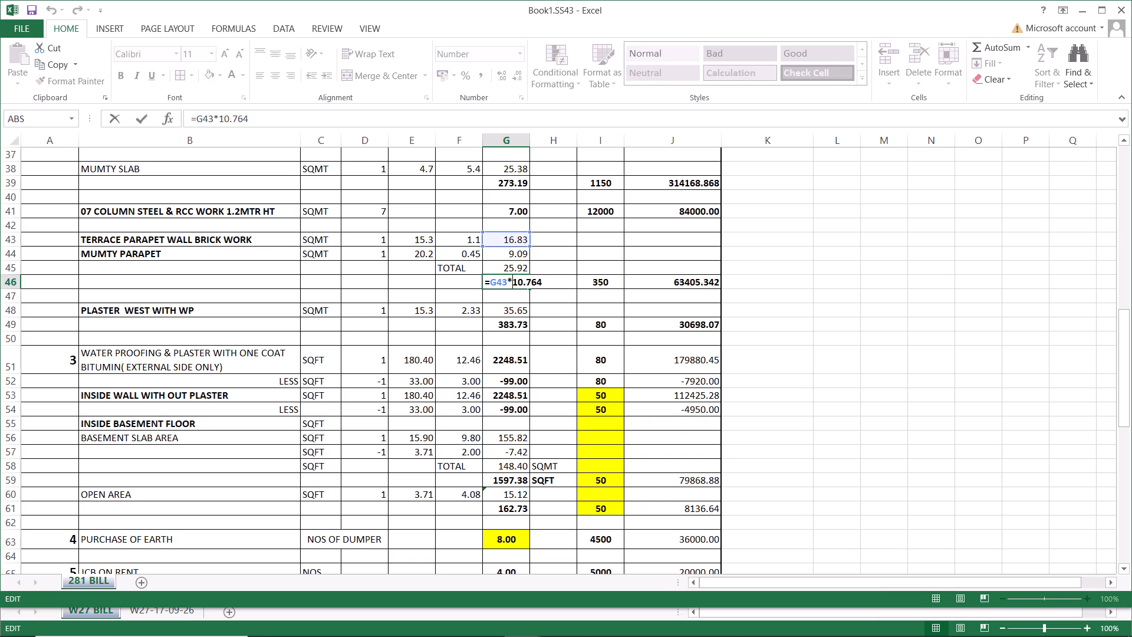
drag(492, 245, 496, 267)
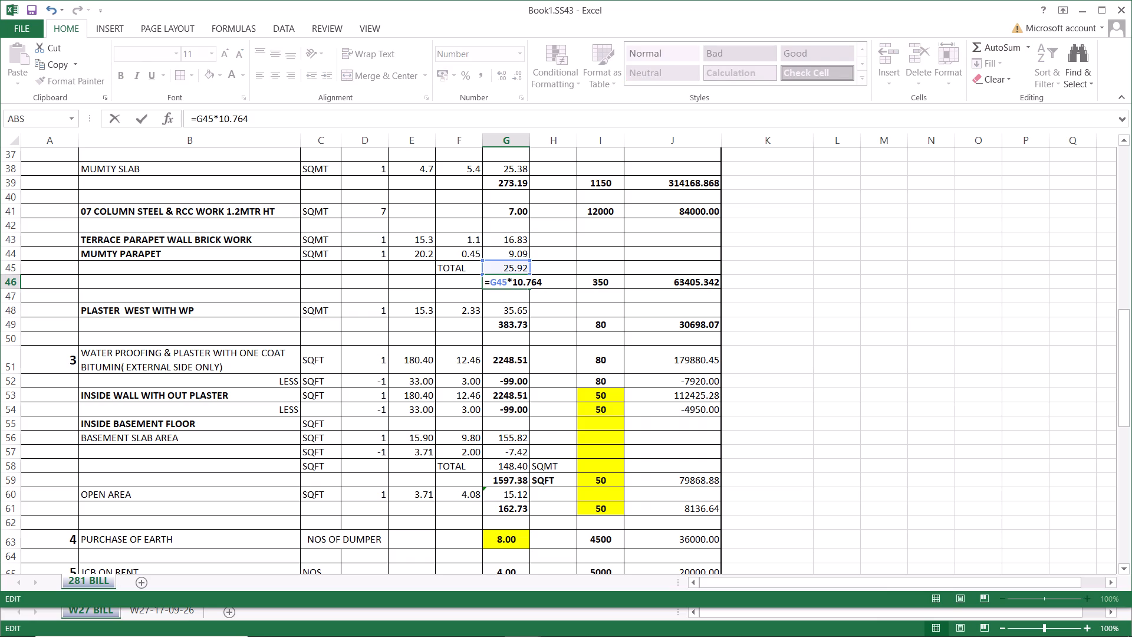
key(Return)
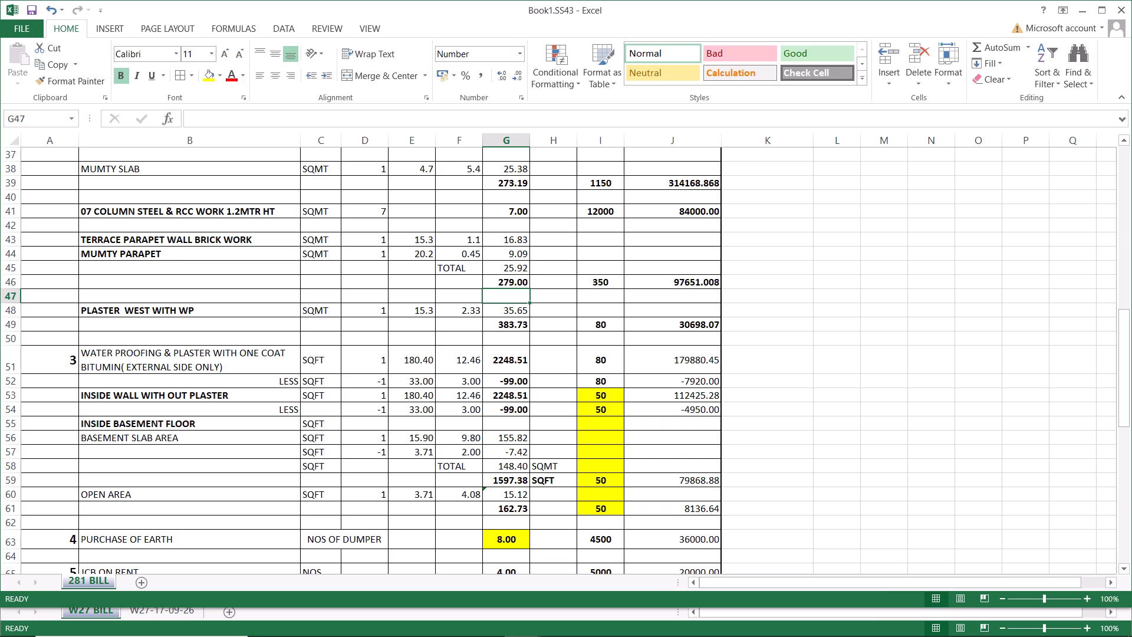
Check the parapet brickwork's quantity, total, rate and amount cells in rows 44 to 46, and the west plaster quantity.
click(695, 279)
scroll(463, 313, down, 2)
click(505, 209)
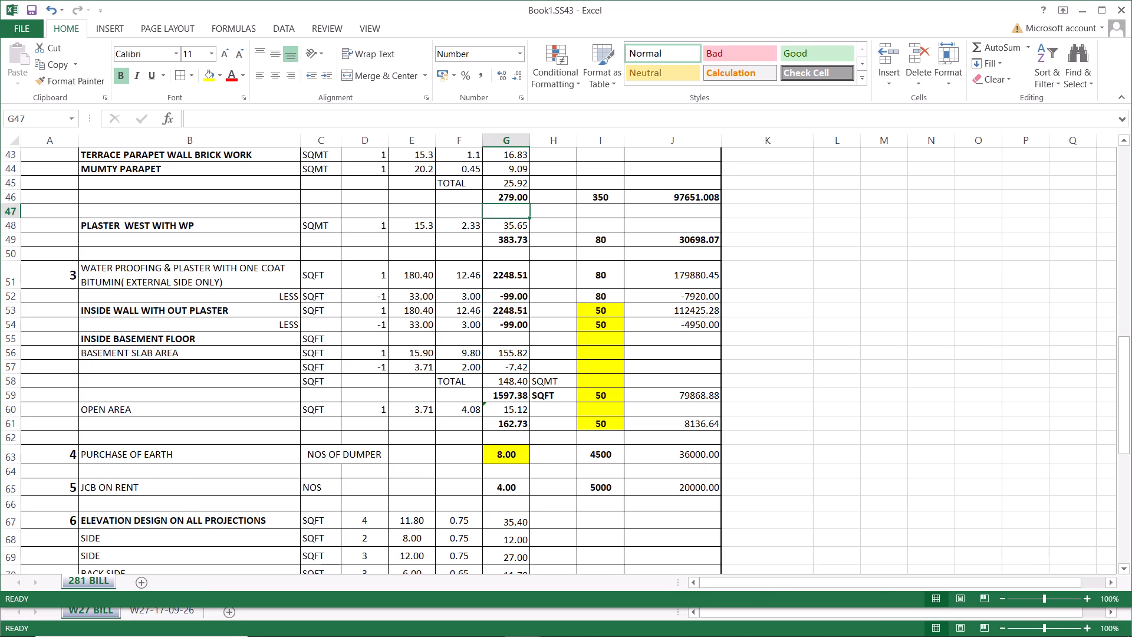
click(511, 168)
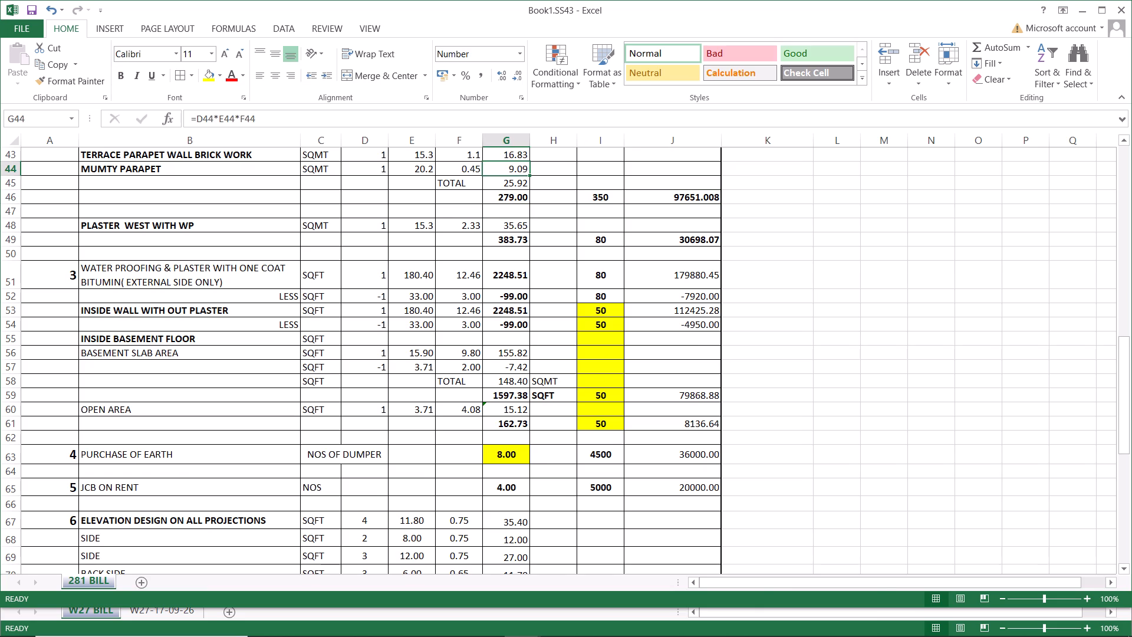
click(519, 182)
click(602, 197)
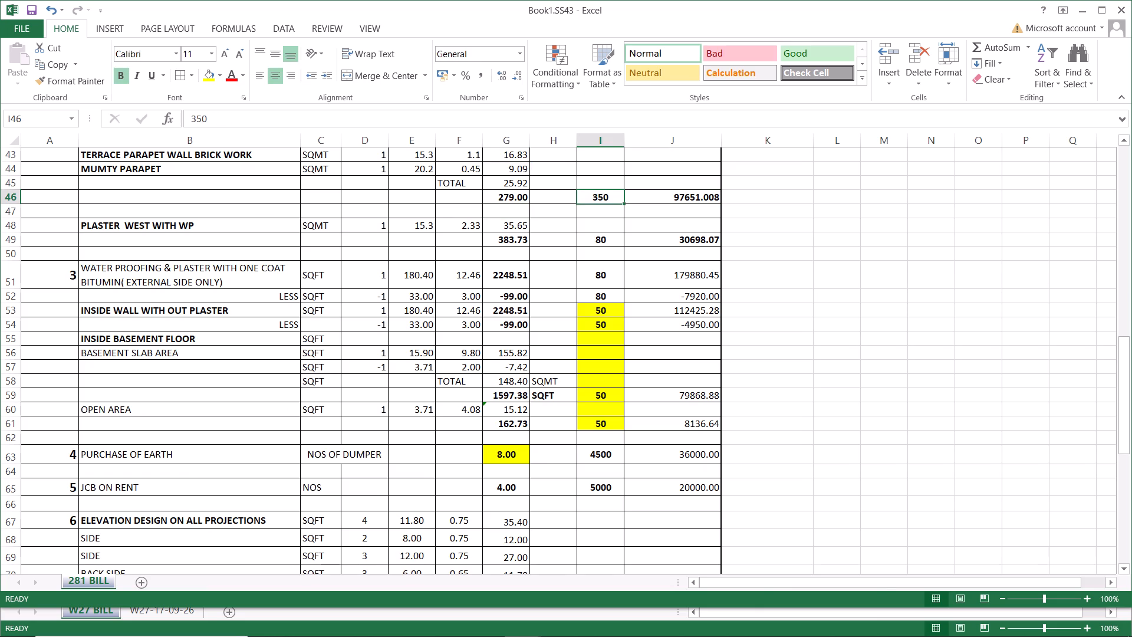
click(700, 199)
click(515, 199)
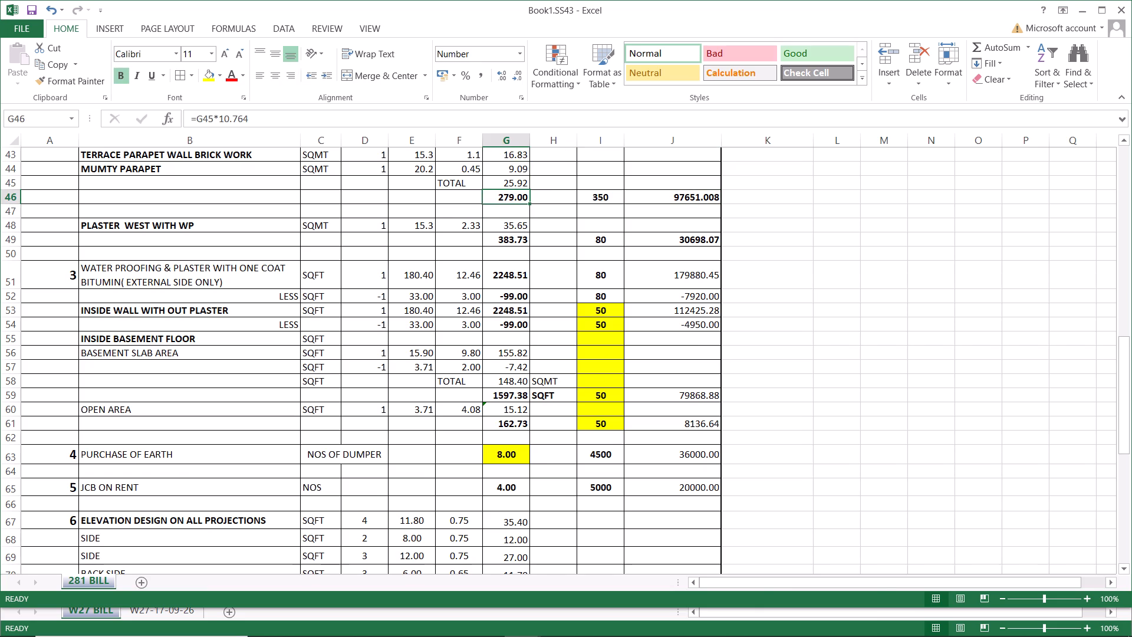
click(700, 197)
click(512, 226)
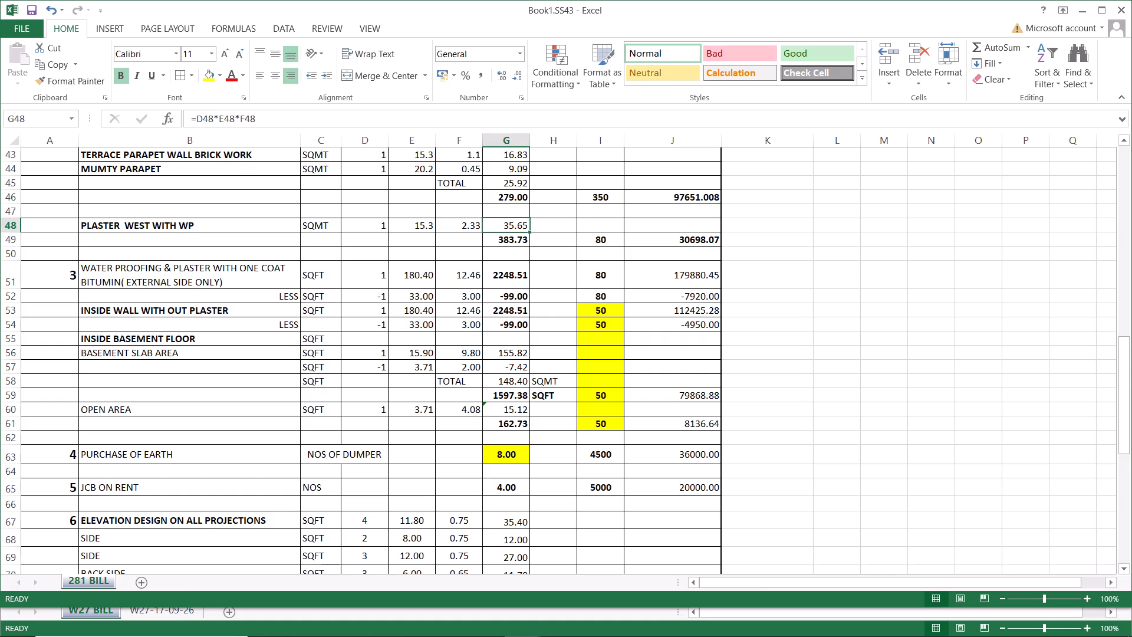
Insert two blank rows directly below the PLASTER WEST WITH WP row.
click(11, 238)
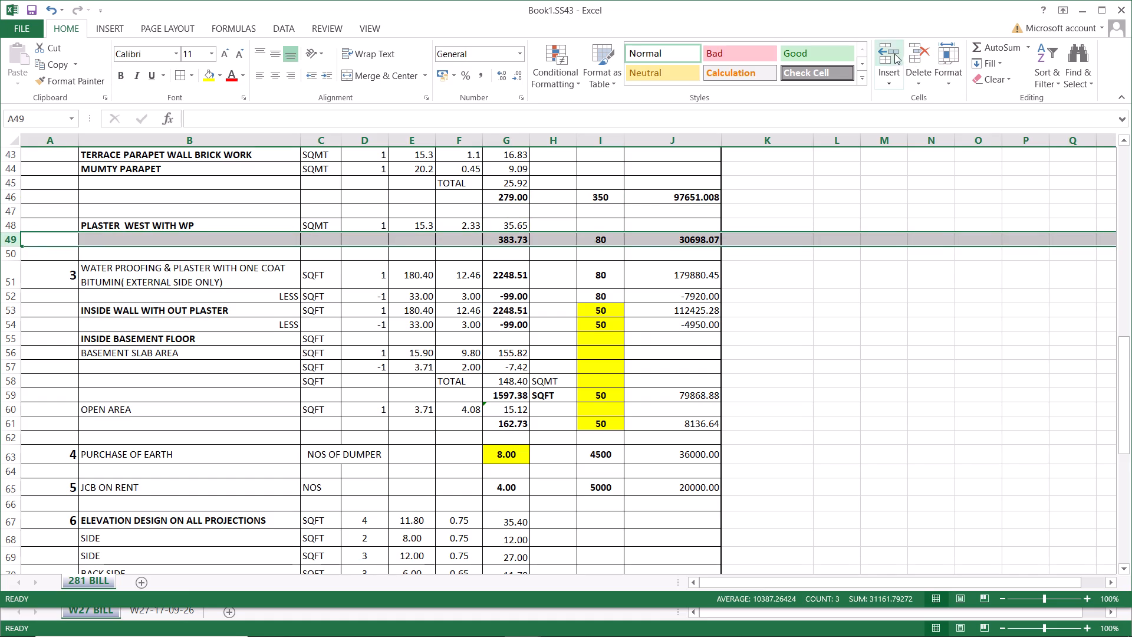
triple_click(894, 53)
scroll(459, 292, up, 2)
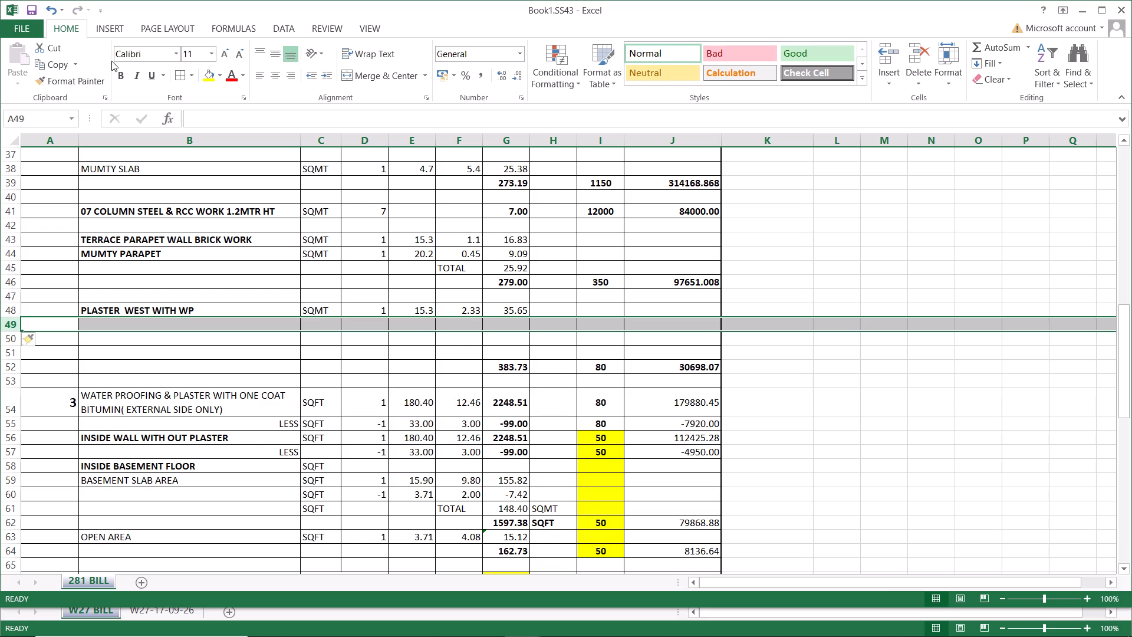
click(917, 56)
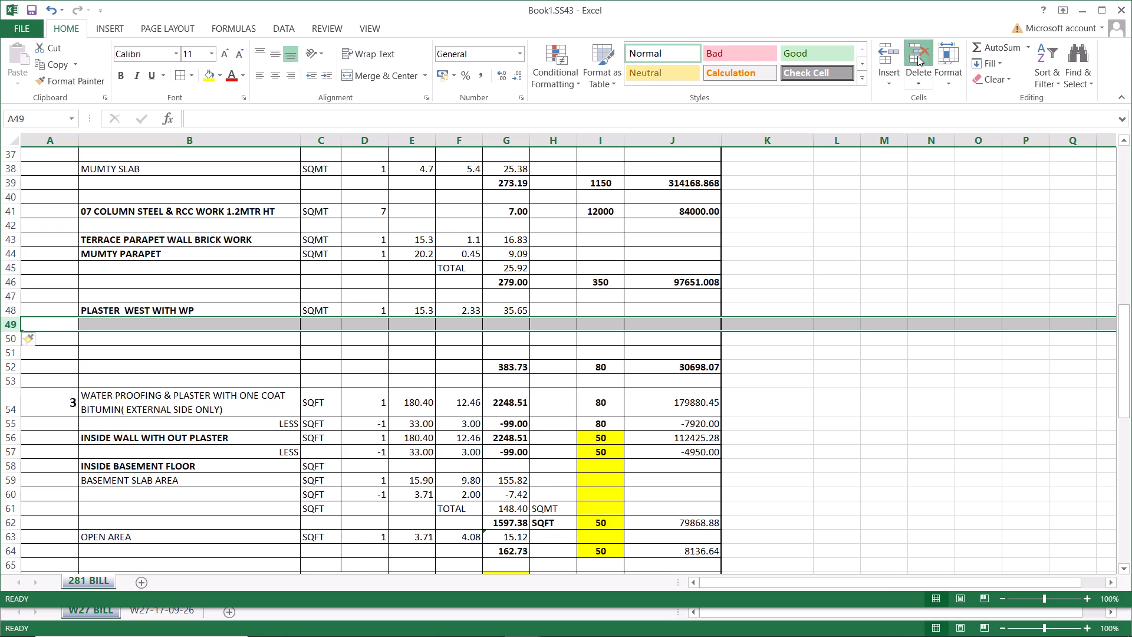
click(522, 323)
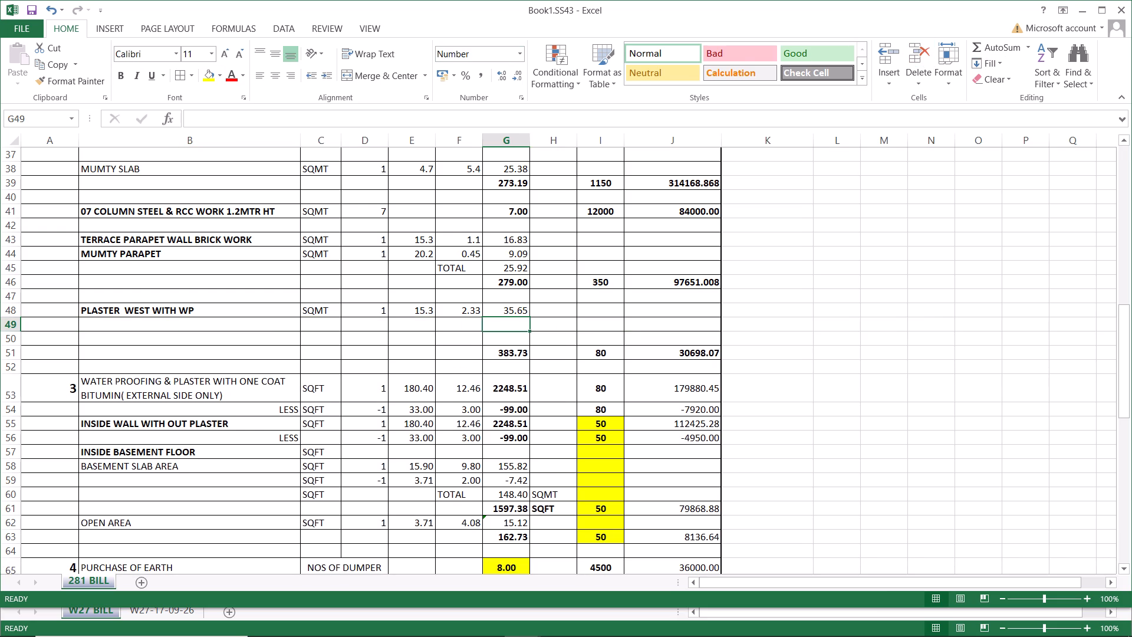
Copy the MUMTY PARAPET and TOTAL rows, B44:G45, into the blank rows under the west plaster item starting at B49.
click(518, 255)
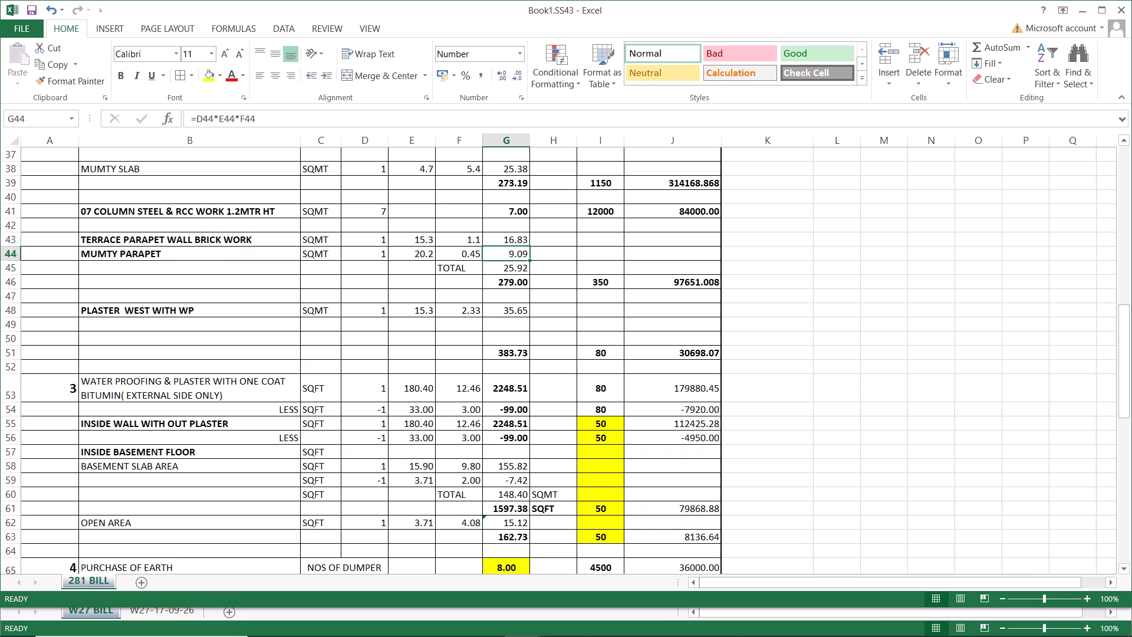
drag(119, 253, 499, 271)
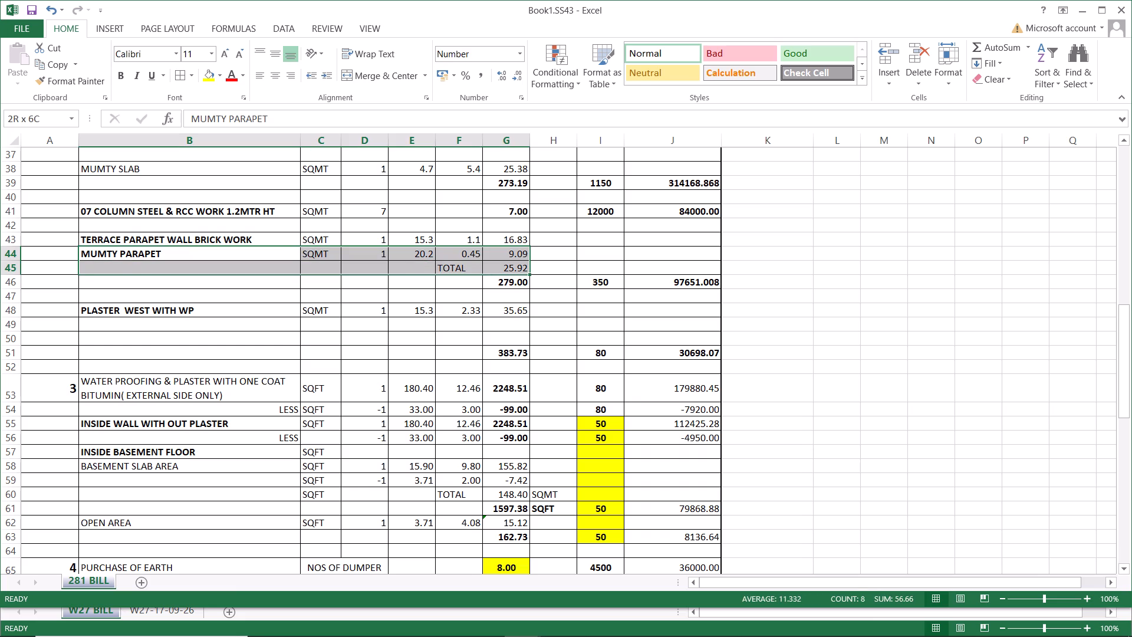
drag(499, 271, 502, 271)
click(49, 55)
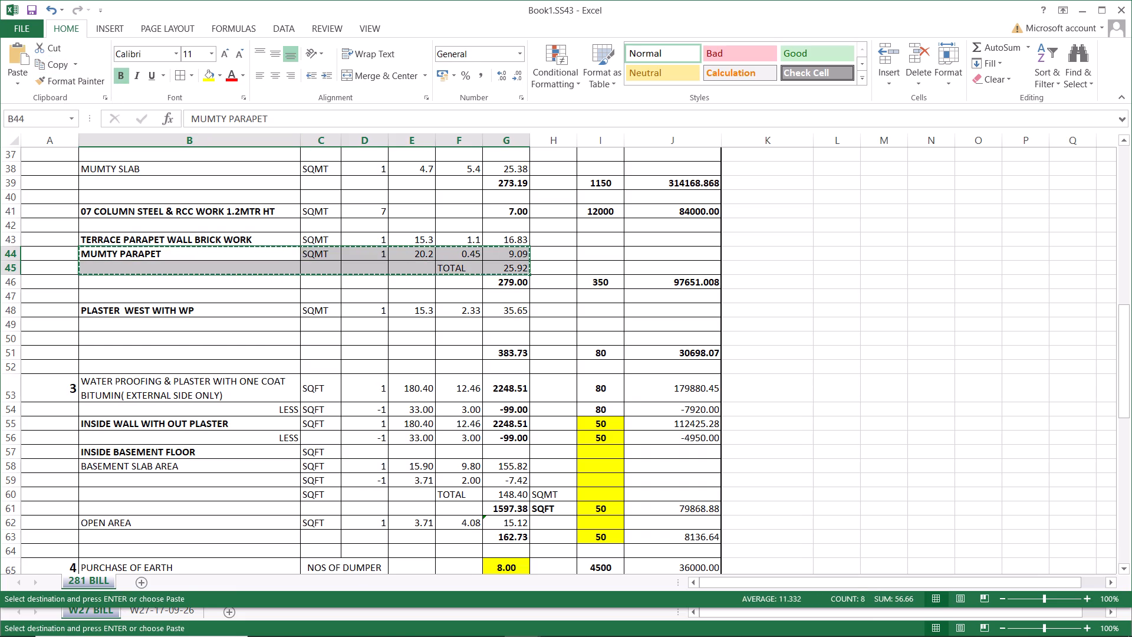
click(55, 64)
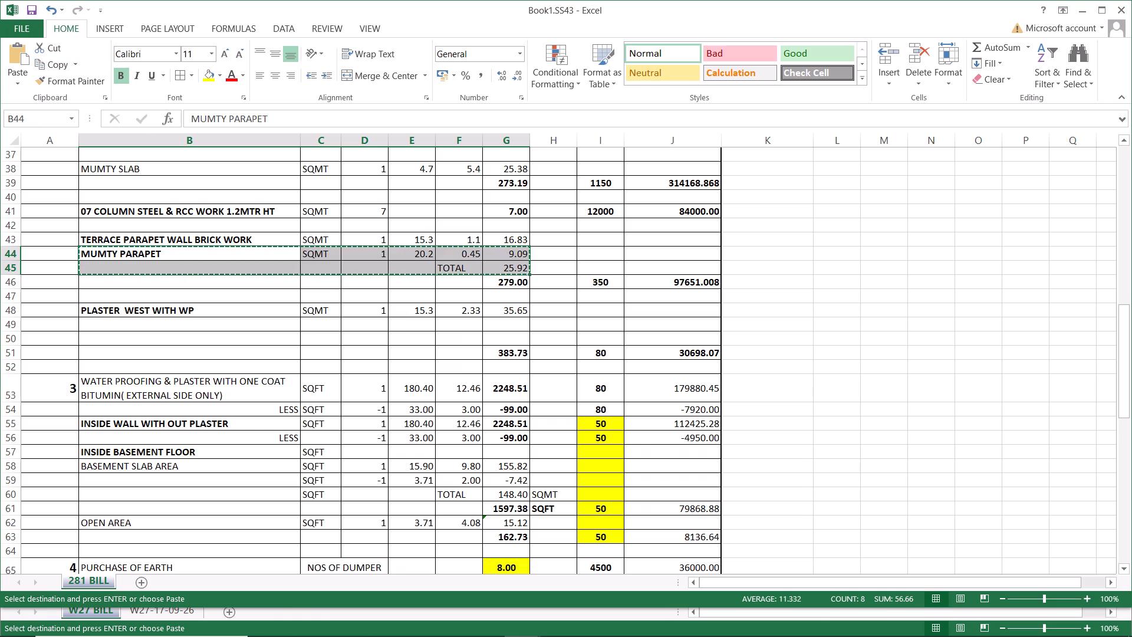
click(107, 327)
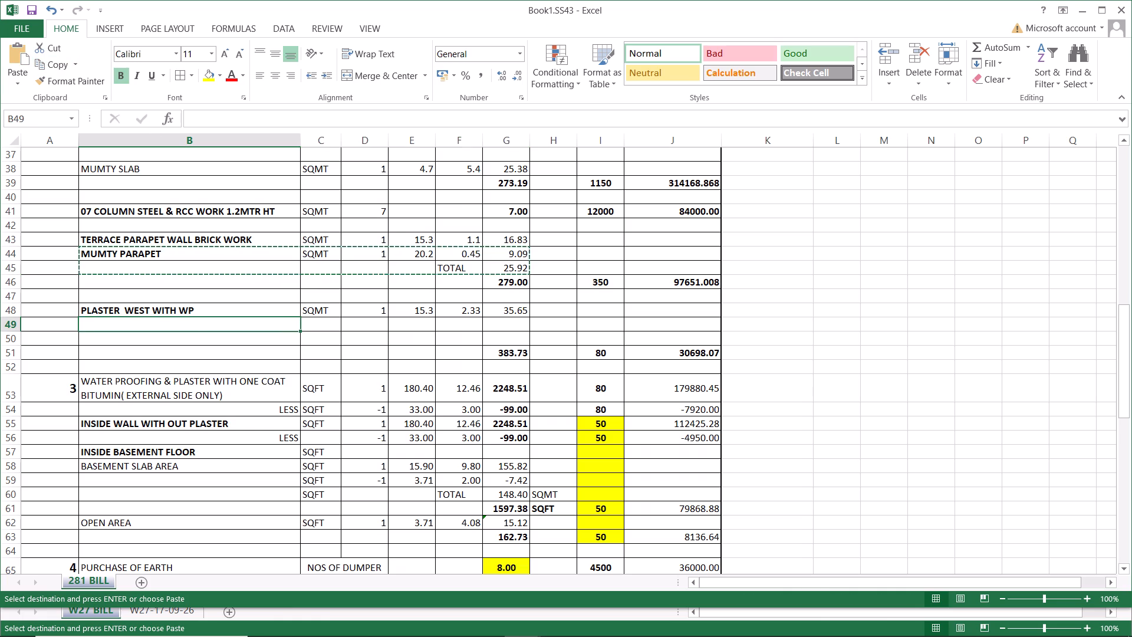
key(Return)
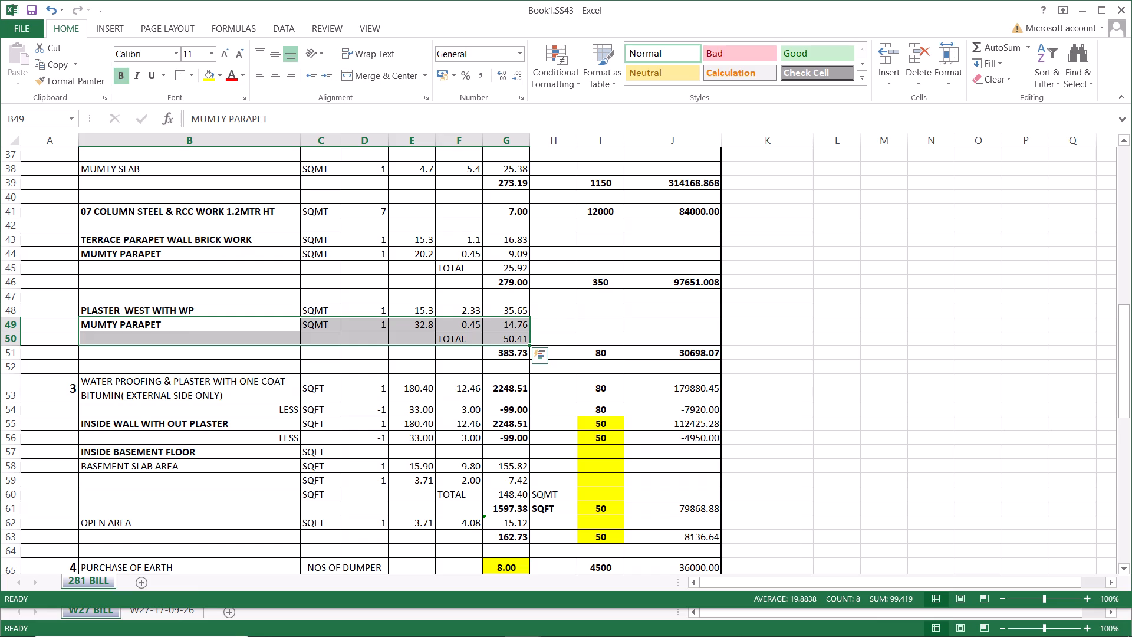
Correct the copied mumty parapet's length in E49 to reference the MUMTY SLAB dimensions with =(E38*2+F38*2).
click(516, 324)
click(516, 324)
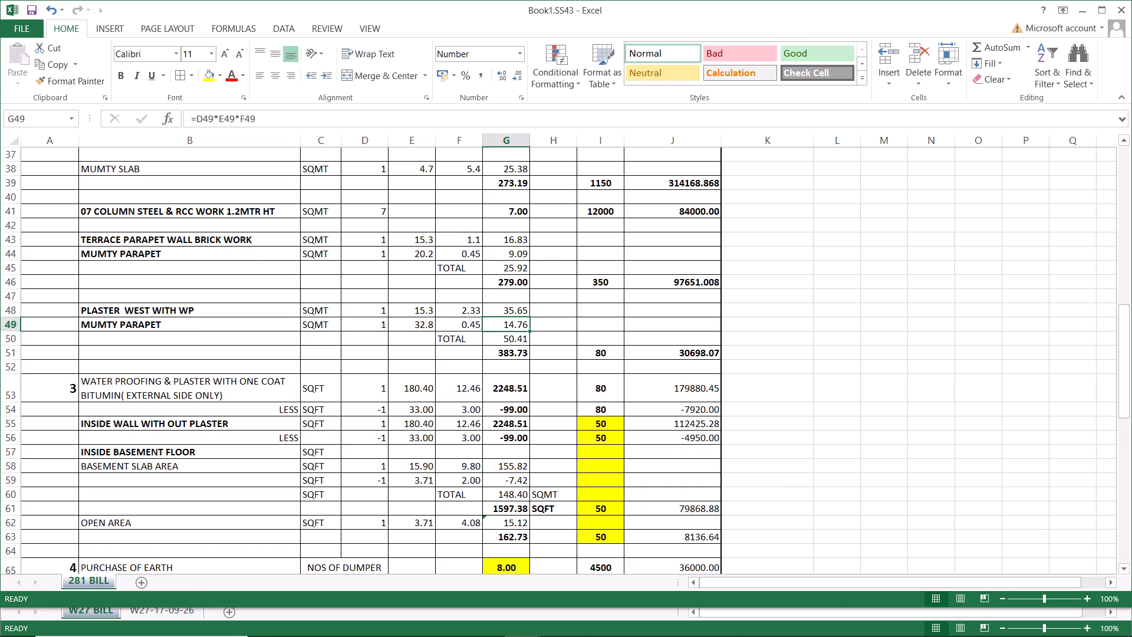
click(418, 323)
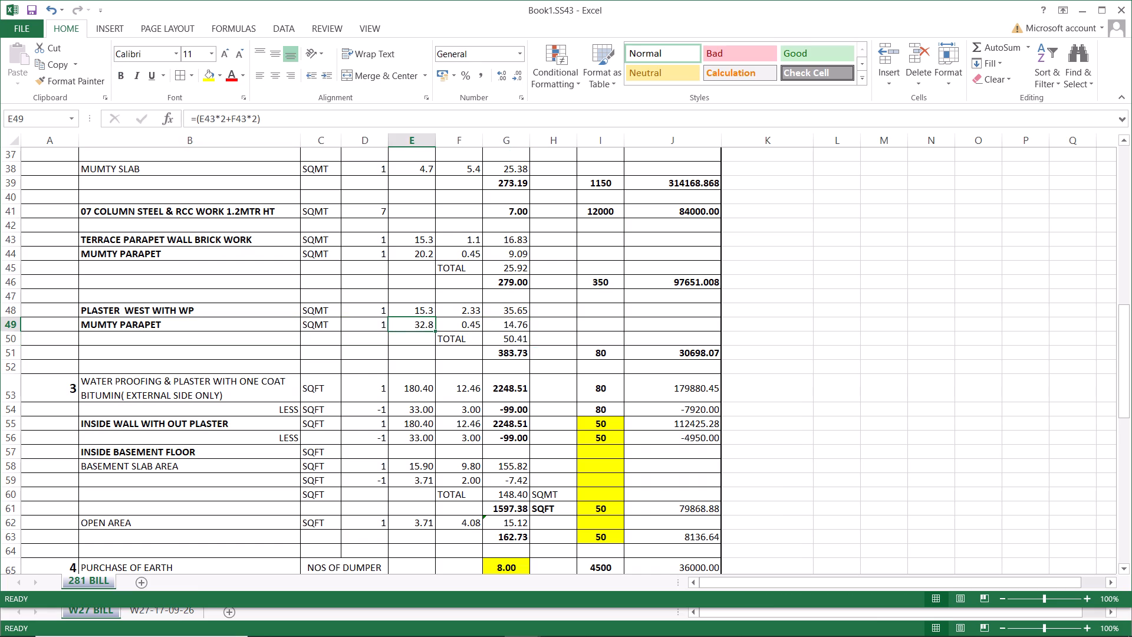
double_click(416, 320)
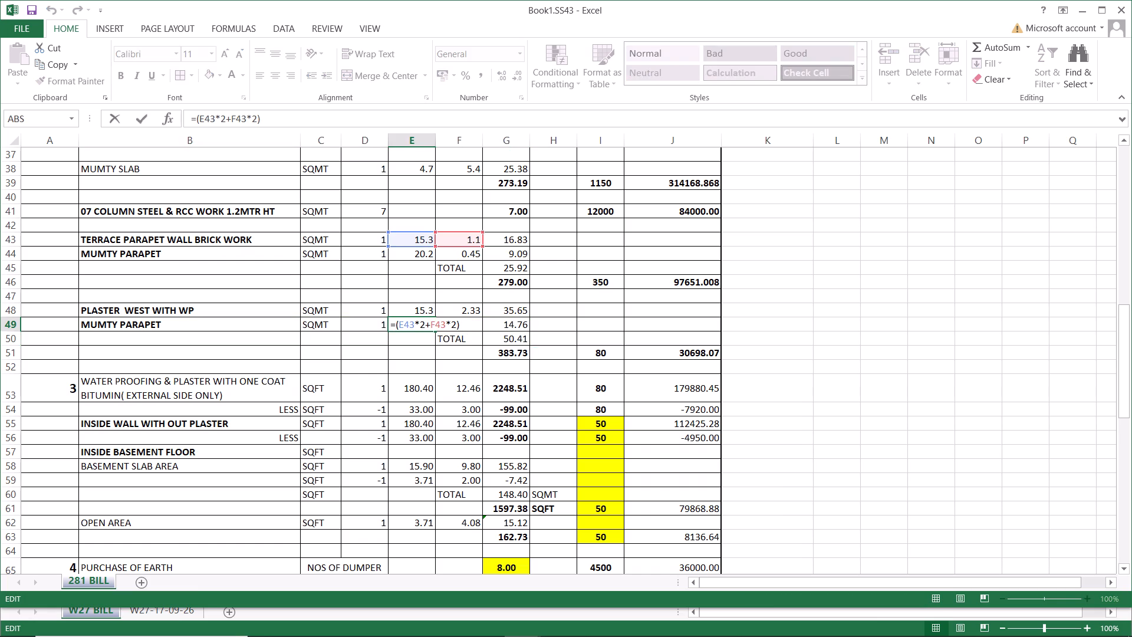
drag(417, 233, 417, 232)
drag(417, 232, 418, 169)
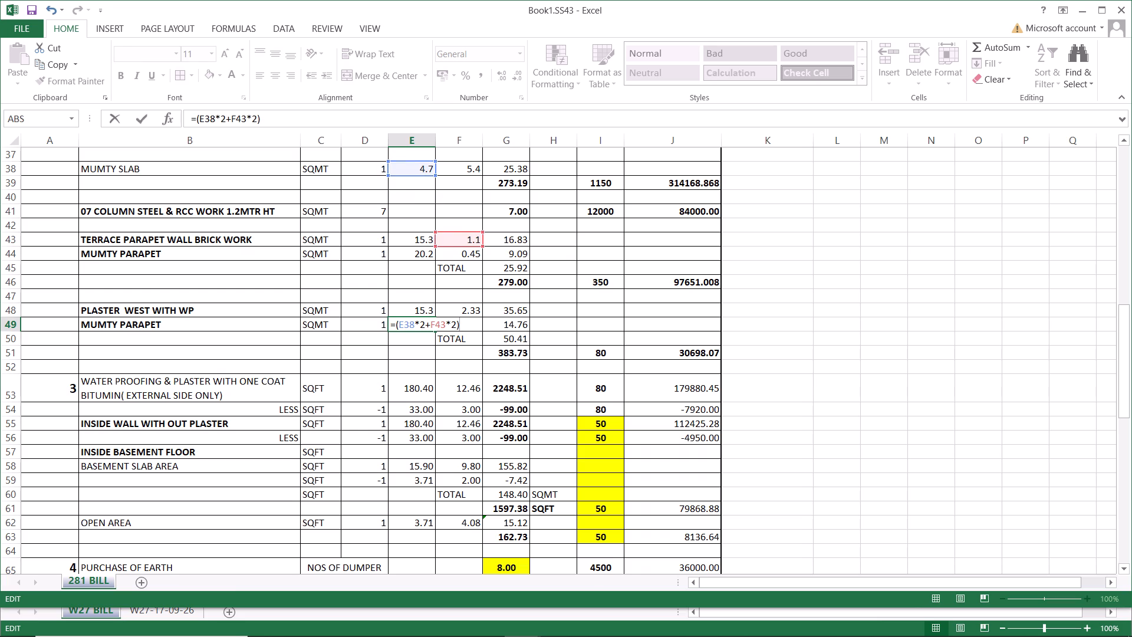
drag(455, 232, 471, 170)
drag(471, 170, 470, 170)
key(Return)
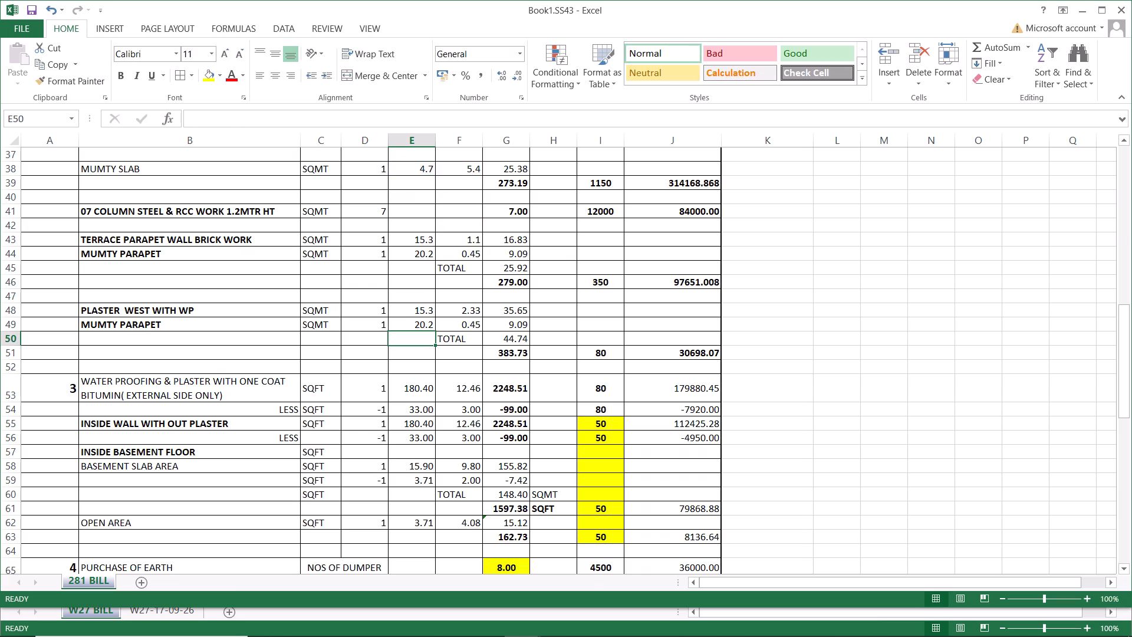
Set the mumty parapet plaster's height in F49 to 1.13.
click(447, 320)
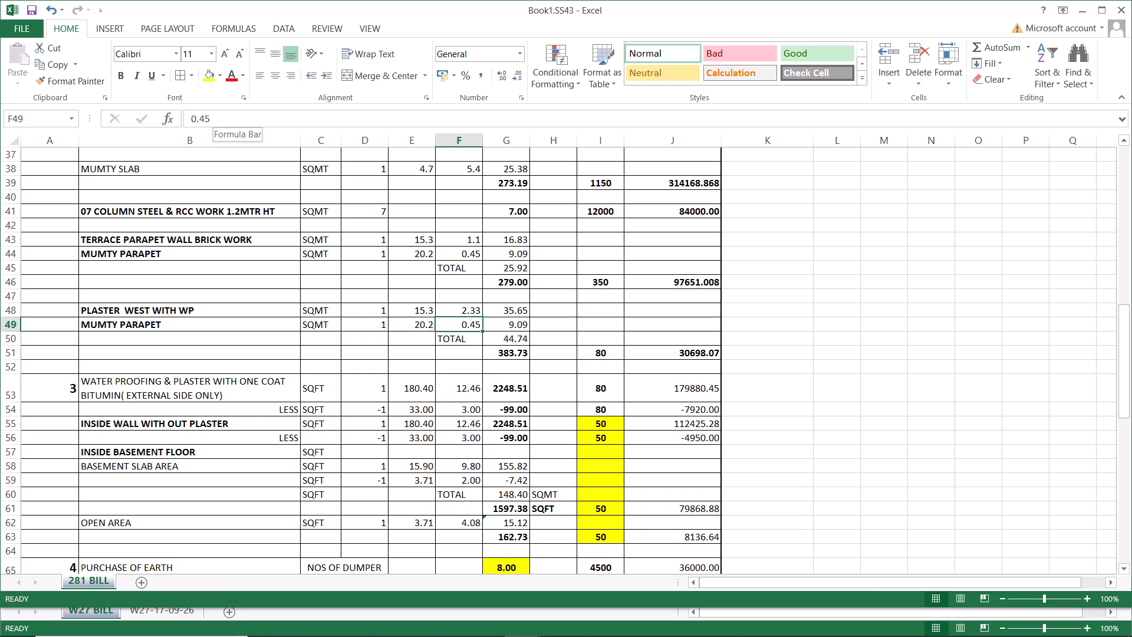
click(219, 116)
key(BackSpace)
key(BackSpace)
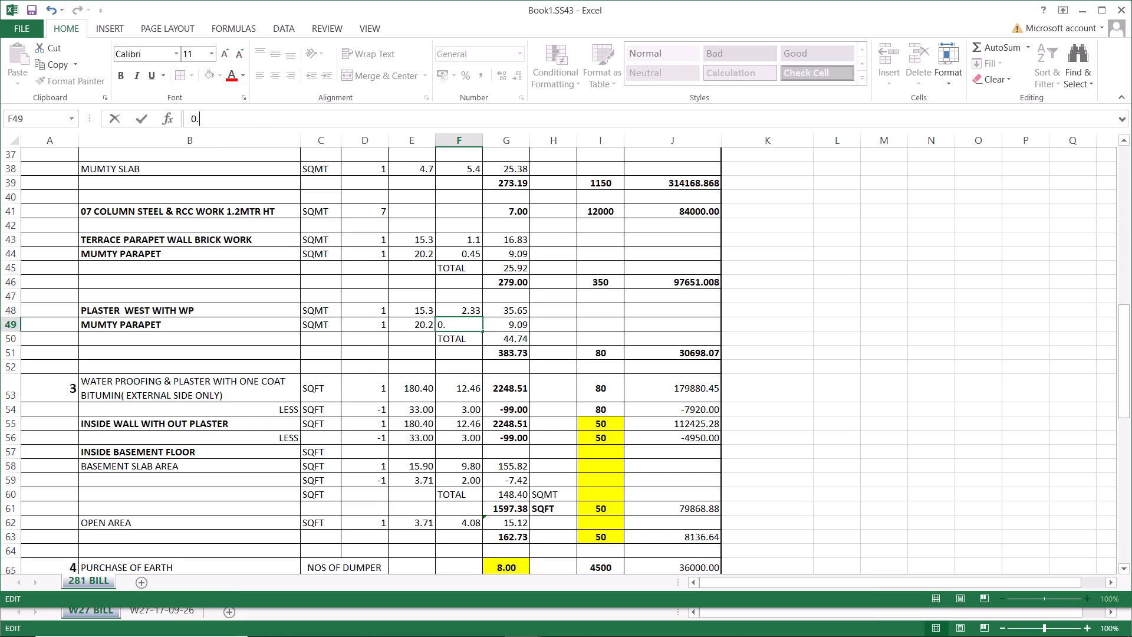
key(BackSpace)
key(BackSpace)
text(1.13)
key(Return)
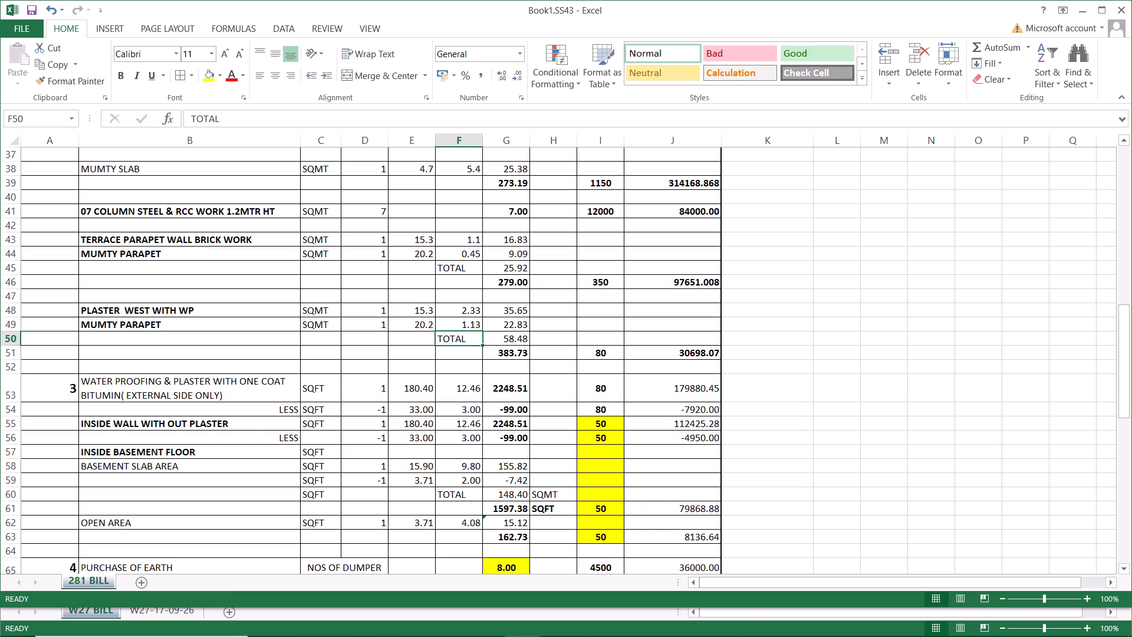
Check the plaster total's sum range in G50, and change the square-foot conversion in G51 to =G50*10.764.
click(521, 324)
double_click(513, 342)
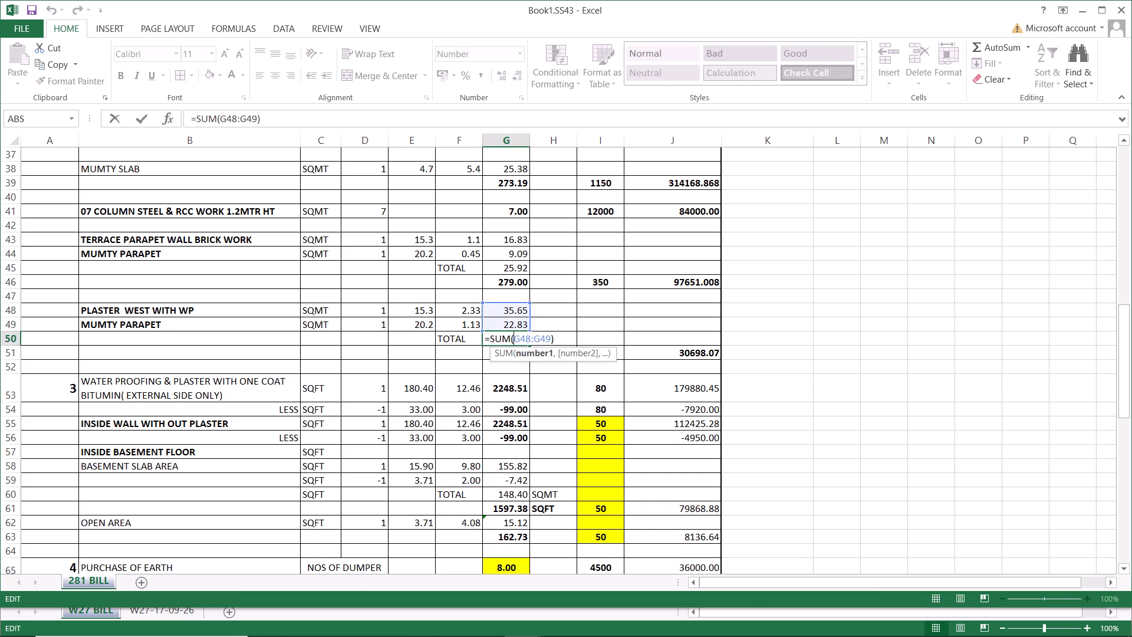
key(Escape)
double_click(507, 354)
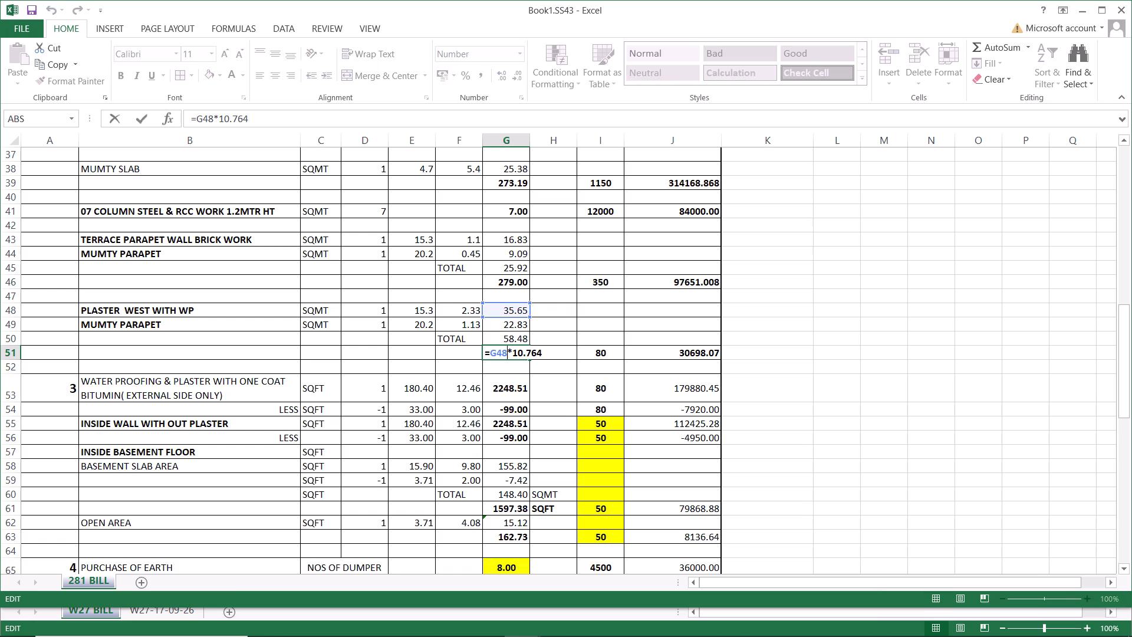
drag(497, 317, 496, 318)
drag(496, 318, 497, 336)
key(Return)
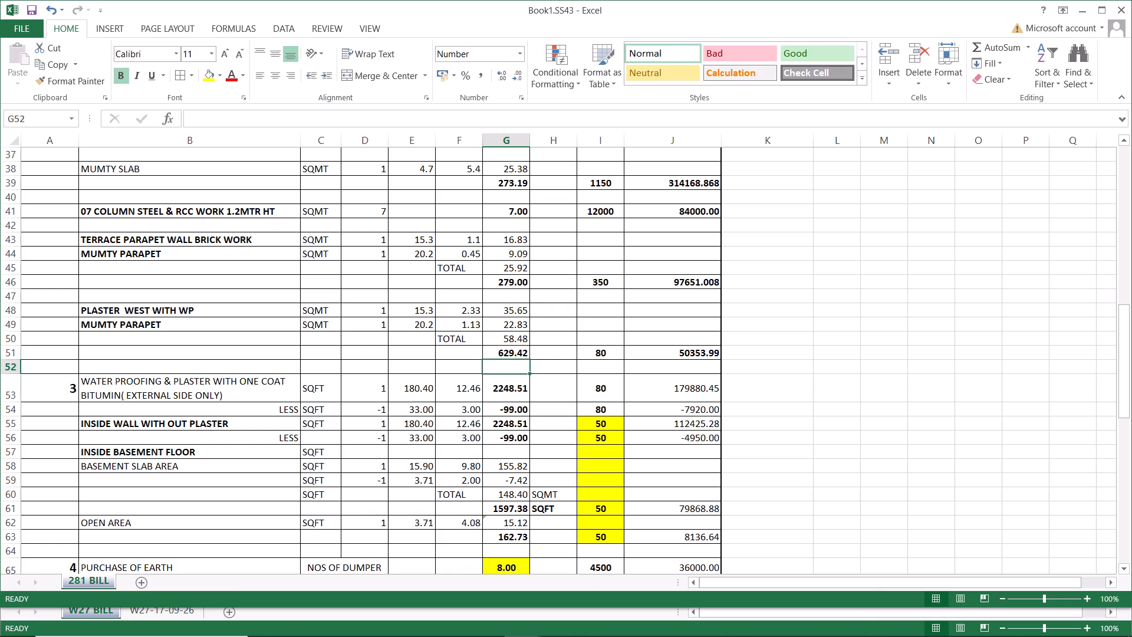
Set the rate for the west plaster and mumty parapet item in I51 to 85.
click(696, 354)
scroll(696, 354, down, 1)
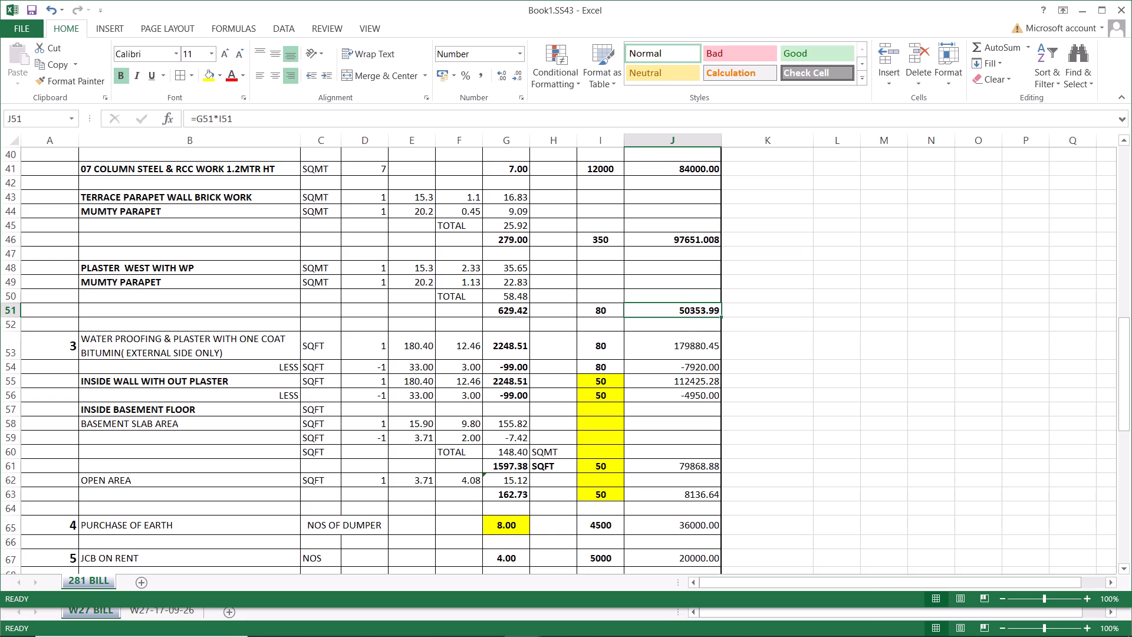
scroll(651, 383, down, 3)
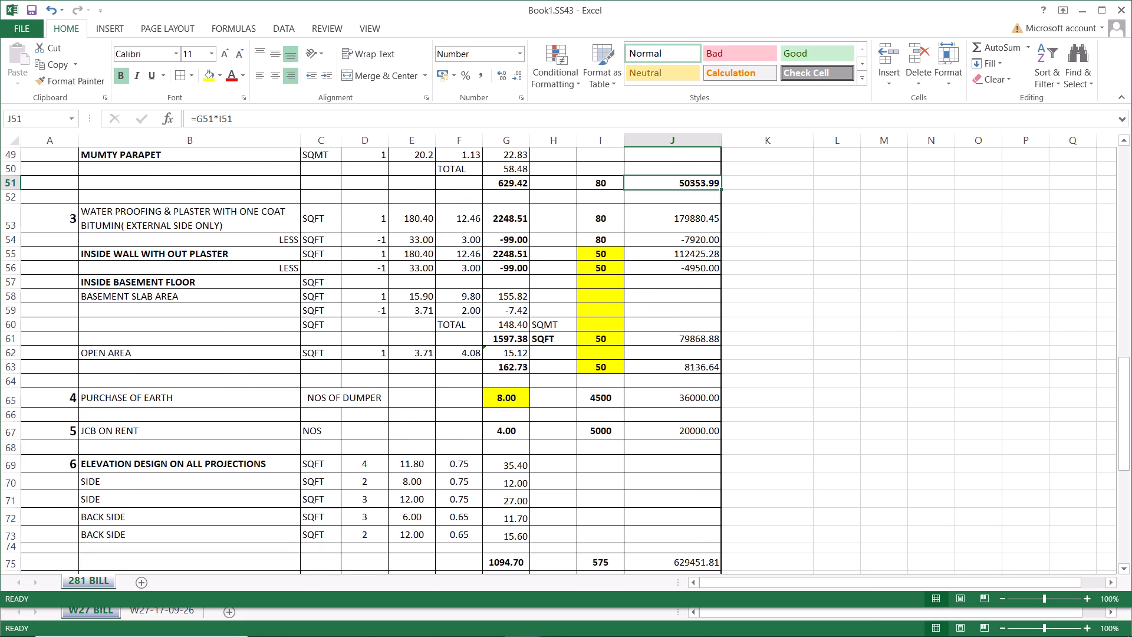
click(600, 188)
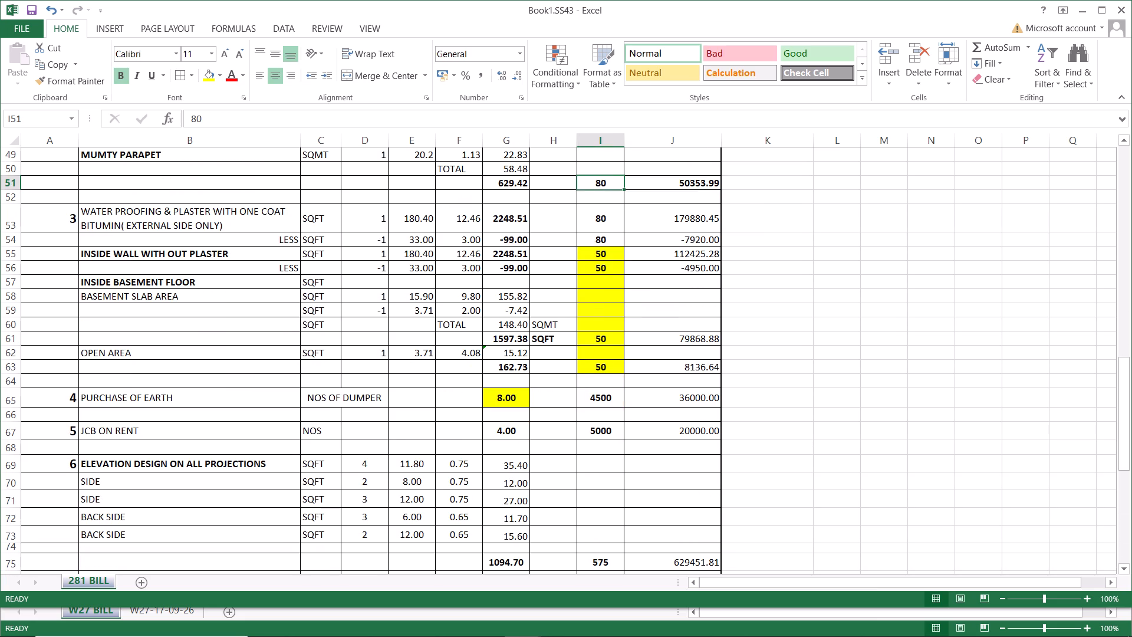
click(685, 184)
click(605, 184)
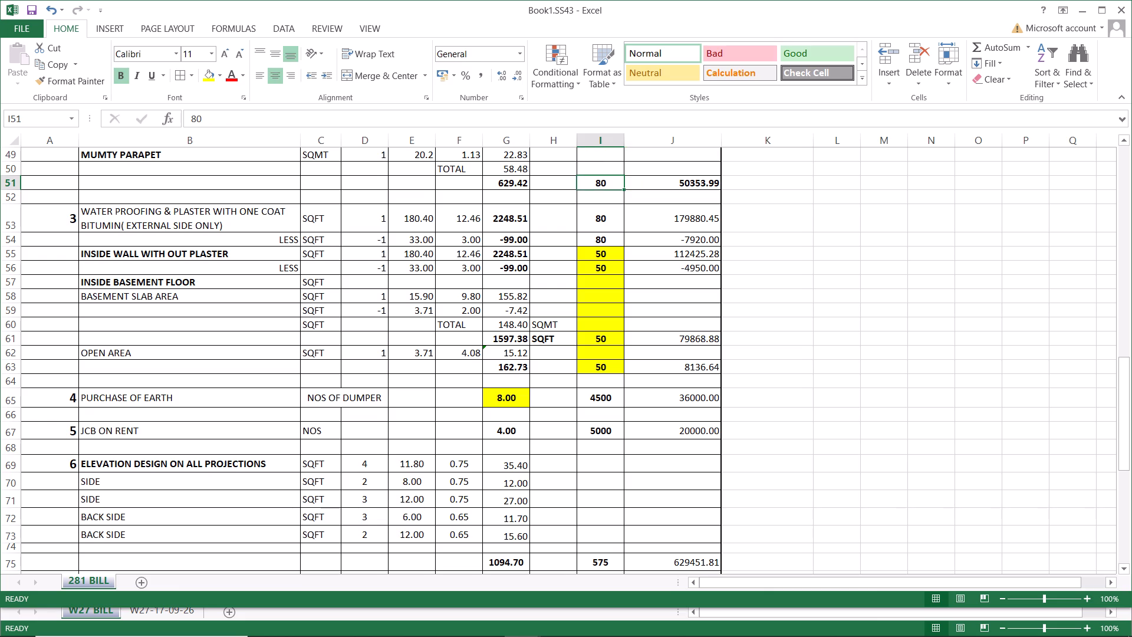
text(85)
key(Return)
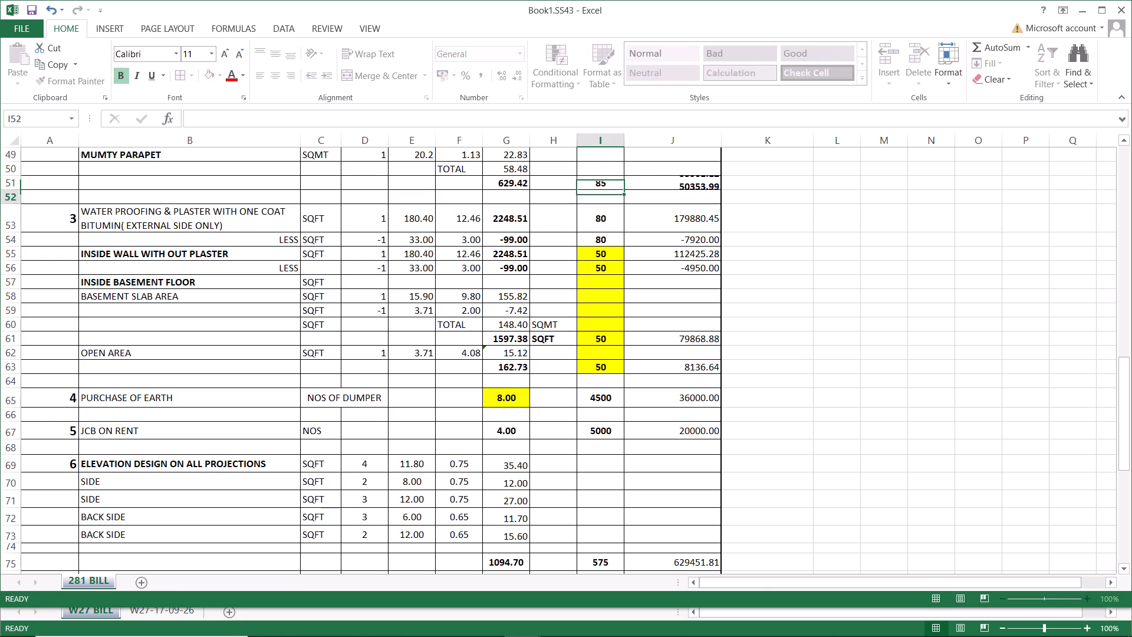
Set the rate for the column steel and RCC work in I41 to 12500.
scroll(667, 298, down, 2)
scroll(667, 298, up, 5)
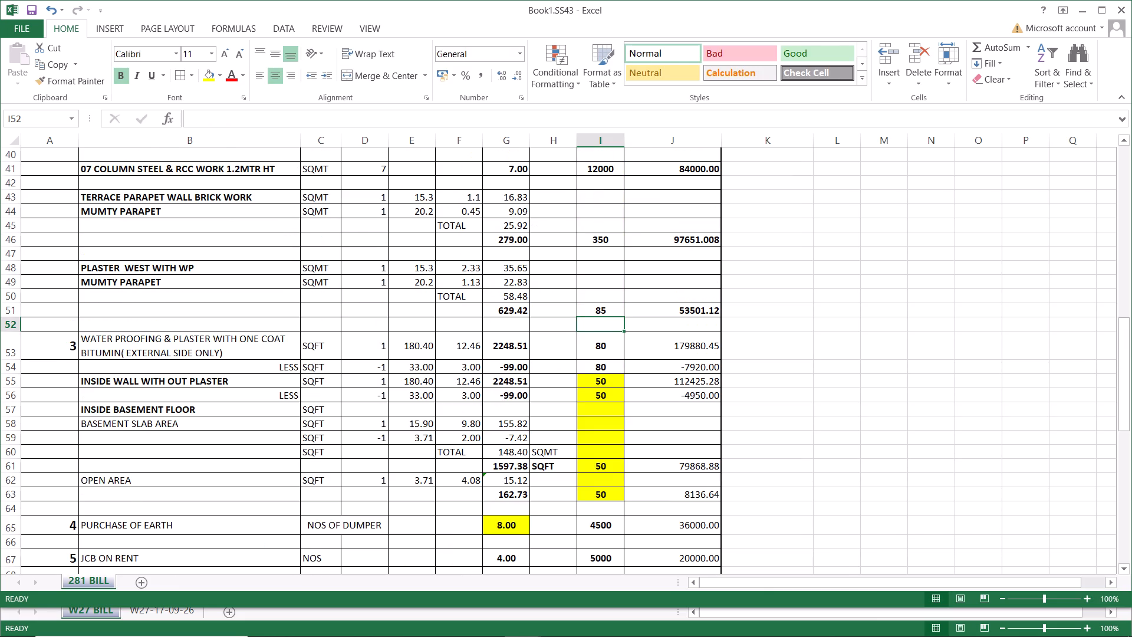
click(604, 234)
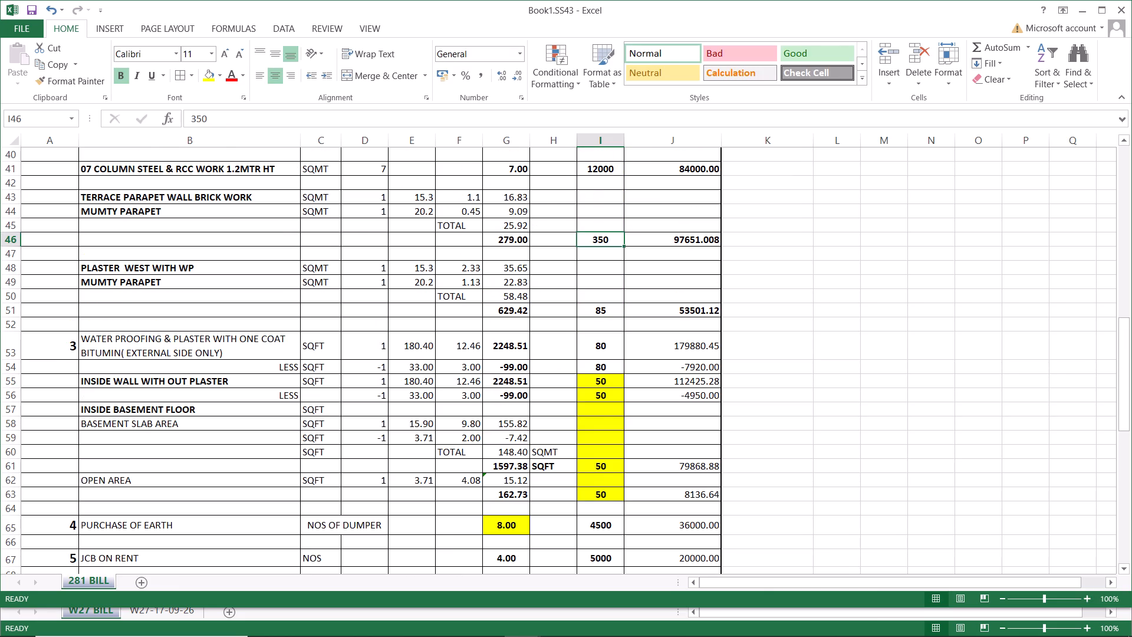
scroll(112, 239, up, 1)
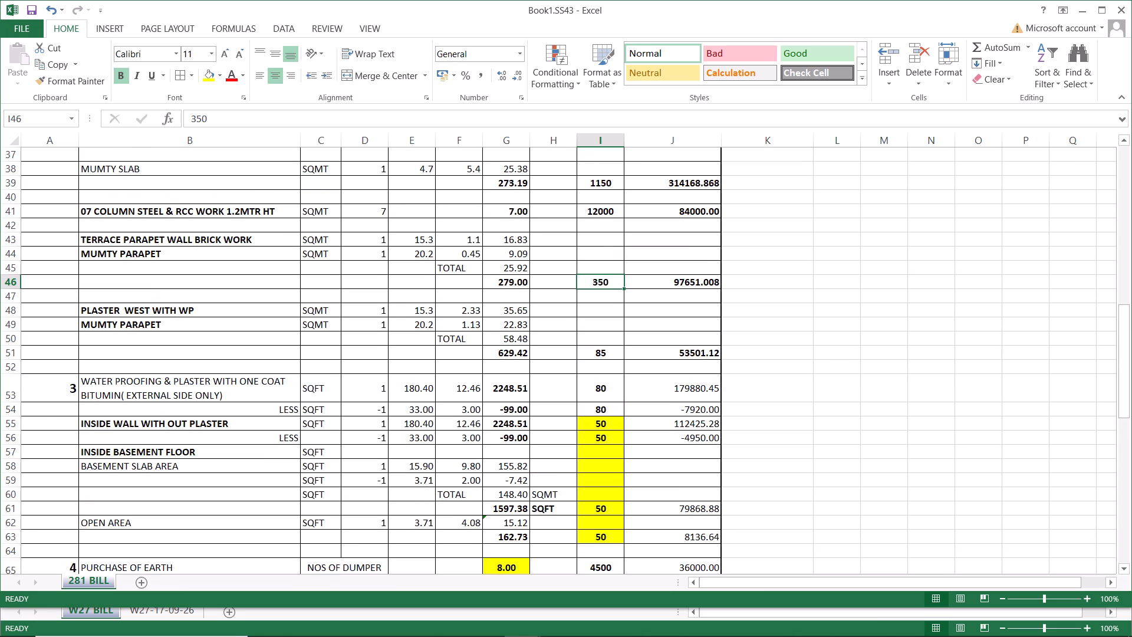
click(603, 212)
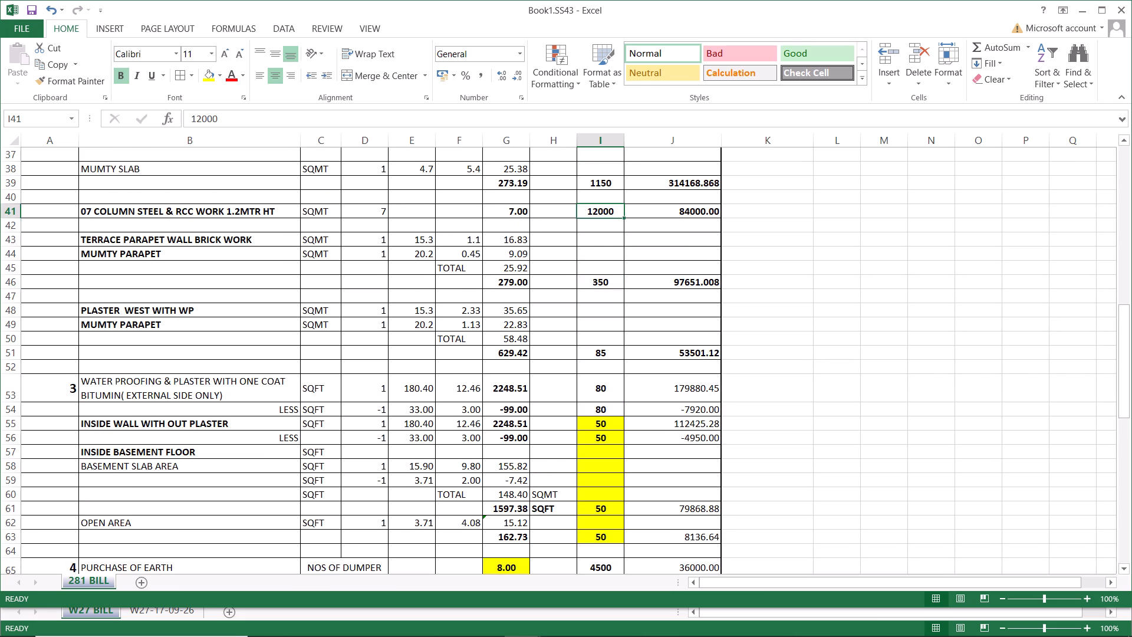
key(1)
text(2500)
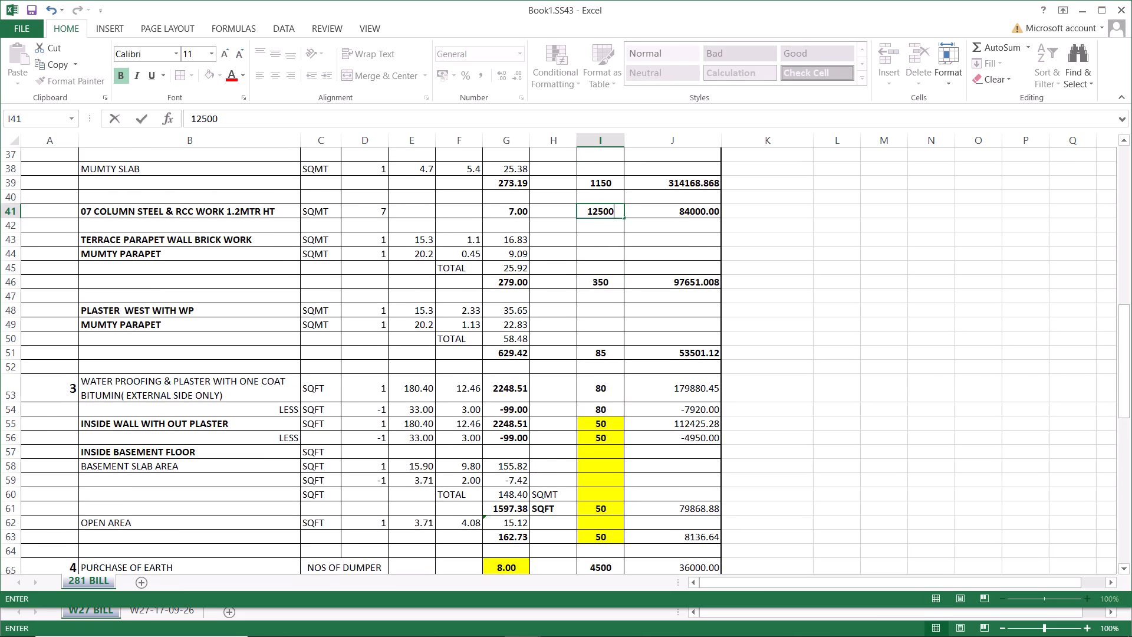
key(Return)
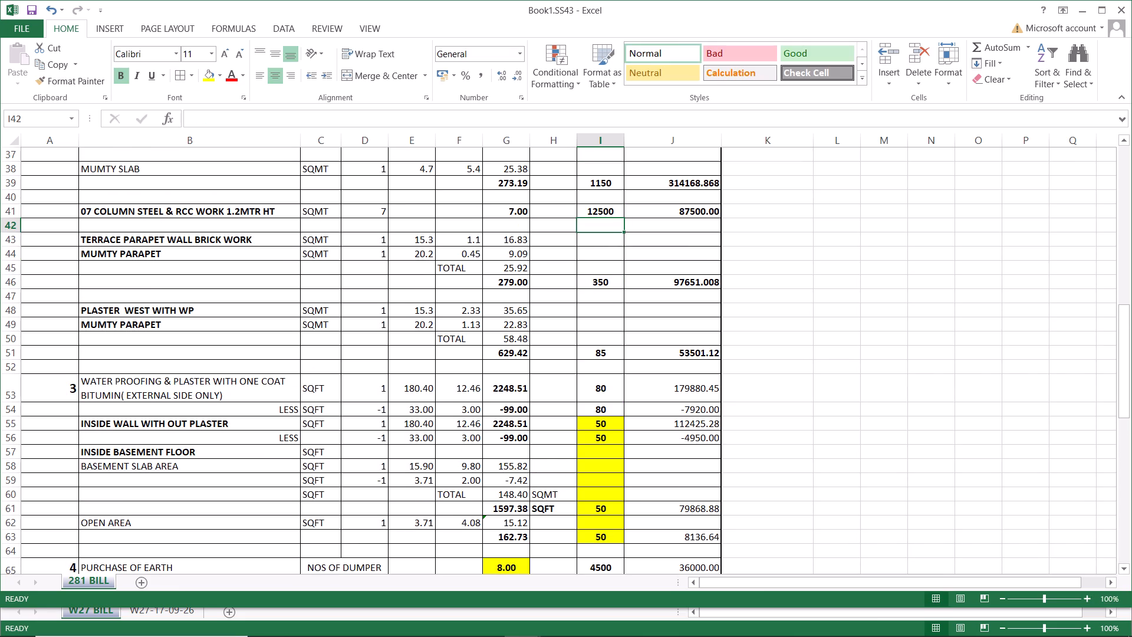
Review the rates and amount formulas from the column item down through the plaster, waterproofing, earth, JCB and elevation design items.
click(697, 211)
click(504, 211)
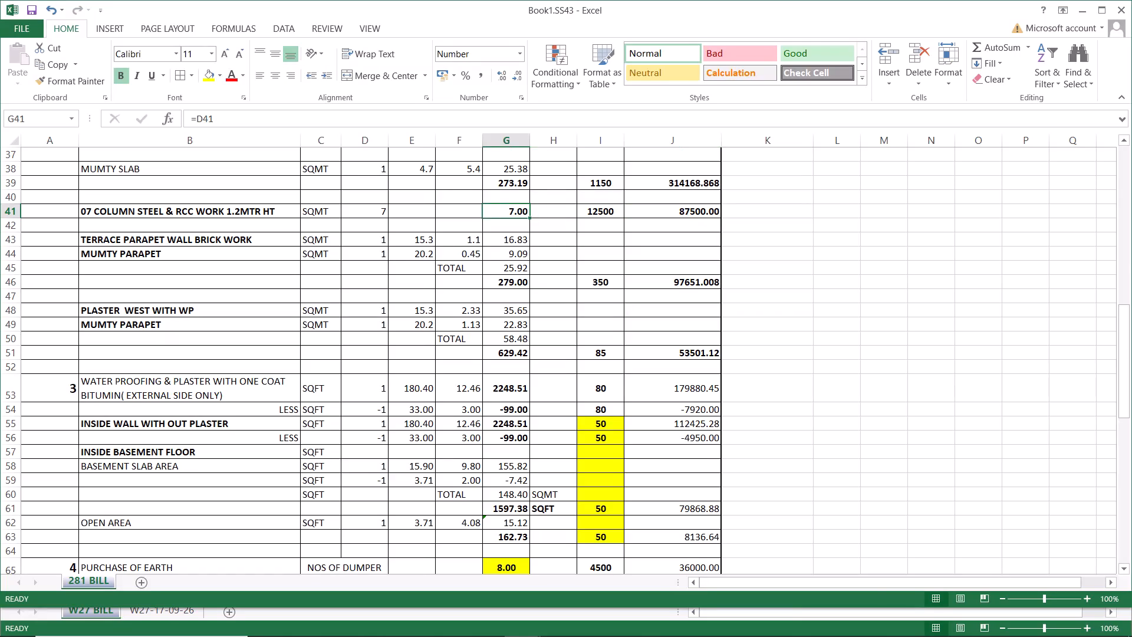
click(594, 210)
click(686, 212)
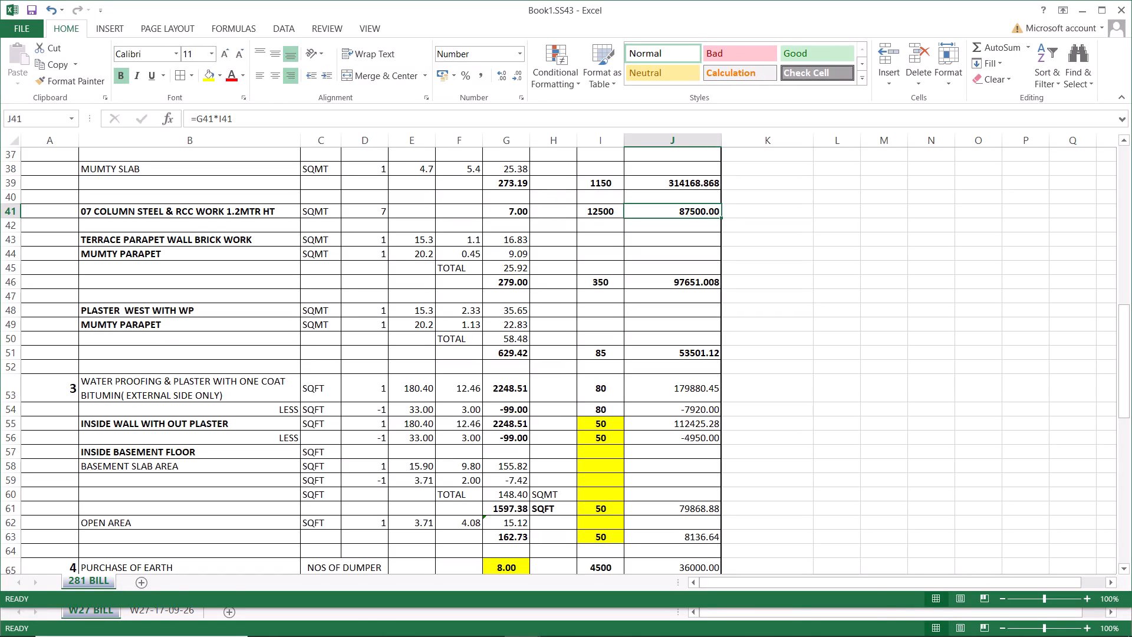
scroll(477, 354, down, 3)
scroll(479, 356, up, 2)
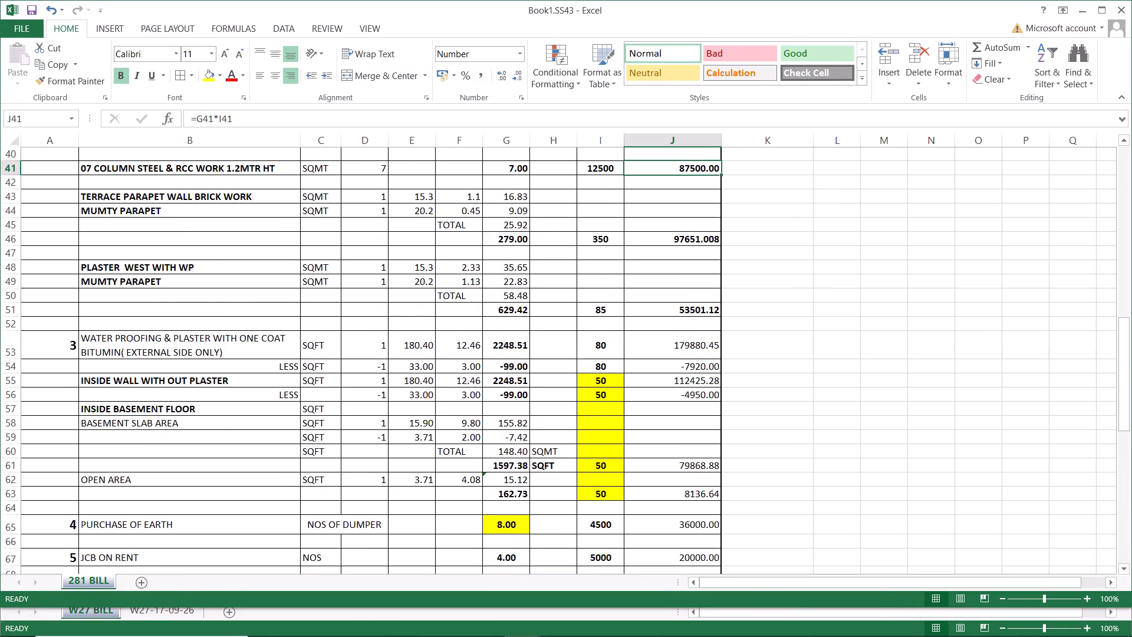
scroll(479, 356, up, 2)
scroll(481, 356, down, 2)
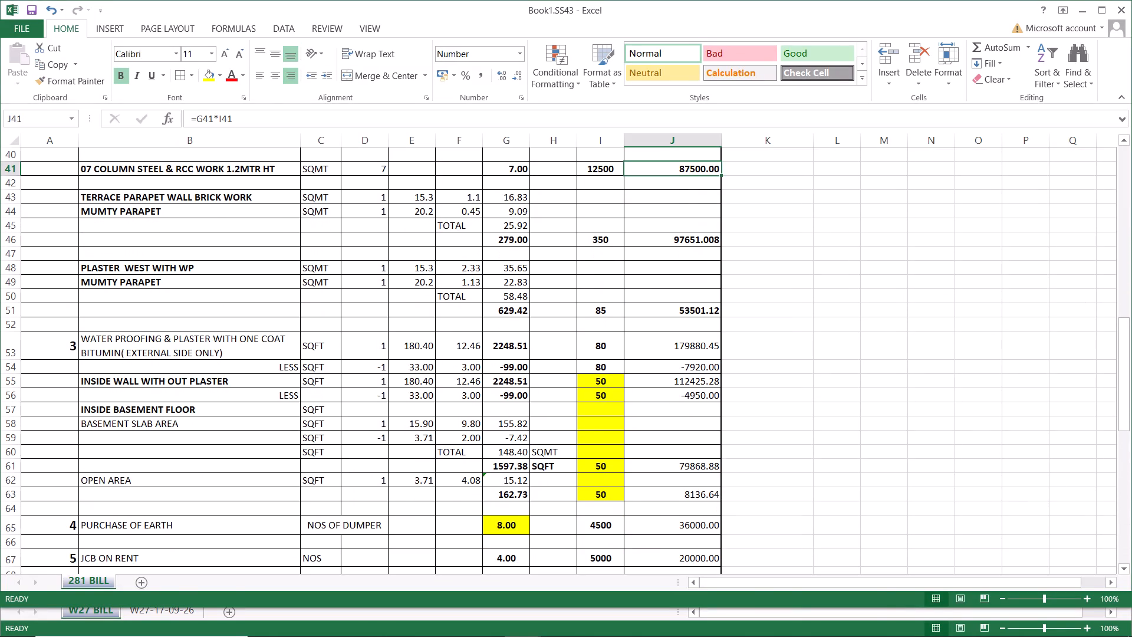
click(606, 314)
click(702, 313)
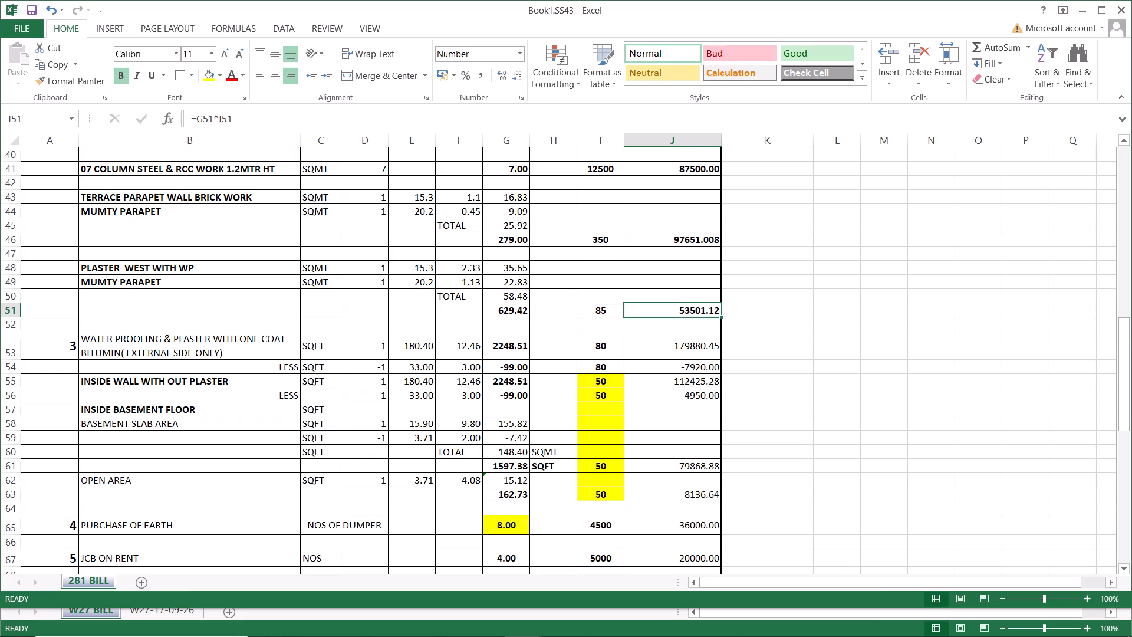
scroll(558, 382, down, 1)
click(603, 304)
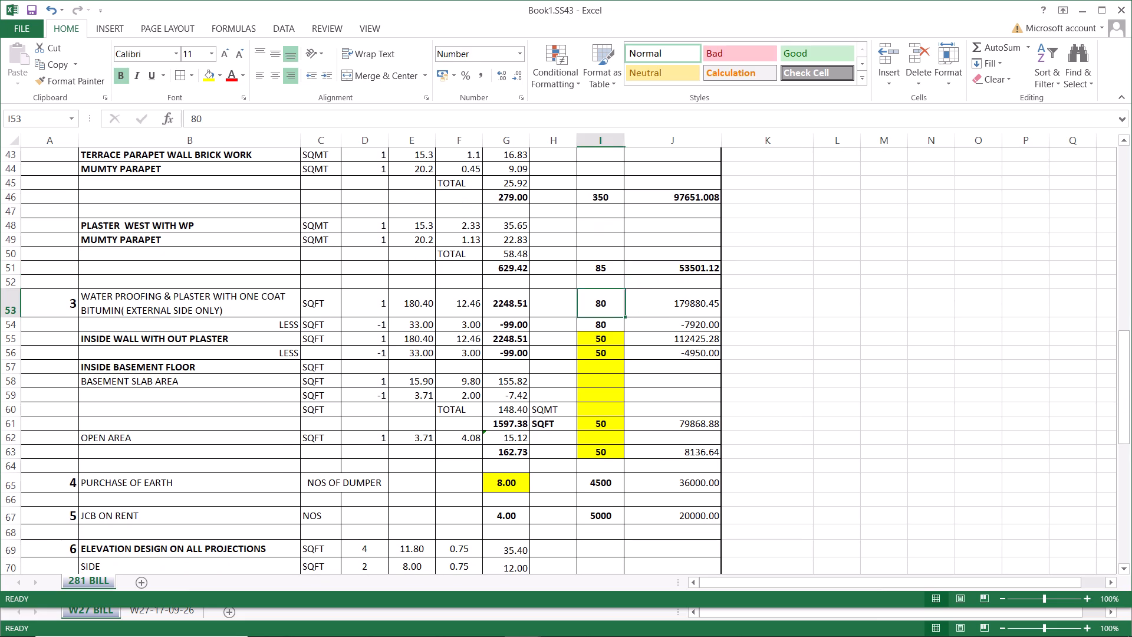
click(684, 300)
scroll(274, 350, down, 1)
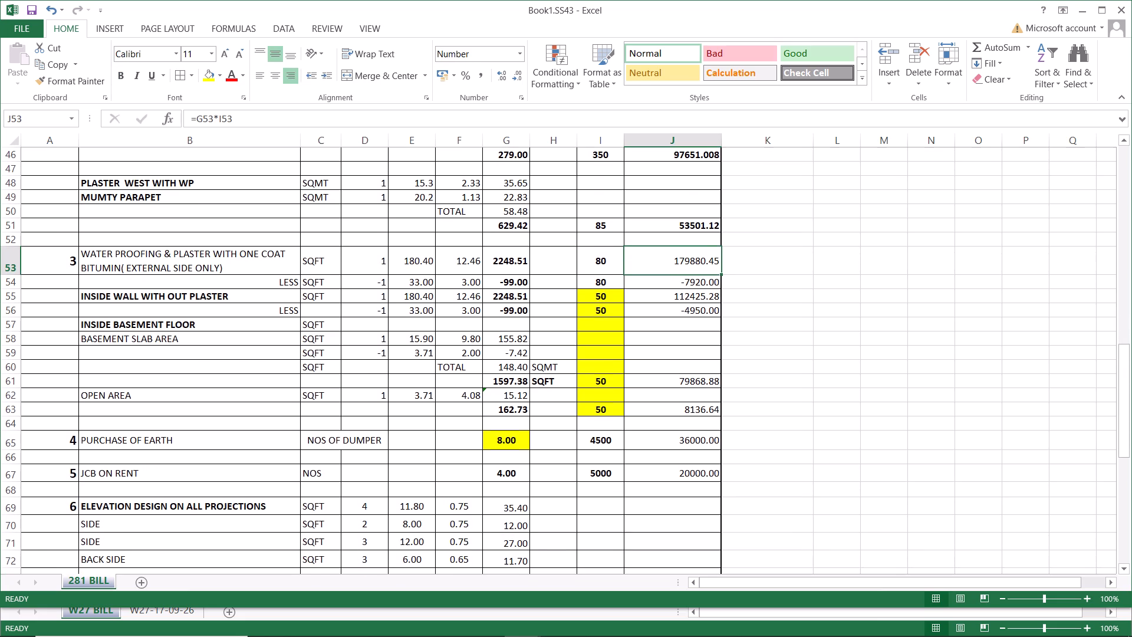
click(113, 263)
click(60, 262)
scroll(273, 366, down, 3)
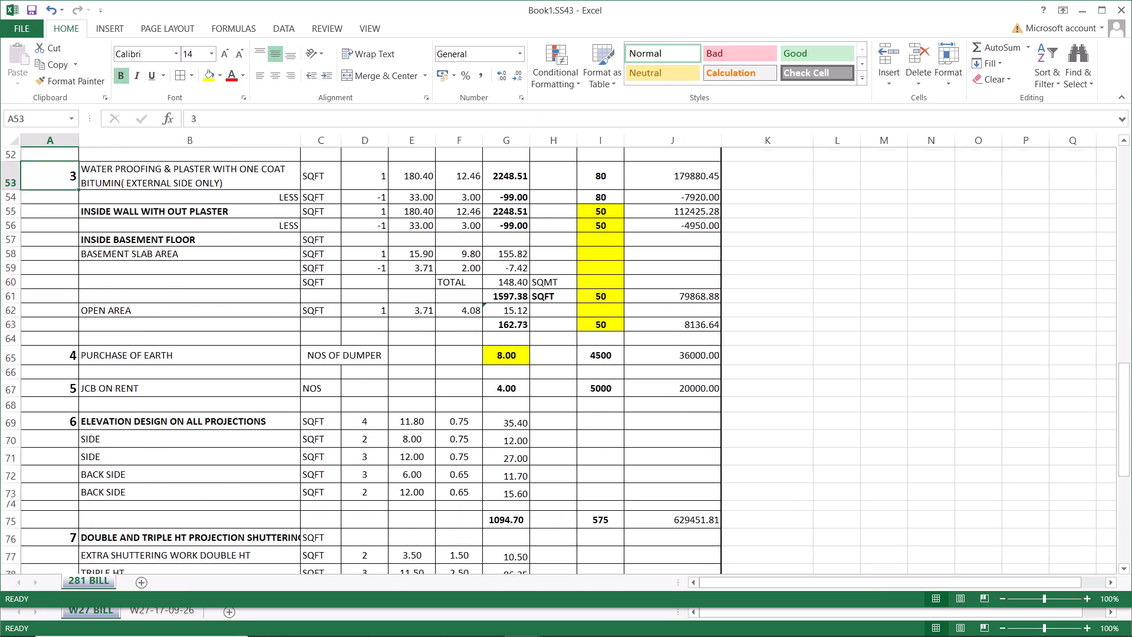
click(597, 294)
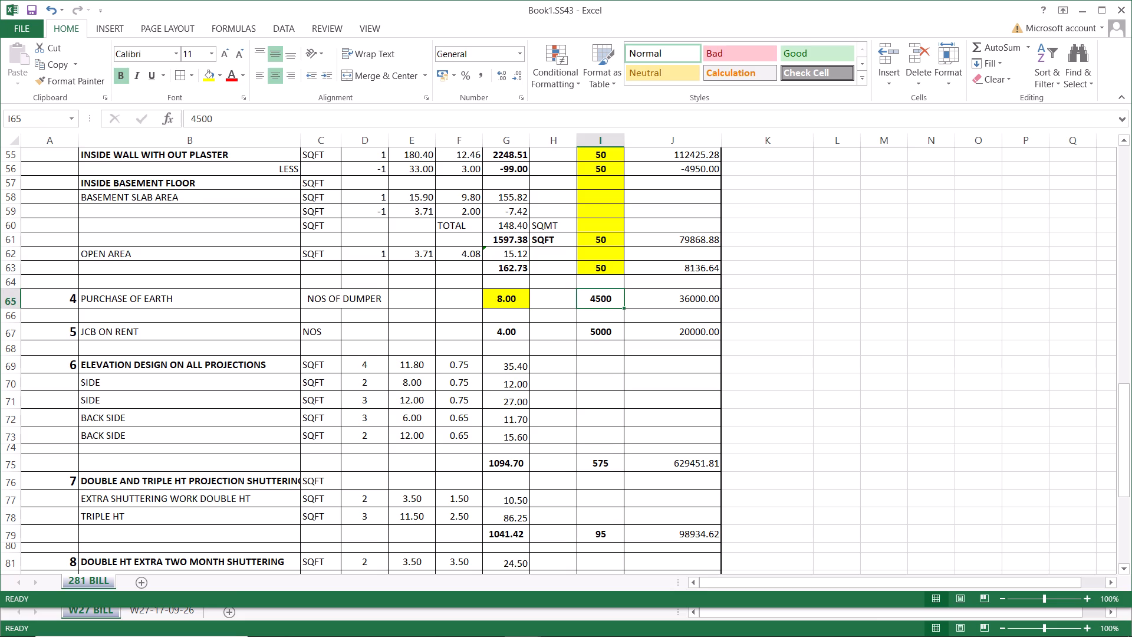
click(602, 333)
click(603, 463)
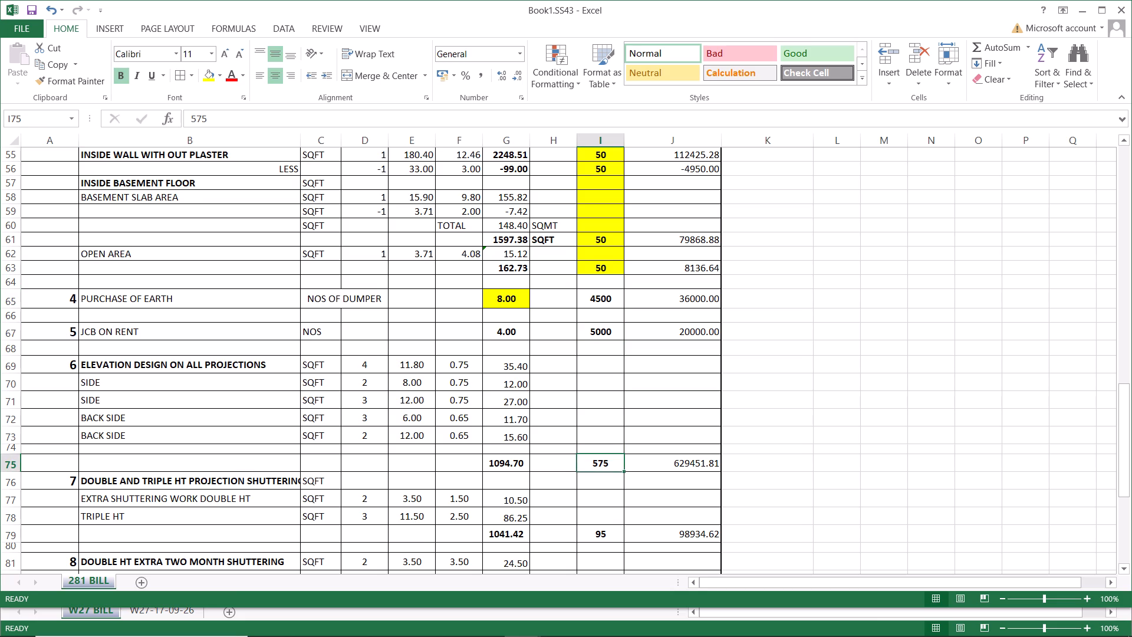
Examine which cells the BILLED TOTAL formula in J86 sums, tracing its range up column J.
scroll(603, 463, down, 5)
double_click(683, 422)
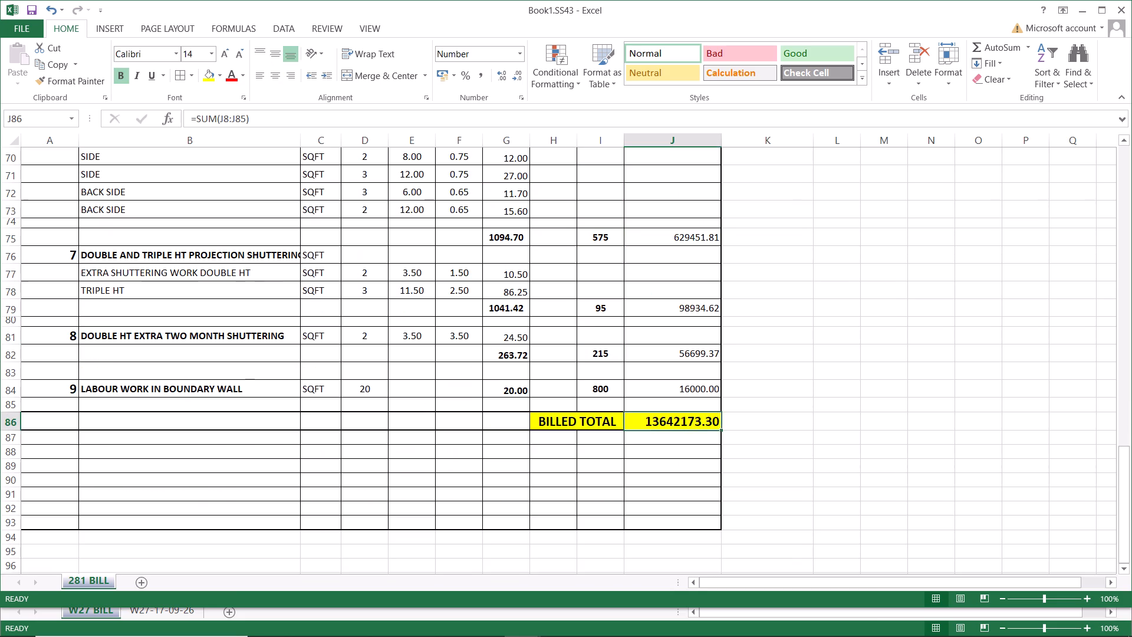
scroll(664, 416, up, 15)
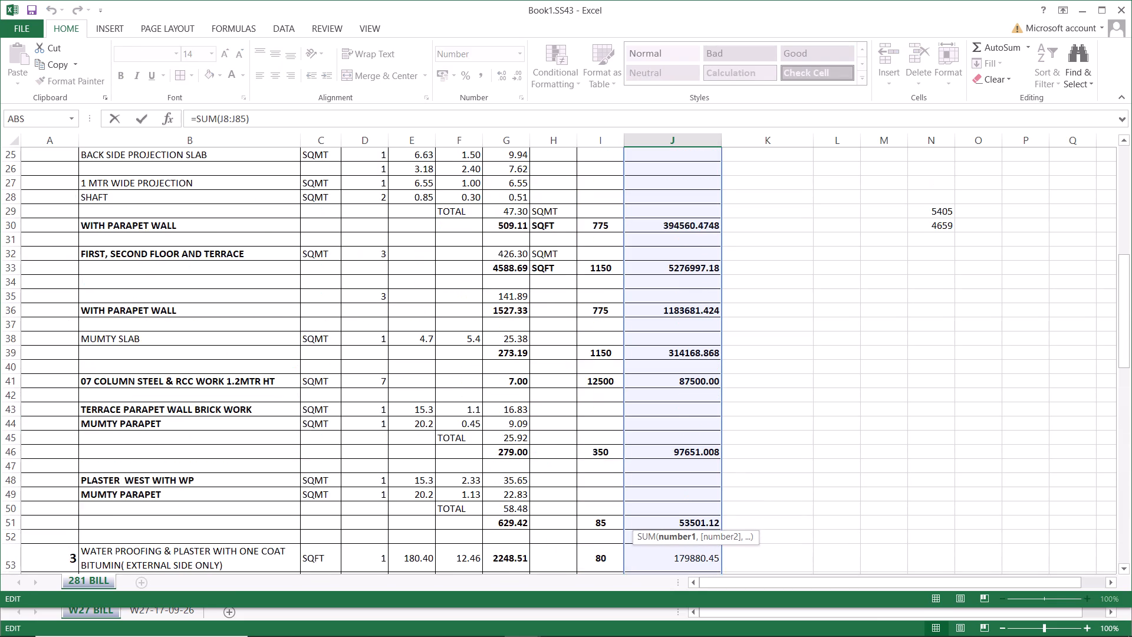
scroll(664, 415, up, 7)
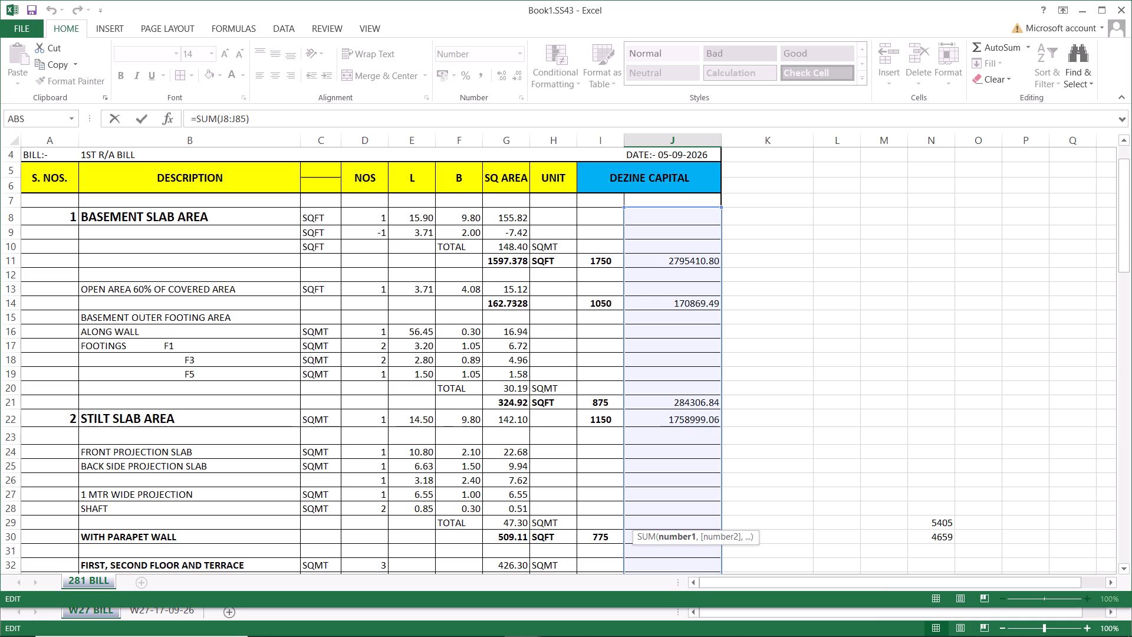
Clear the stray side calculations in N29:N30.
drag(938, 518, 939, 536)
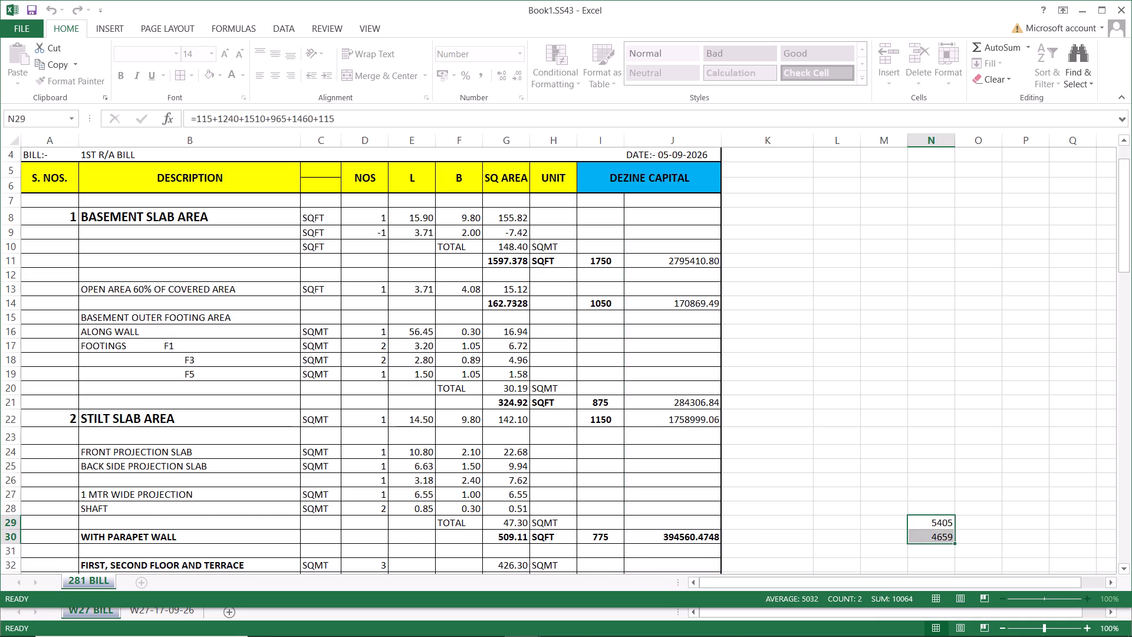
key(Delete)
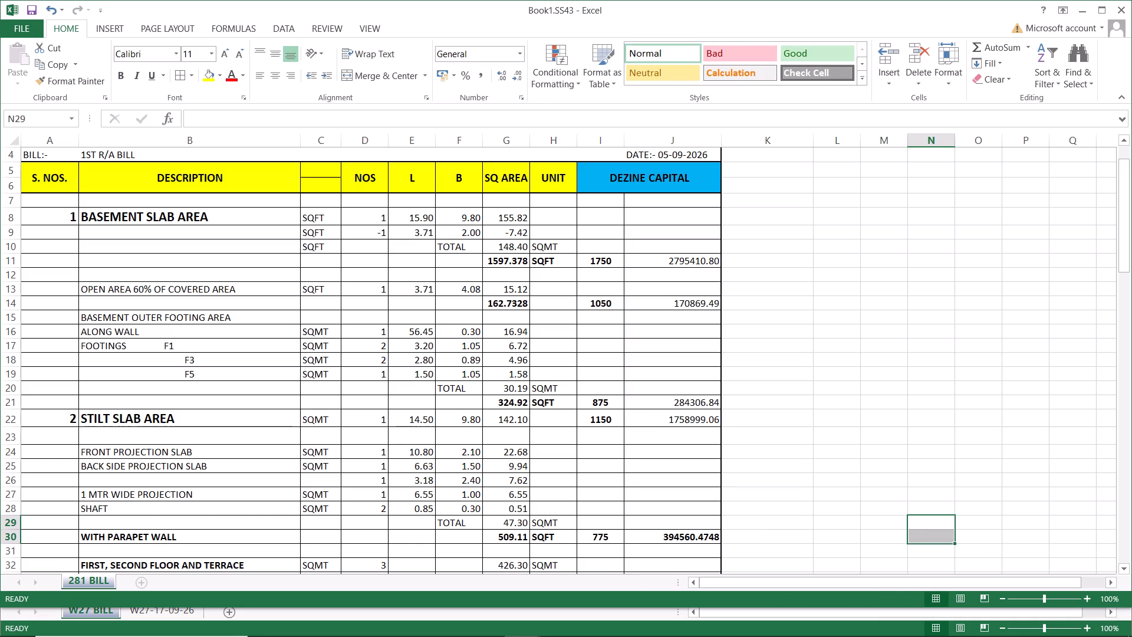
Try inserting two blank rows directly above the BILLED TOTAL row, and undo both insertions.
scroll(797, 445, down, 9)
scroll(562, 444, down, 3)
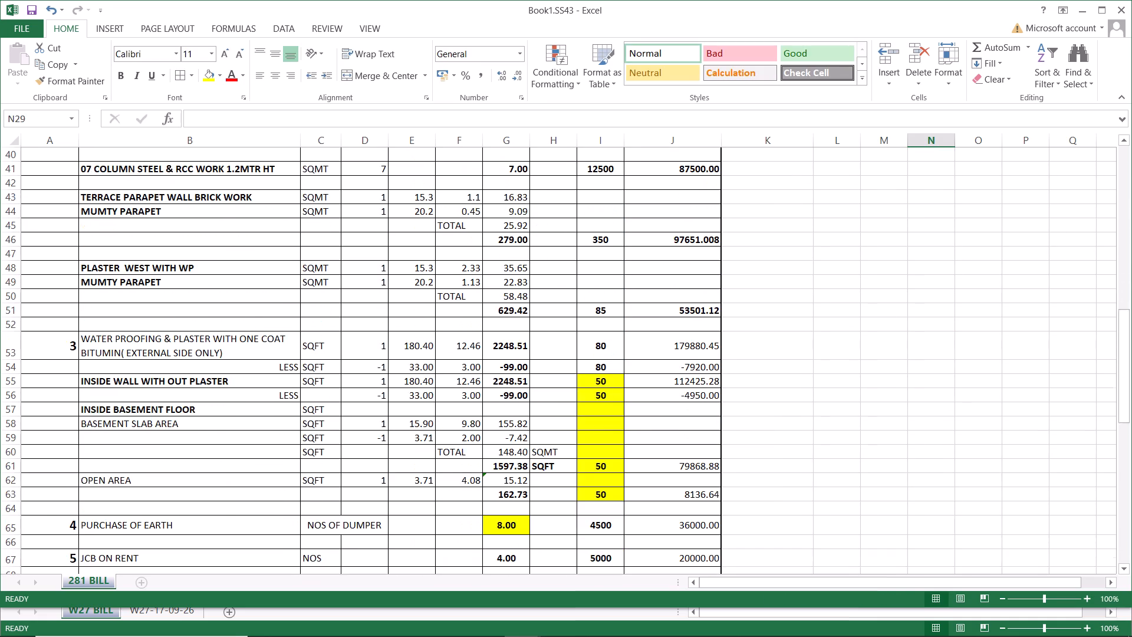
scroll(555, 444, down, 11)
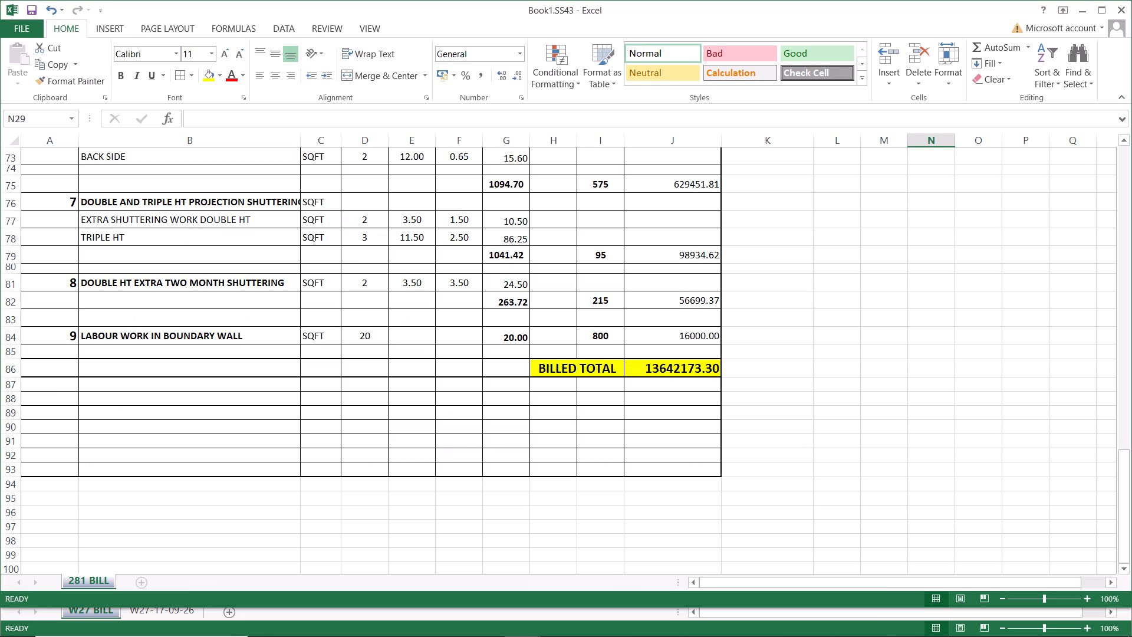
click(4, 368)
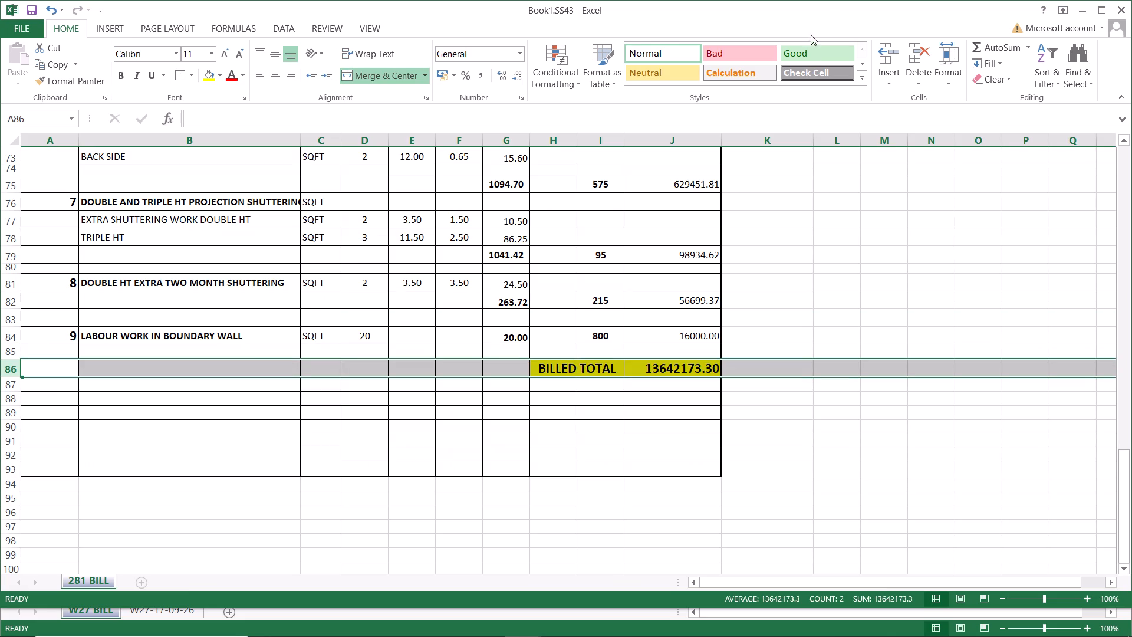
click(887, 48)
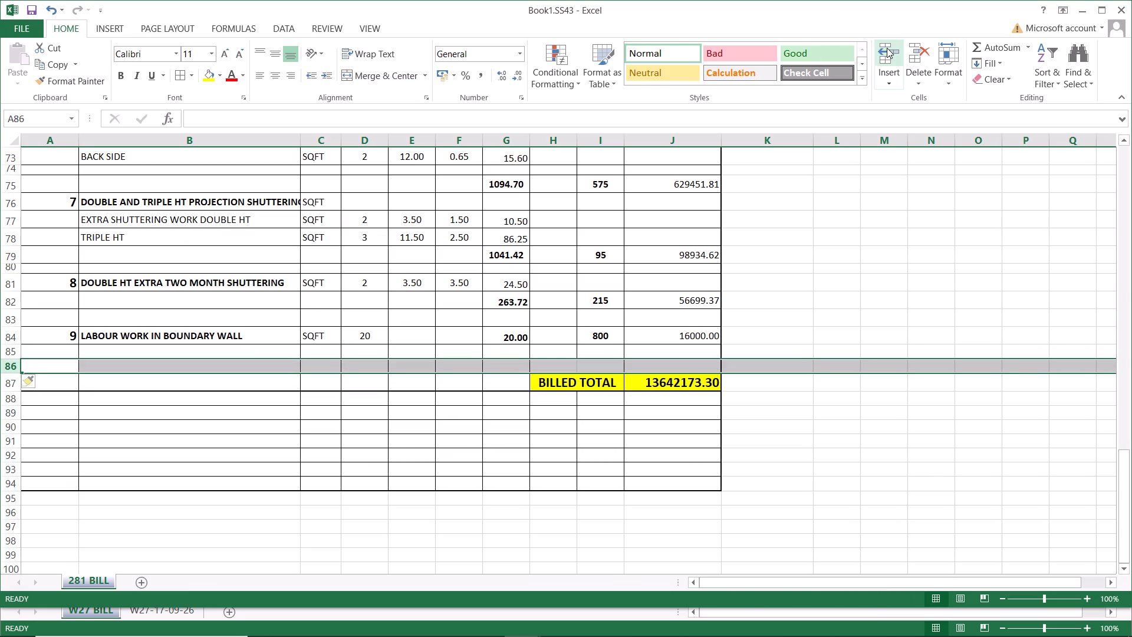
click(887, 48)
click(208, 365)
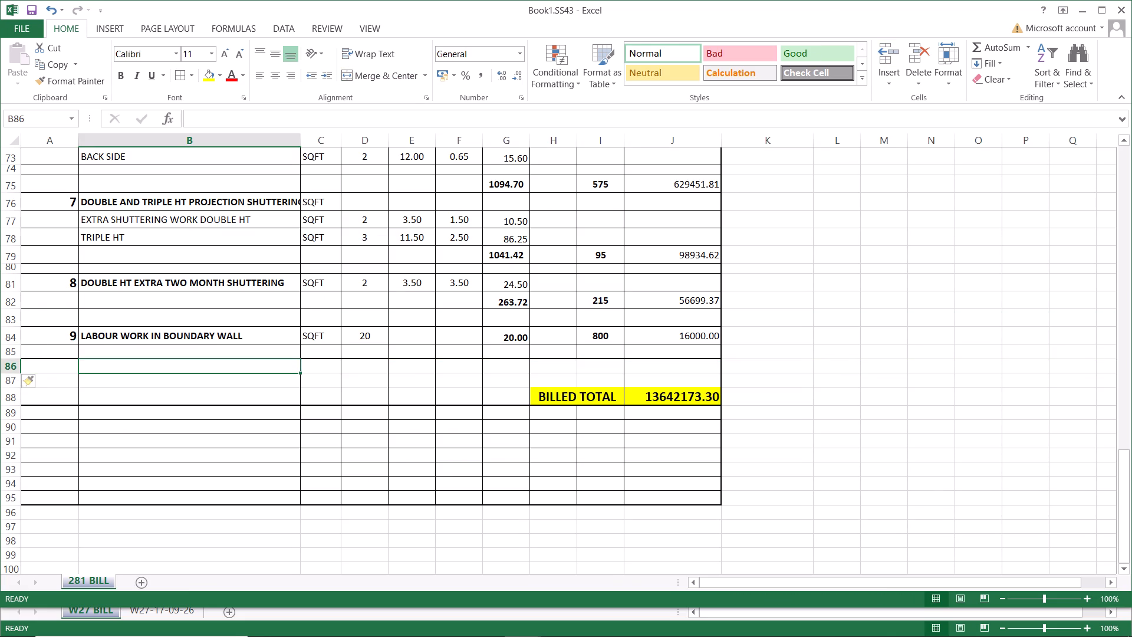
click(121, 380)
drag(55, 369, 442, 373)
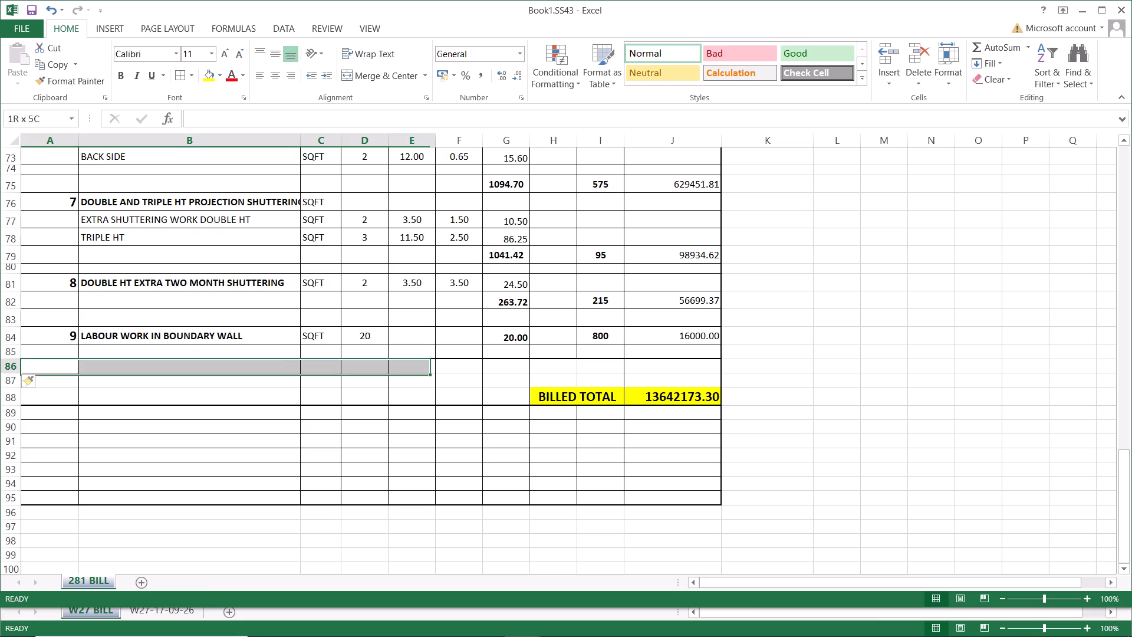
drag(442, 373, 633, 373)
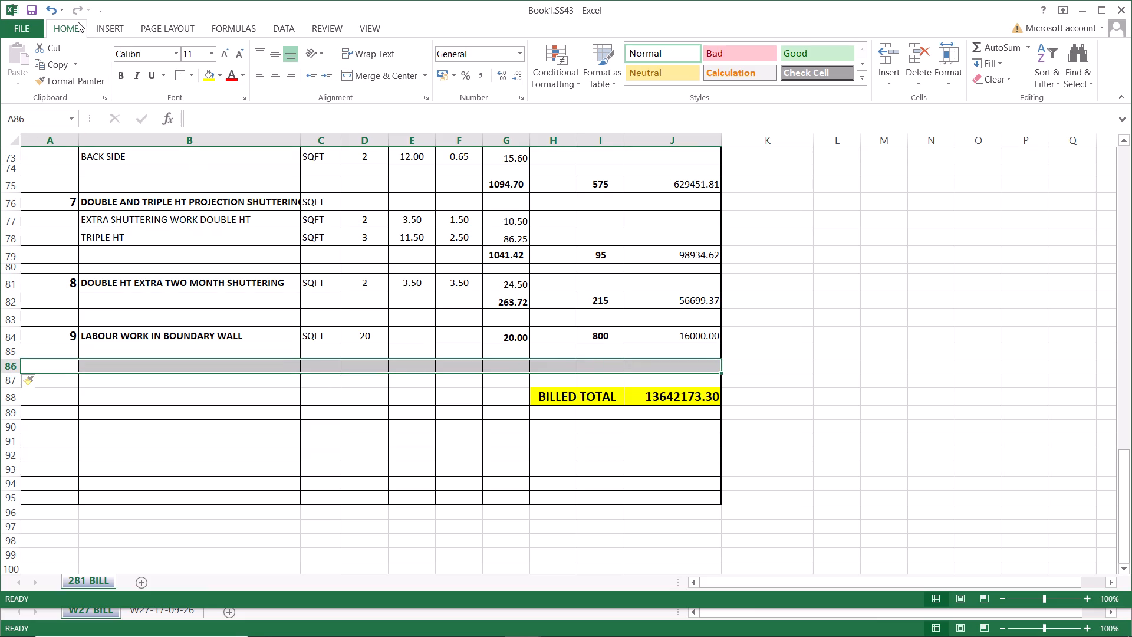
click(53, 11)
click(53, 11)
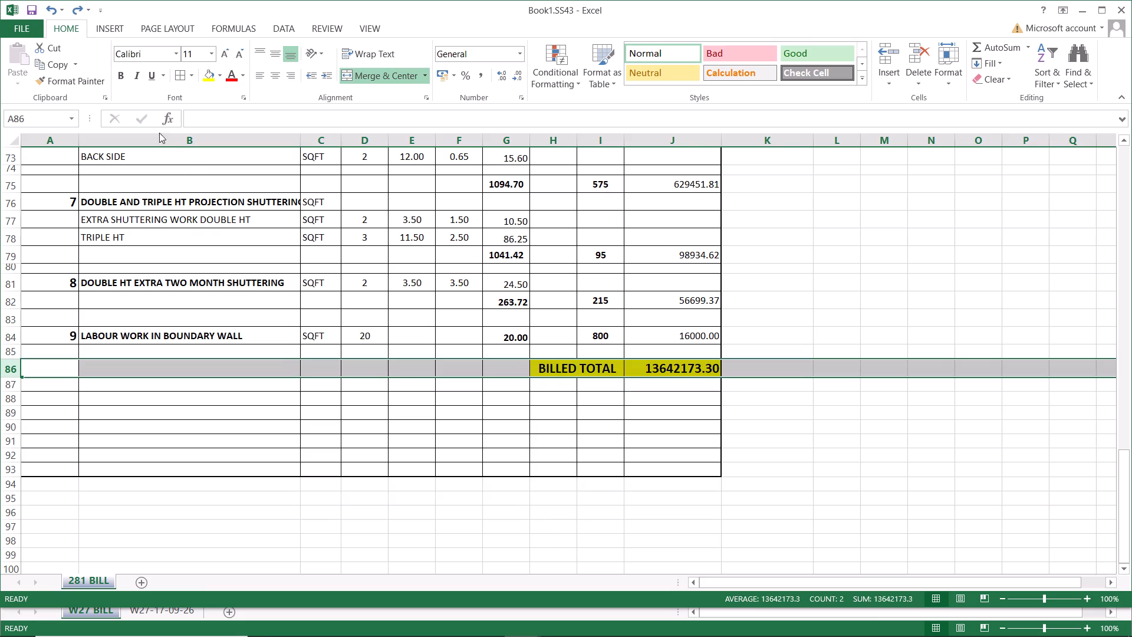
Insert three blank rows at row 85, between the boundary wall labour item and the BILLED TOTAL row.
click(8, 352)
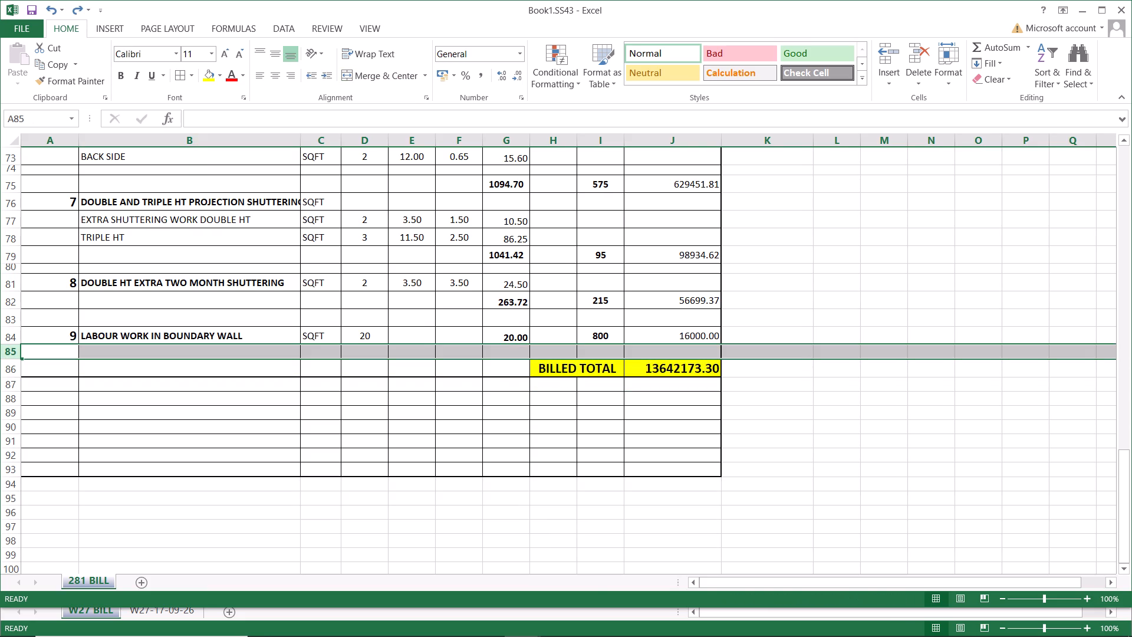
click(887, 50)
click(887, 50)
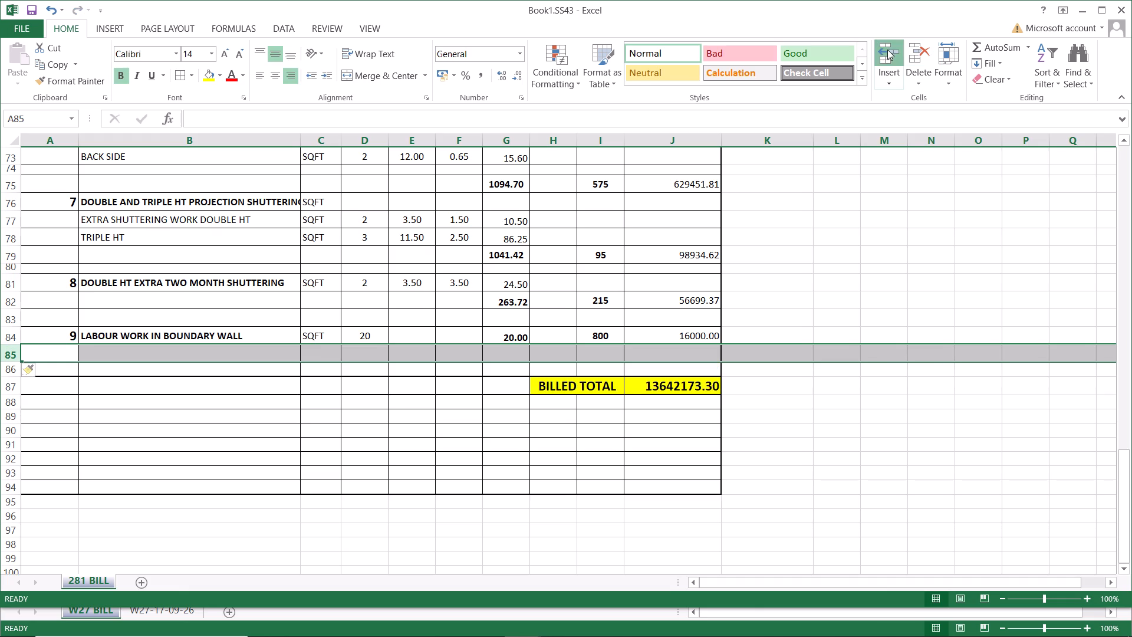
click(887, 50)
click(318, 389)
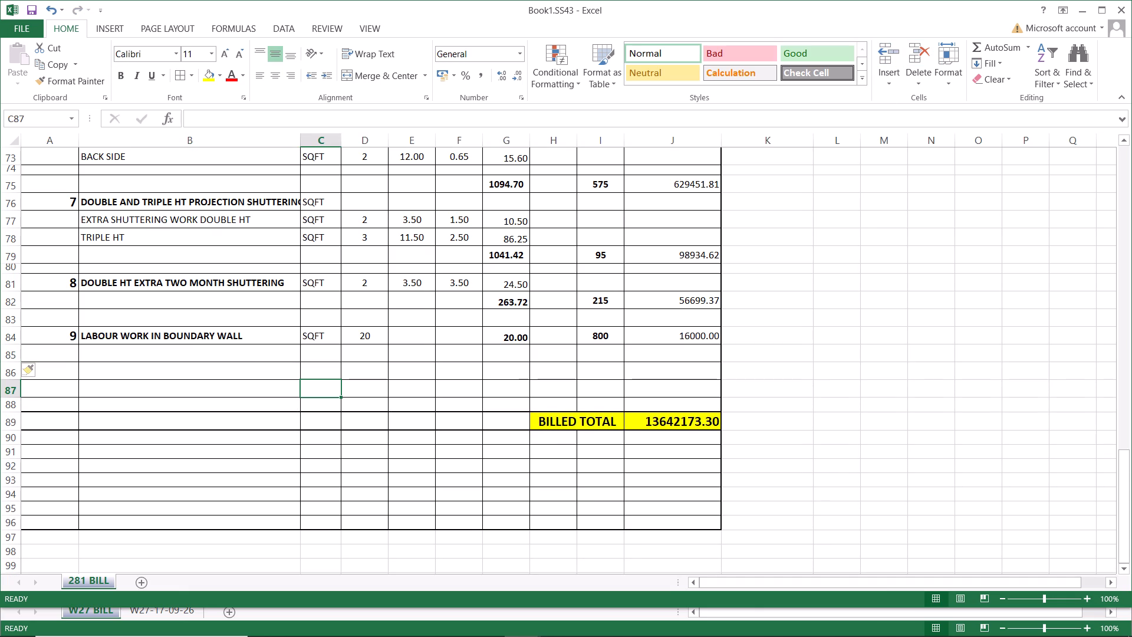
Enter serial number 10 in A86 for a new item below the boundary wall labour item.
click(75, 366)
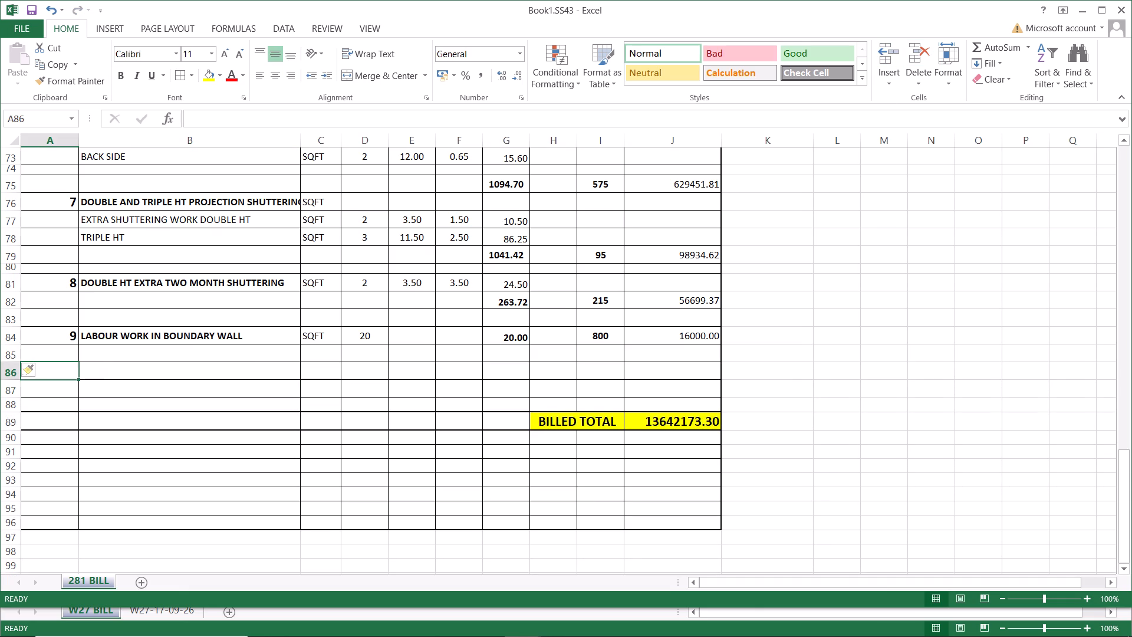
text(10)
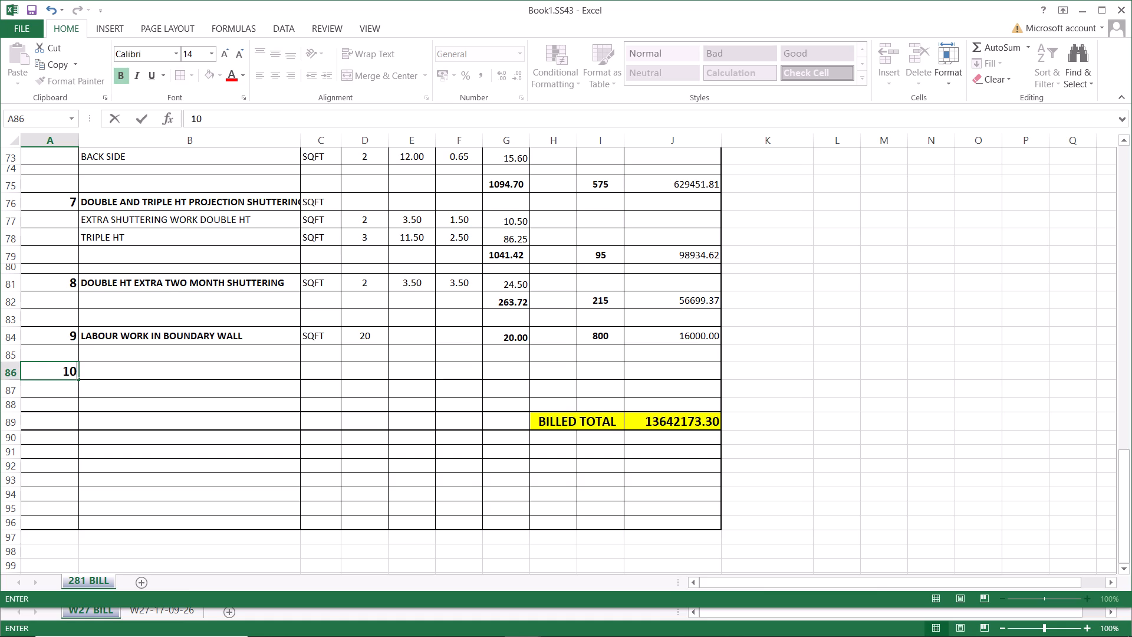
click(149, 366)
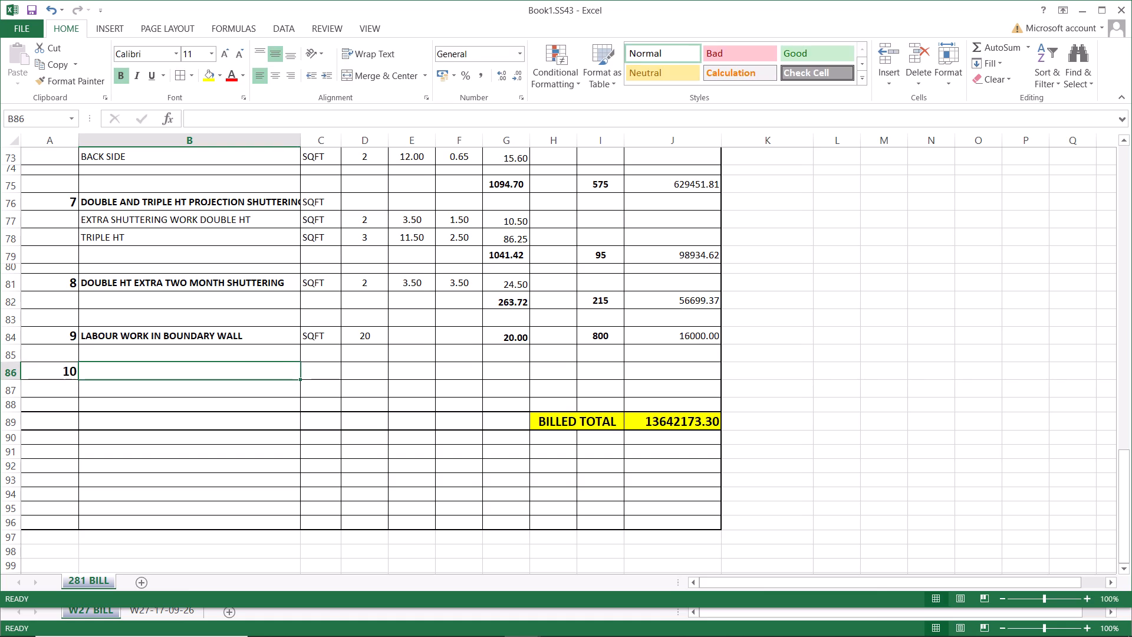
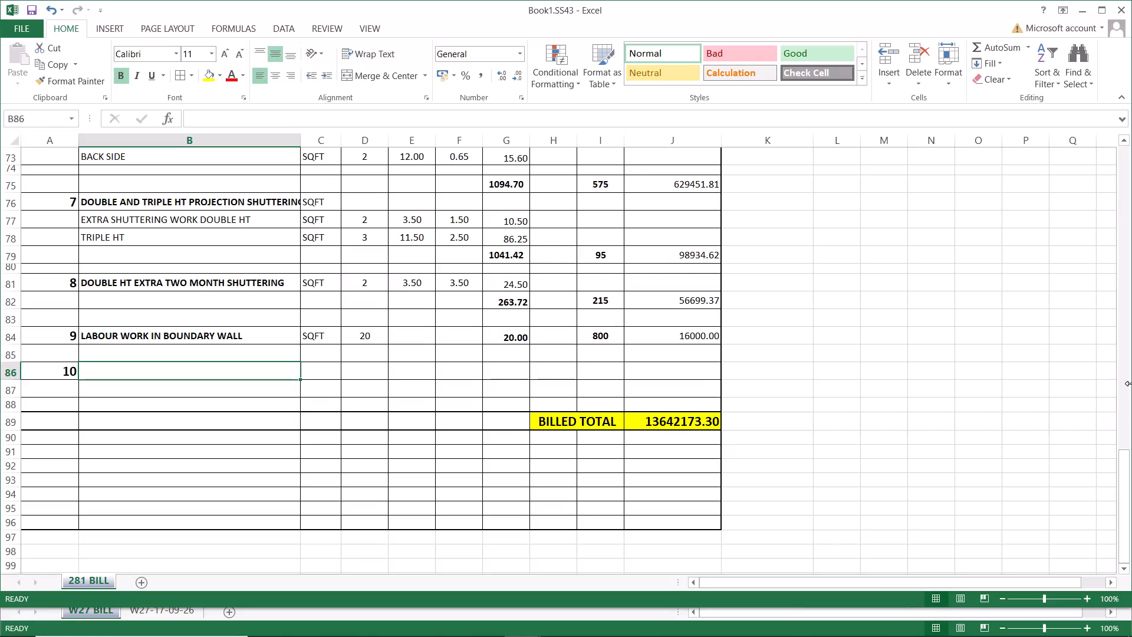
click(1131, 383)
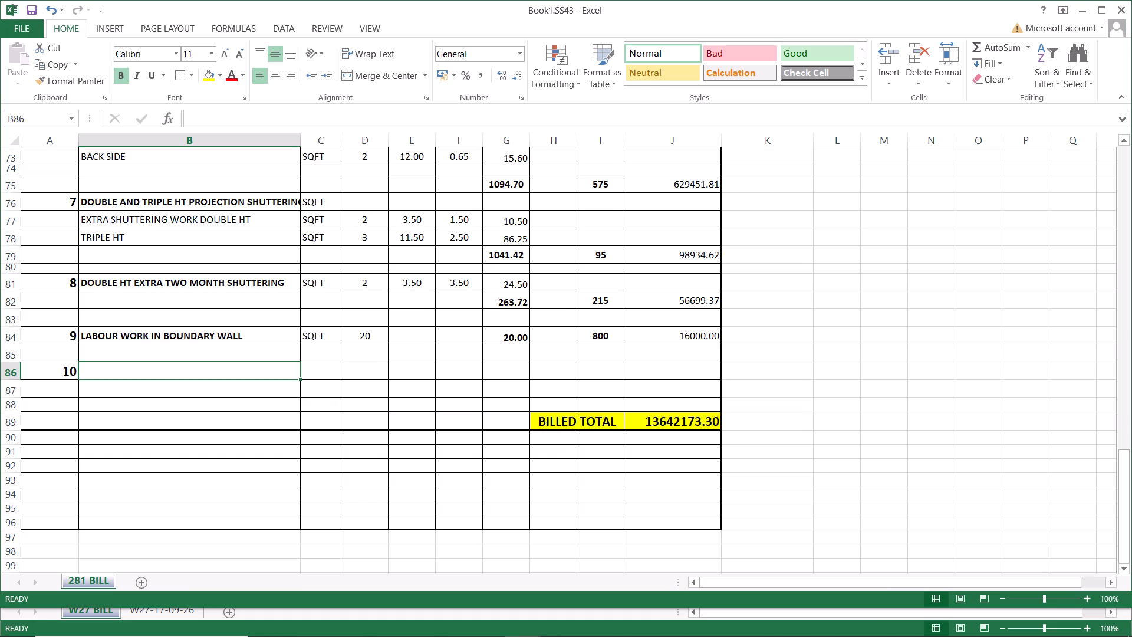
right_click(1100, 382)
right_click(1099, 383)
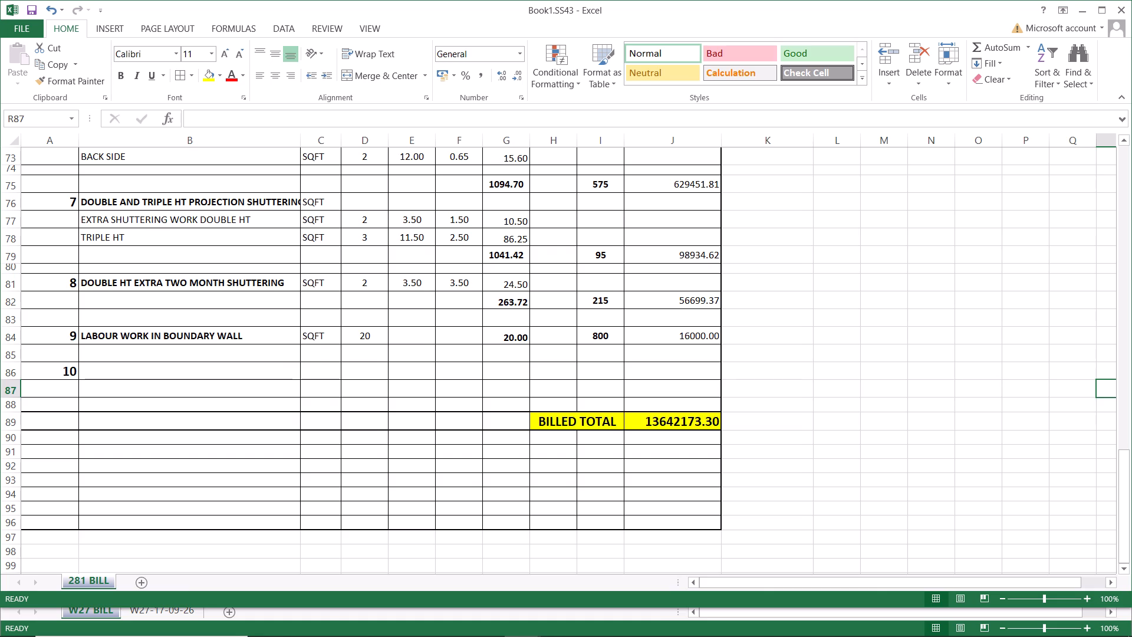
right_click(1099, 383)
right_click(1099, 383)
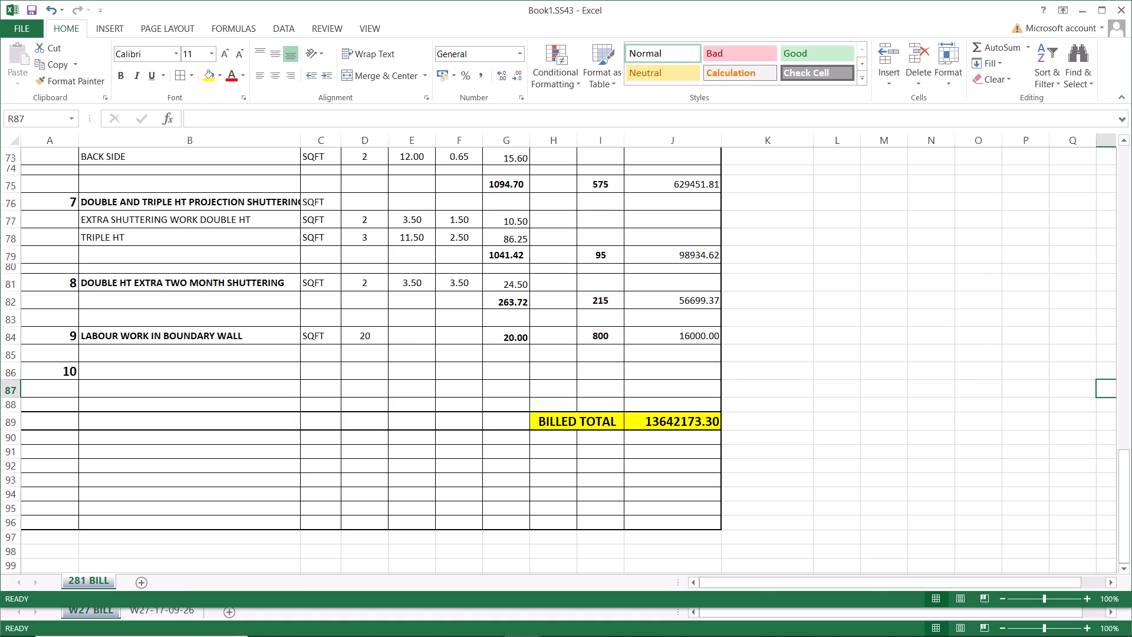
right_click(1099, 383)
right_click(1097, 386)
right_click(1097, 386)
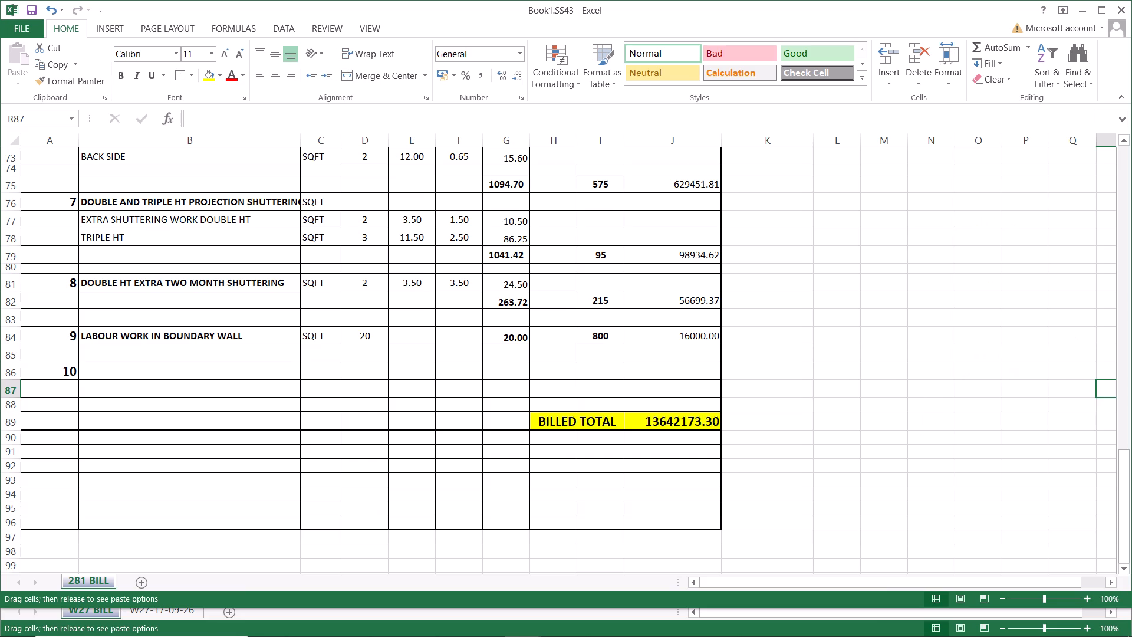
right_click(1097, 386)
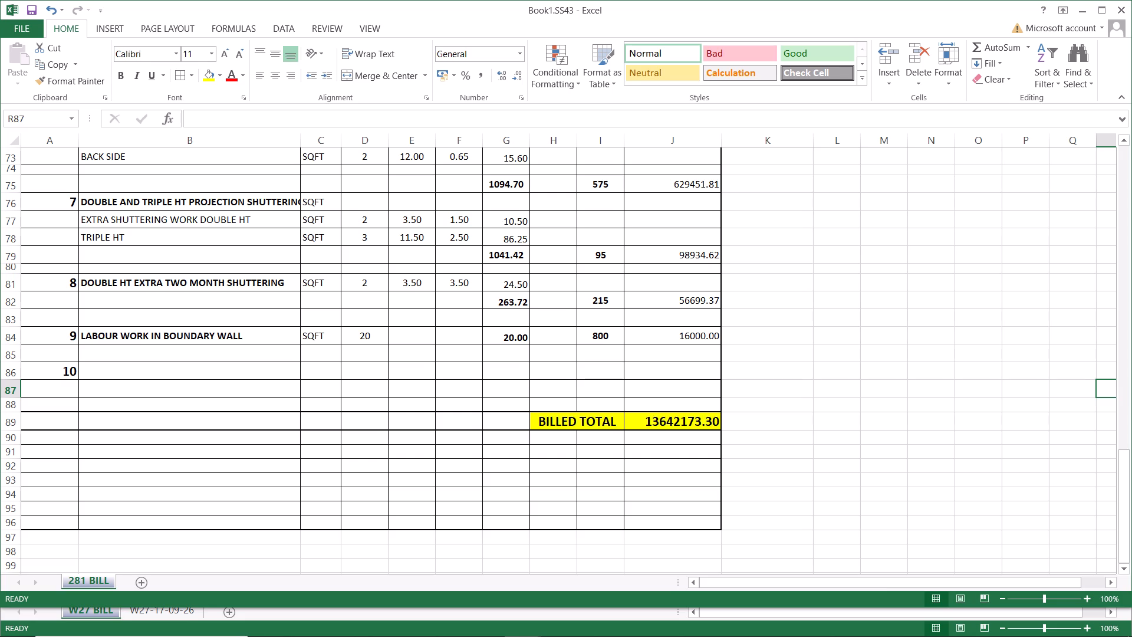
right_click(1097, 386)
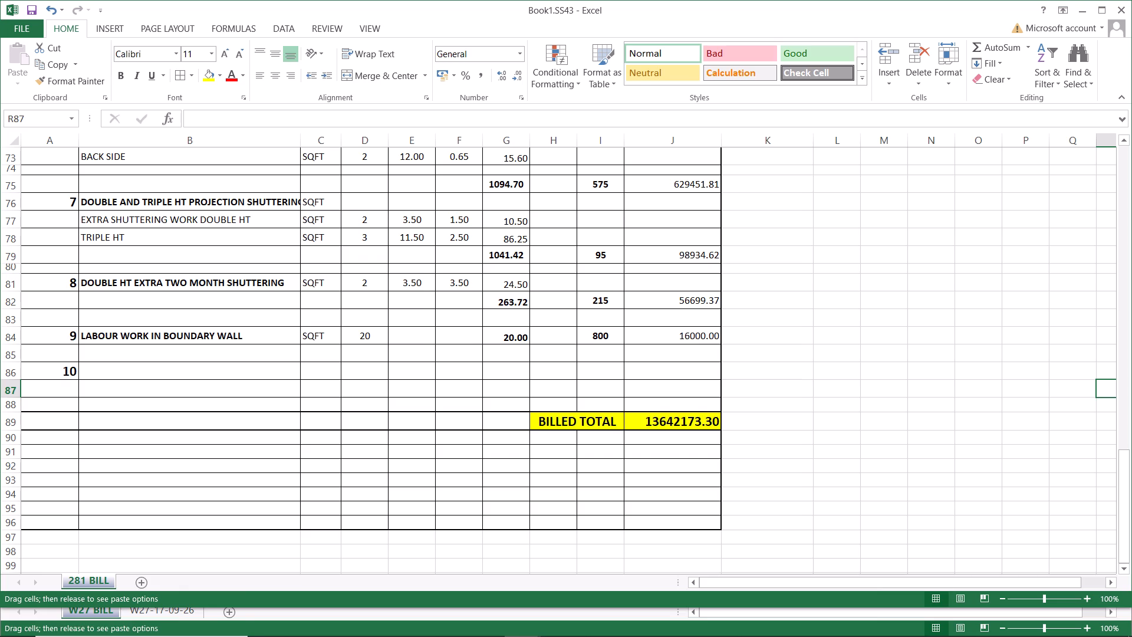
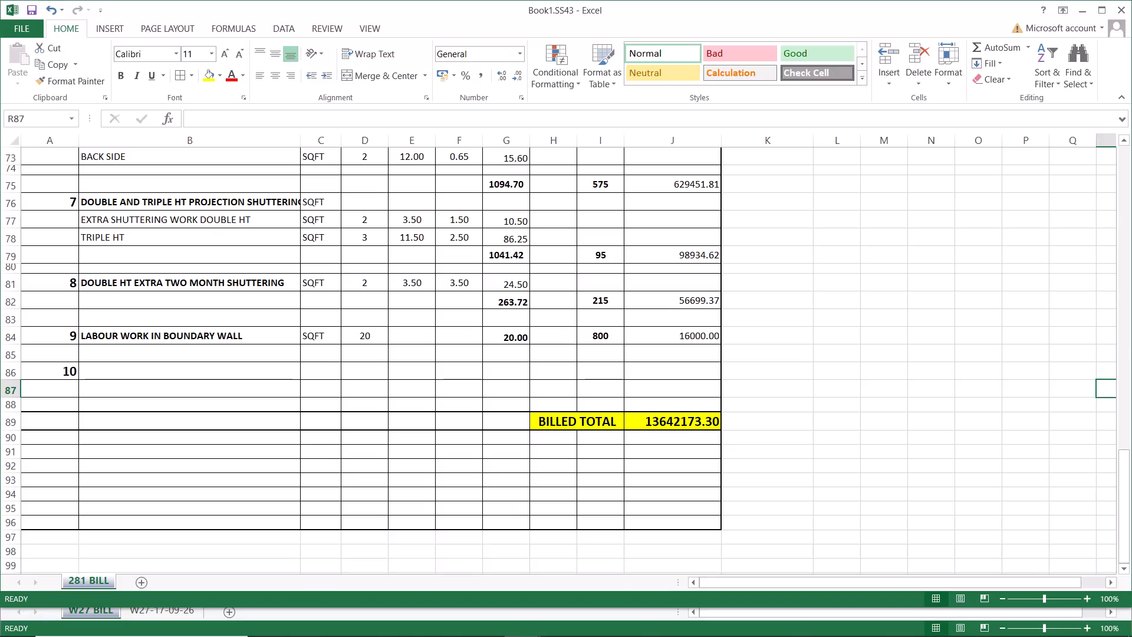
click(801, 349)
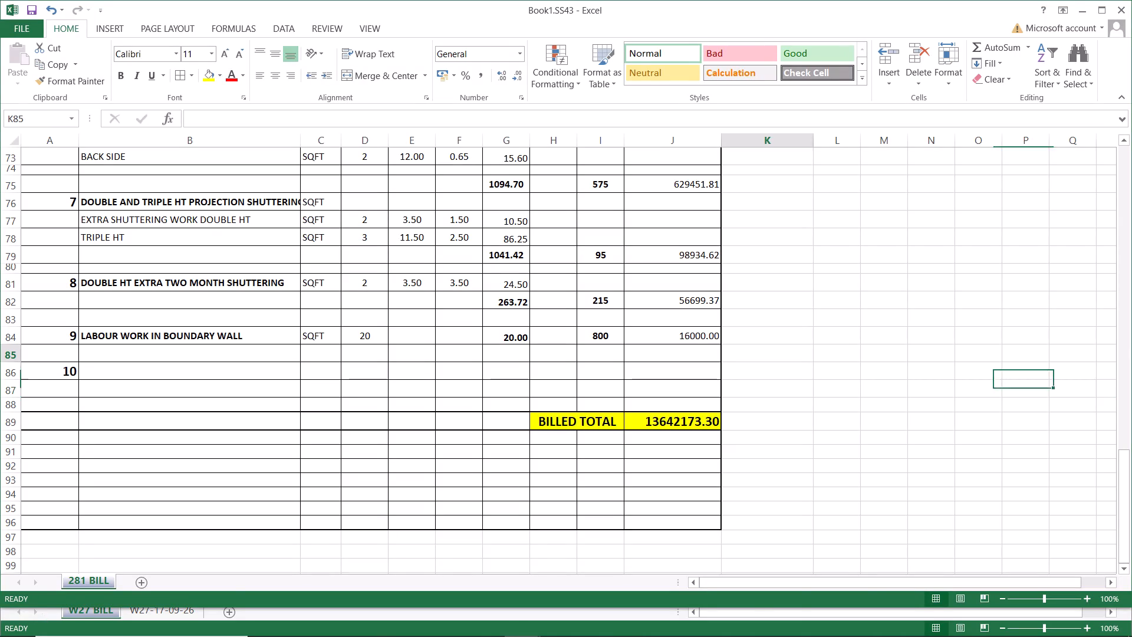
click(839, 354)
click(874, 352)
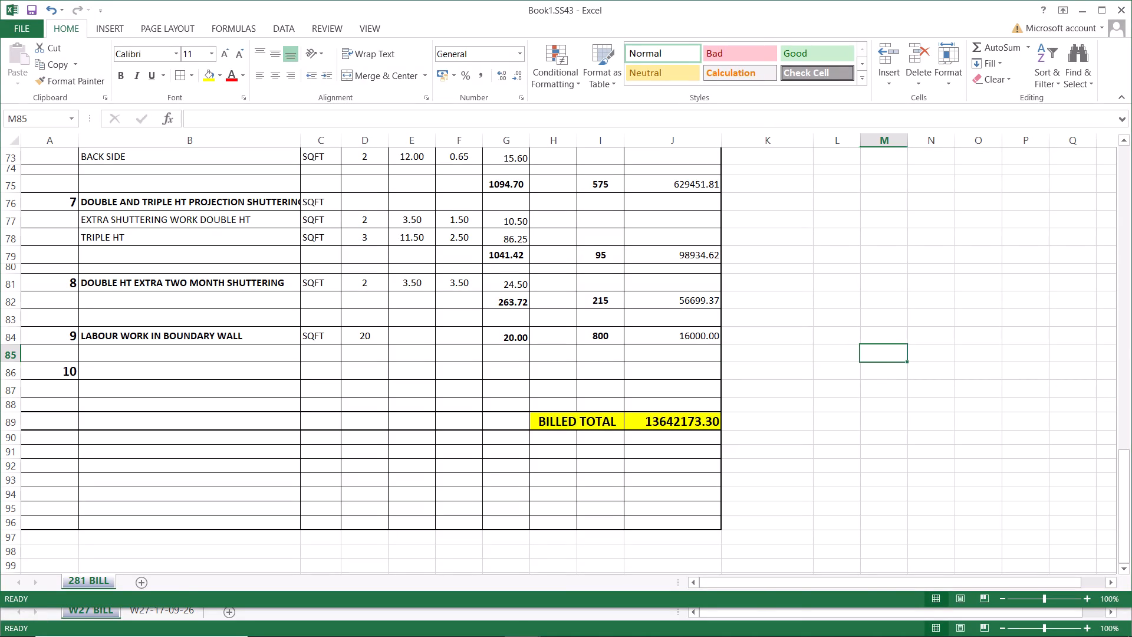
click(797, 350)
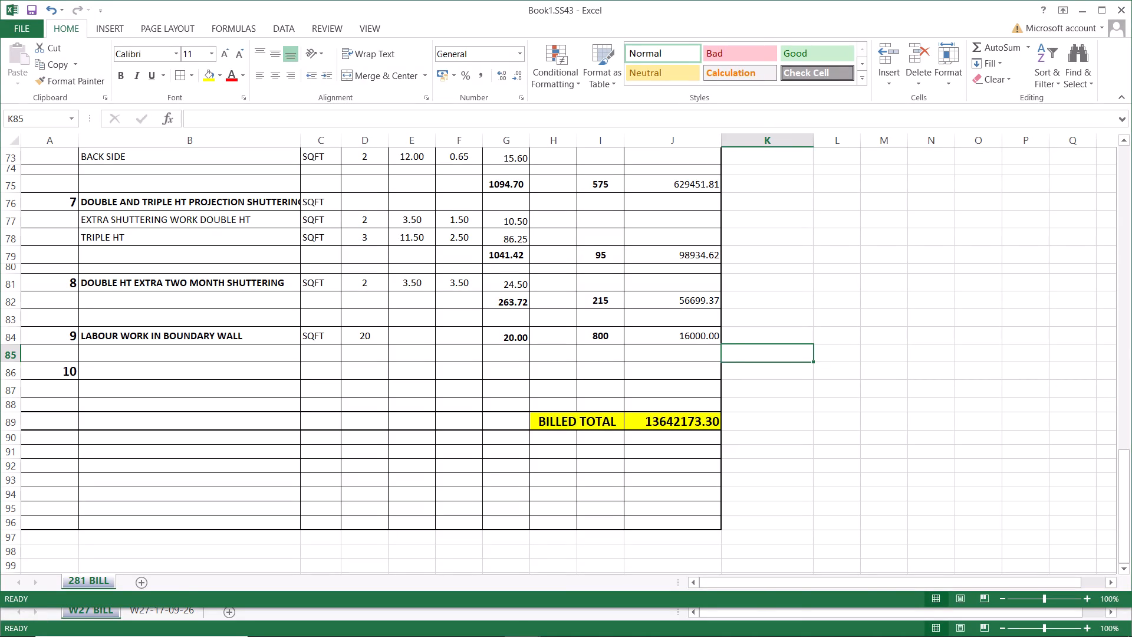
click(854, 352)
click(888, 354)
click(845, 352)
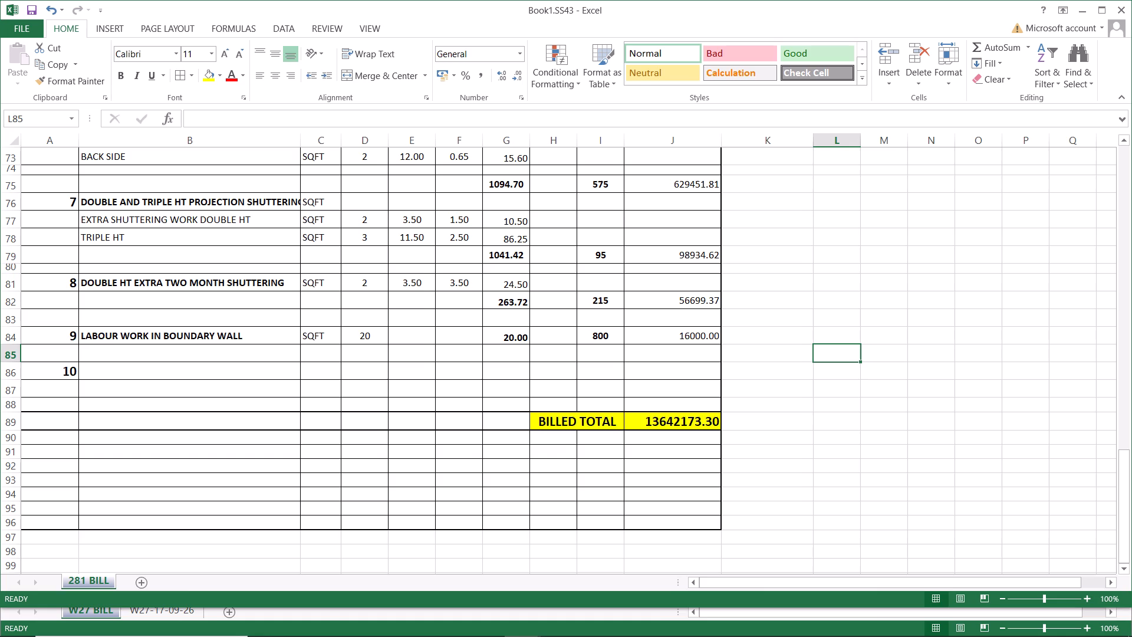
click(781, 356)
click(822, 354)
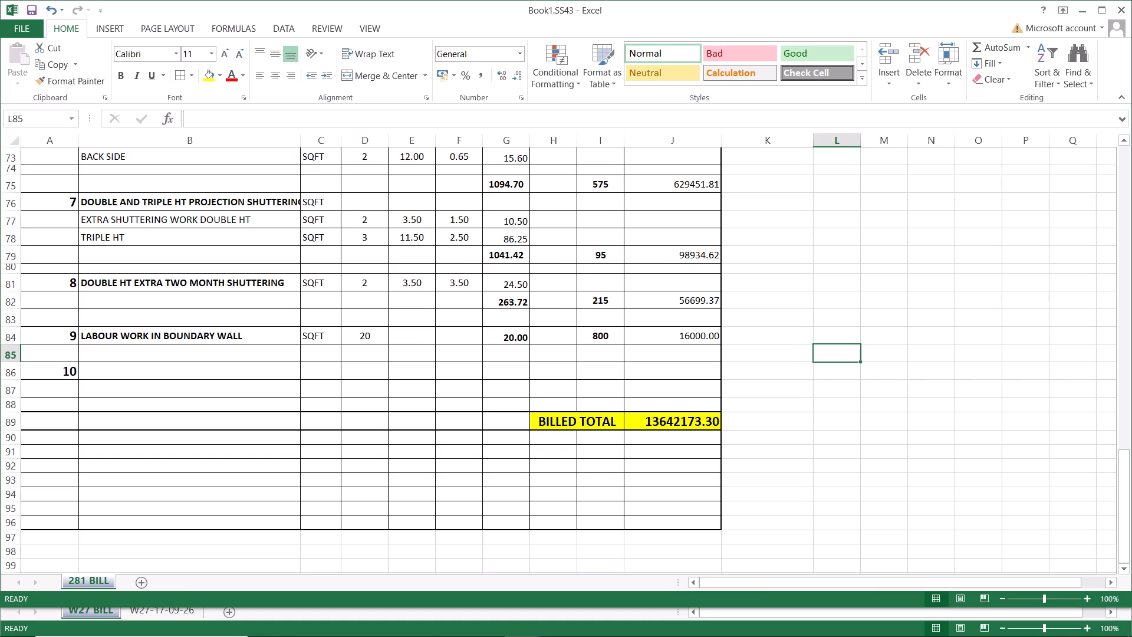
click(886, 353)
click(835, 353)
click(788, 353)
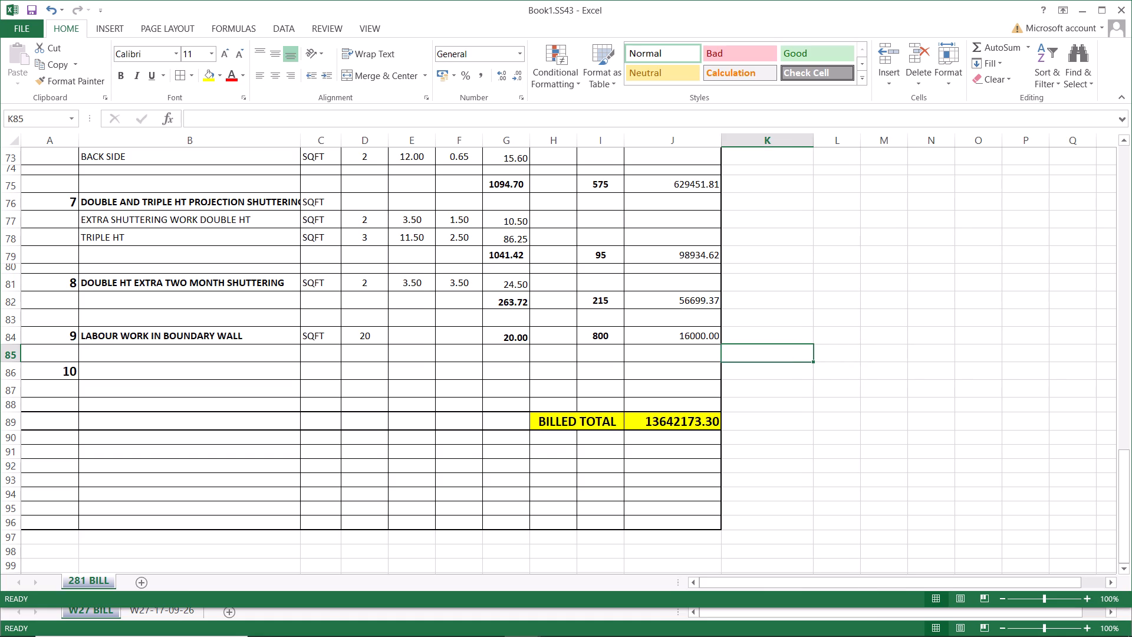
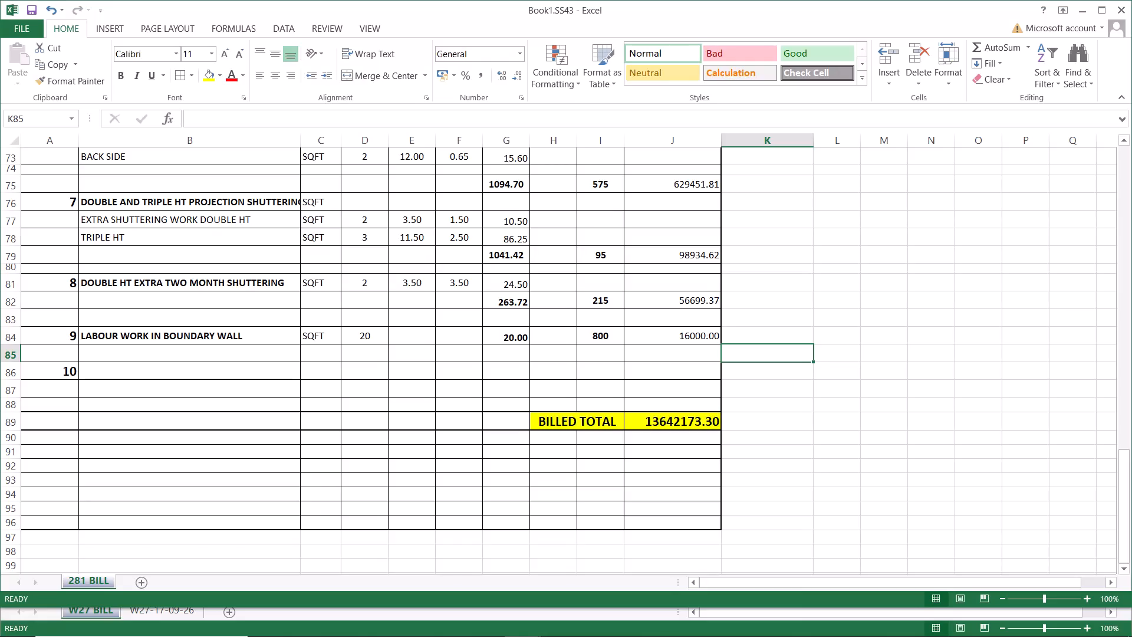
Check the quantity, rate and amount cells of item 9 and the formula behind the BILLED TOTAL.
click(701, 298)
click(703, 337)
click(608, 336)
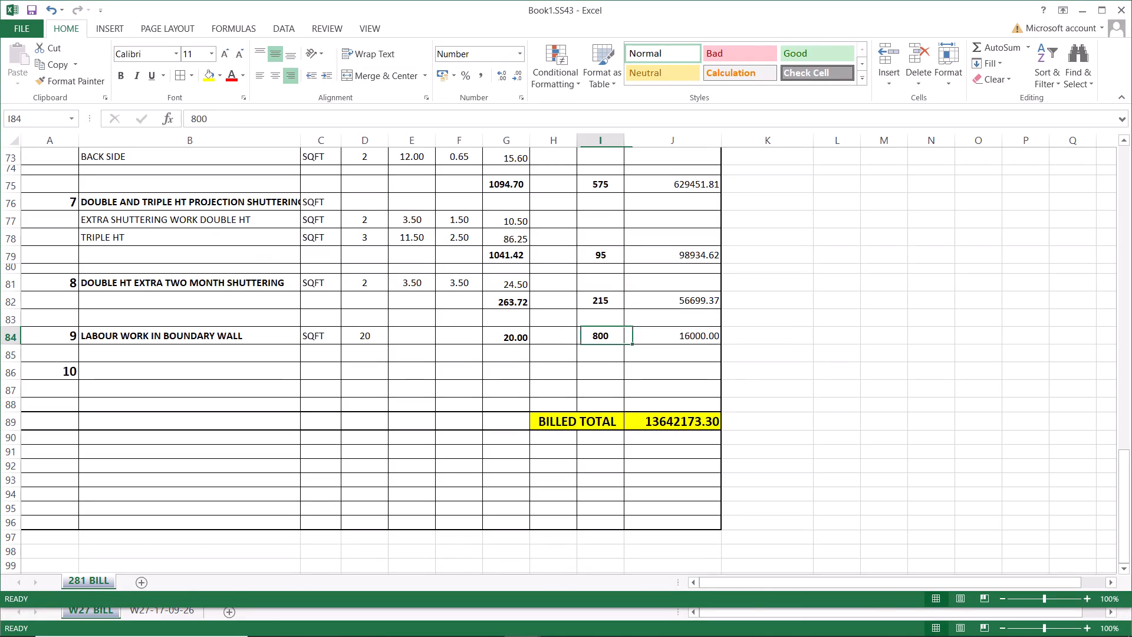
click(514, 337)
click(603, 336)
click(682, 334)
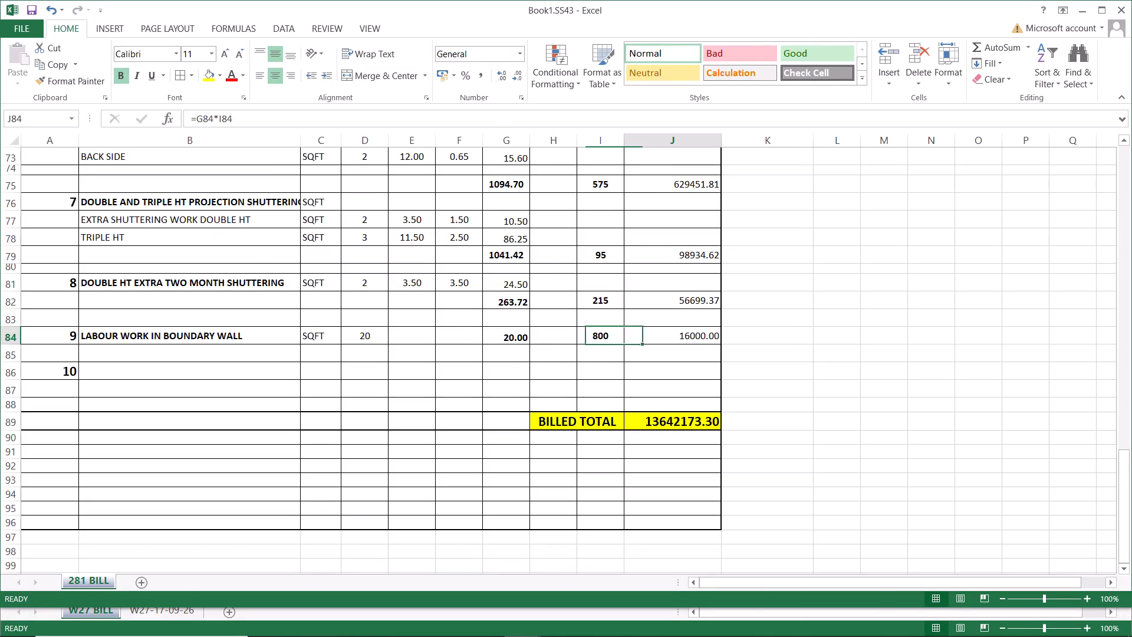
click(668, 422)
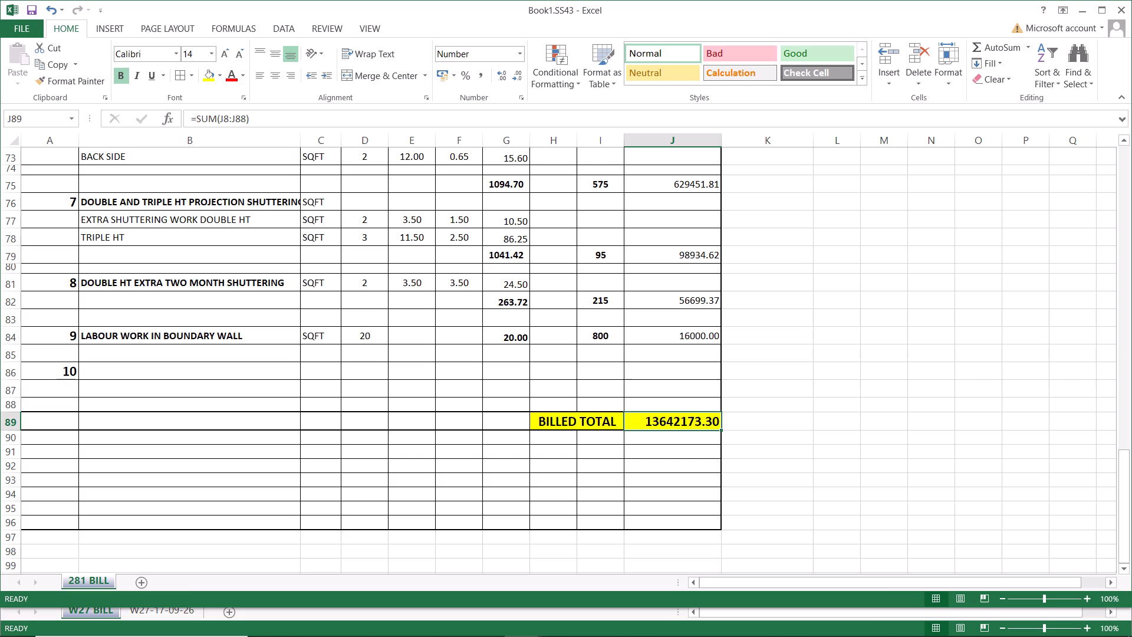
Enter "STEEL DIFFRENCE" as the description of item 10 in cell B86.
click(108, 371)
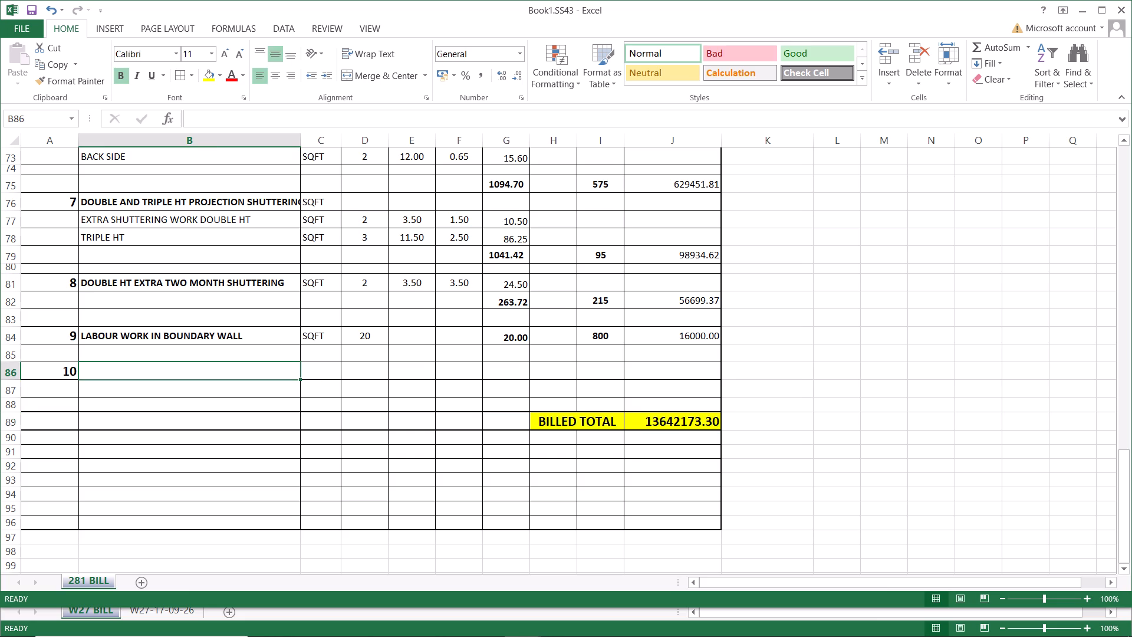
text(STEE)
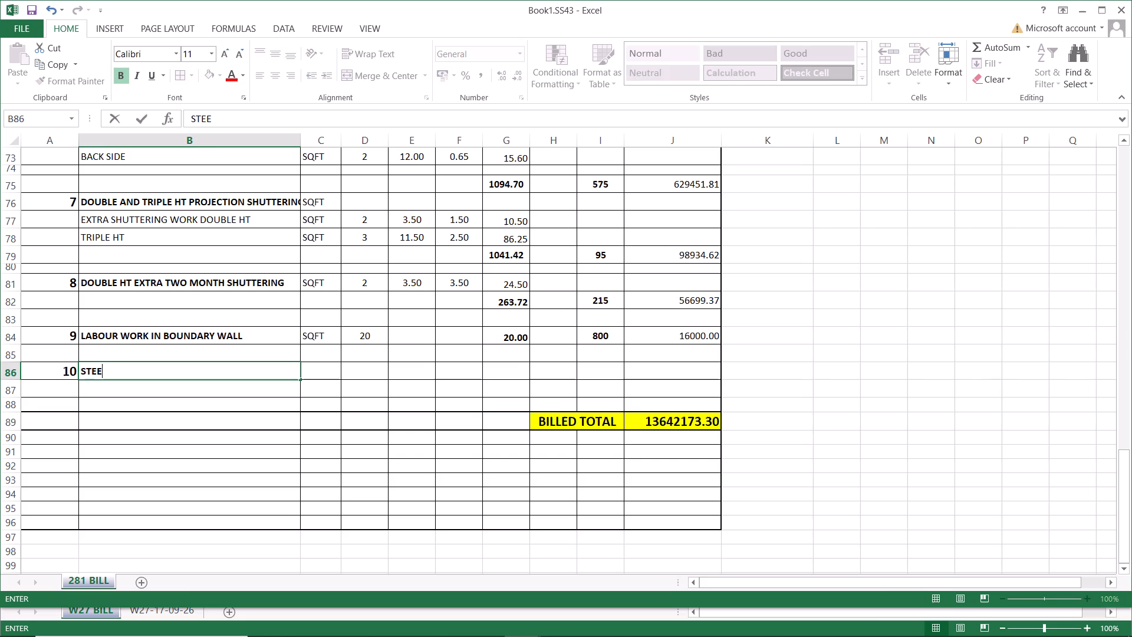
text(L DIFFR)
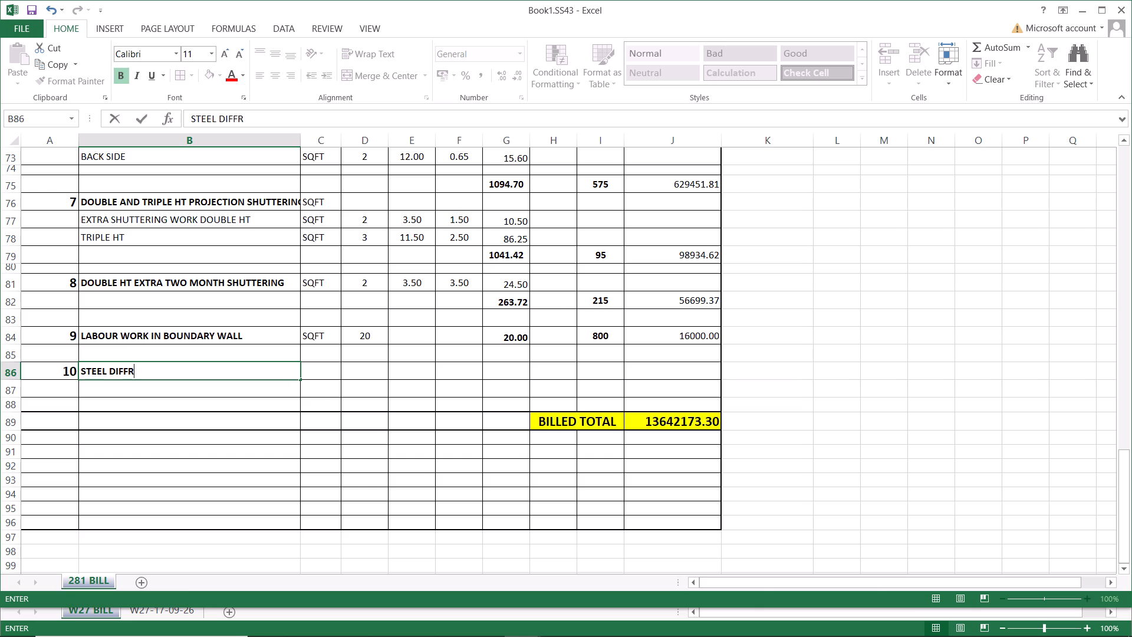
key(e)
text(NCE)
click(298, 371)
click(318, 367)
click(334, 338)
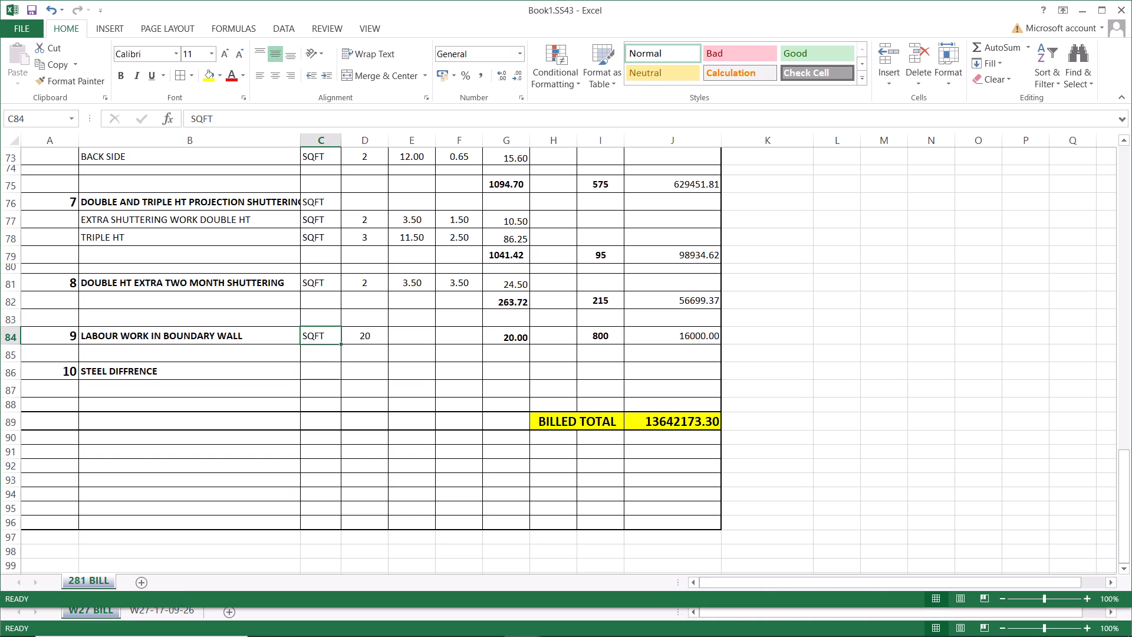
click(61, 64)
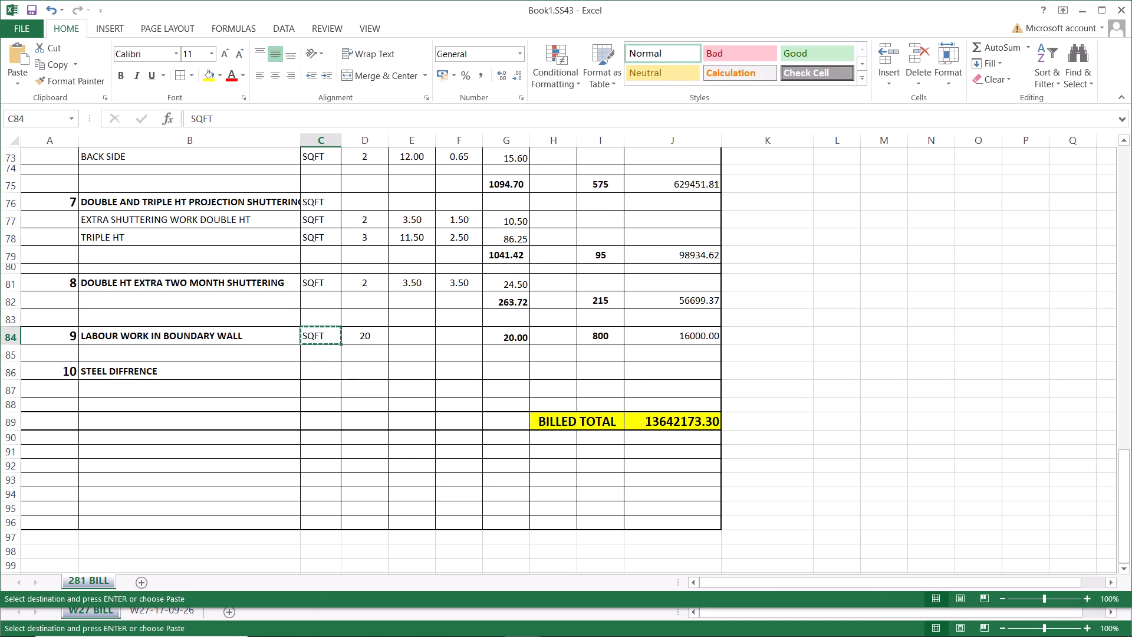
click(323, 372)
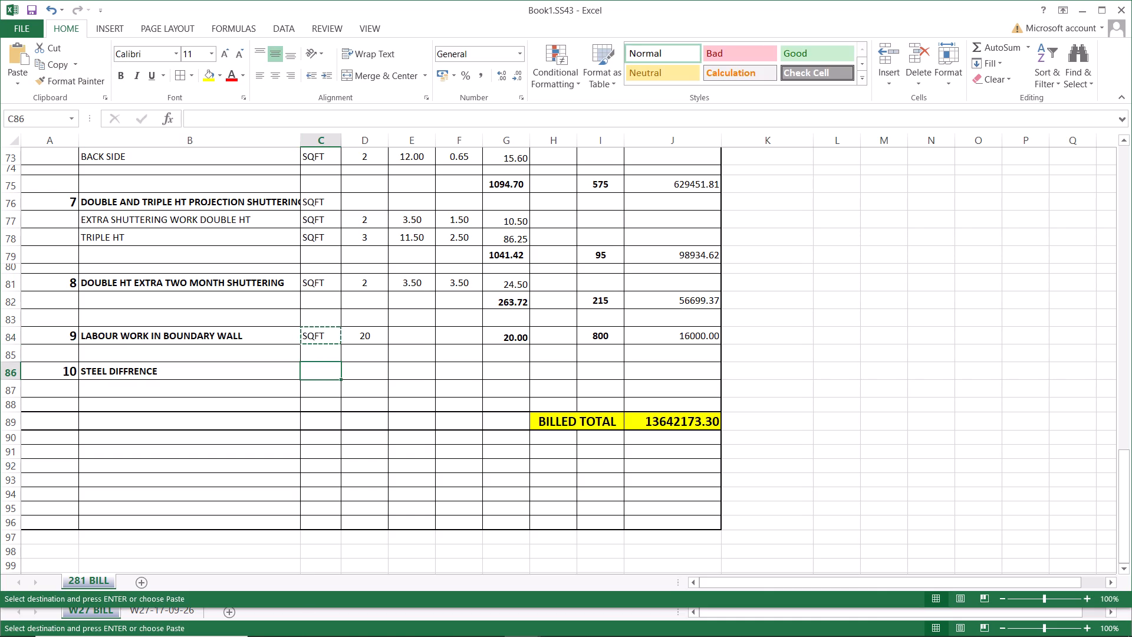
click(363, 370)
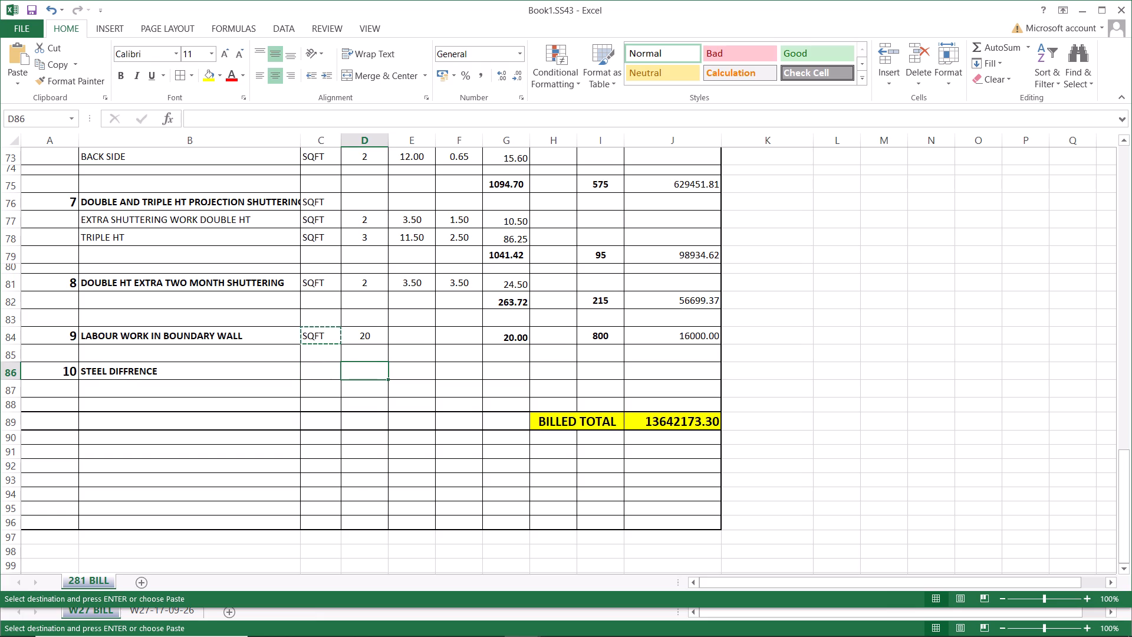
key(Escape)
Enter TON as the unit for the item 10 steel row in cell C86.
click(318, 370)
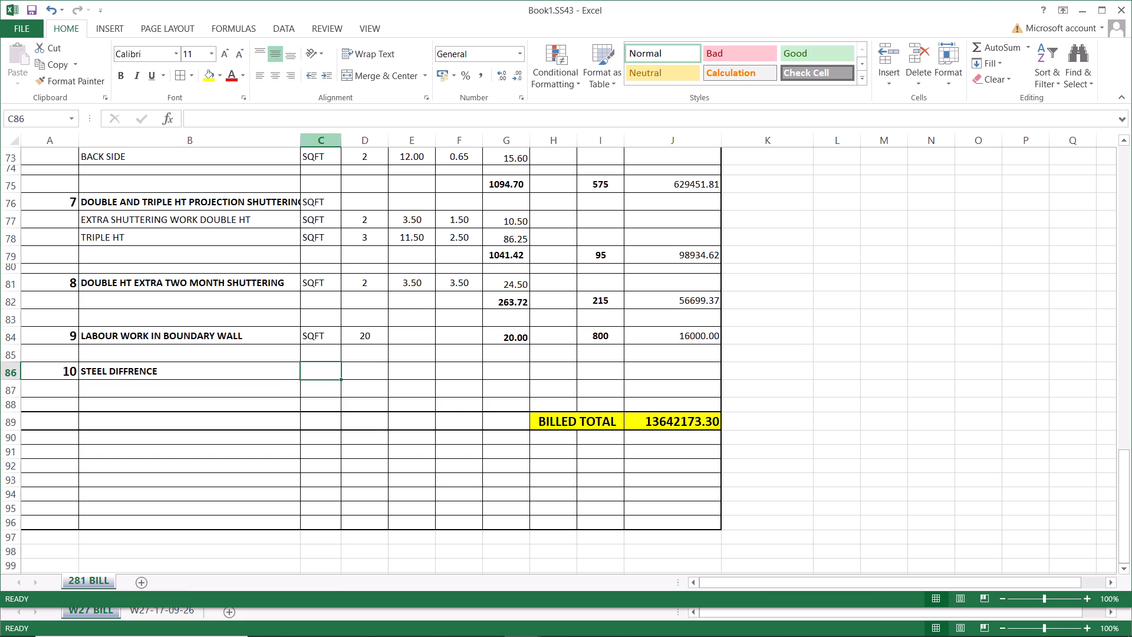
click(372, 370)
click(320, 374)
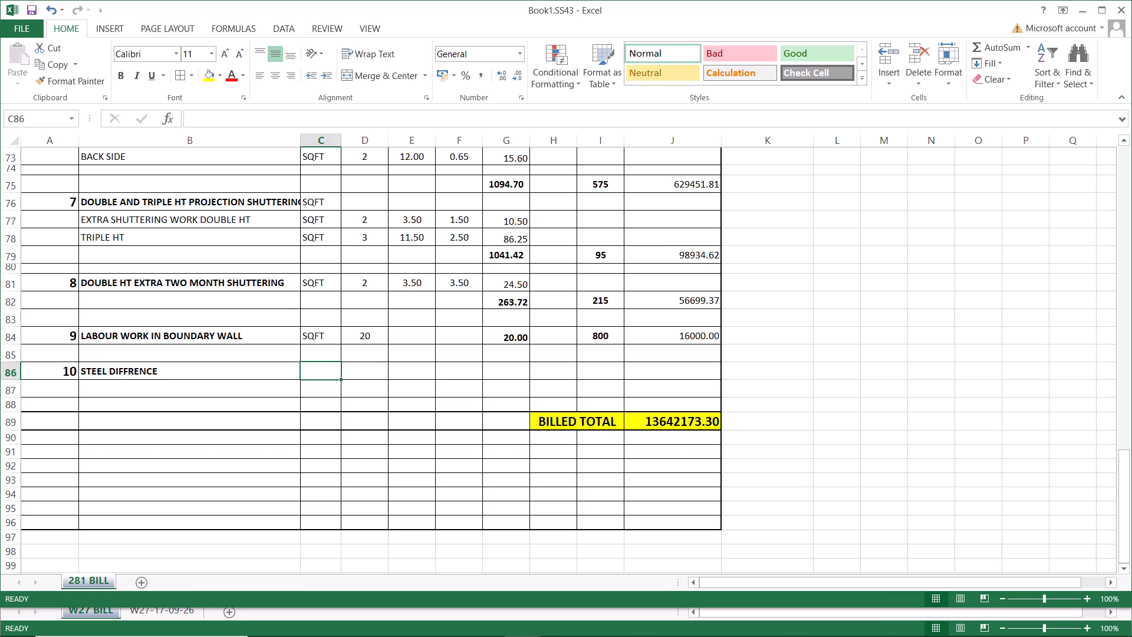
text(TON)
click(360, 372)
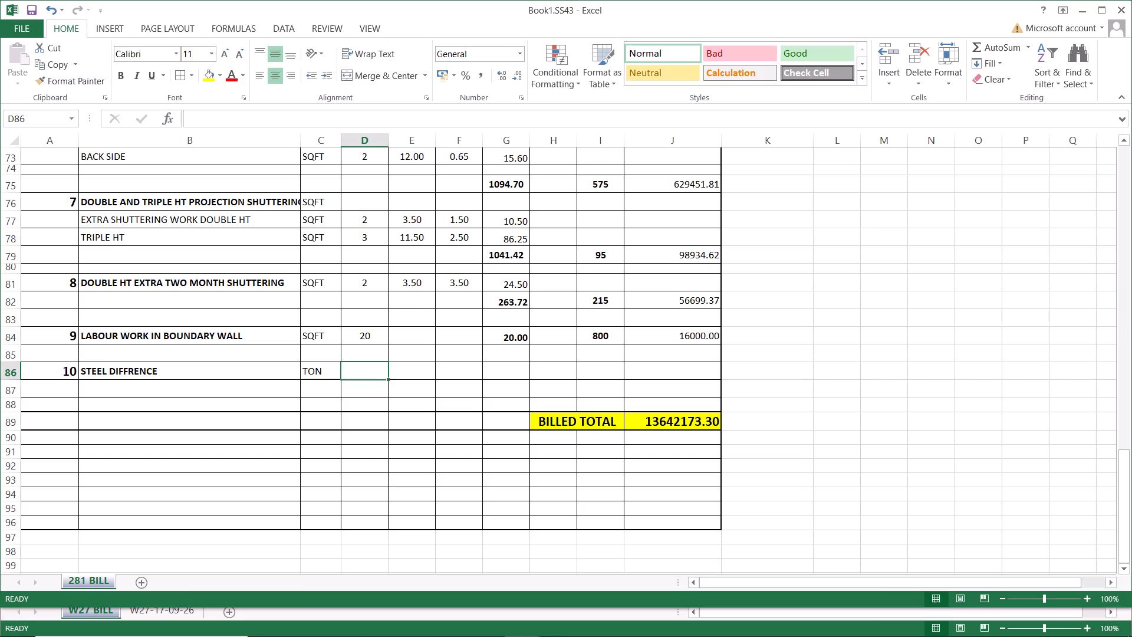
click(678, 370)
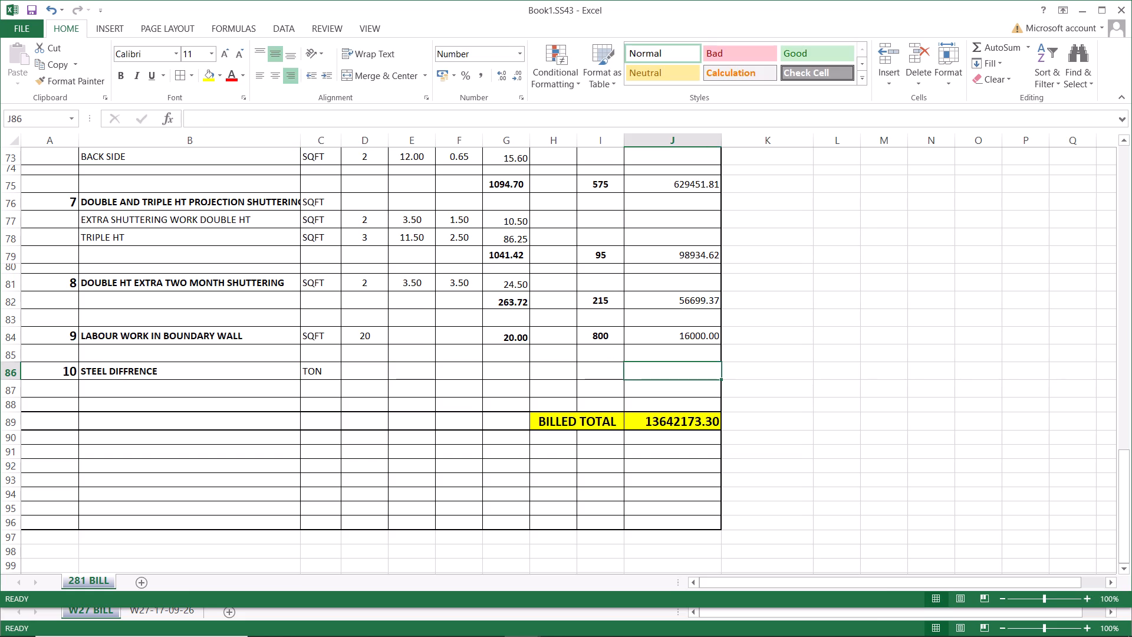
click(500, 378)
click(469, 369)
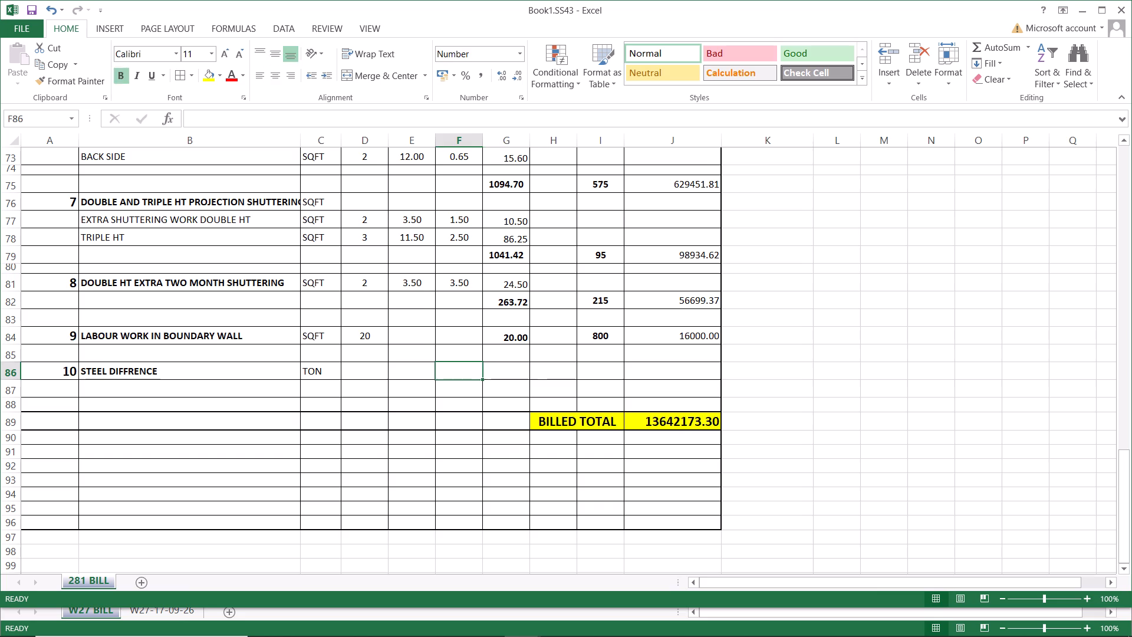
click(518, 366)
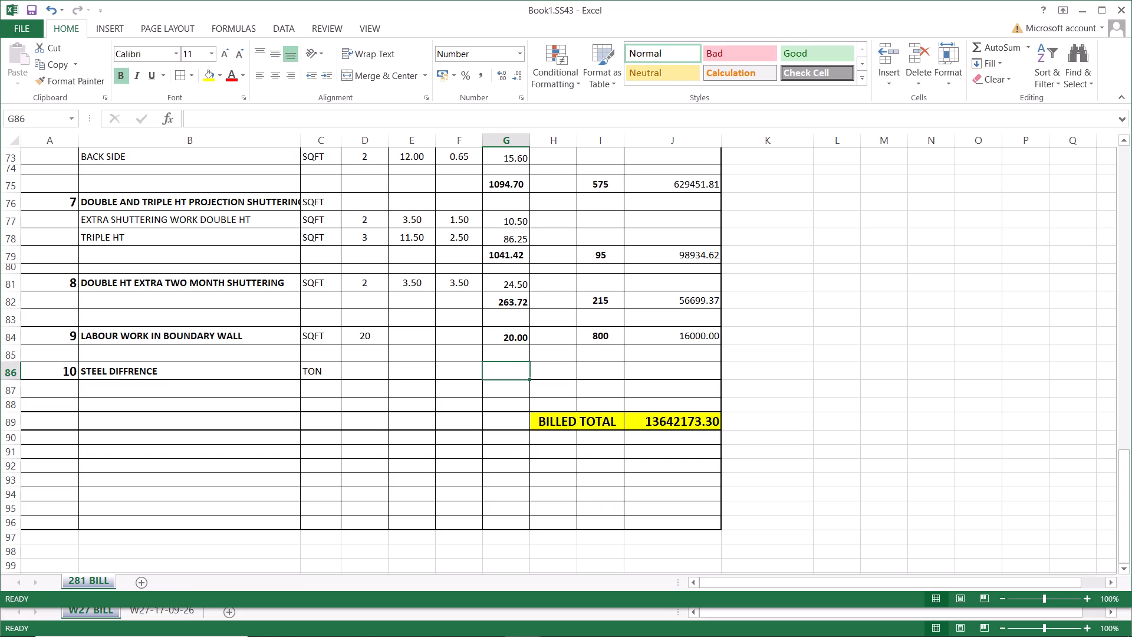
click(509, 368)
Examine the area totals and their square-foot conversion formulas for the basement slab, open area, outer footing and stilt slab.
scroll(489, 368, up, 9)
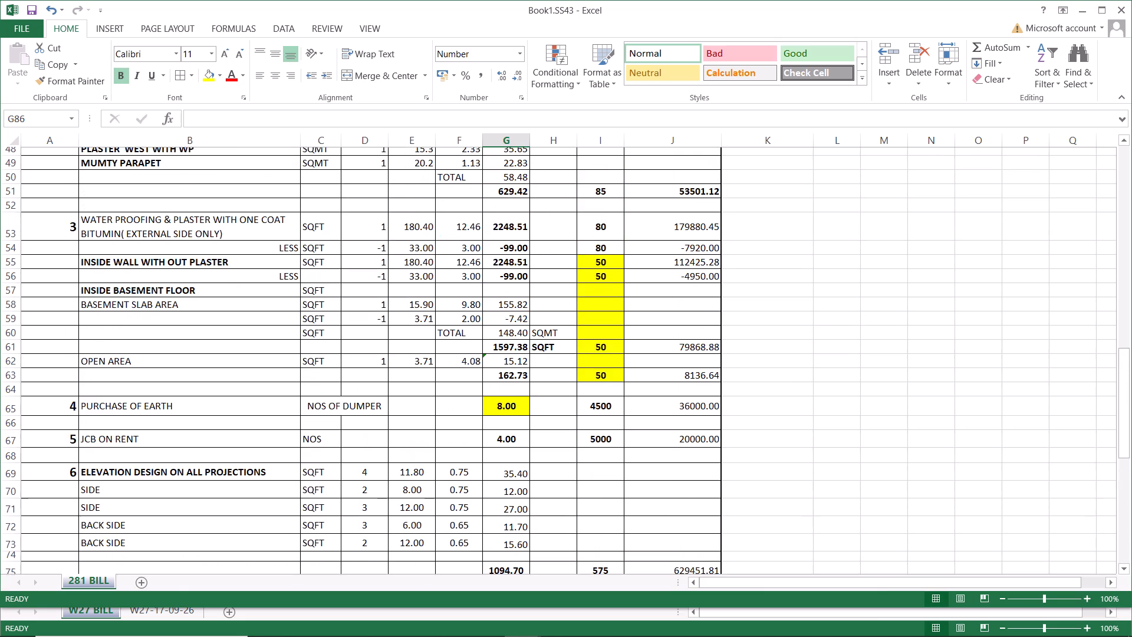
scroll(489, 368, up, 11)
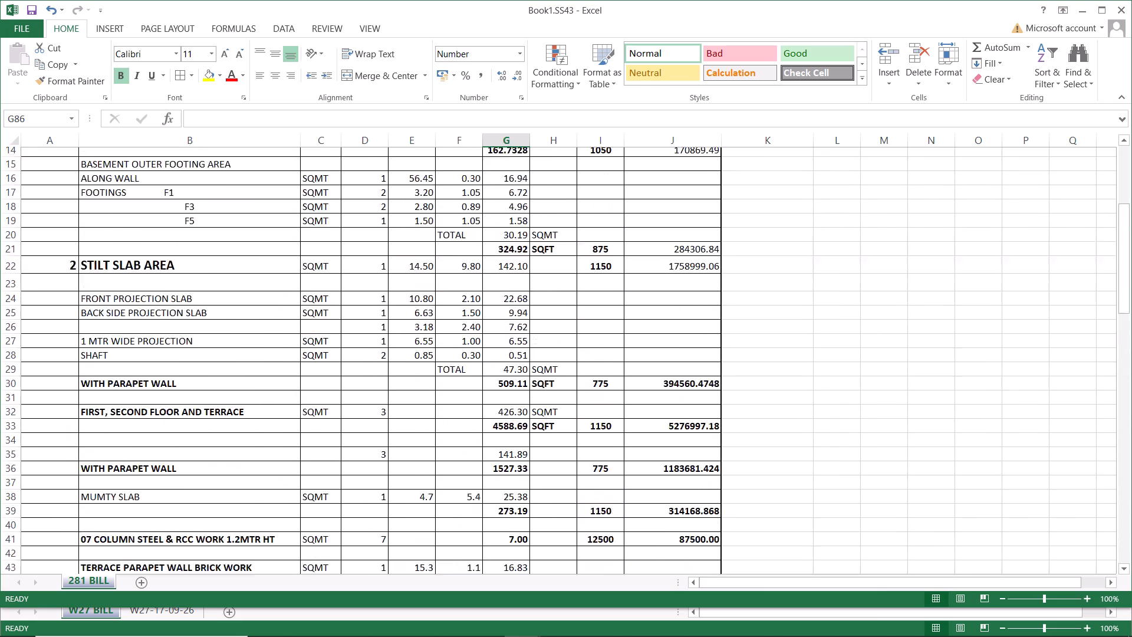
scroll(489, 368, up, 5)
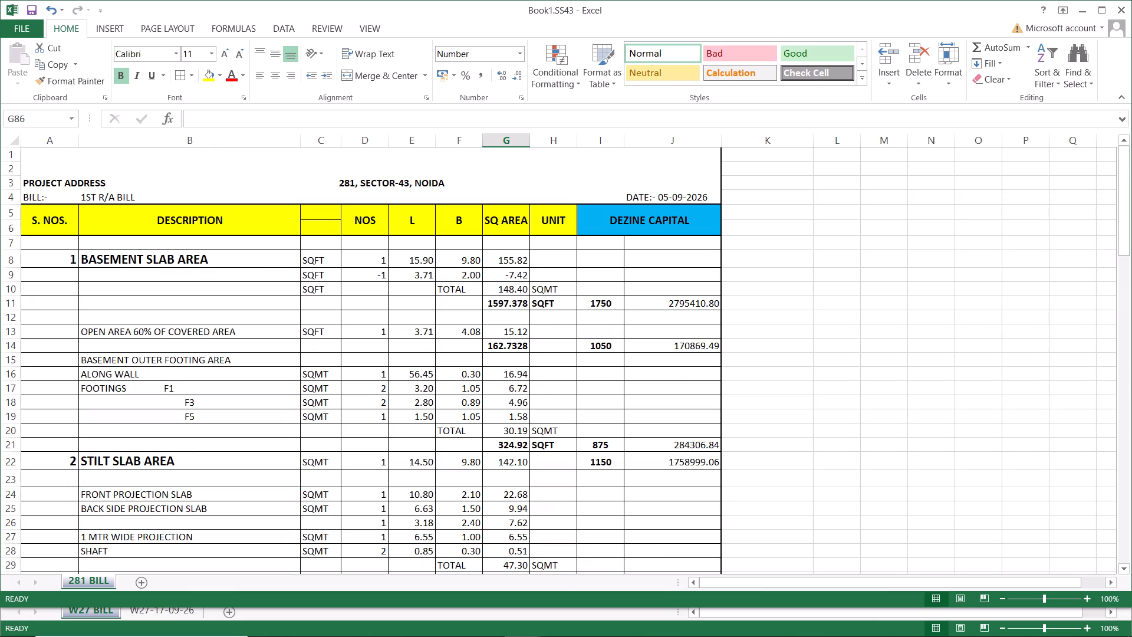
click(508, 301)
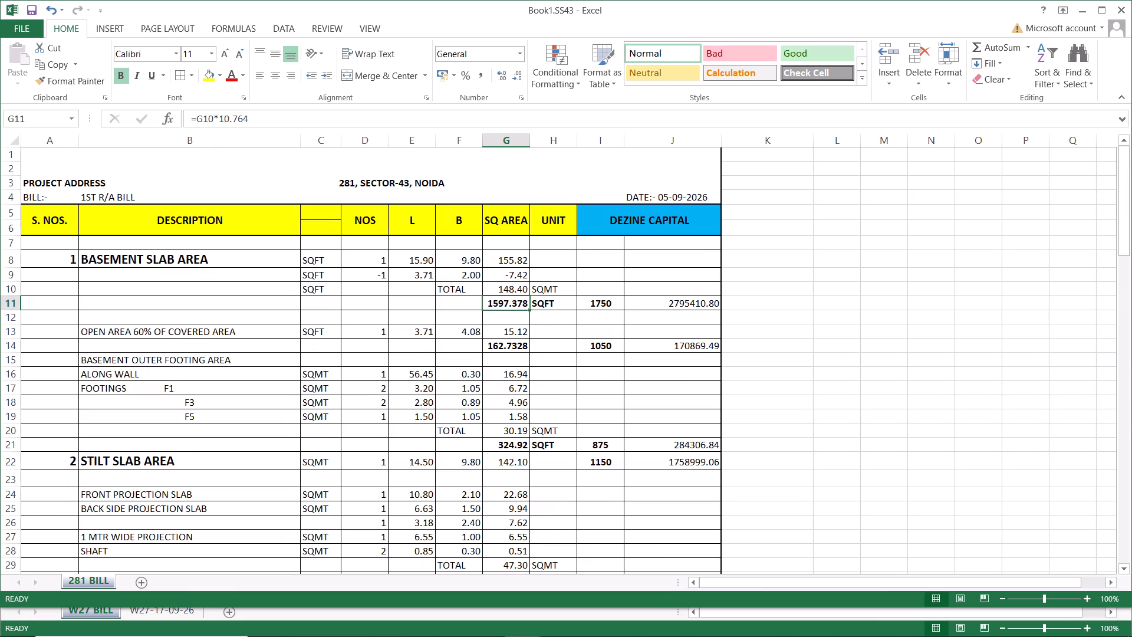
click(498, 344)
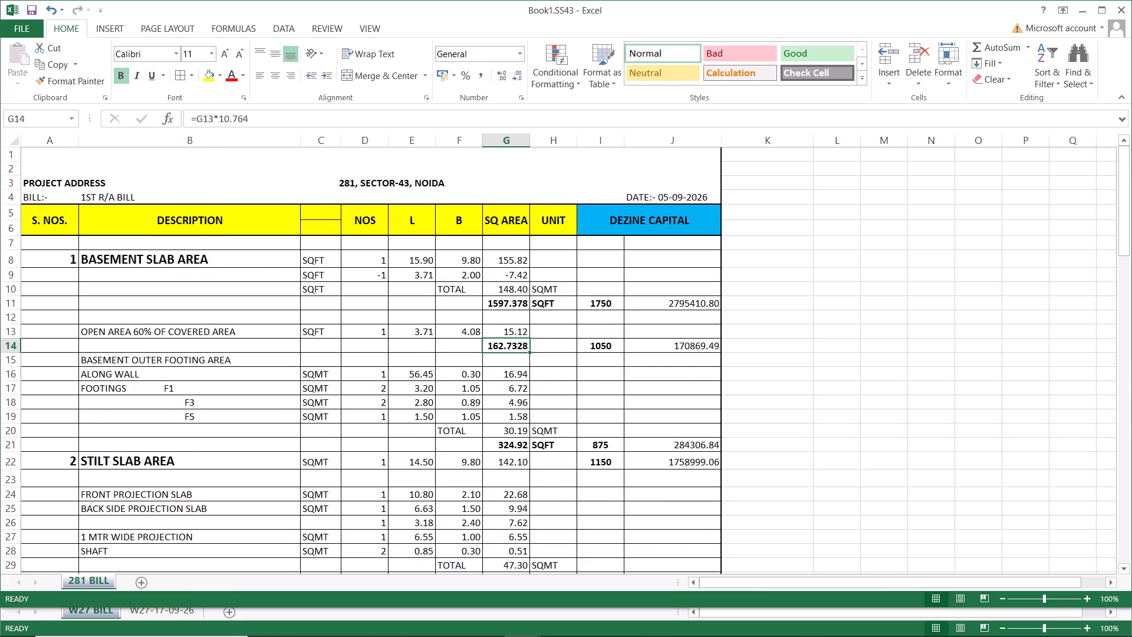
scroll(633, 375, down, 2)
click(508, 356)
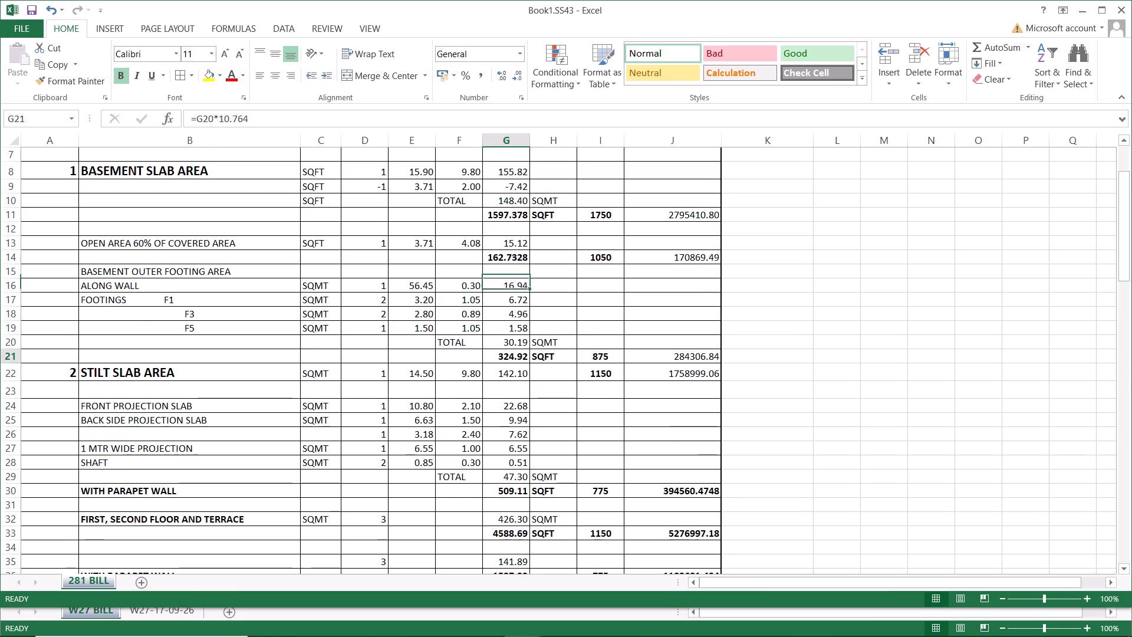
scroll(577, 416, down, 2)
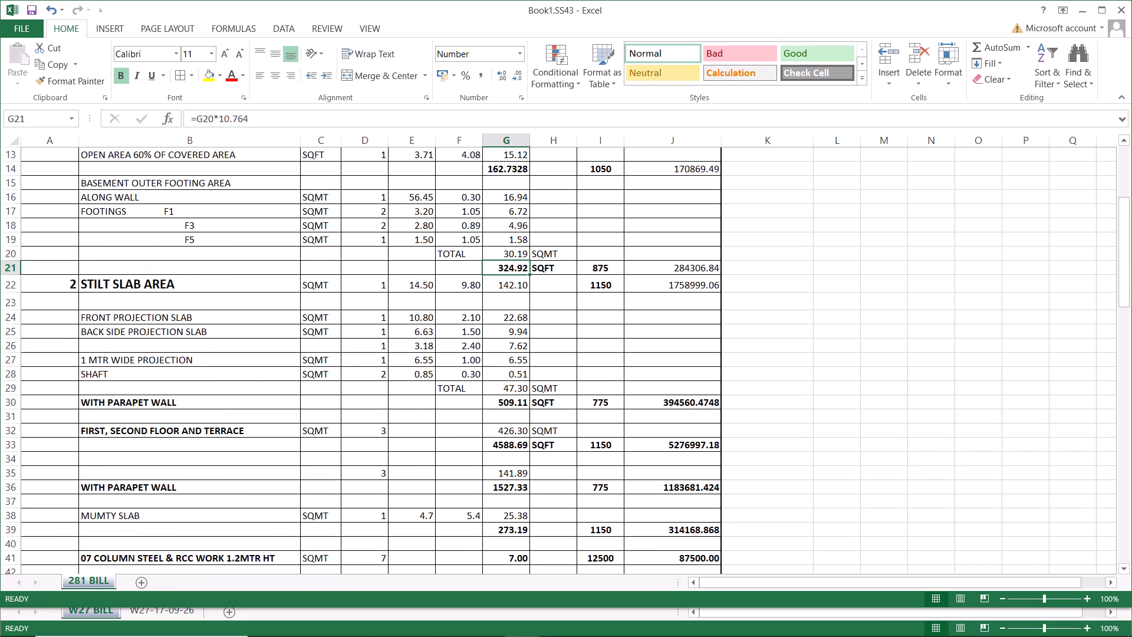
click(513, 287)
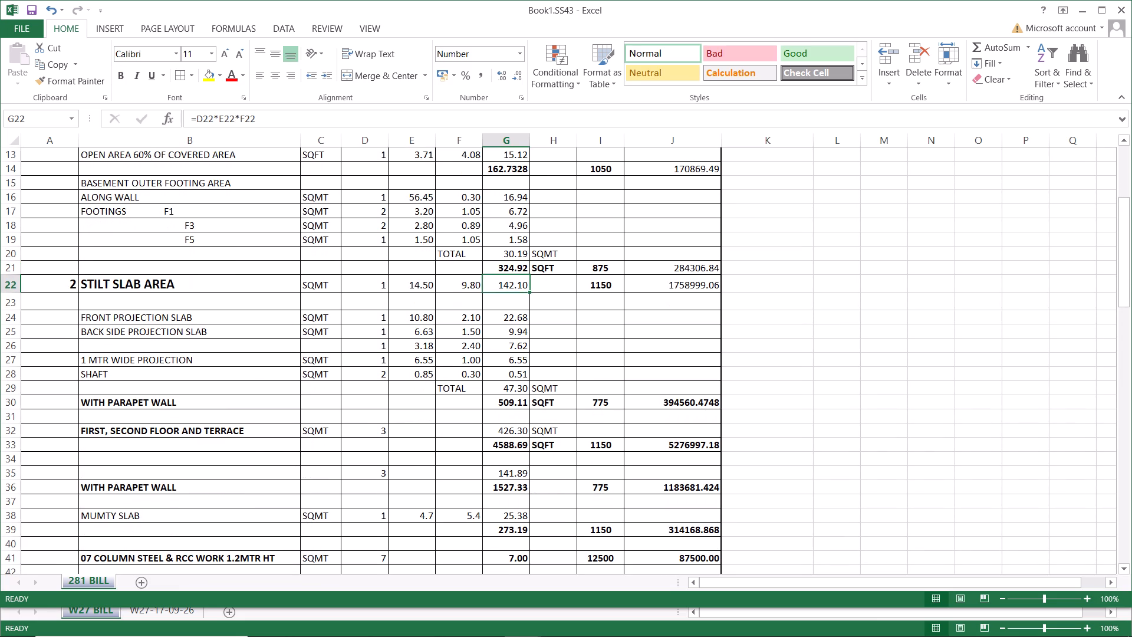
click(513, 306)
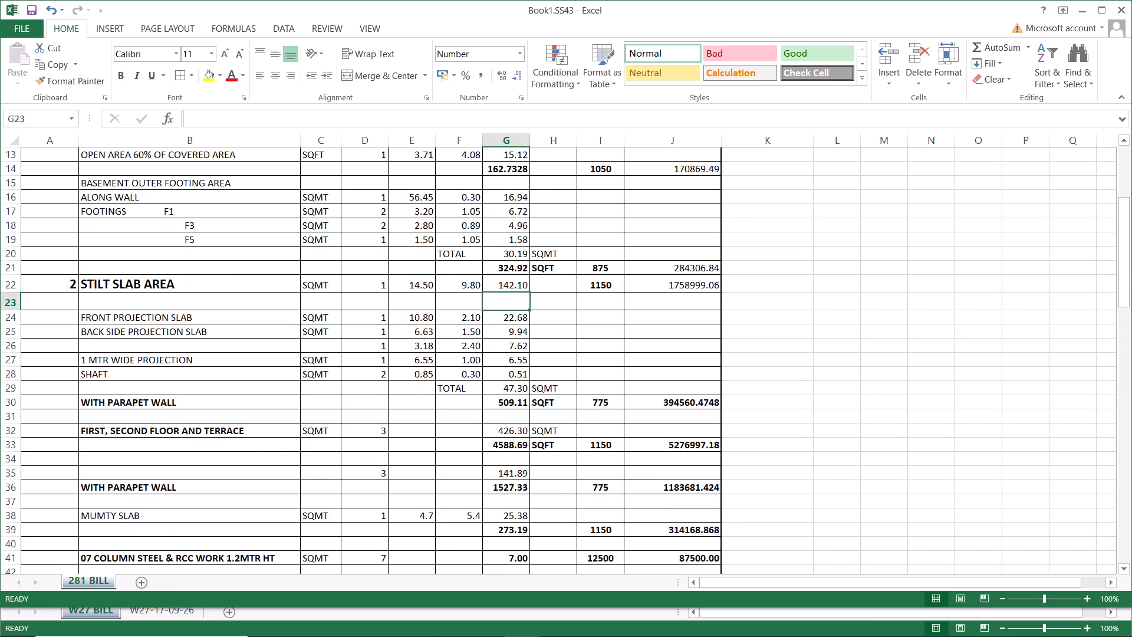
Move the stilt slab's rate and amount cells from row 22 down to row 23.
drag(613, 284, 672, 288)
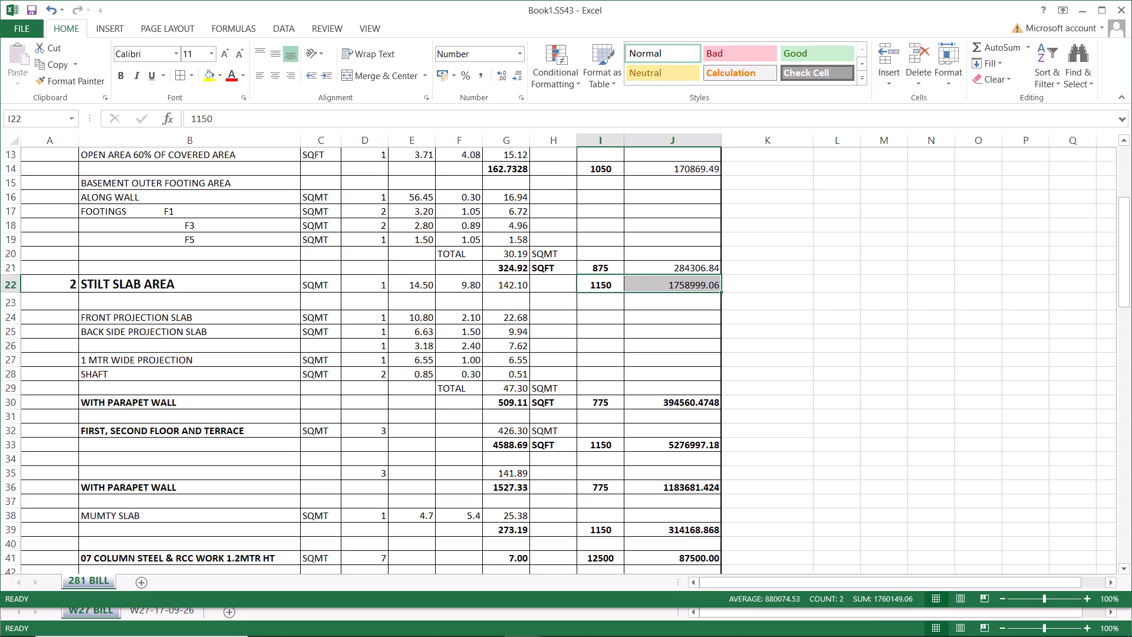
drag(651, 292, 650, 301)
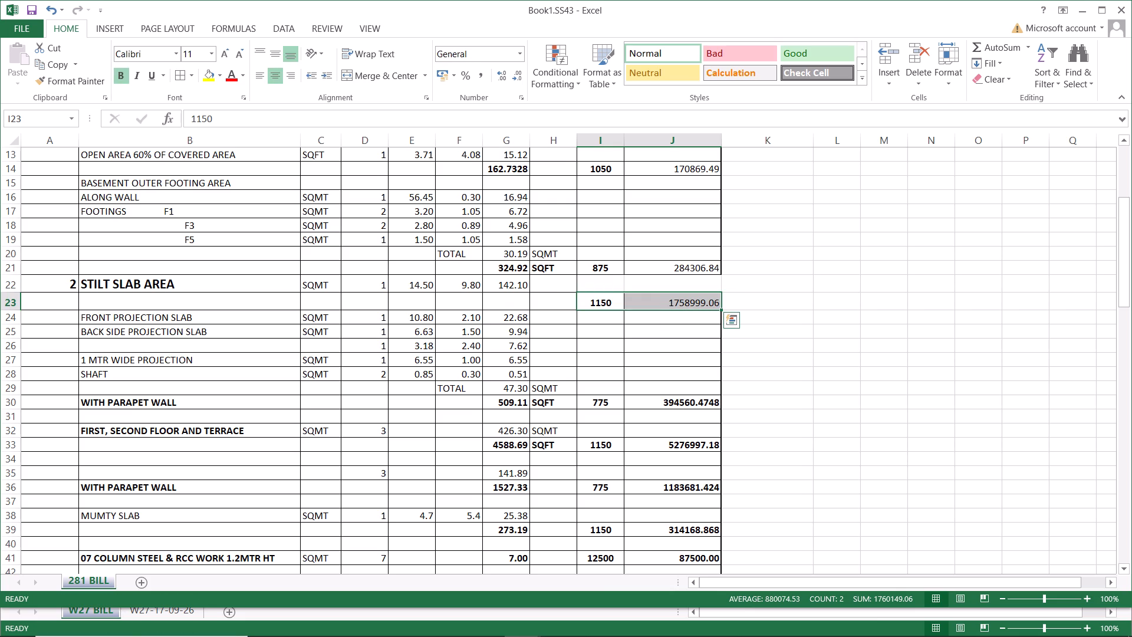
Copy the square-foot conversion formula from G30 into G23 beneath the stilt slab area.
click(509, 305)
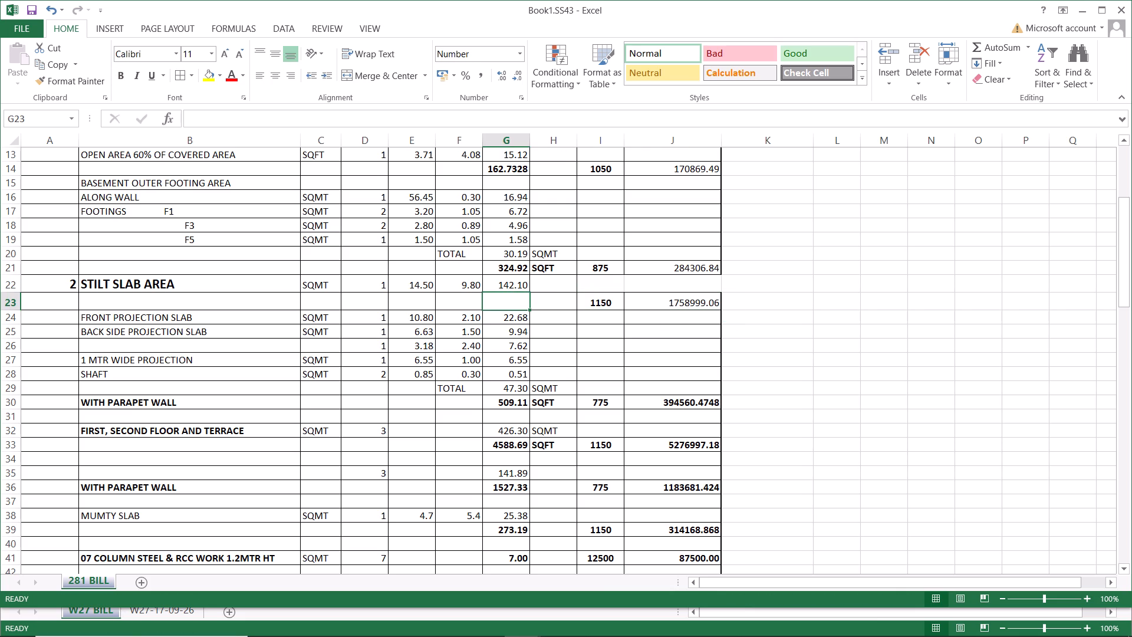
click(517, 405)
click(58, 65)
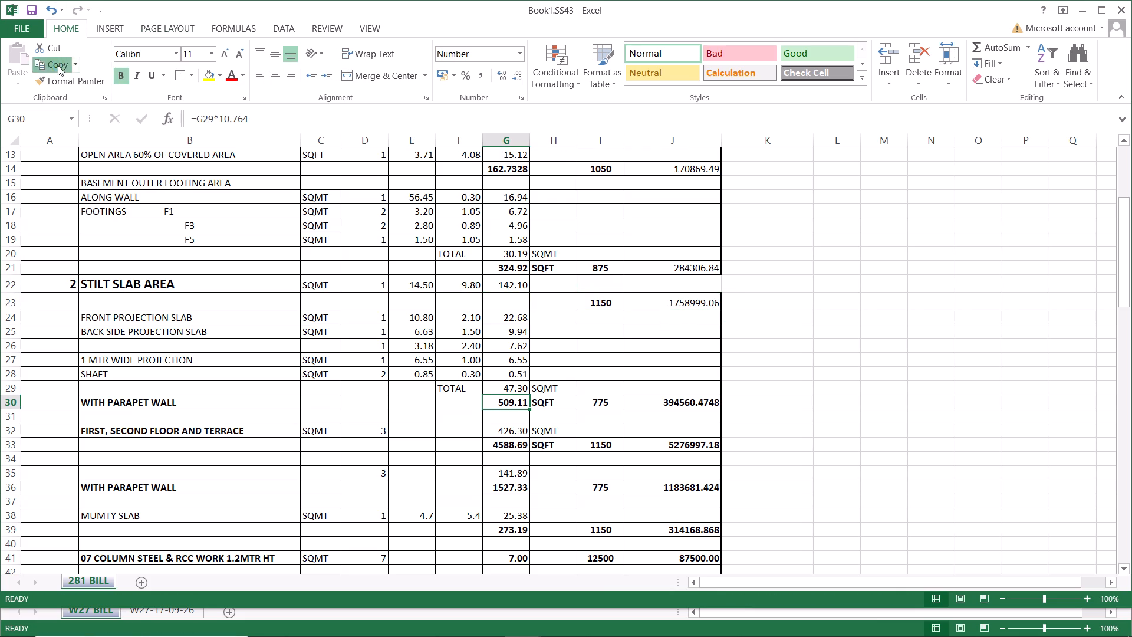
click(495, 301)
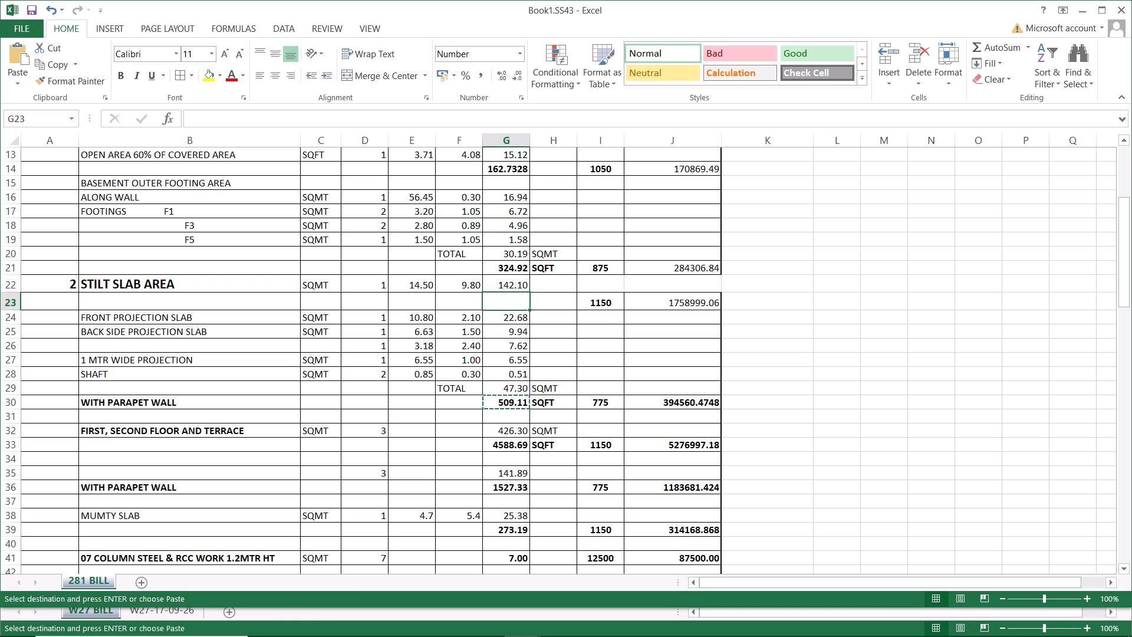
key(Return)
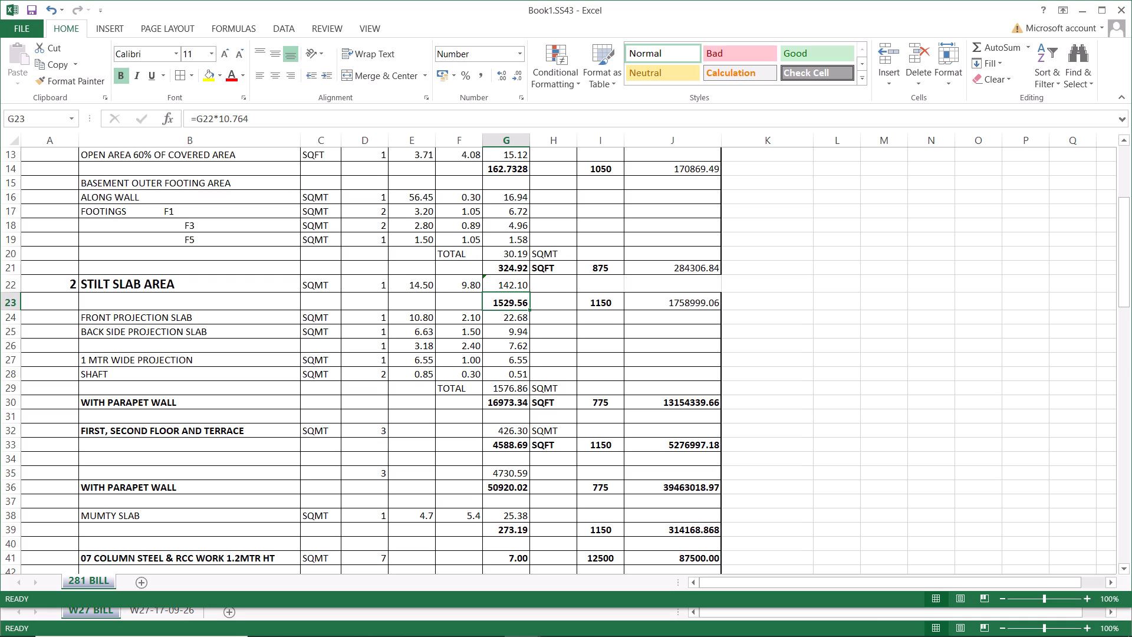
Correct the stilt projections' TOTAL formula in G29 to =SUM(G24:G28), removing the stilt slab area from the sum.
click(521, 390)
click(521, 390)
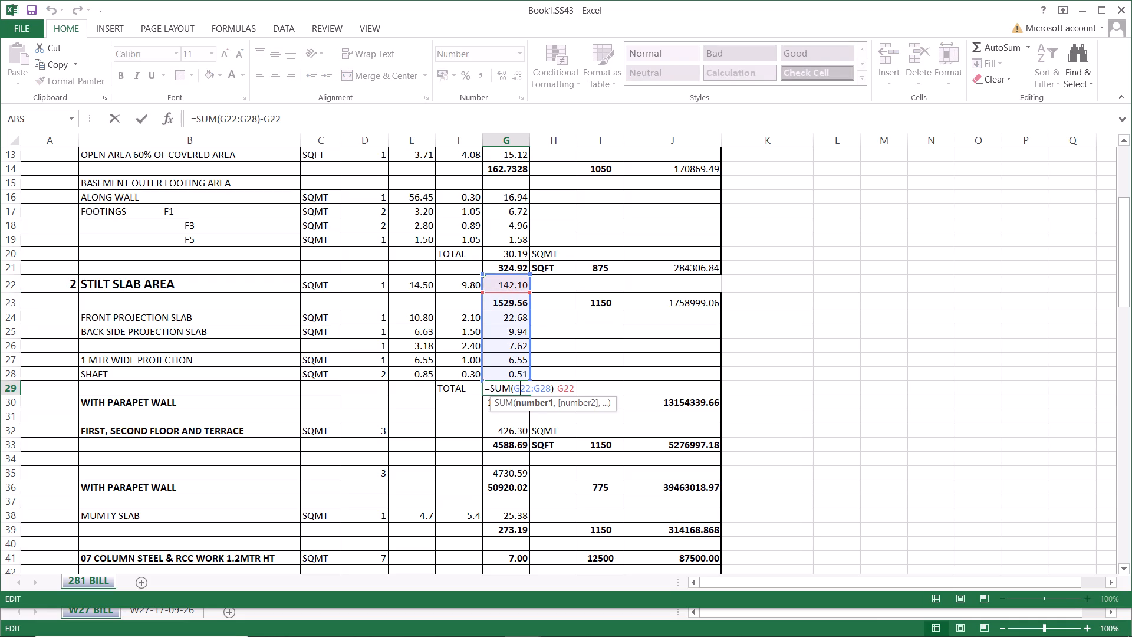
drag(483, 275, 482, 316)
drag(482, 316, 482, 316)
key(Return)
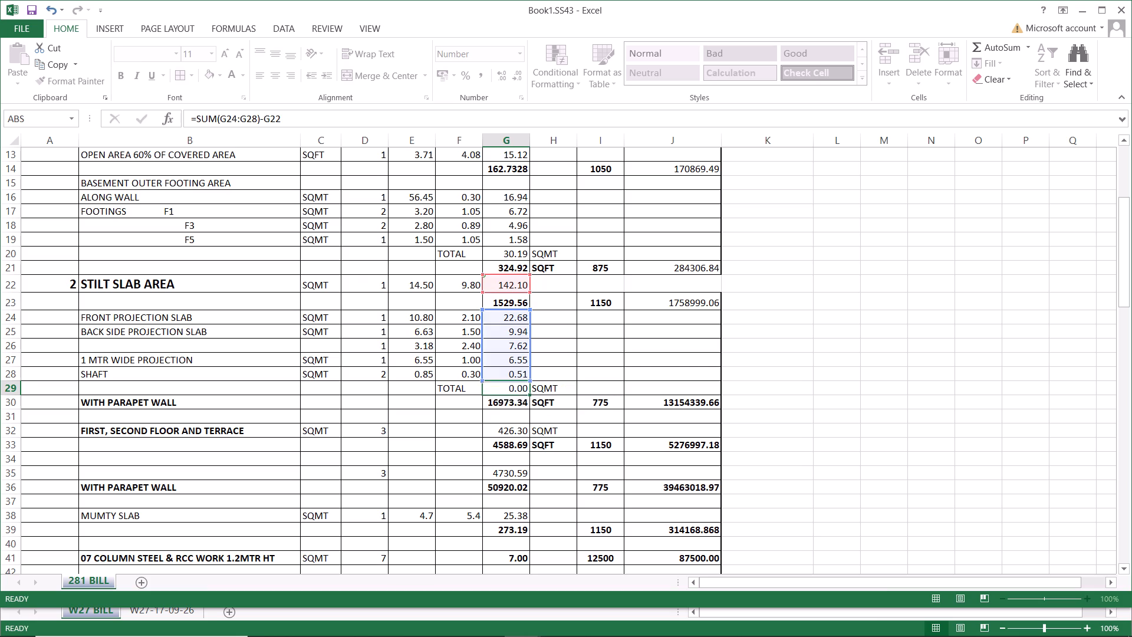
click(515, 388)
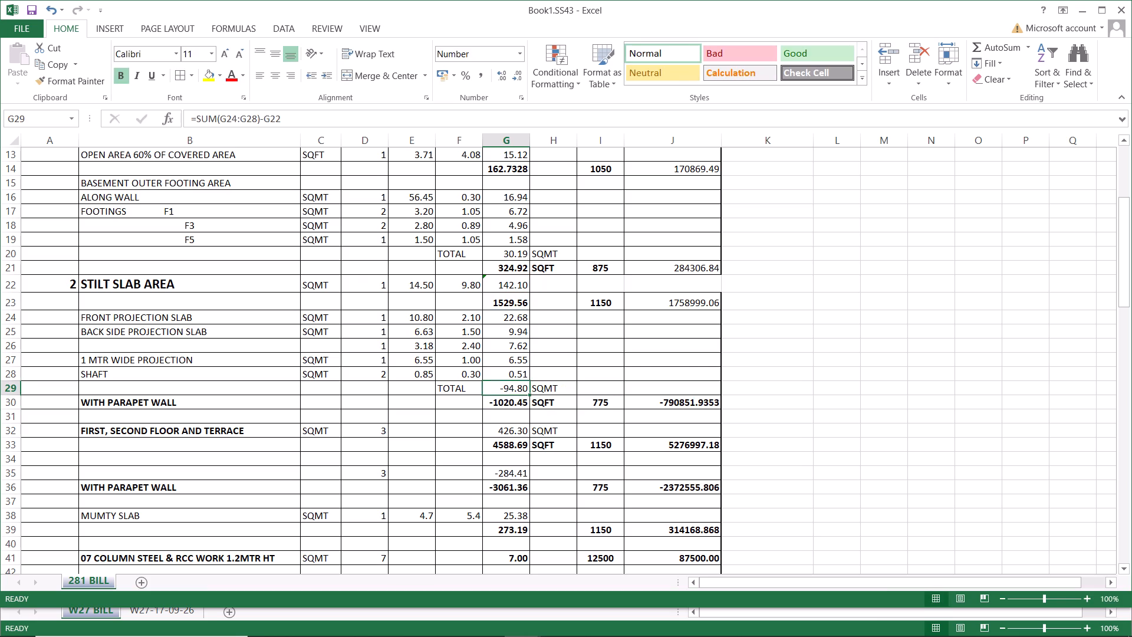
click(515, 388)
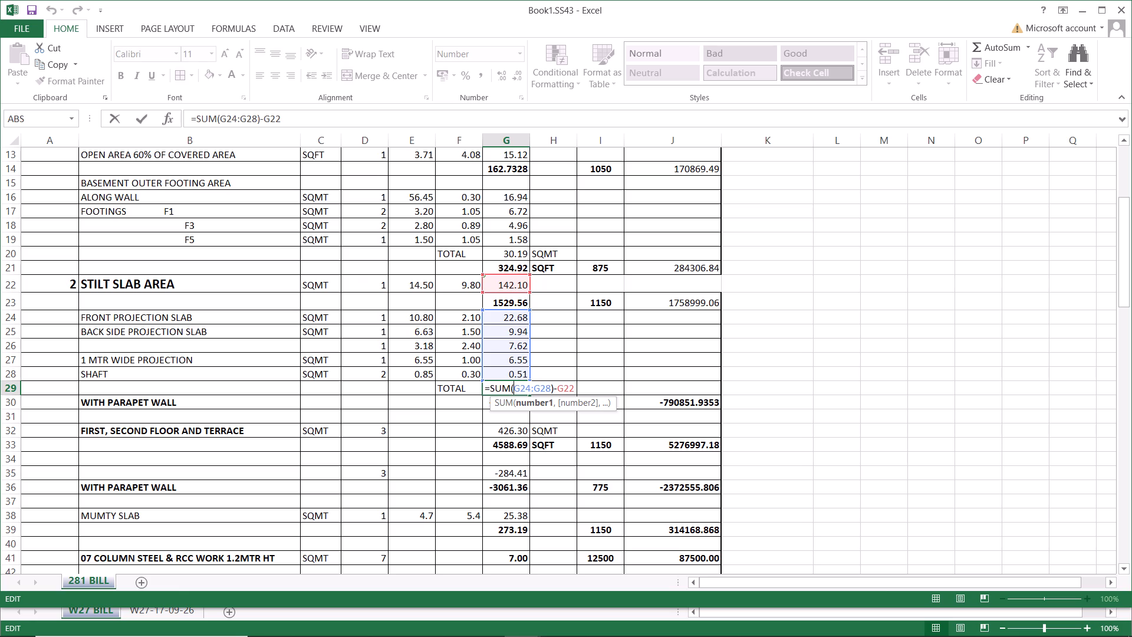
click(554, 389)
key(Delete)
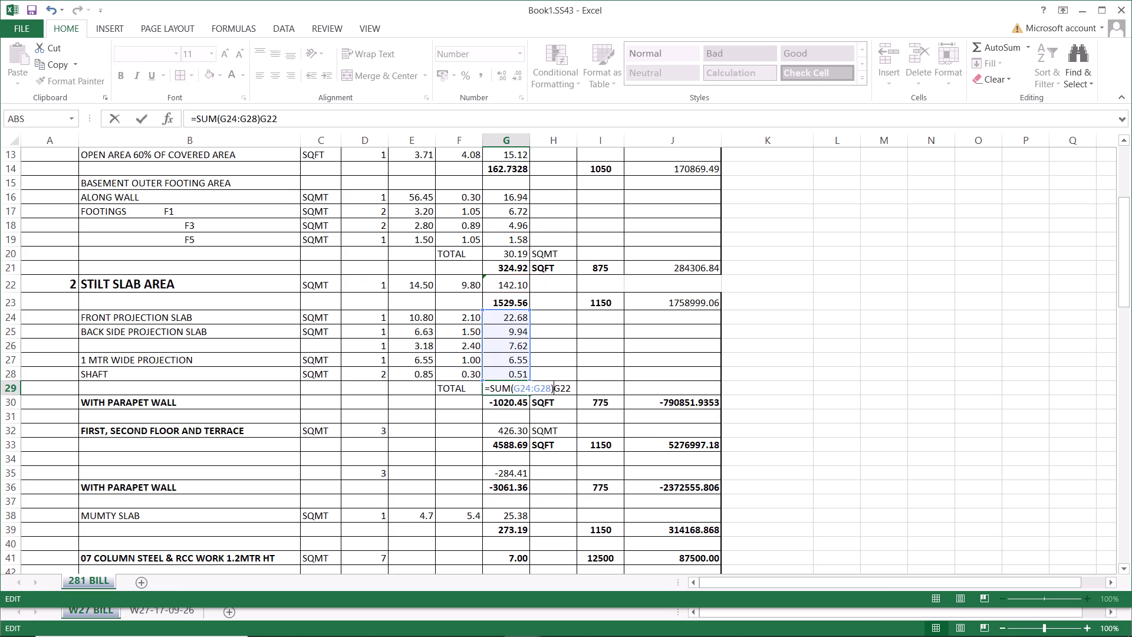
key(Delete)
key(Delete)
key(Delete)
key(Return)
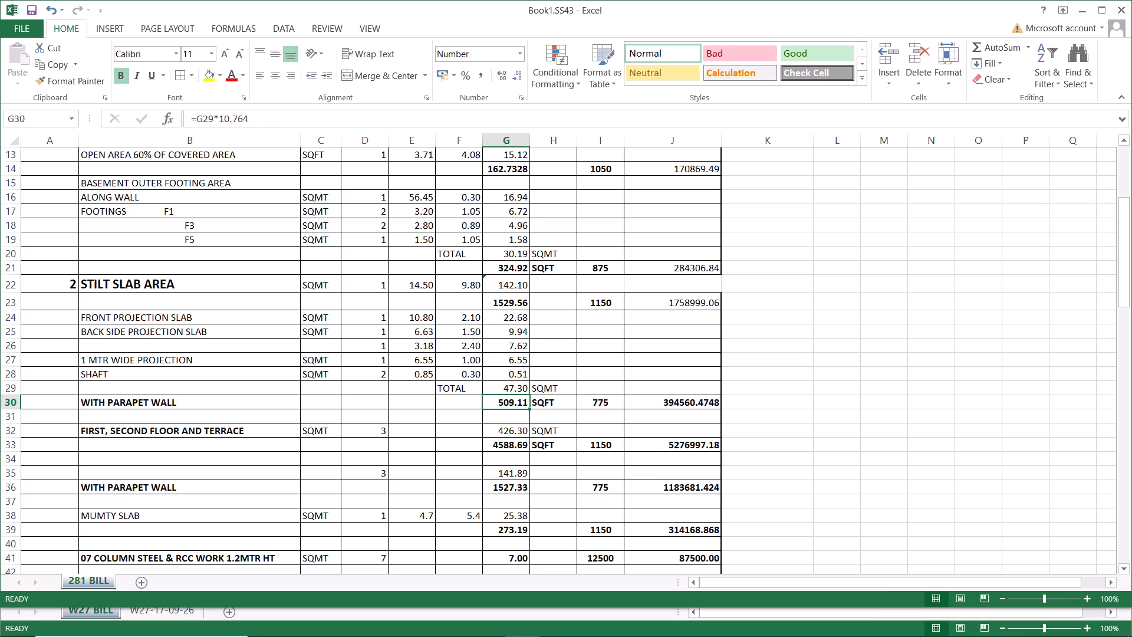
Examine the area and amount formulas for the parapet wall row 30 and the FIRST, SECOND FLOOR AND TERRACE rows 32 and 33.
click(509, 402)
click(680, 399)
click(507, 442)
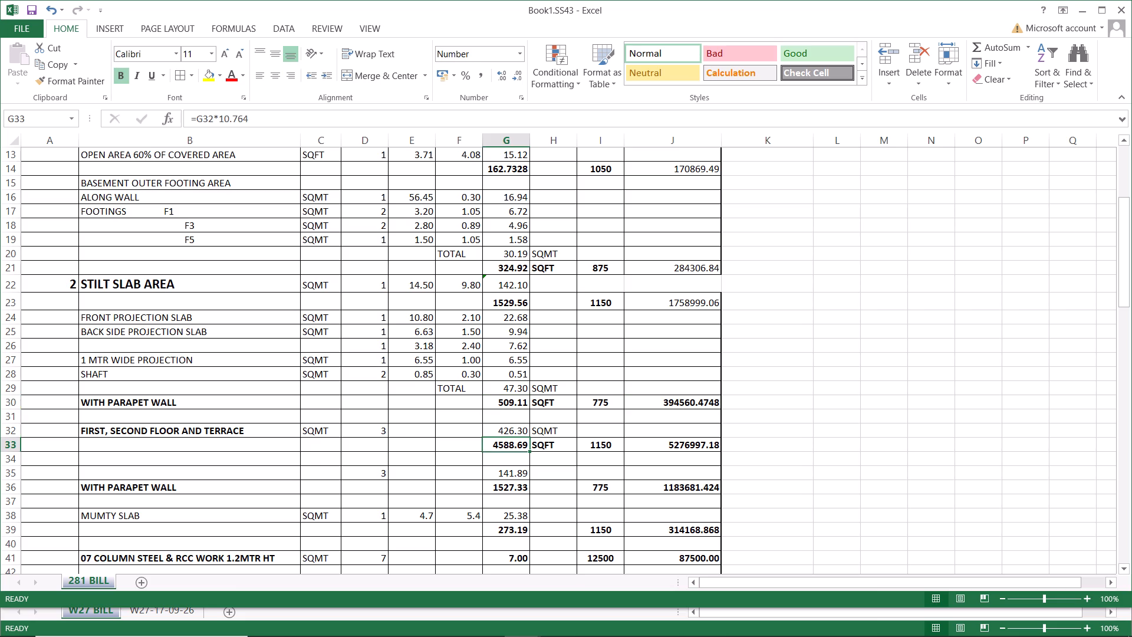
click(511, 432)
click(514, 403)
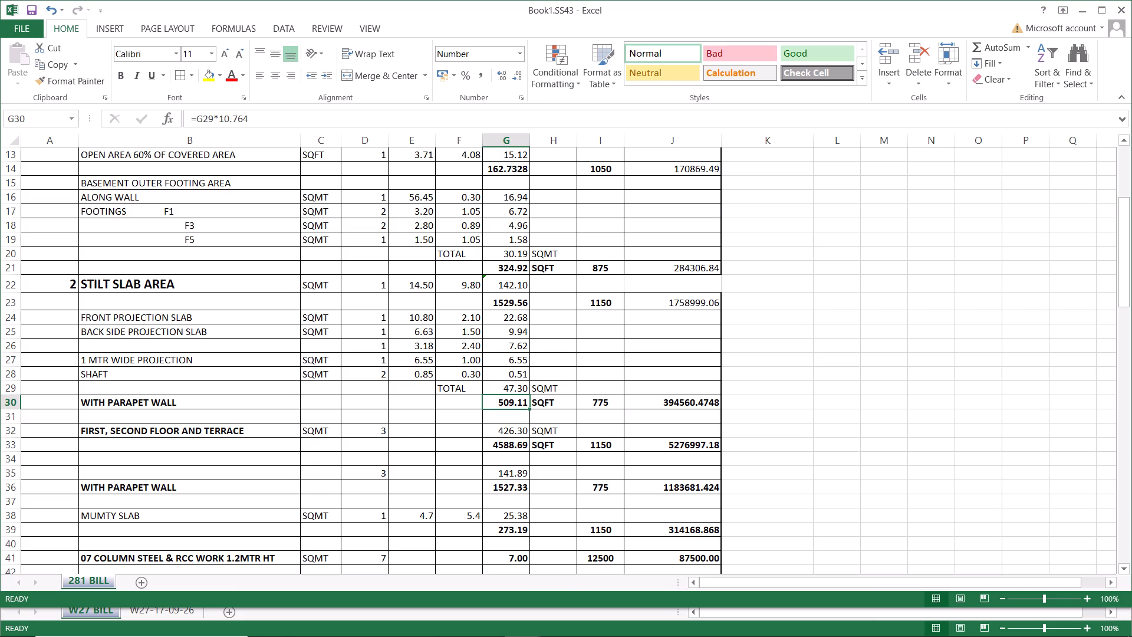
click(511, 445)
click(511, 445)
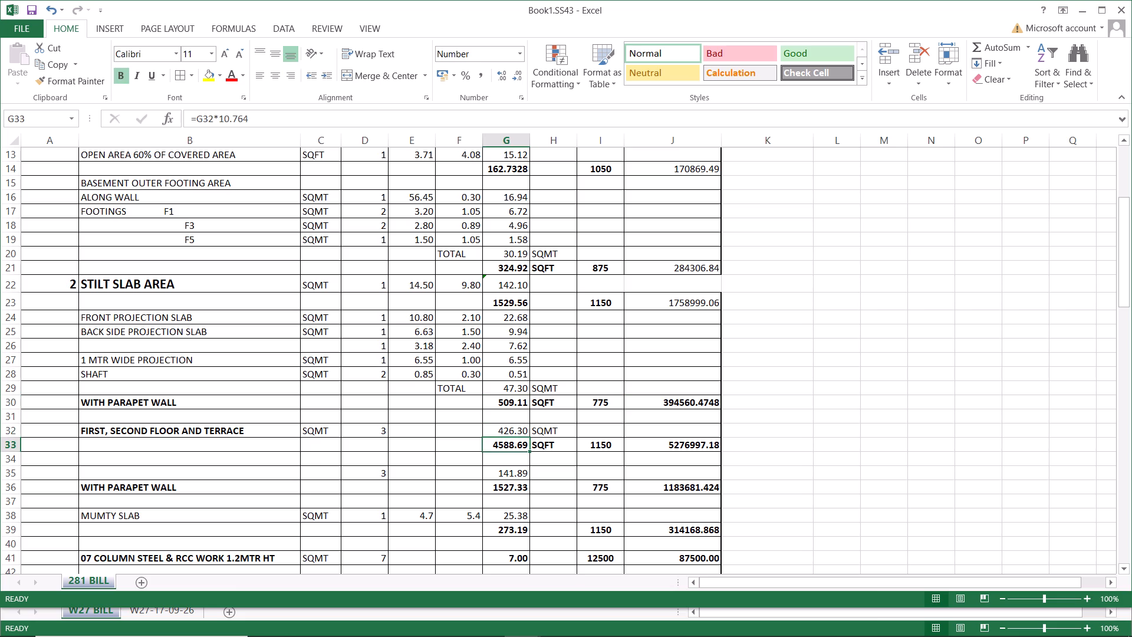
double_click(520, 428)
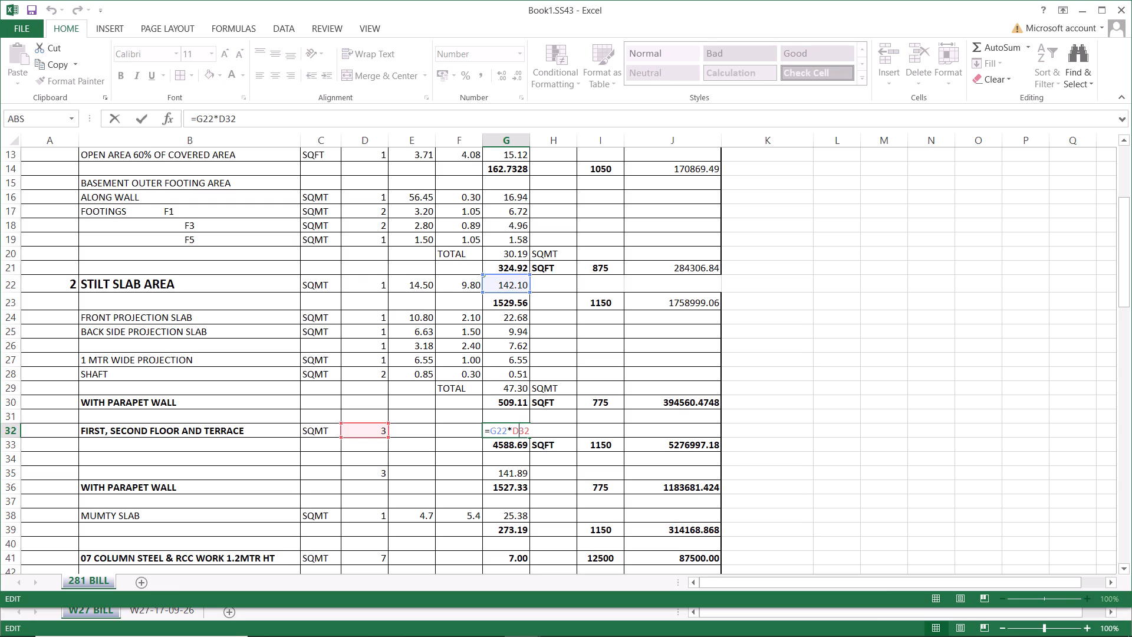
key(Escape)
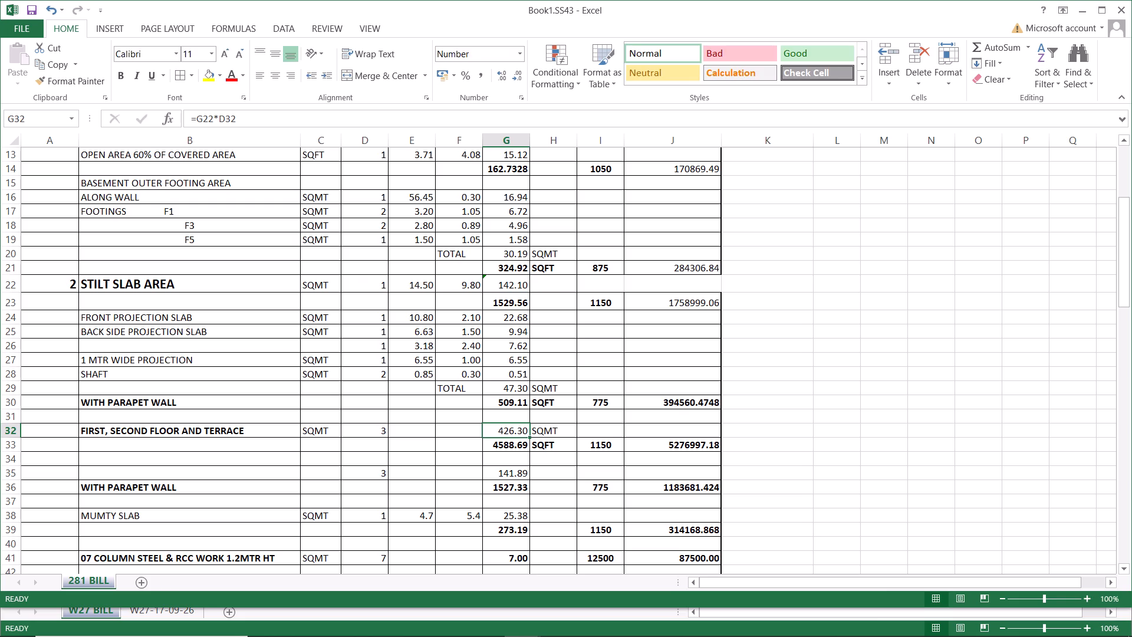
click(370, 433)
click(516, 446)
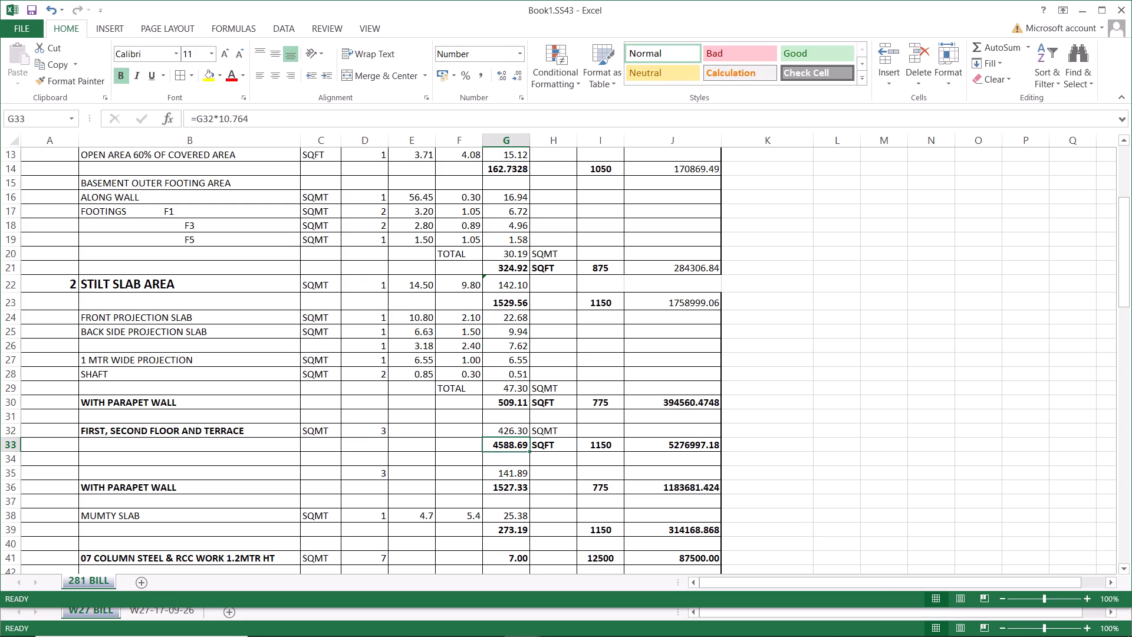
key(Escape)
click(696, 446)
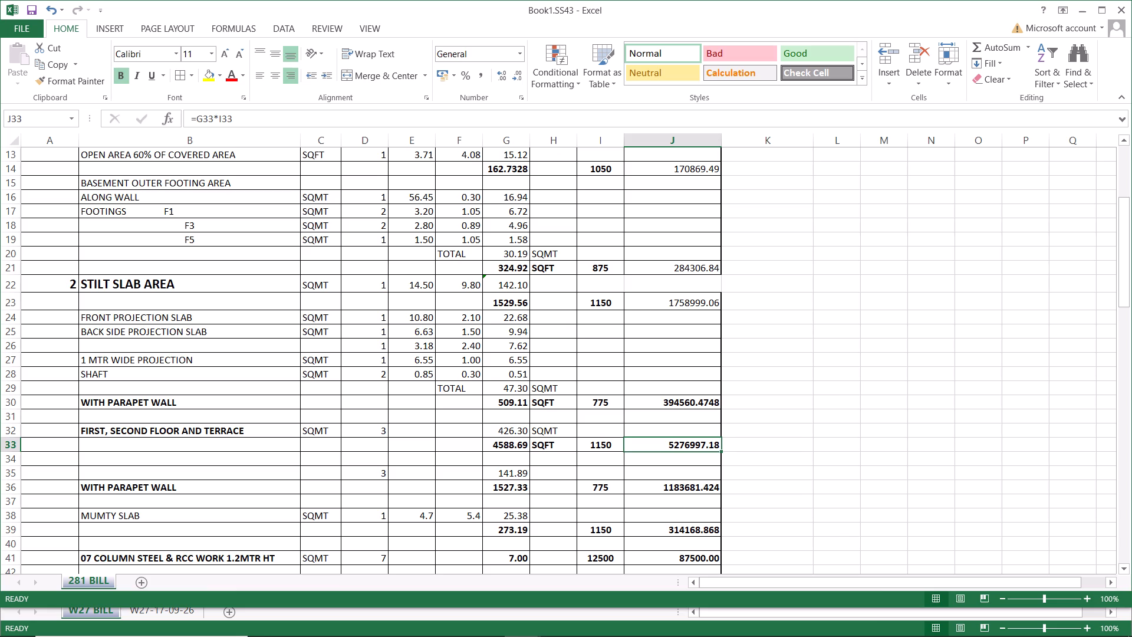
Change the stilt slab amount formula in J23 to =G23*I23, dropping the 10.764 conversion factor.
click(603, 307)
click(684, 306)
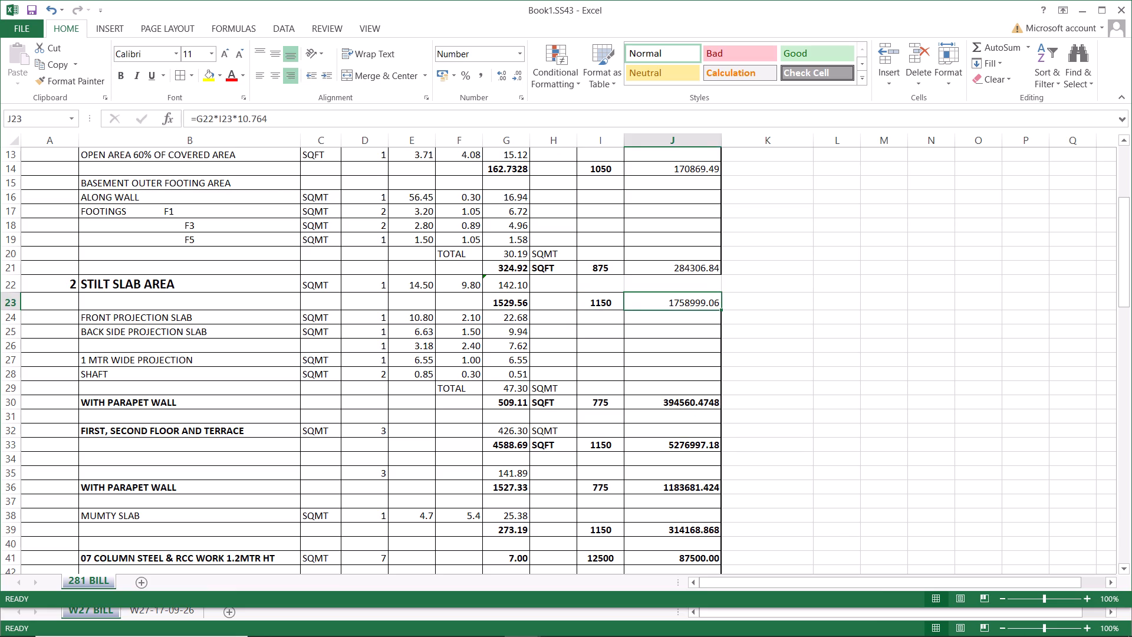
click(503, 301)
double_click(707, 301)
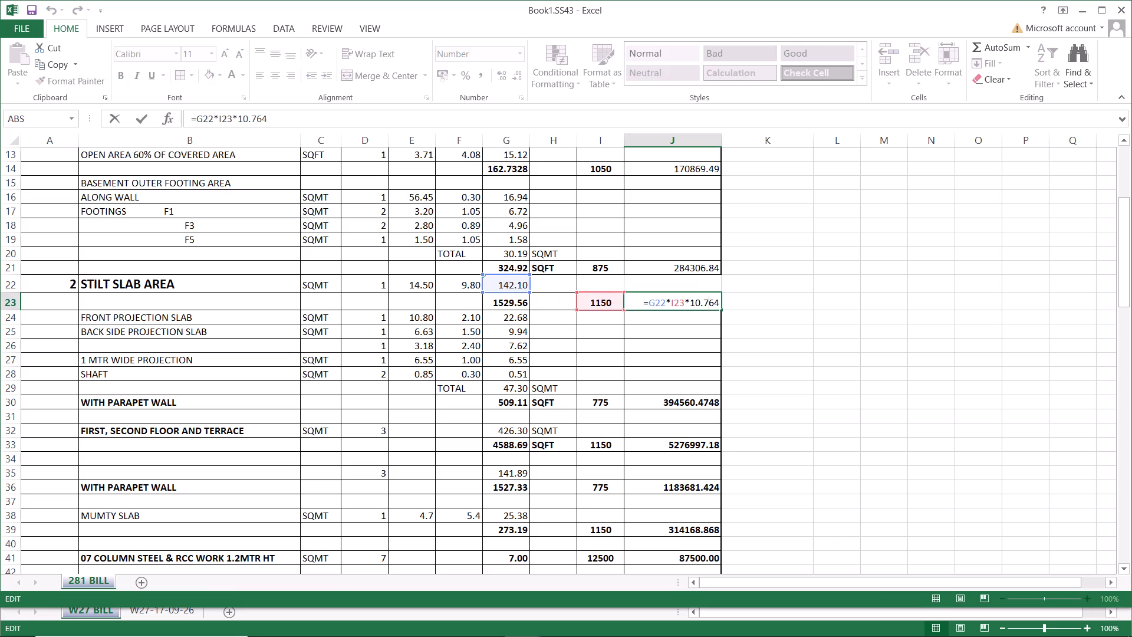
drag(521, 291, 519, 300)
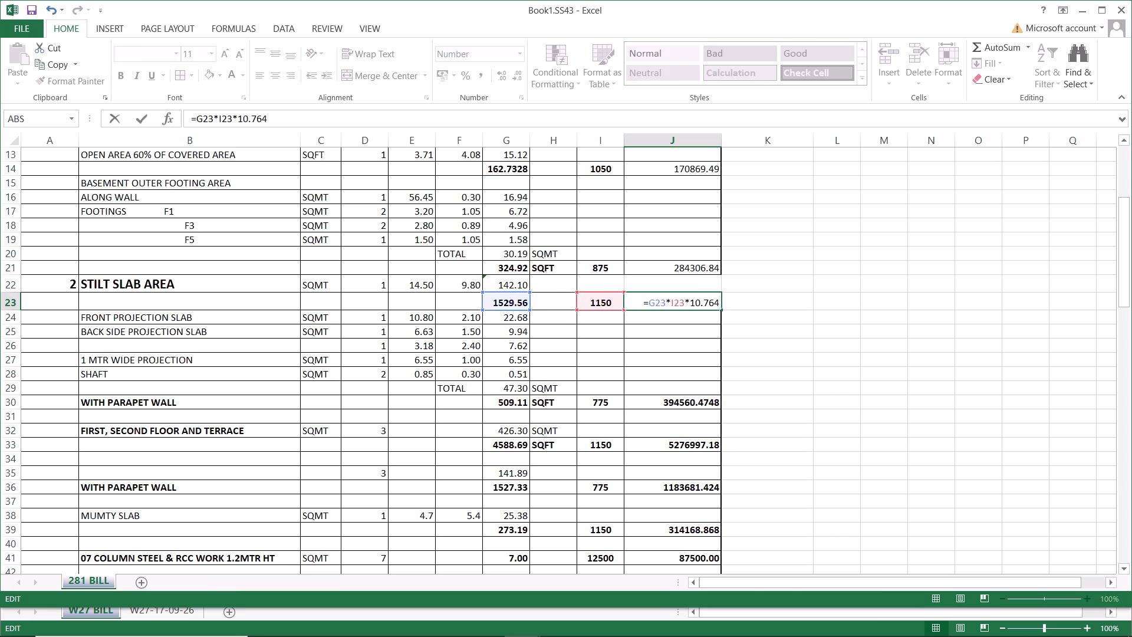
click(686, 301)
key(Delete)
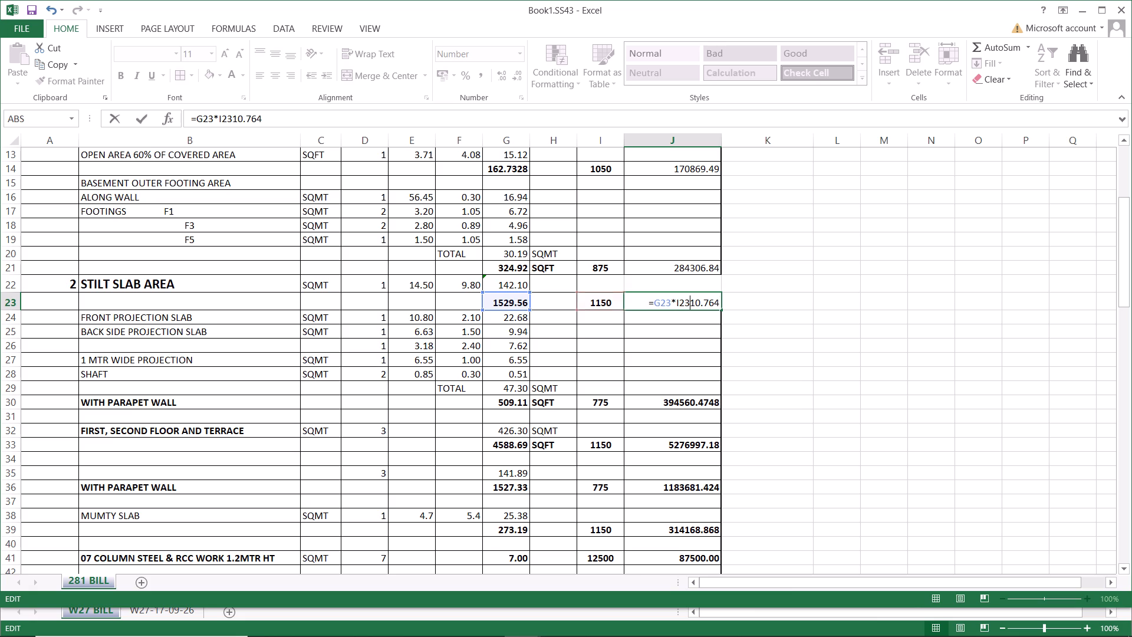
key(Delete)
key(Delete)
key(Delete)
key(Delete)
key(Delete)
key(Delete)
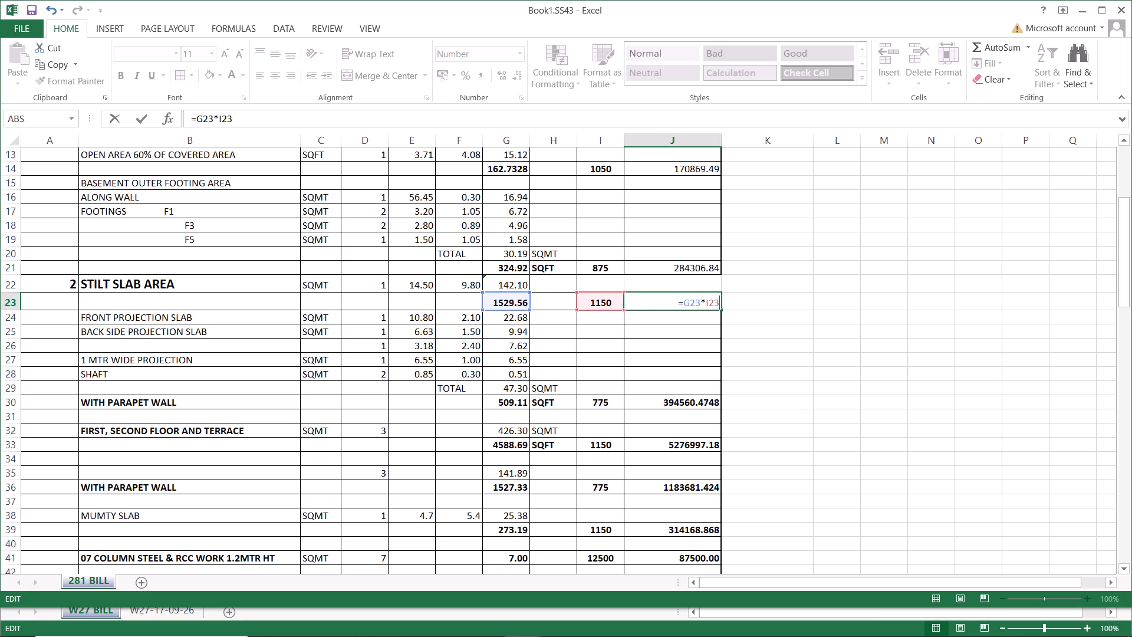
key(Return)
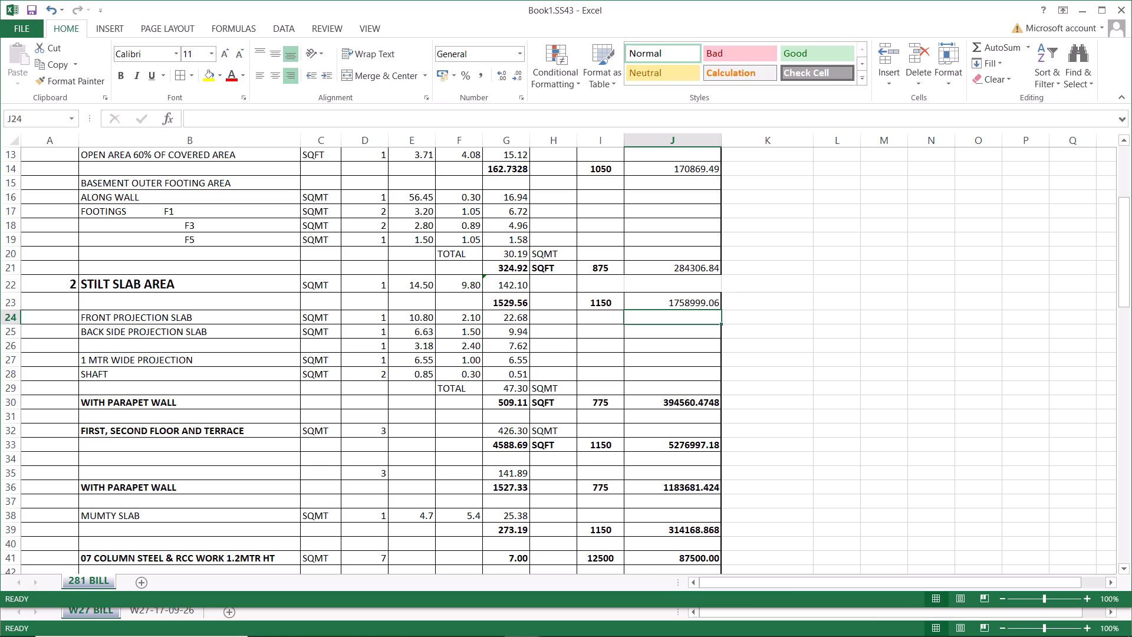
click(693, 299)
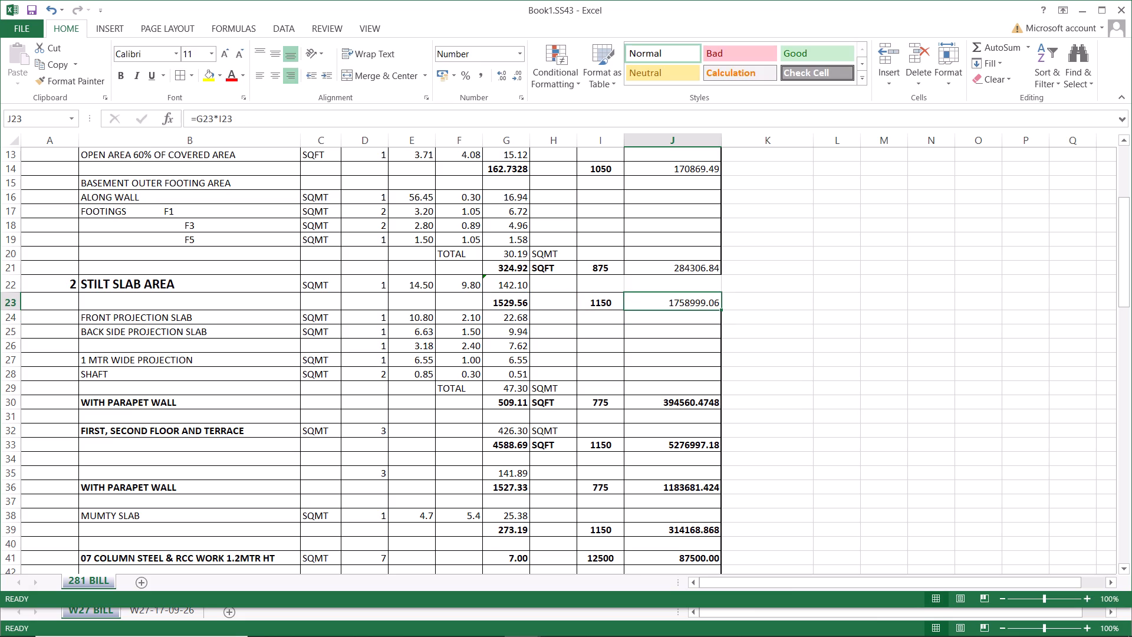
Make the amounts bold in J11:J23, J53:J67 and J75:J84.
scroll(697, 297, up, 4)
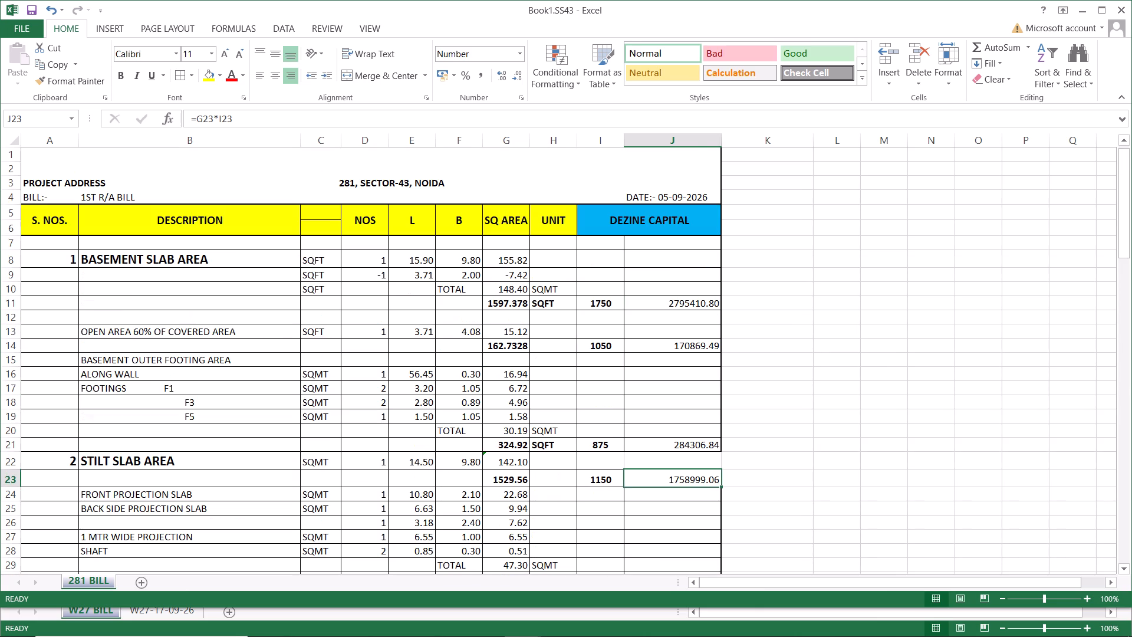
drag(698, 297, 689, 478)
click(123, 73)
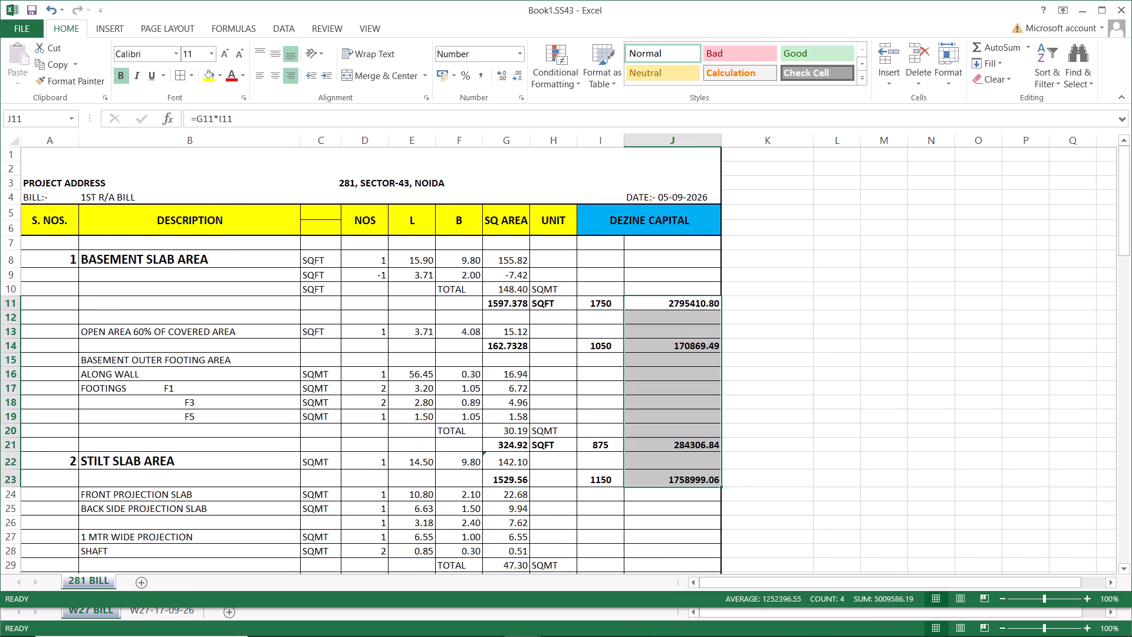
scroll(511, 290, down, 13)
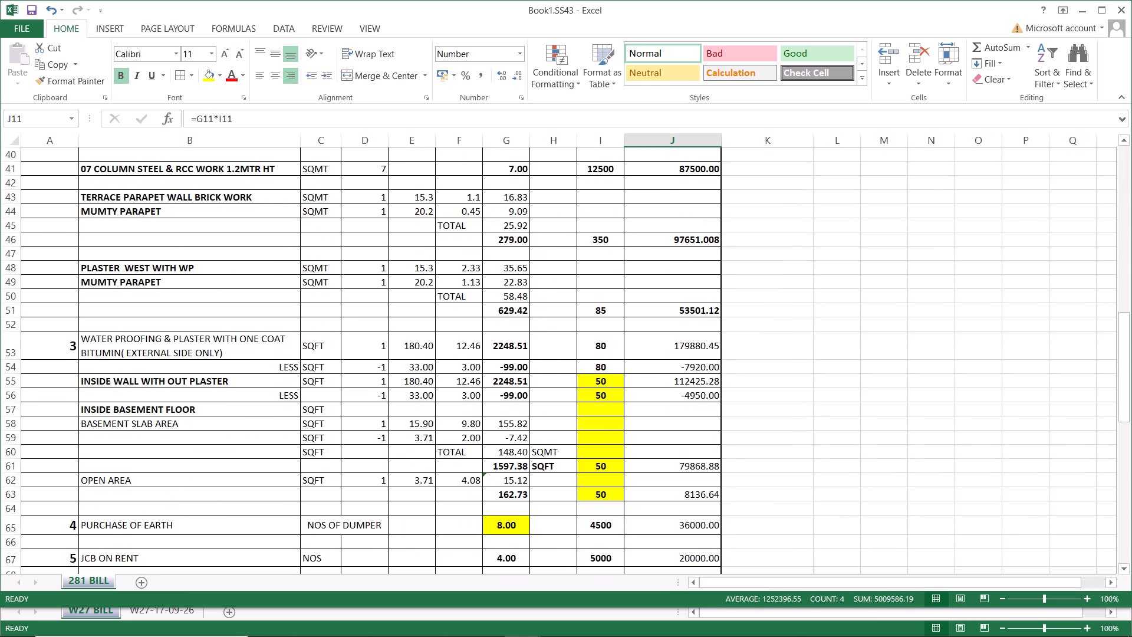
drag(687, 340, 697, 537)
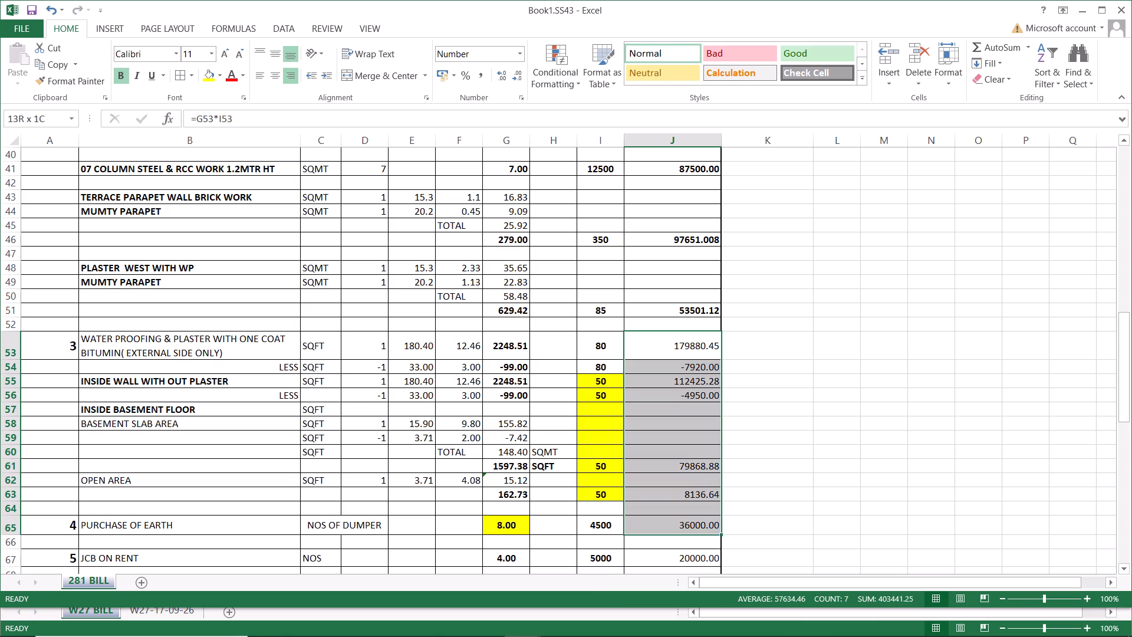
drag(697, 537, 700, 559)
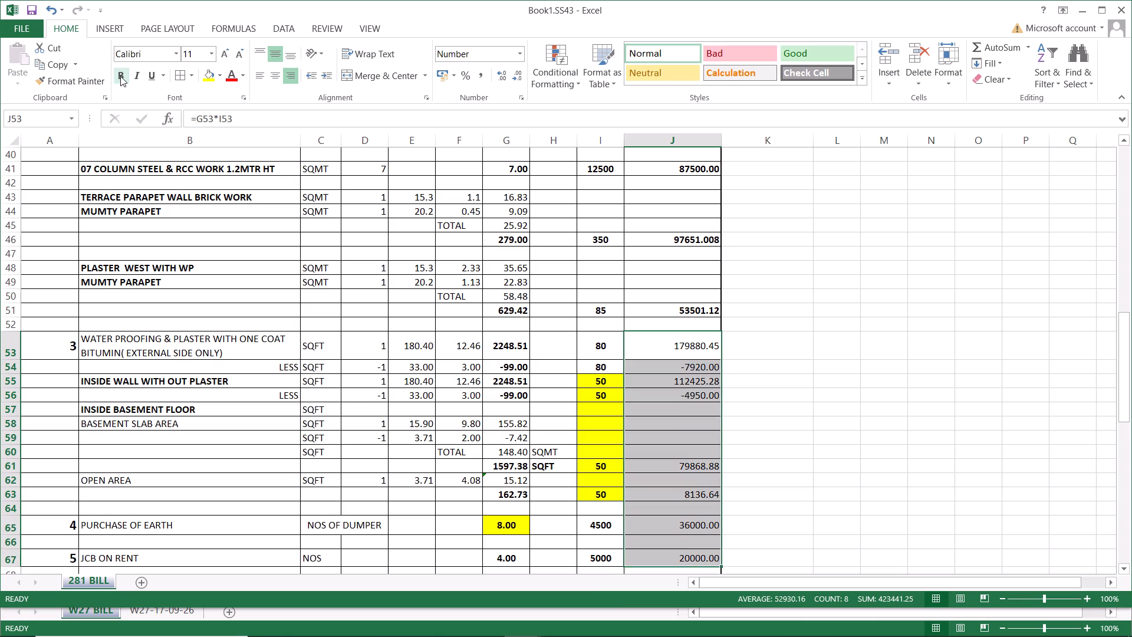
click(120, 76)
scroll(513, 326, down, 8)
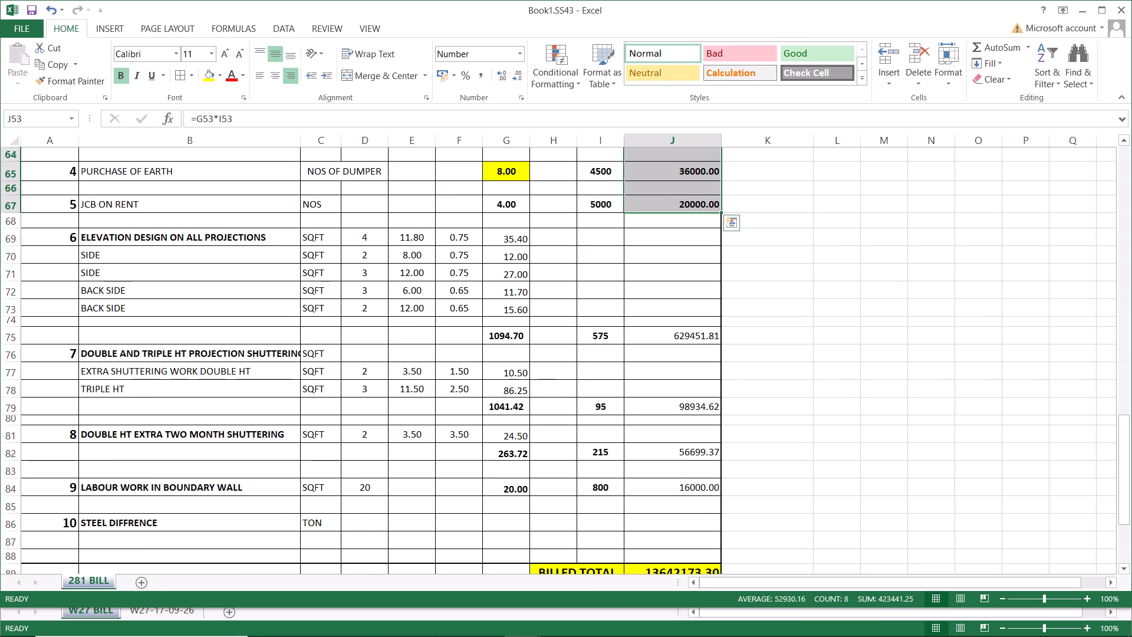
drag(686, 333, 682, 493)
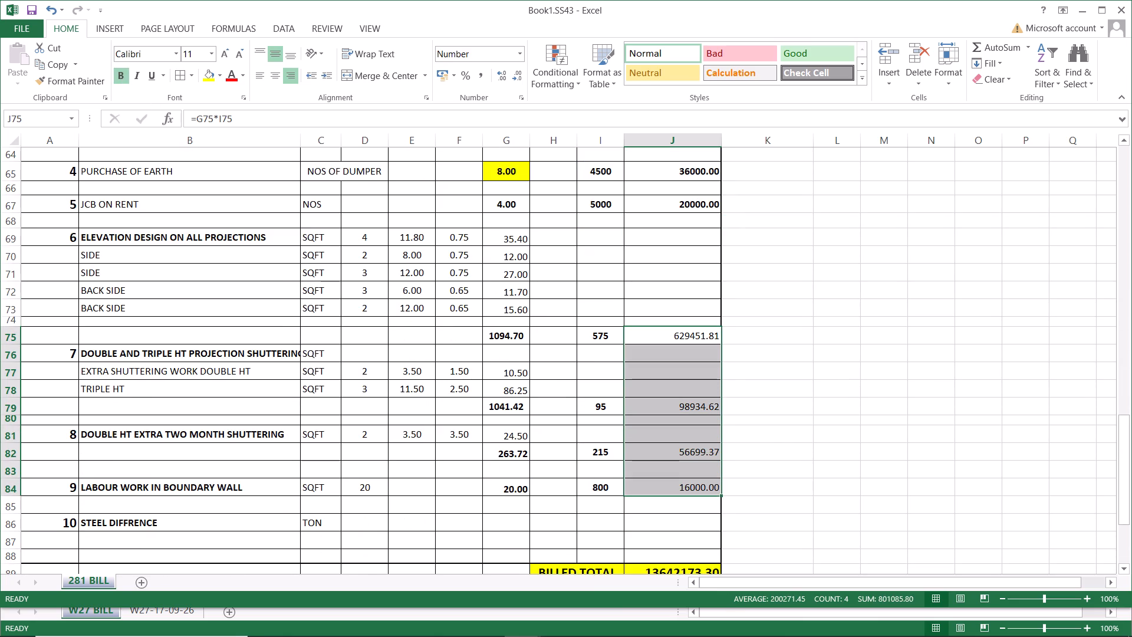
click(121, 77)
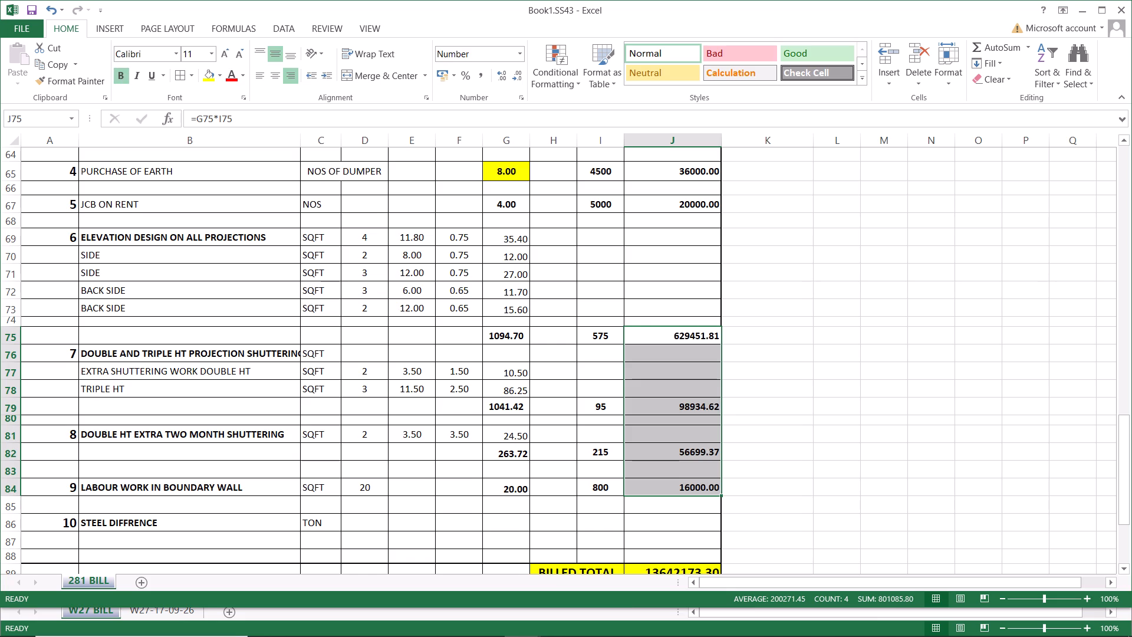
Examine the STEEL DIFFRENCE row 86 and the square-foot area formulas in G14, G21 and G23.
scroll(610, 315, down, 4)
click(357, 324)
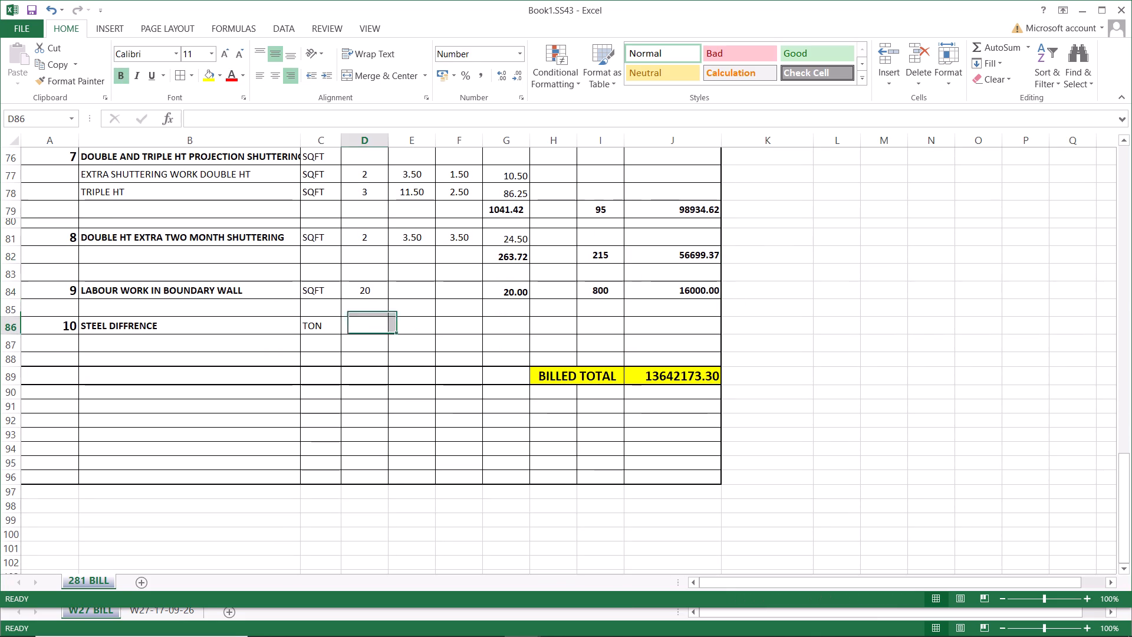
click(706, 330)
scroll(513, 321, up, 7)
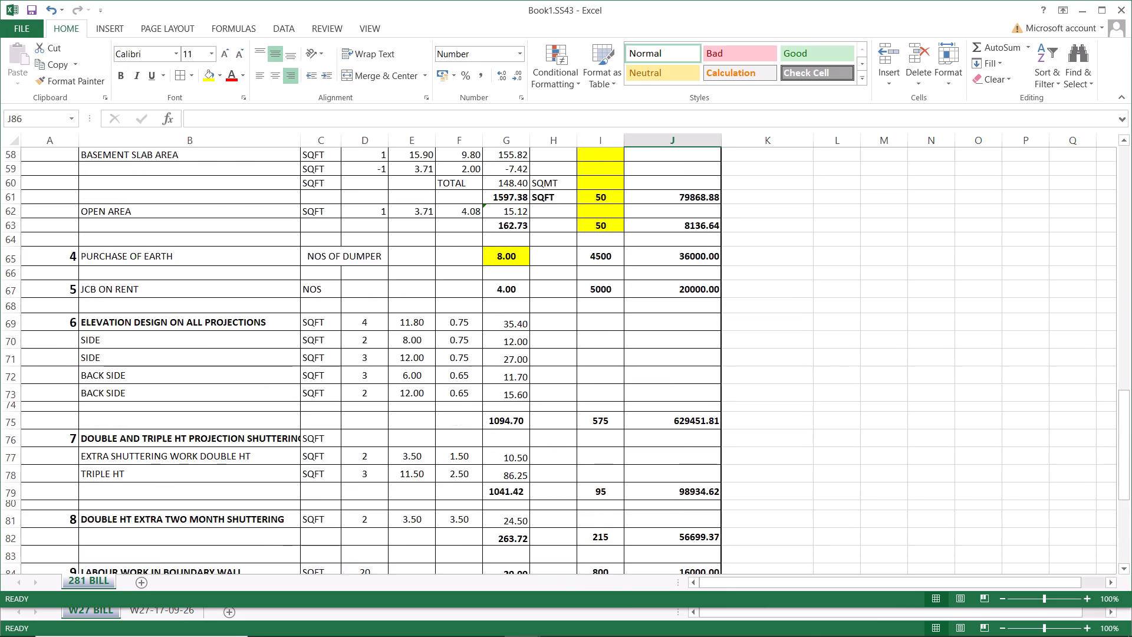
scroll(513, 321, up, 15)
scroll(640, 232, up, 3)
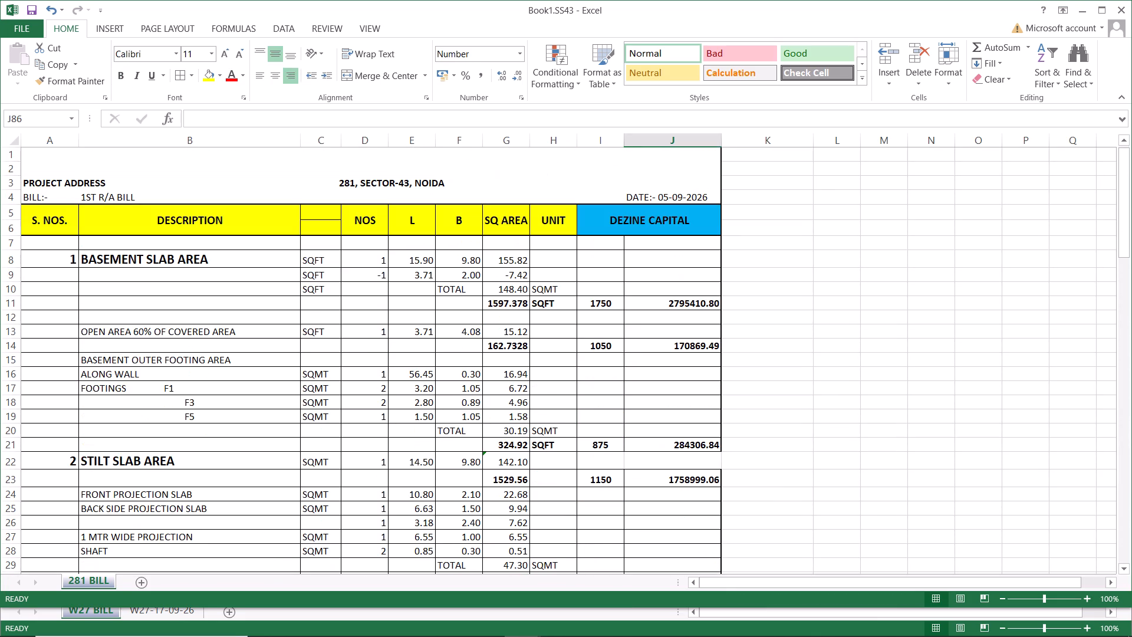
scroll(640, 232, up, 1)
click(506, 306)
click(506, 347)
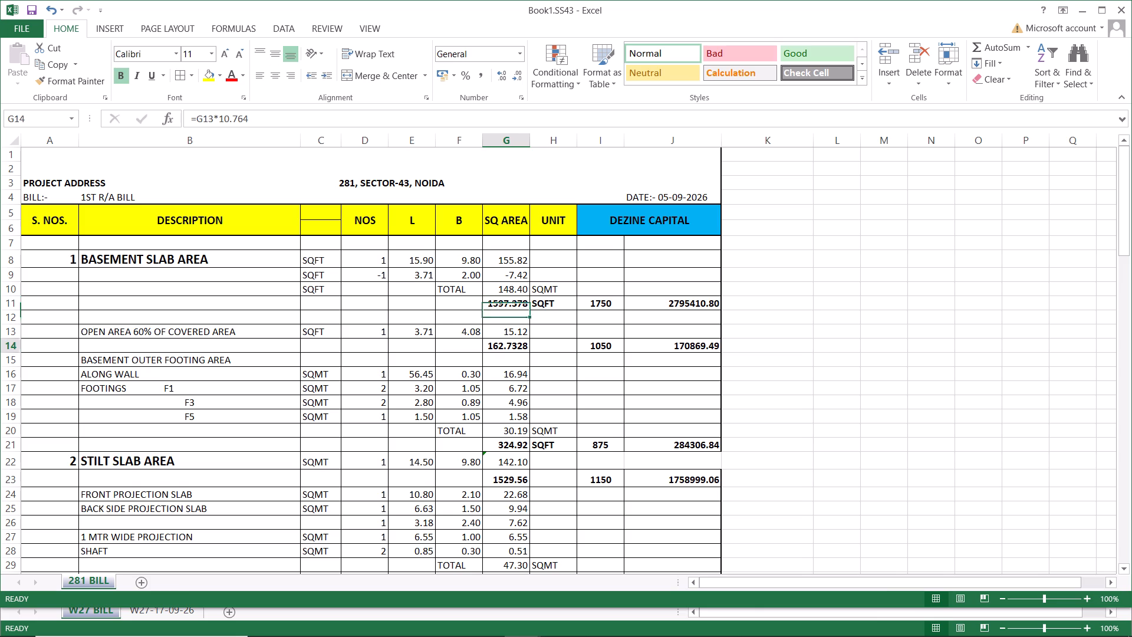
click(514, 445)
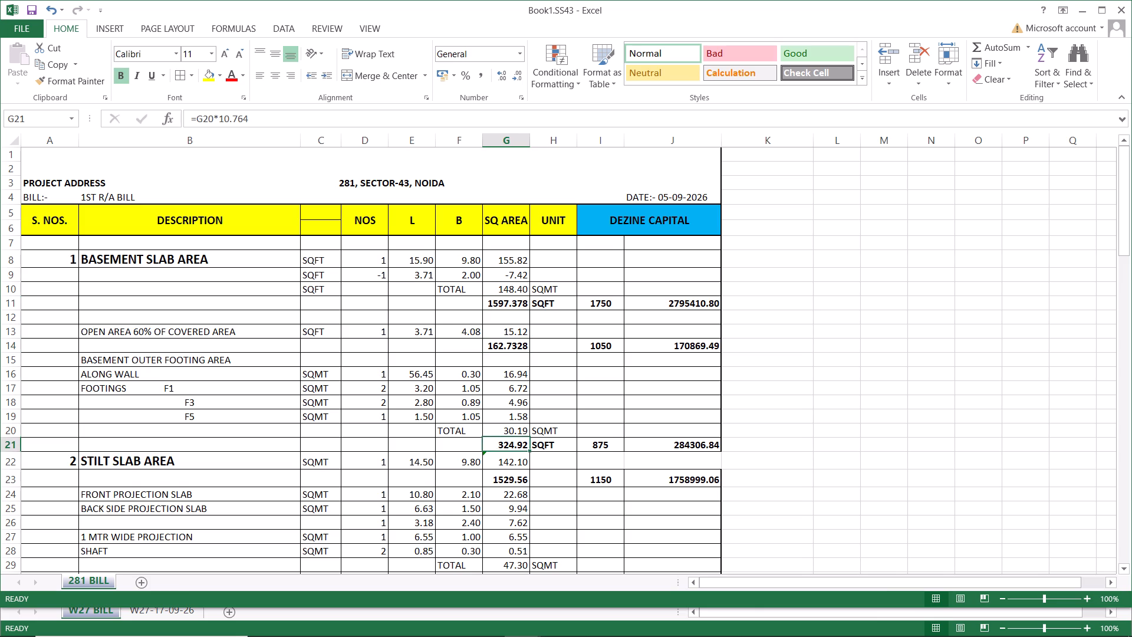
scroll(623, 432, down, 2)
click(507, 390)
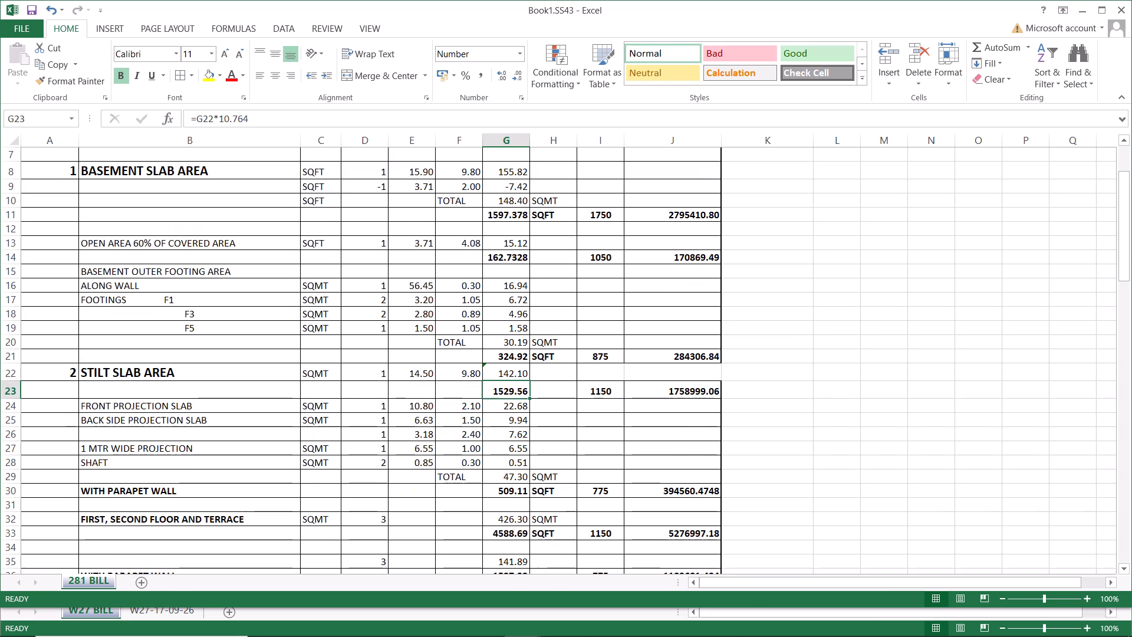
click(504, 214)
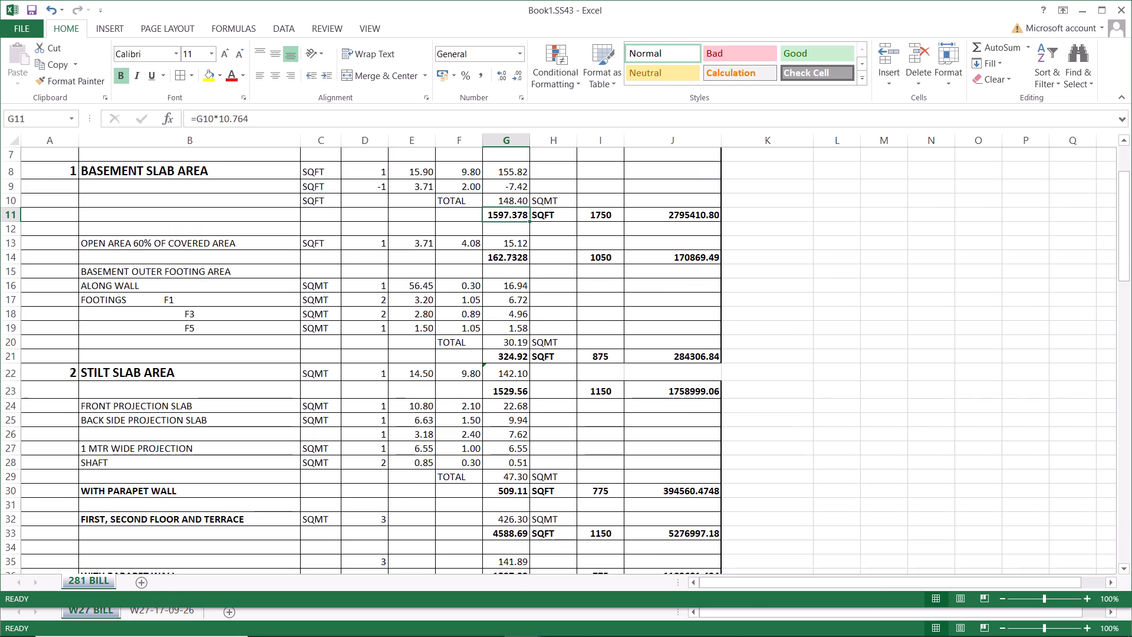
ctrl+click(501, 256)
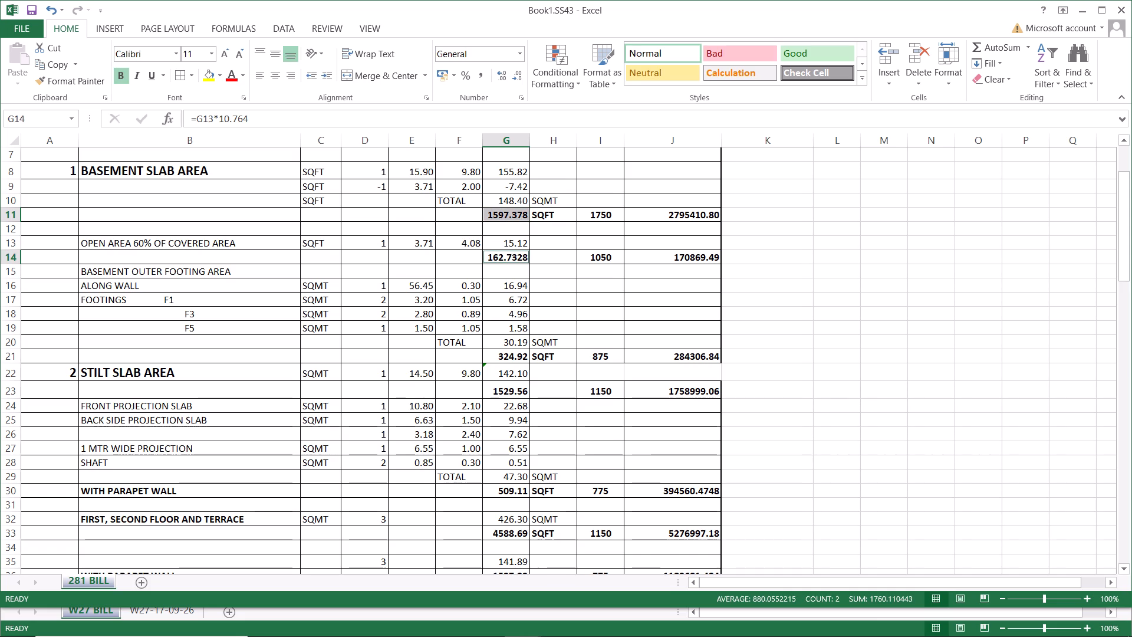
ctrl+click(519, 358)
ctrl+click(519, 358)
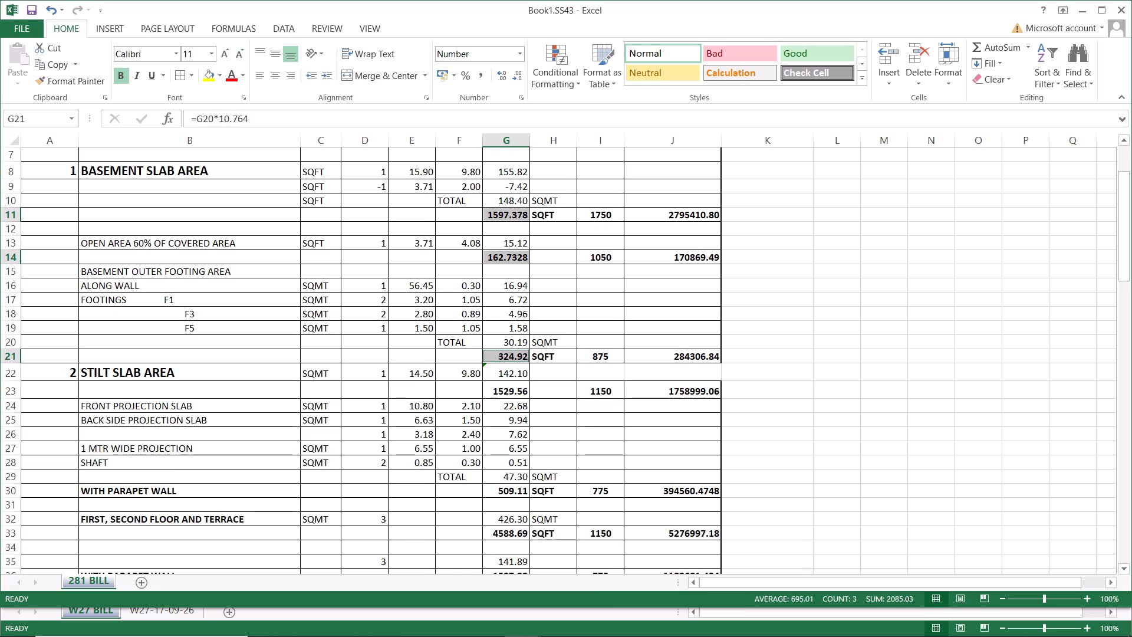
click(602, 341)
Select the slab and parapet square-foot areas G11, G14, G21, G23, G30, G33, G36 and G39 together to read their combined sum.
click(509, 216)
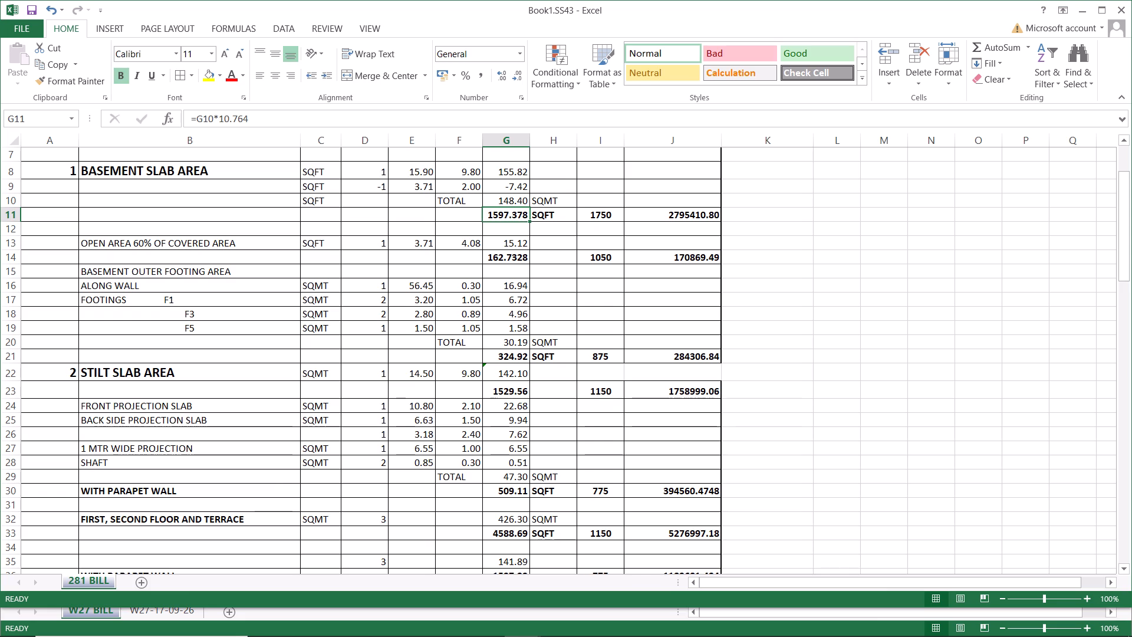
ctrl+click(505, 256)
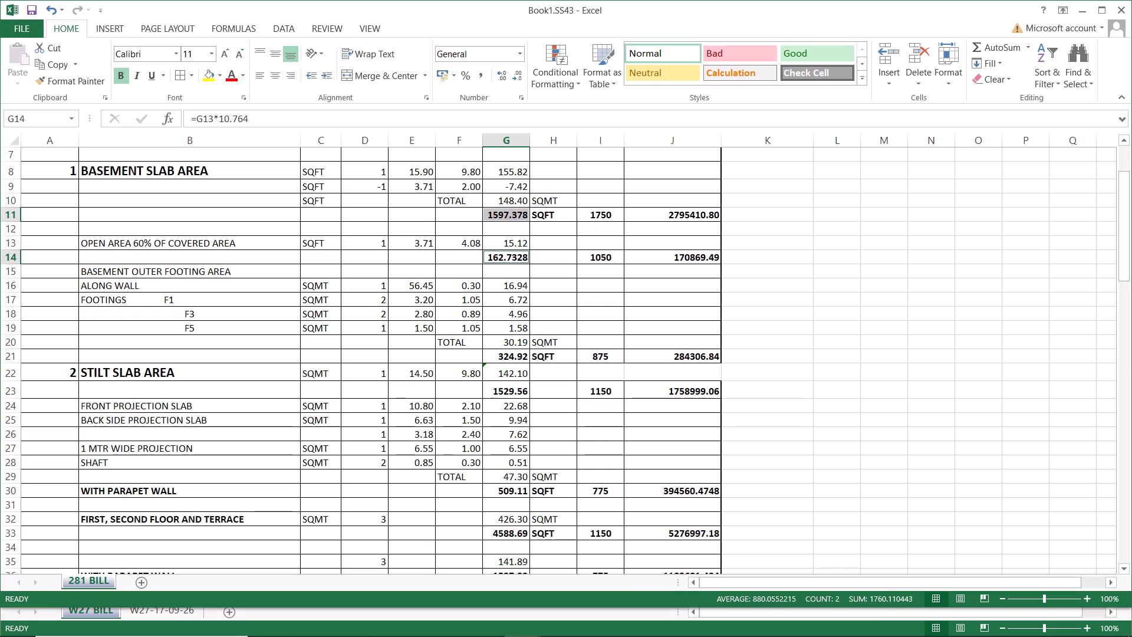
ctrl+click(508, 354)
ctrl+click(516, 393)
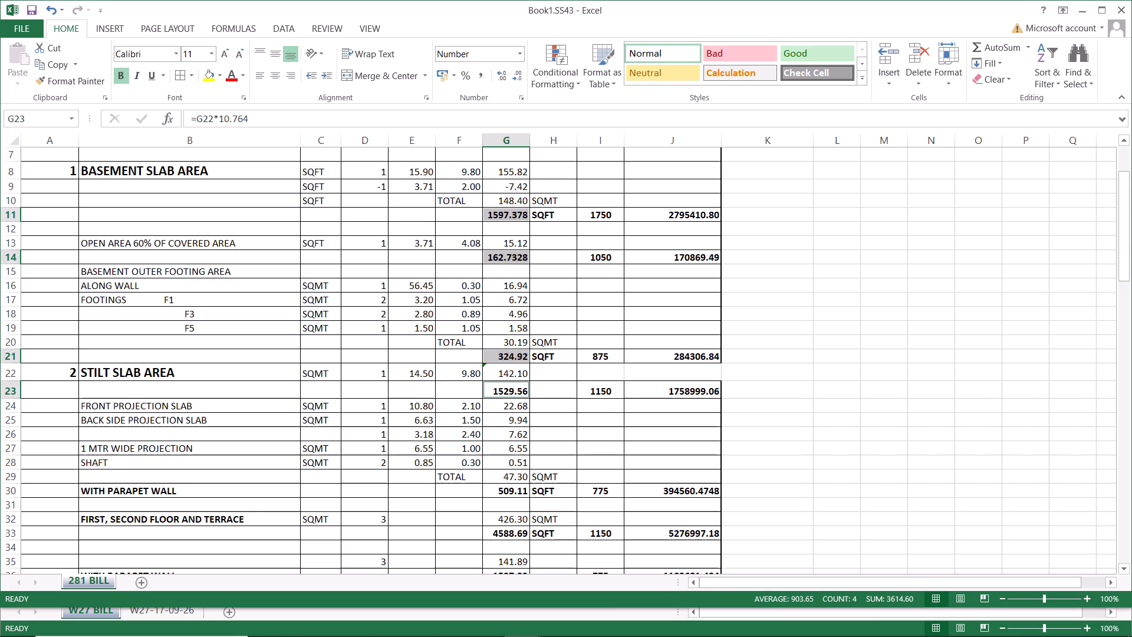
ctrl+click(506, 487)
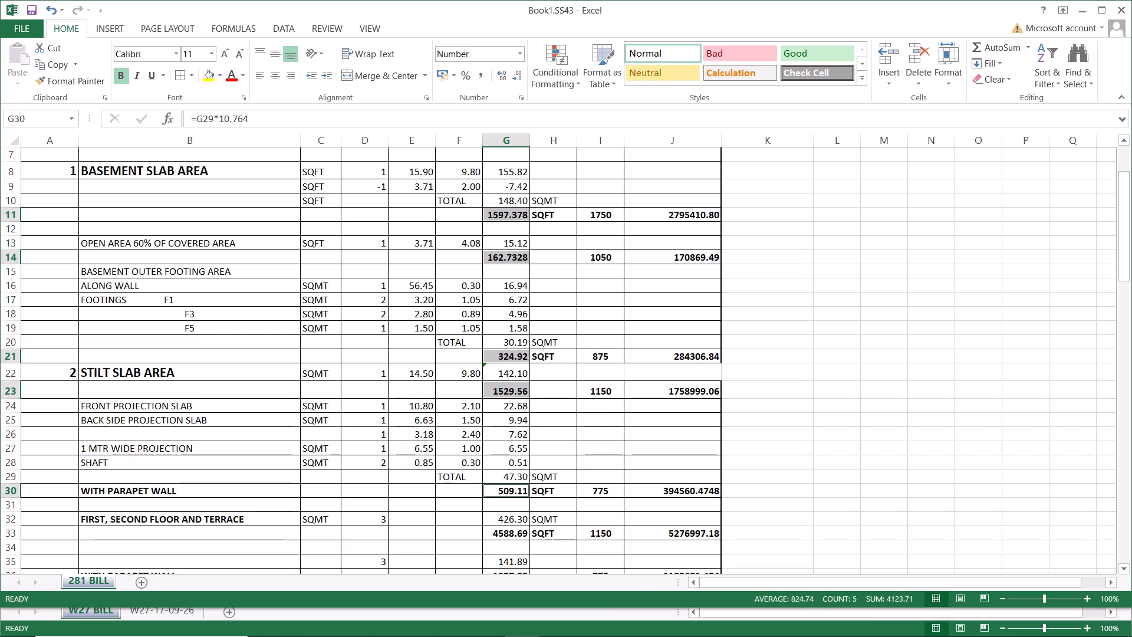
ctrl+click(511, 533)
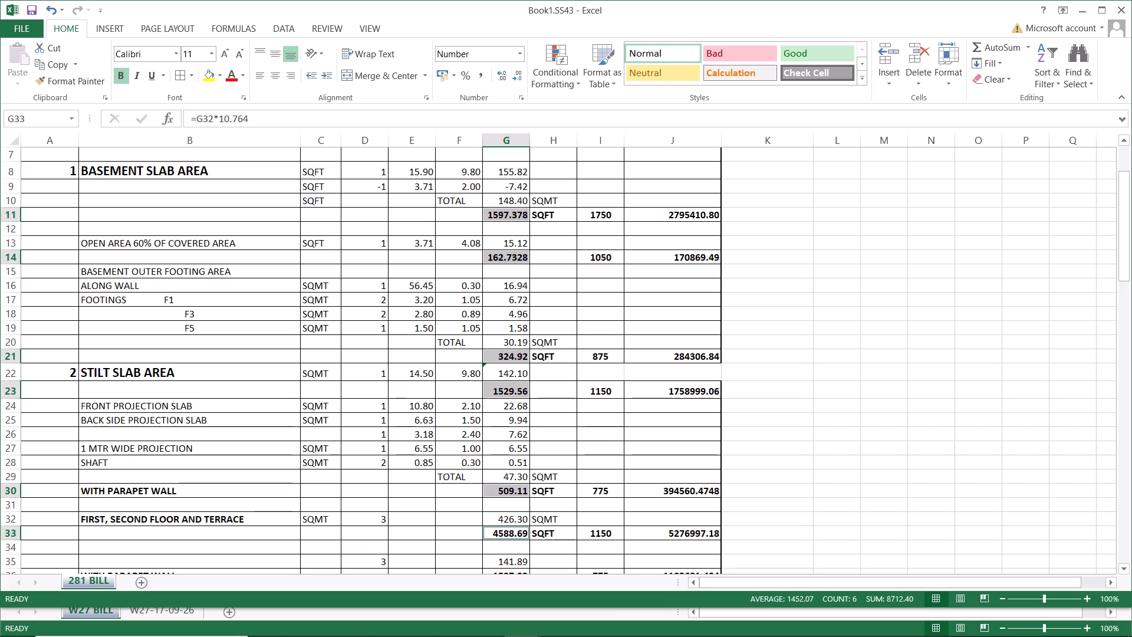
scroll(621, 362, down, 4)
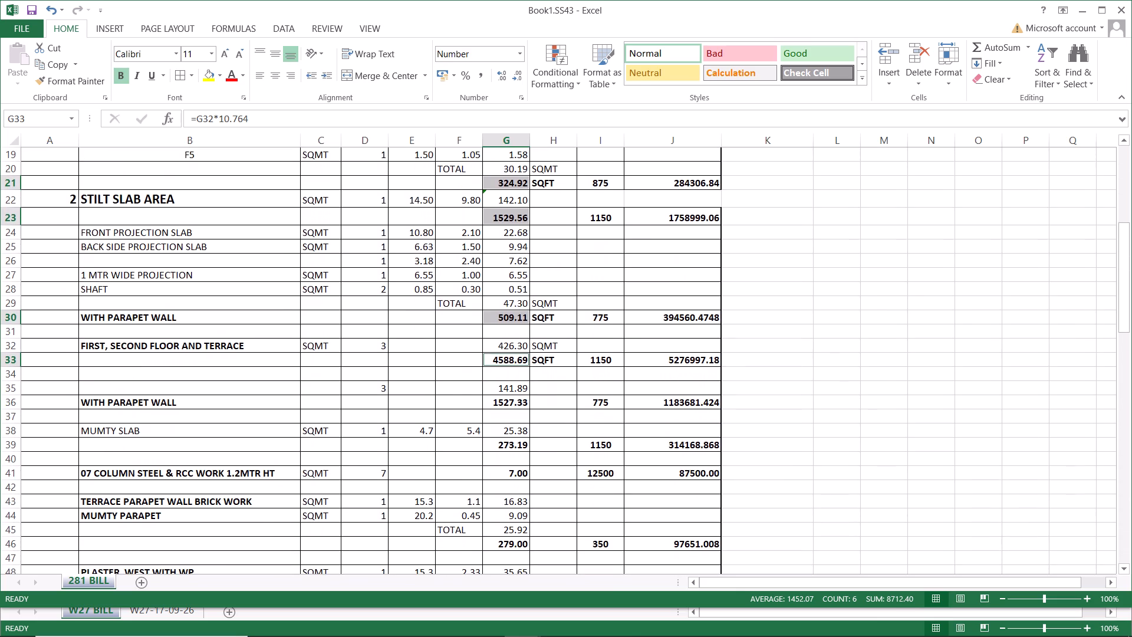
ctrl+click(521, 405)
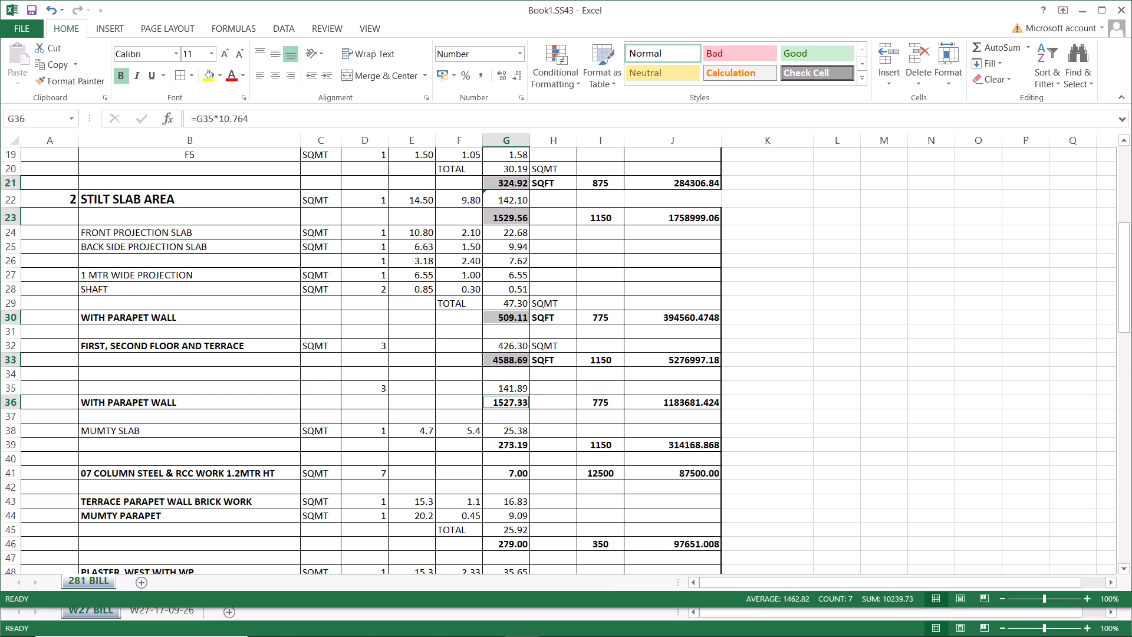
ctrl+click(519, 447)
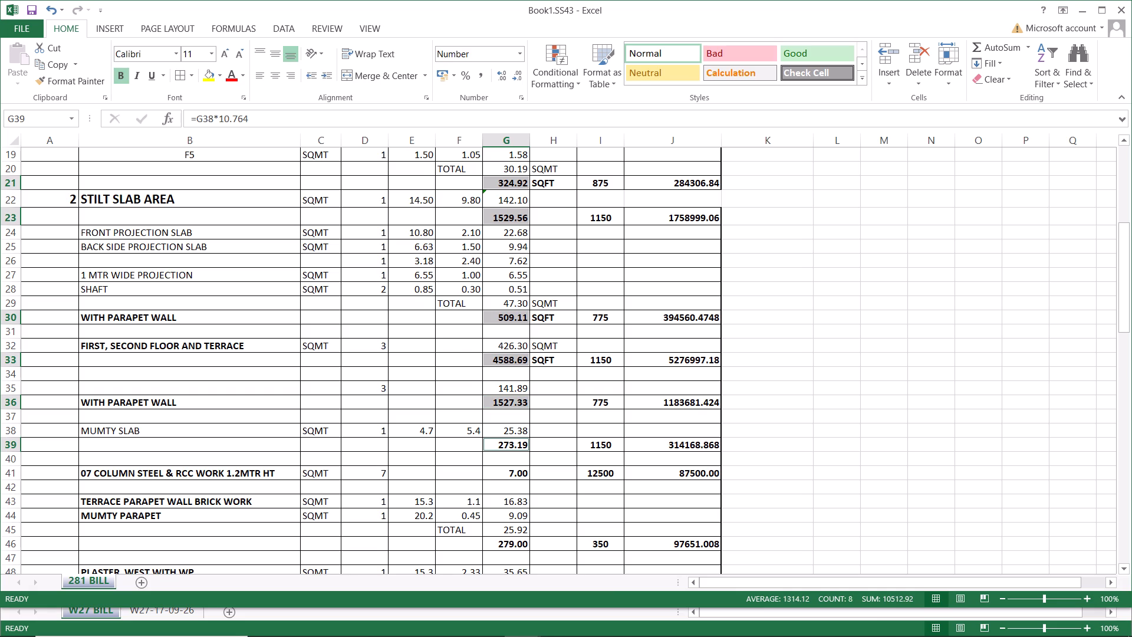
Enter the STEEL DIFFRENCE quantity in G86 as the formula =10513*4.5/1000.
scroll(597, 426, down, 4)
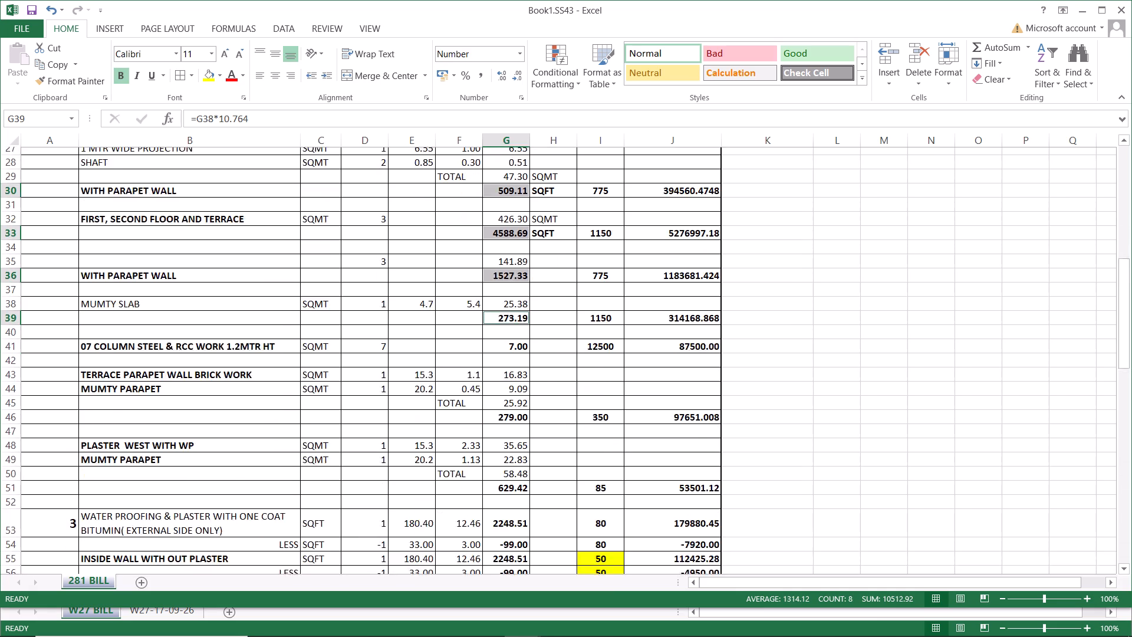
scroll(597, 426, down, 5)
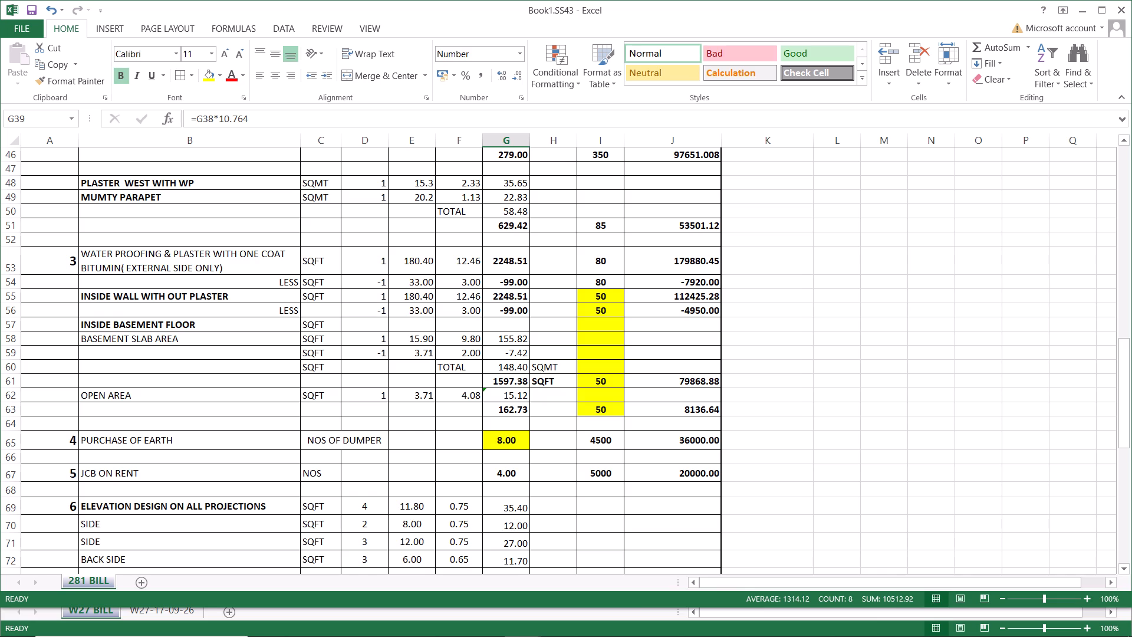
scroll(509, 442, down, 2)
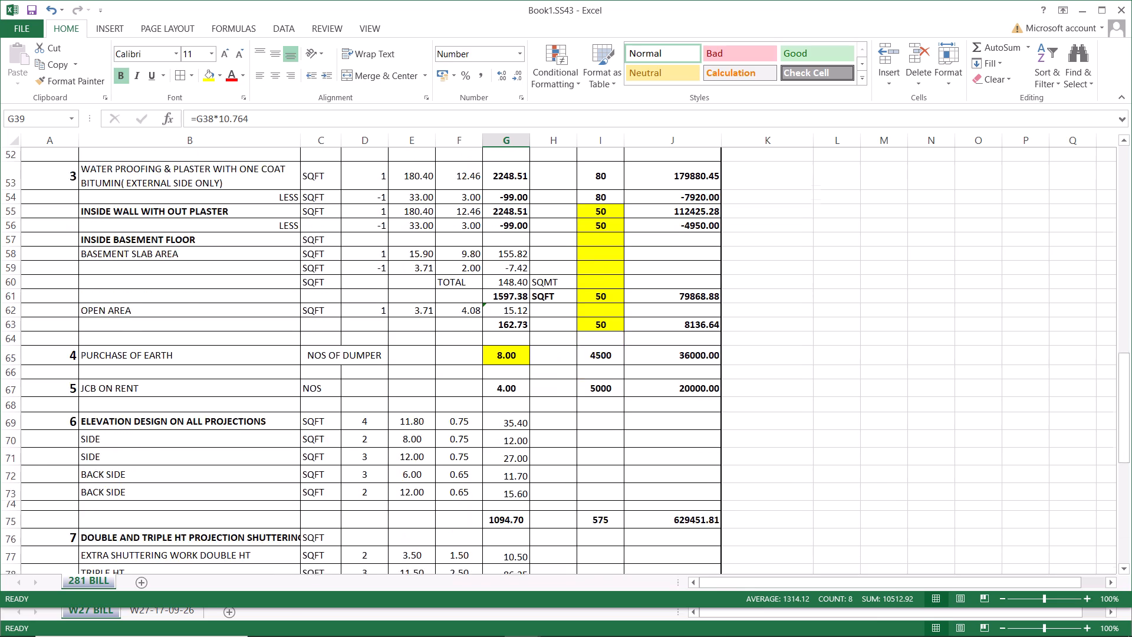
scroll(509, 442, down, 8)
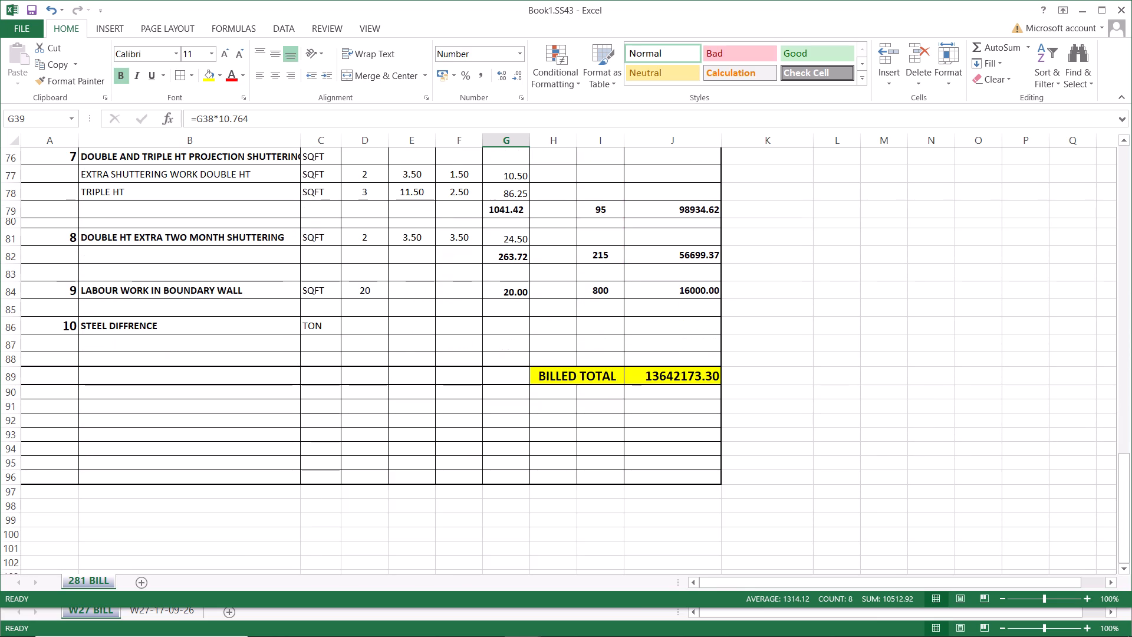
click(503, 327)
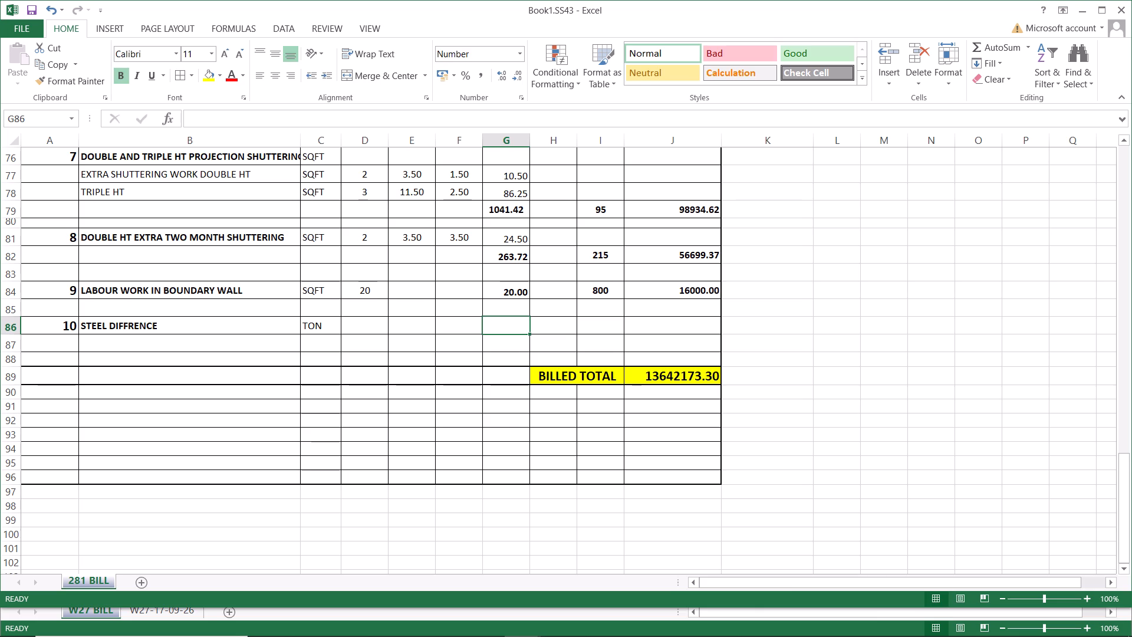
key(equal)
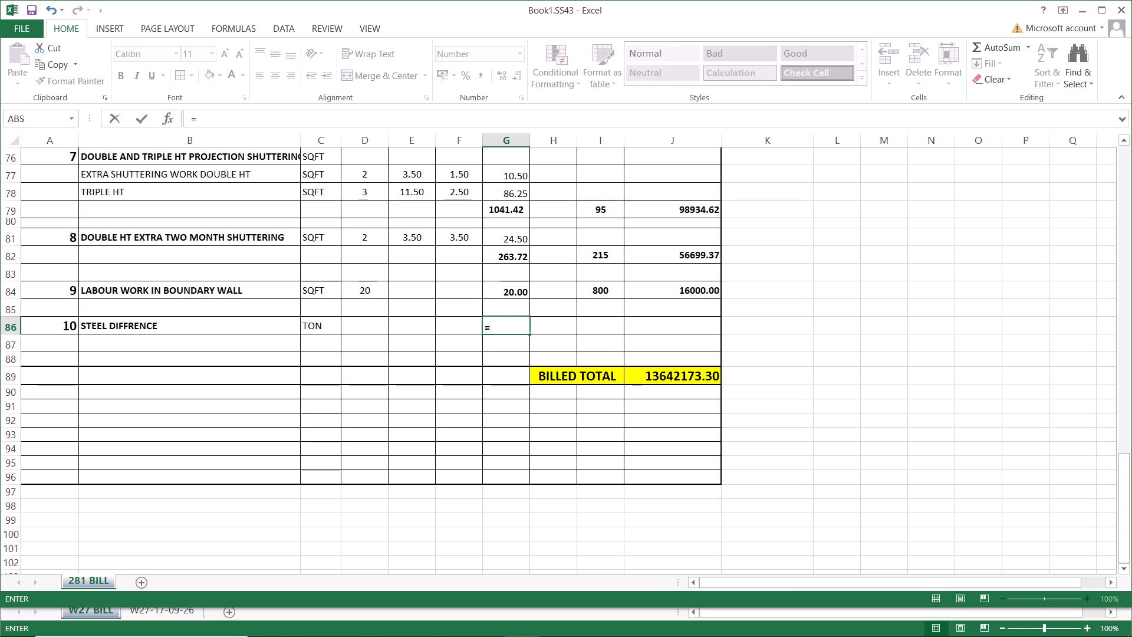
key(1)
text(051)
key(3)
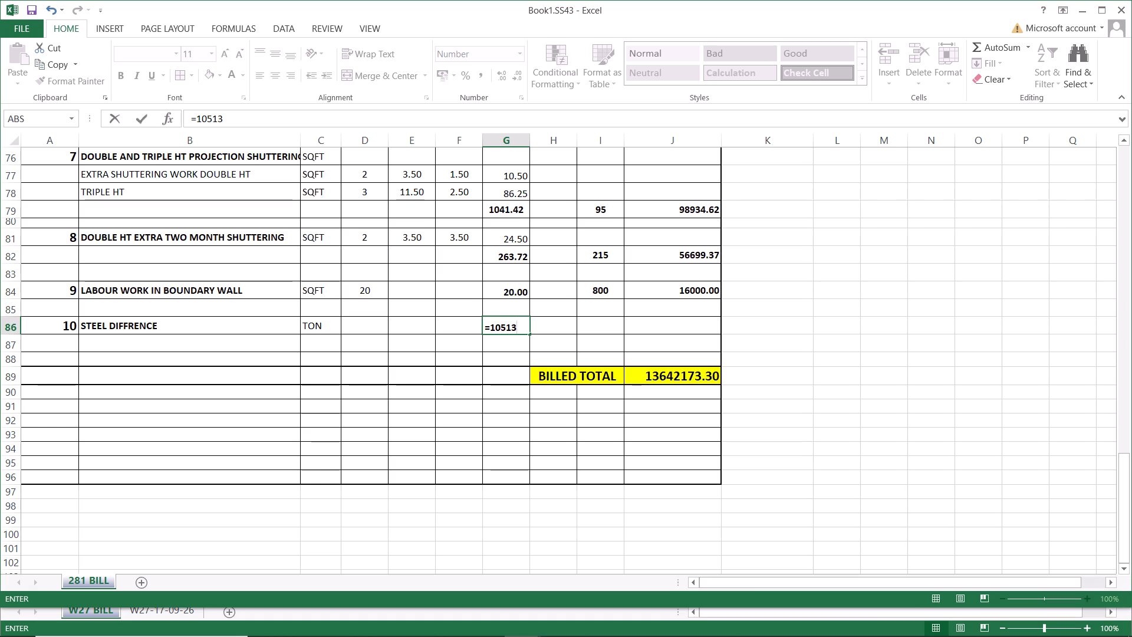
key(asterisk)
text(4.)
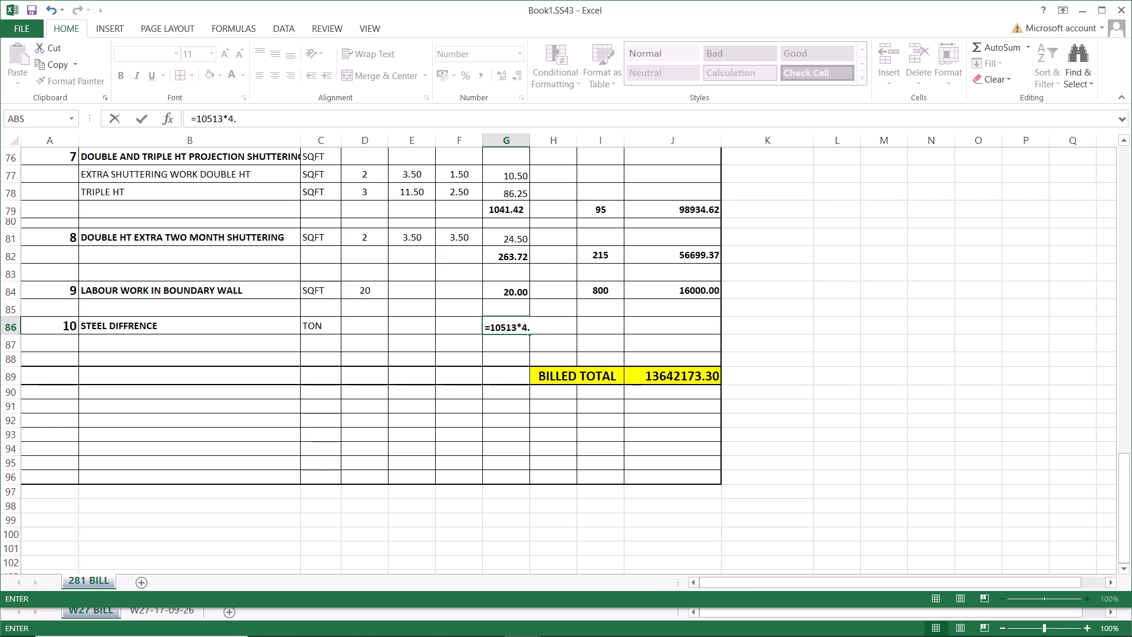
text(5/1000)
key(Return)
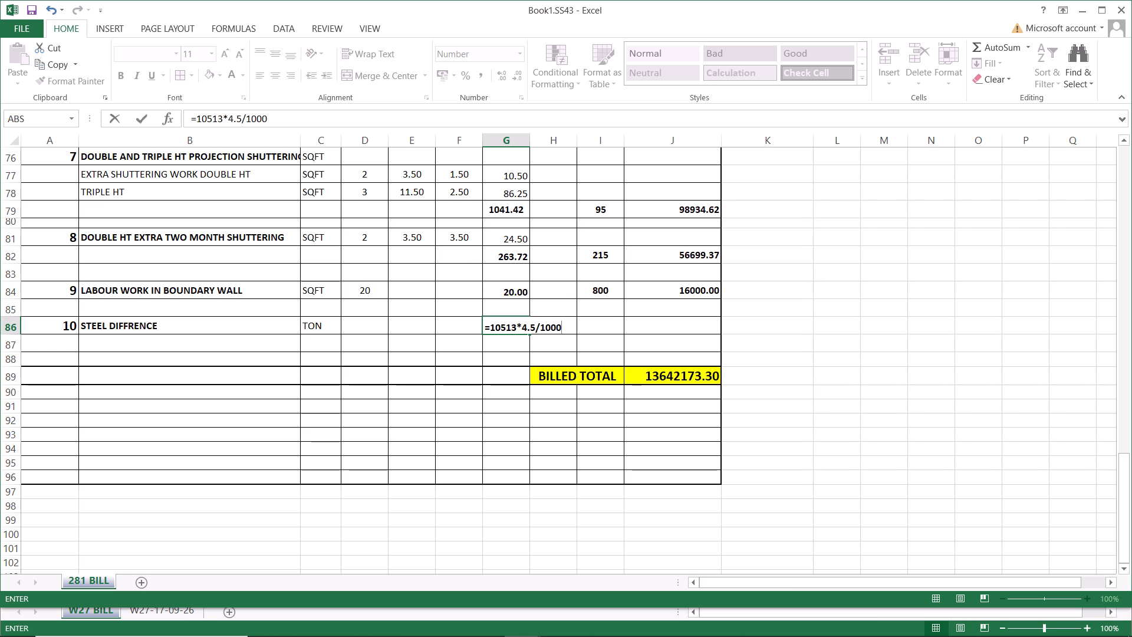
click(512, 325)
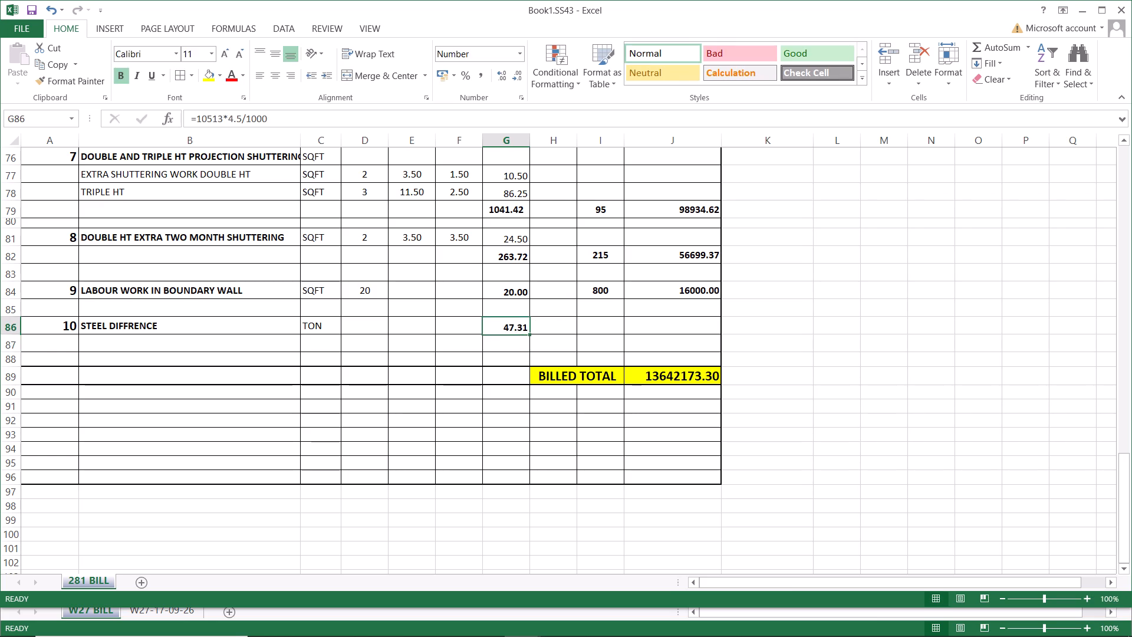
click(509, 347)
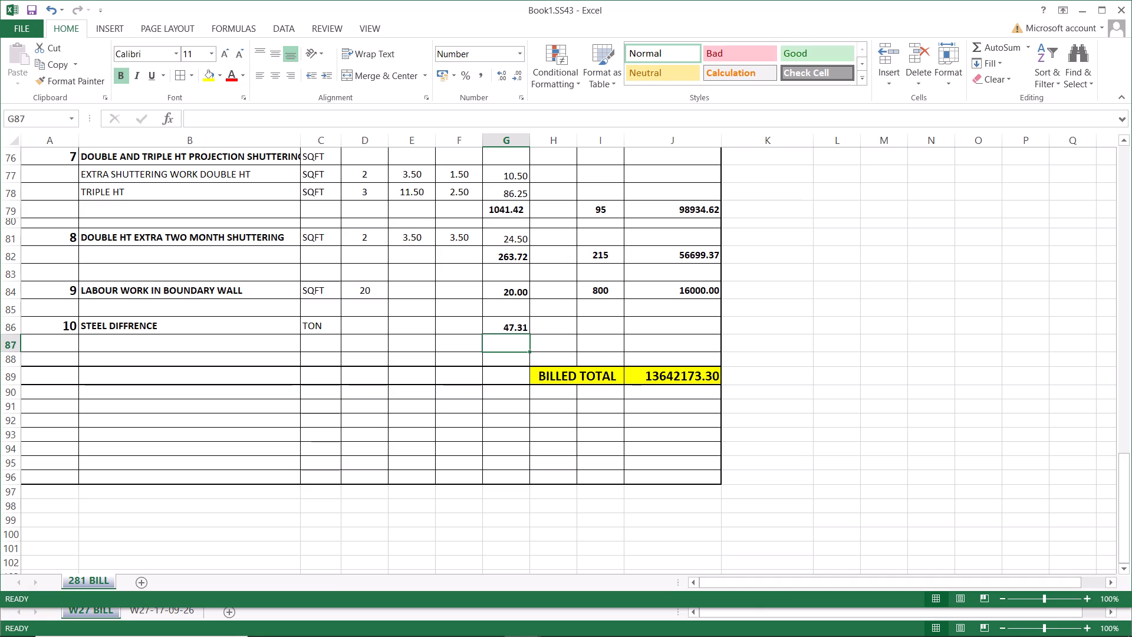
click(511, 326)
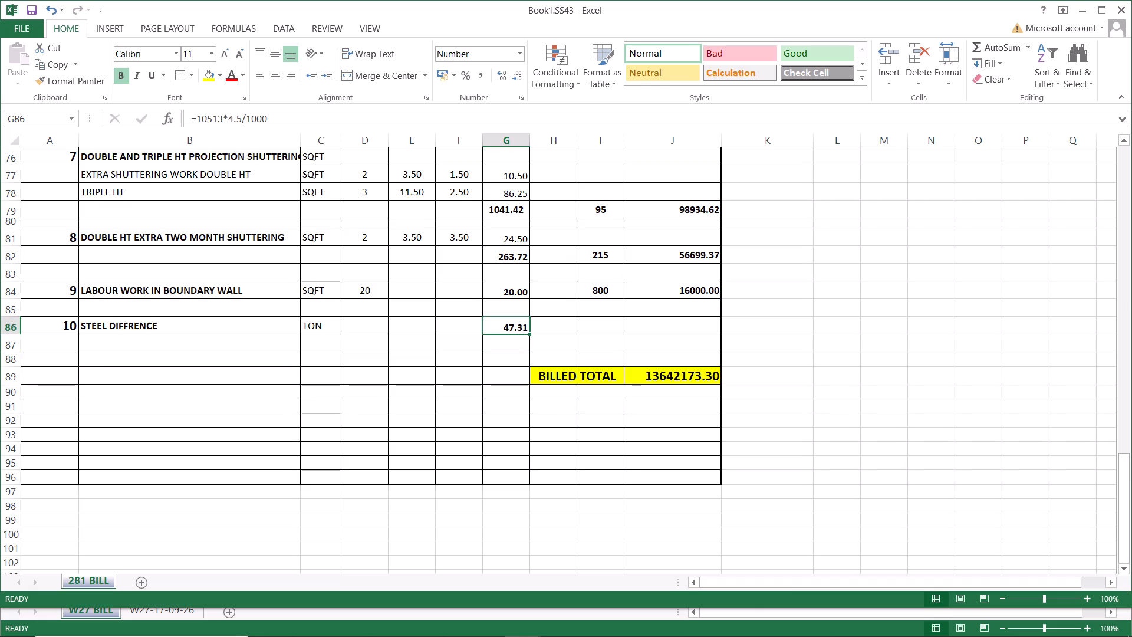
Select the STEEL DIFFRENCE unit-to-quantity cells C86:G86.
drag(320, 327, 498, 330)
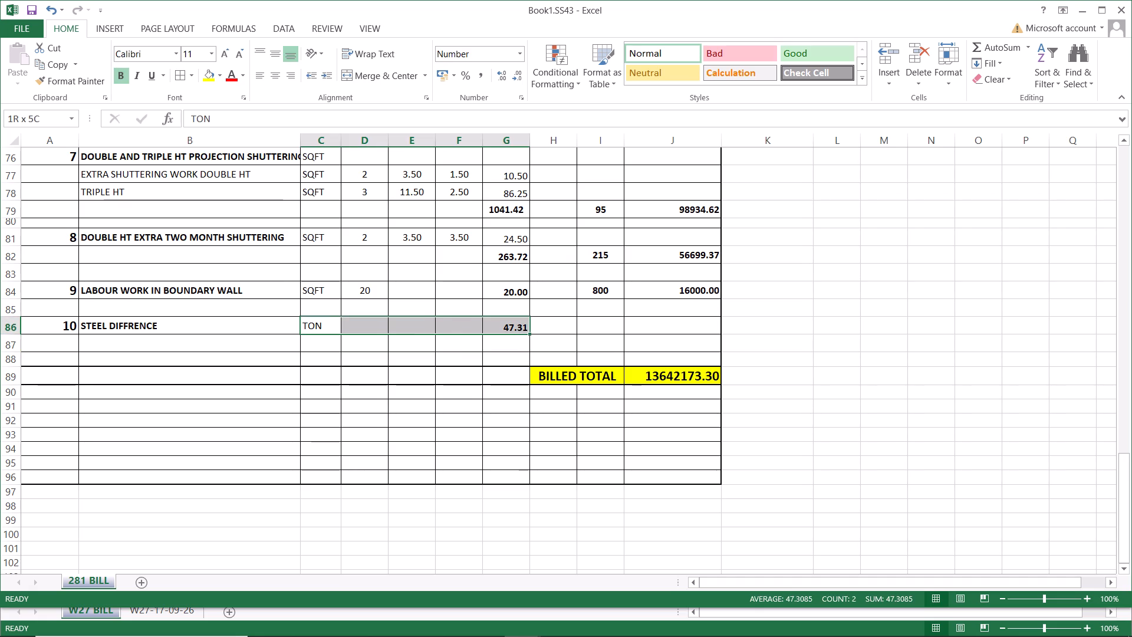
drag(498, 330, 499, 330)
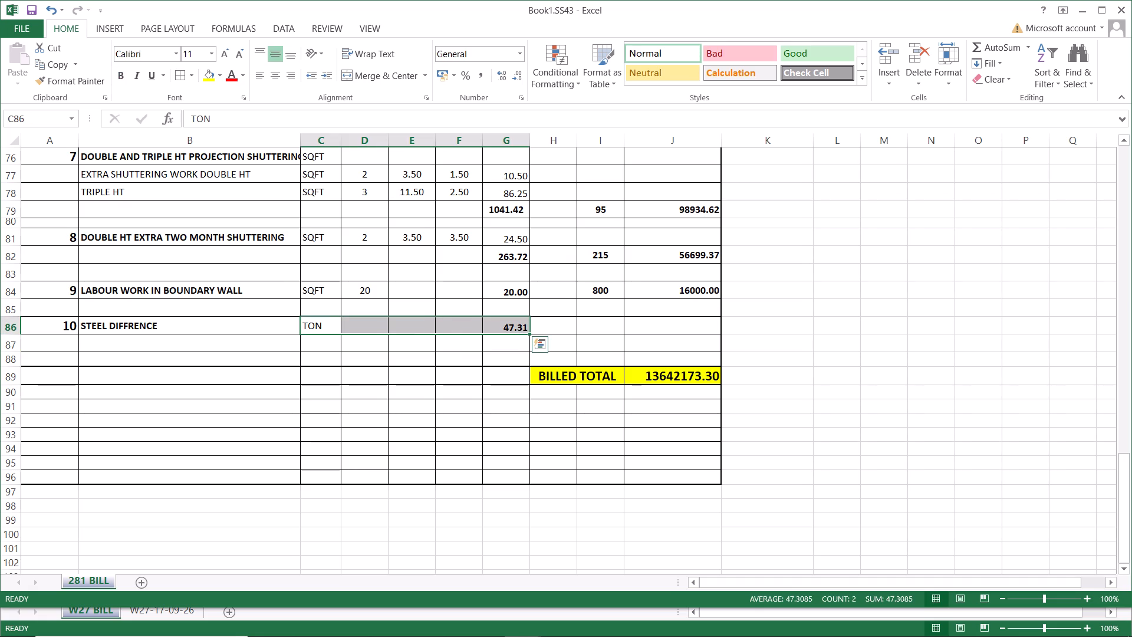
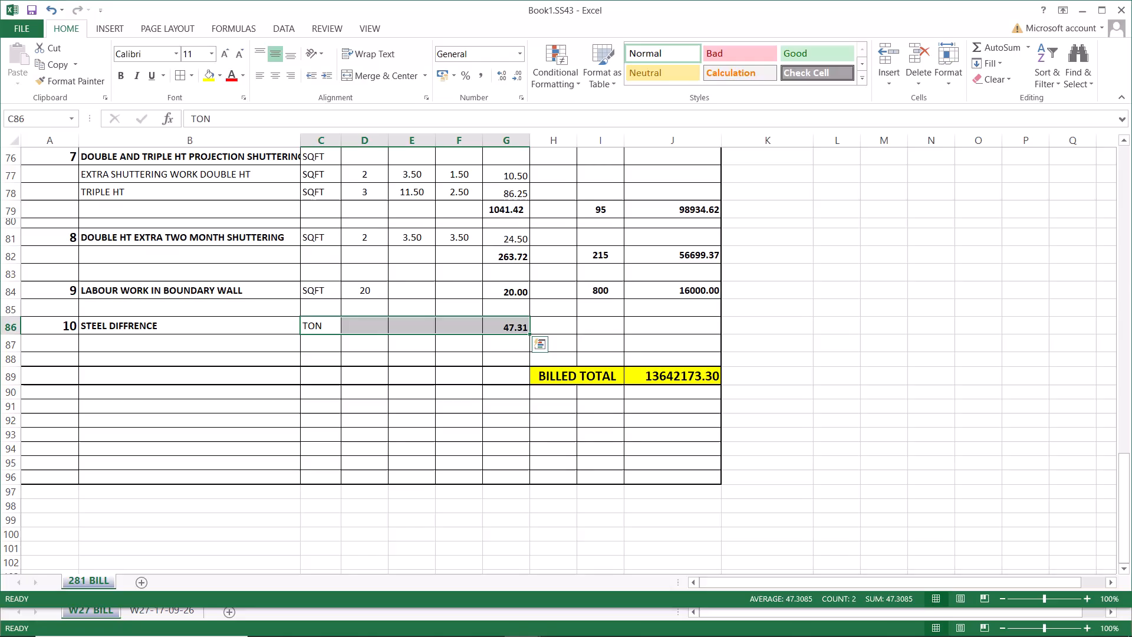
Check the formula behind the STEEL DIFFRENCE quantity in cell G86 of the 281 BILL sheet.
click(506, 330)
click(509, 340)
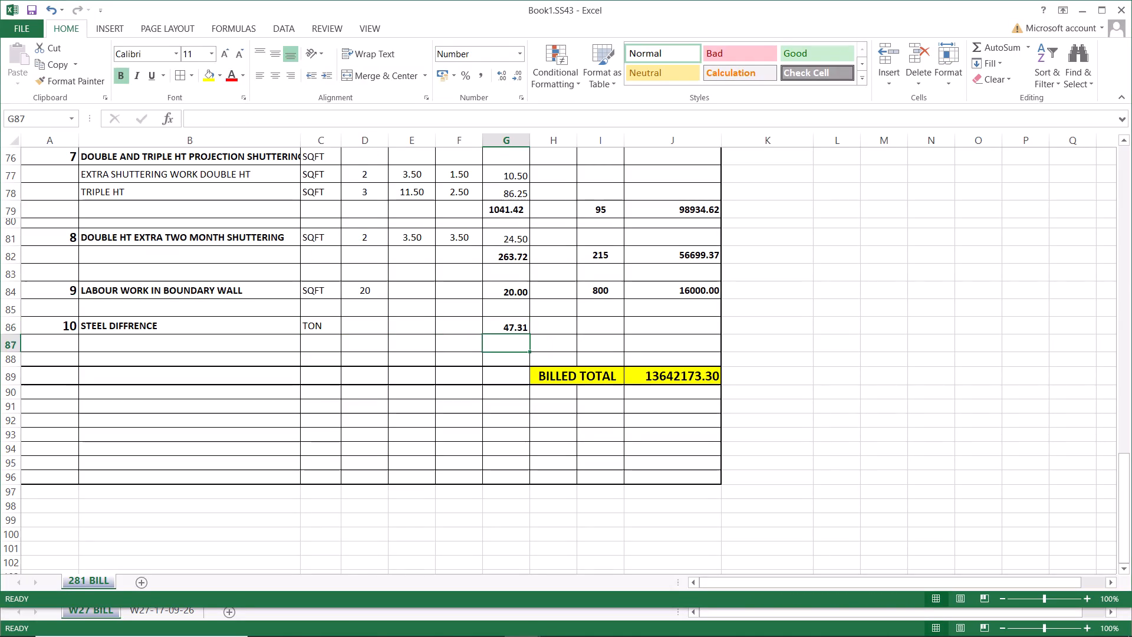
click(513, 327)
click(514, 342)
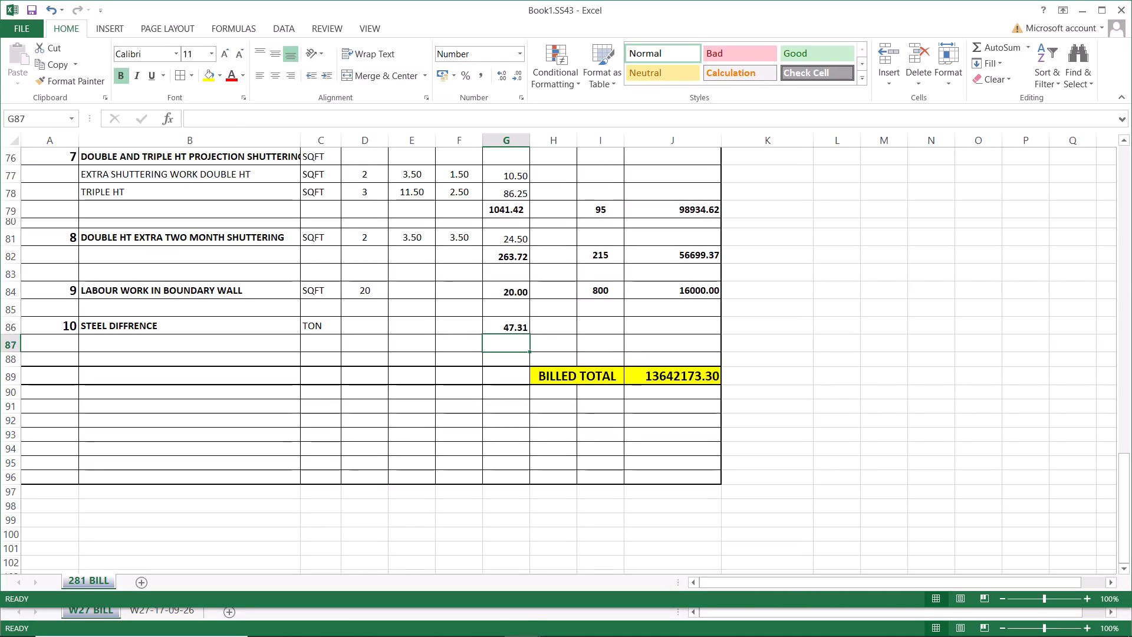
click(509, 326)
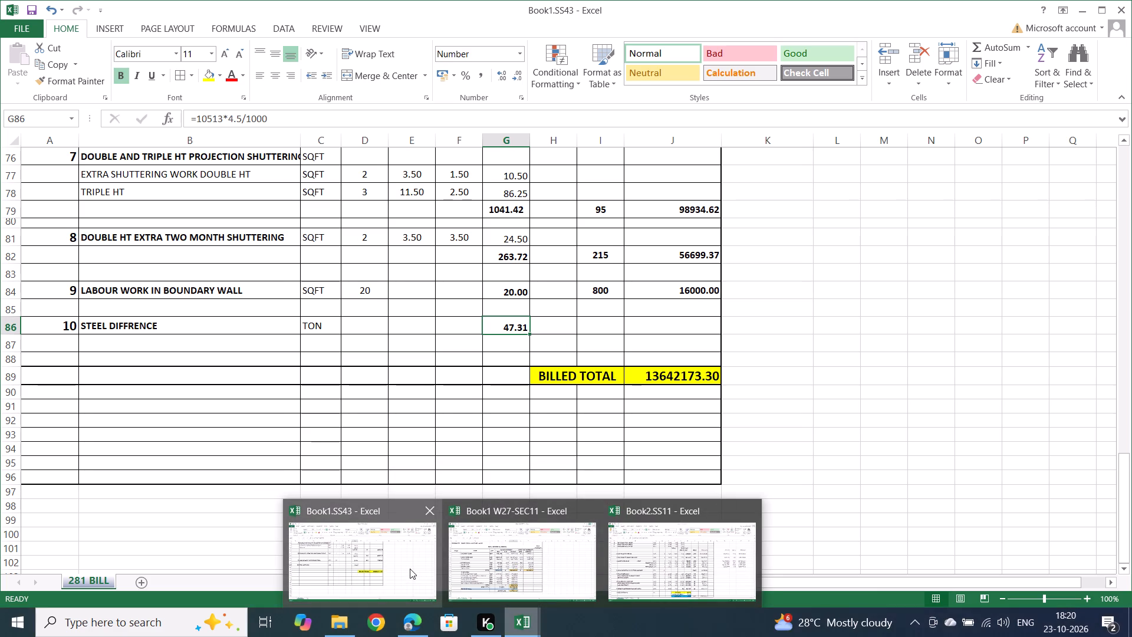
Open the MY PERSONAL workbook from the personal subfolder on New Volume (D:).
click(344, 626)
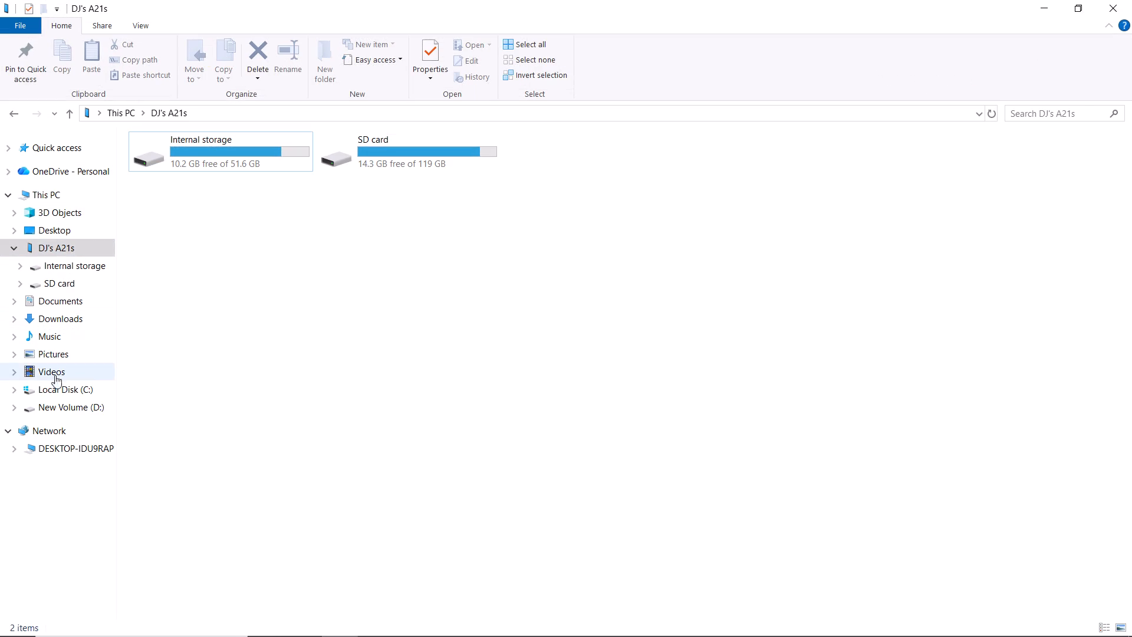
click(61, 407)
double_click(181, 162)
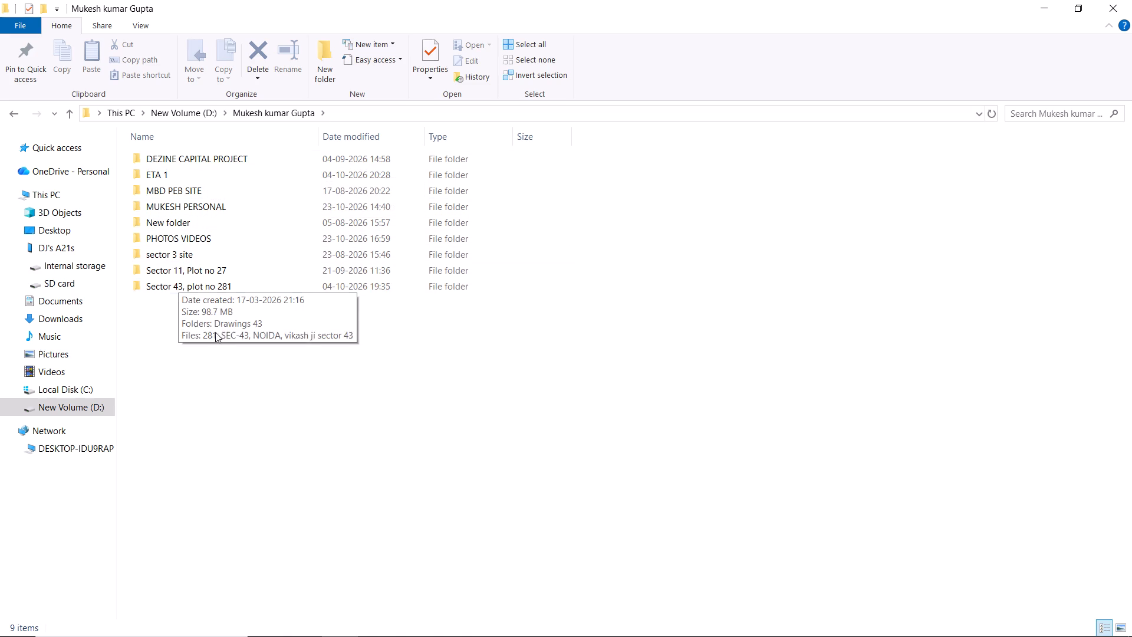
double_click(220, 202)
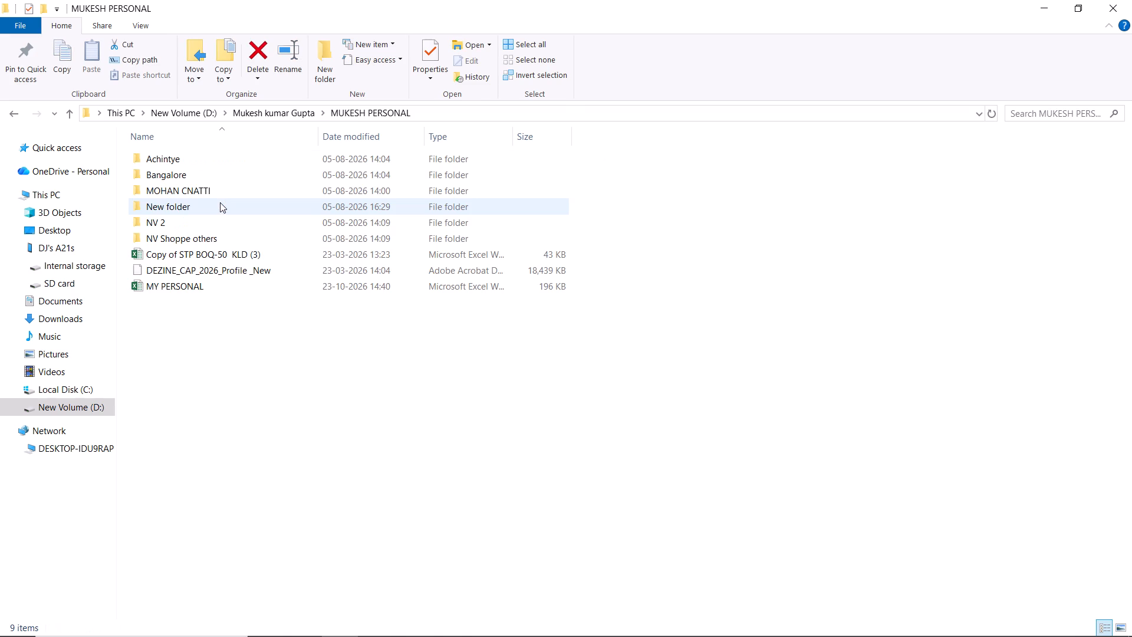
double_click(185, 290)
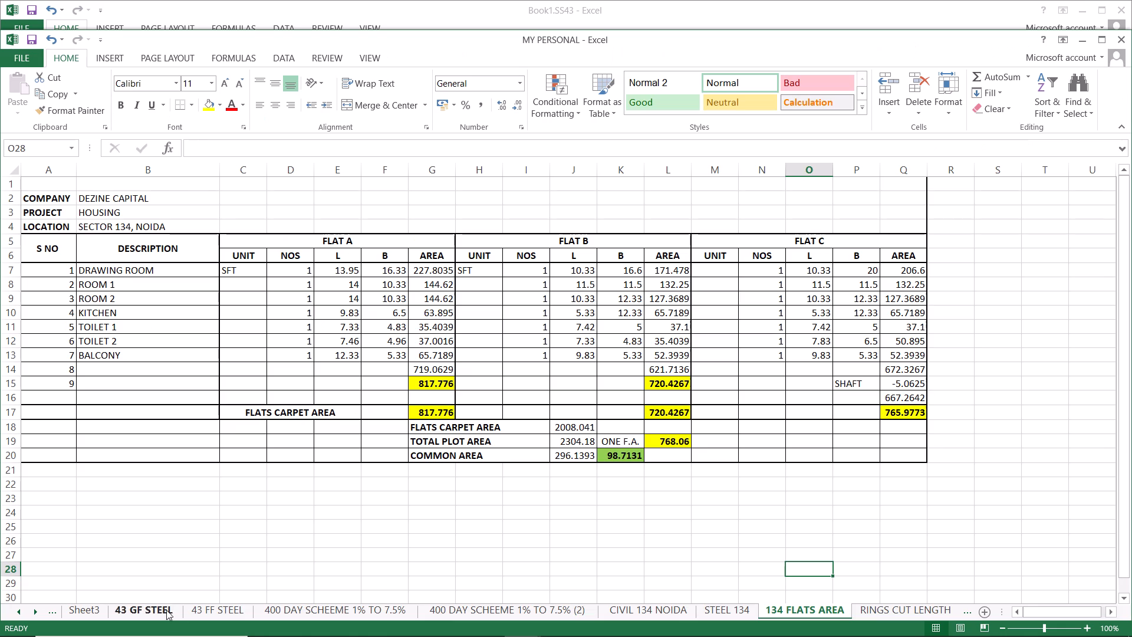
Look through the workbook's sheets from Sheet3 to RINGS CUT LENGTH, including the sector 43 and 134 steel sheets.
click(90, 608)
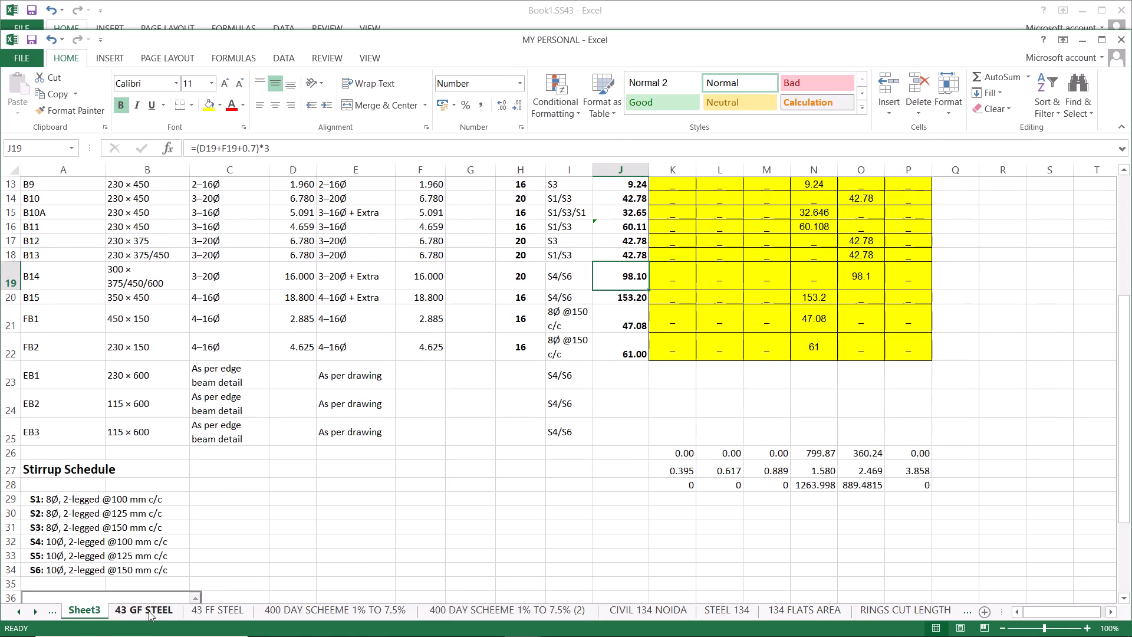
click(149, 611)
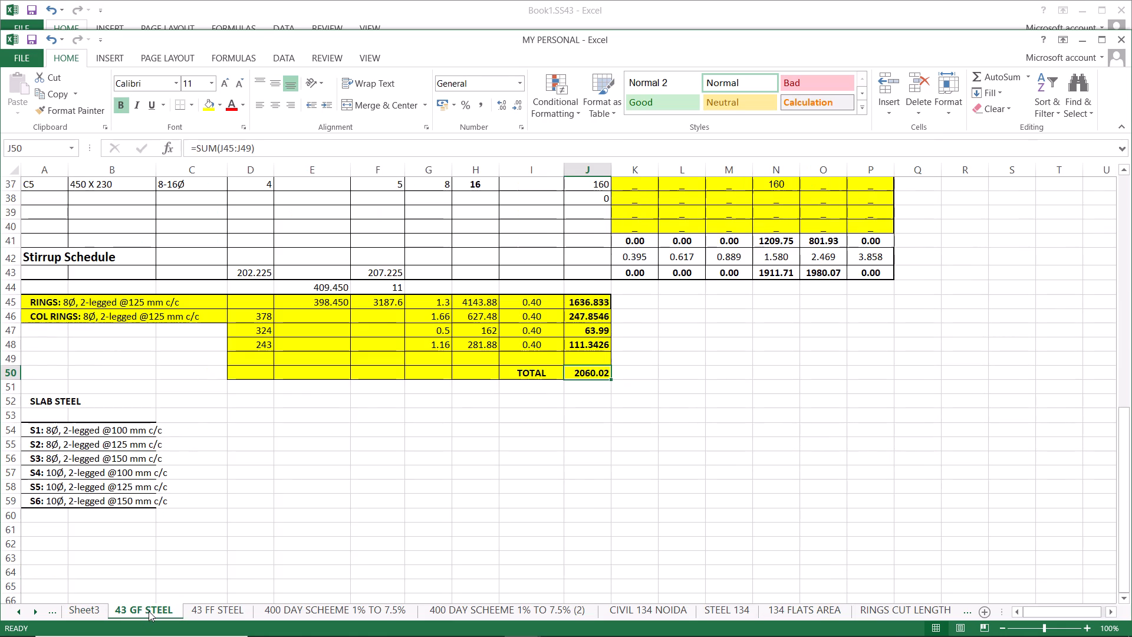
click(218, 610)
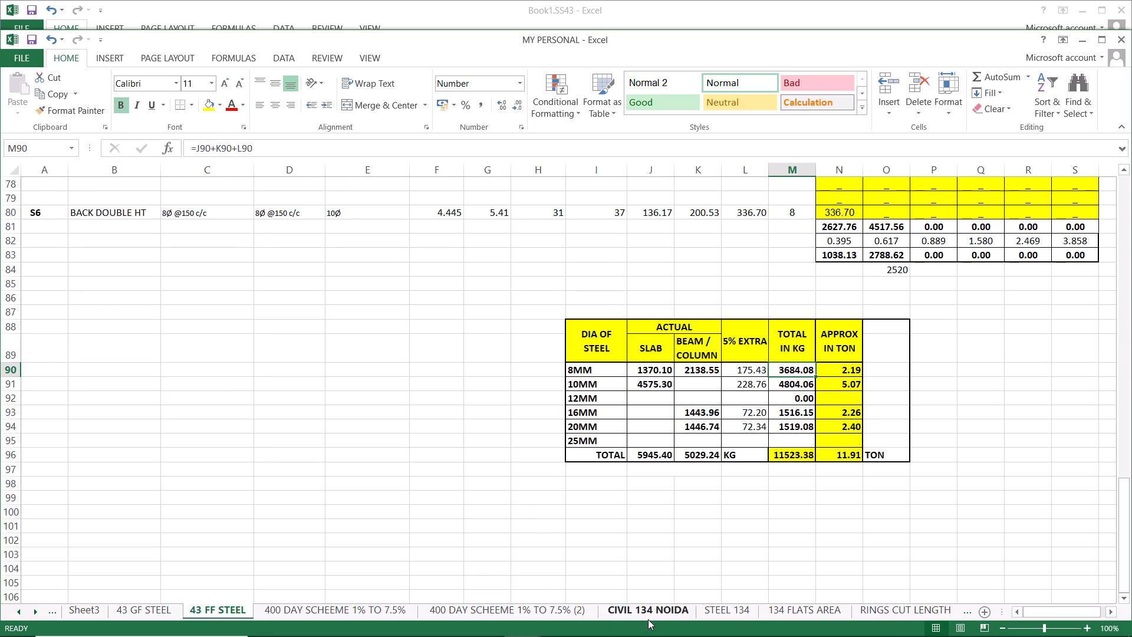
click(662, 607)
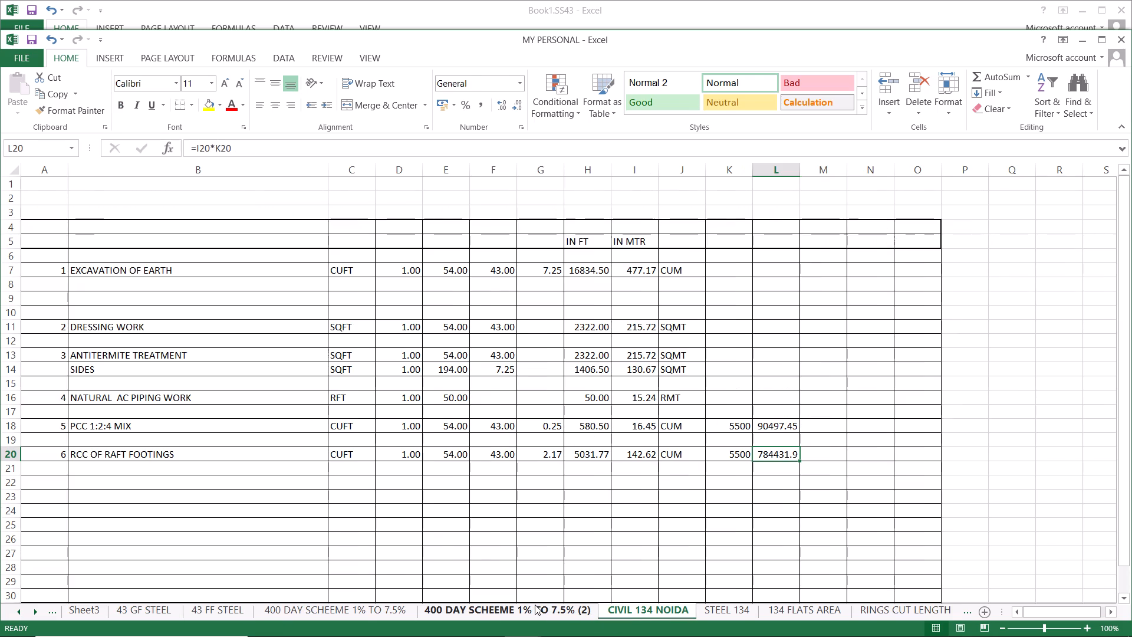
click(535, 605)
click(336, 612)
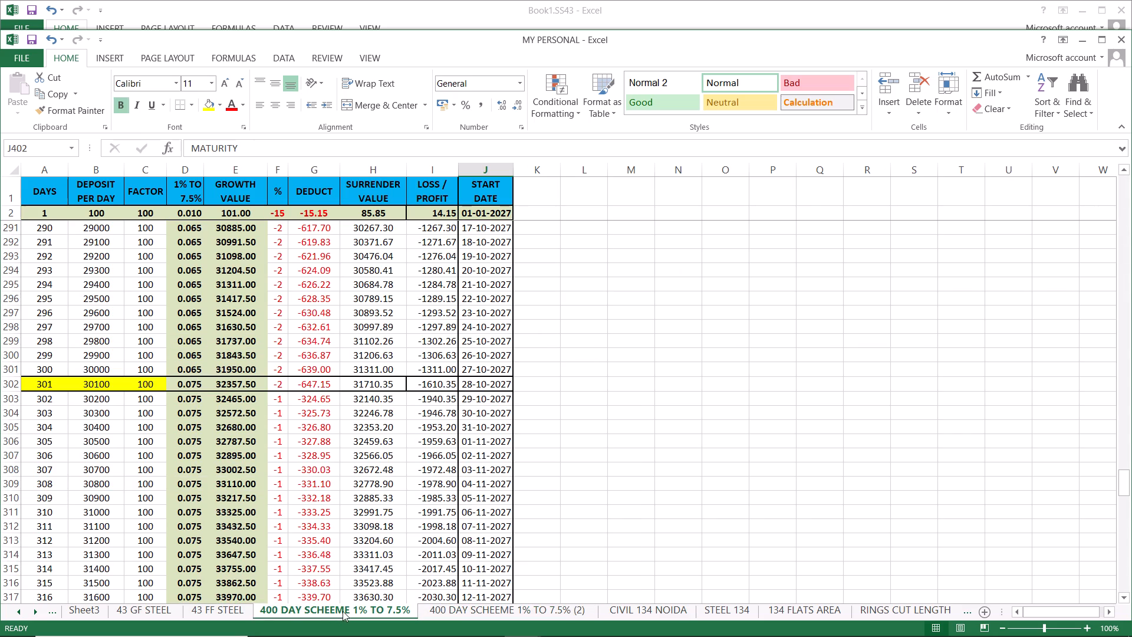
click(804, 609)
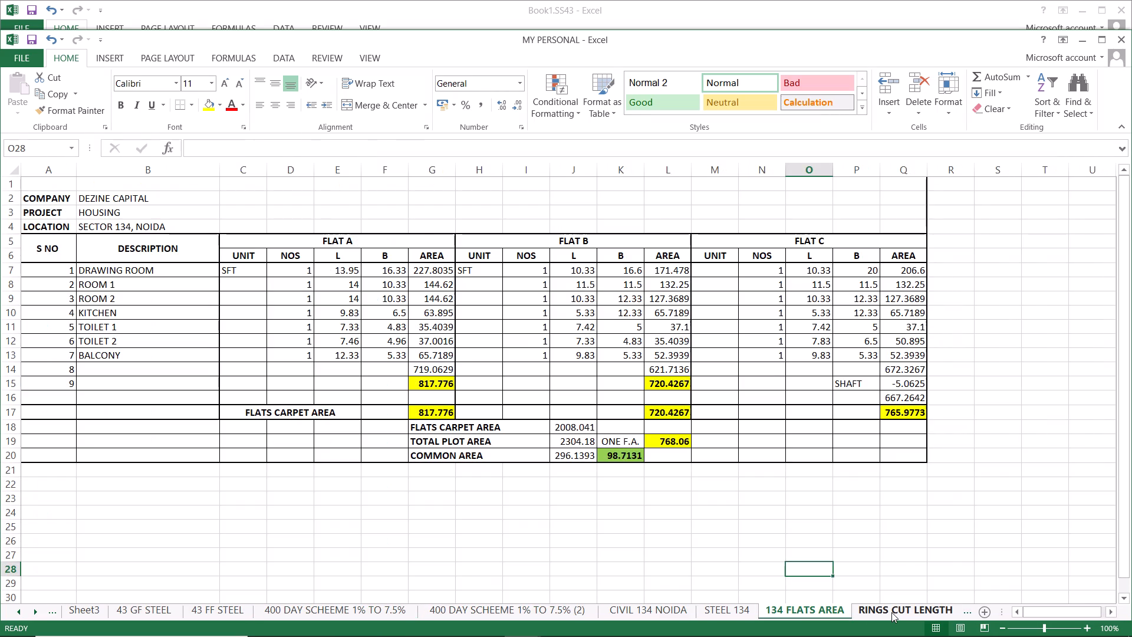
click(891, 612)
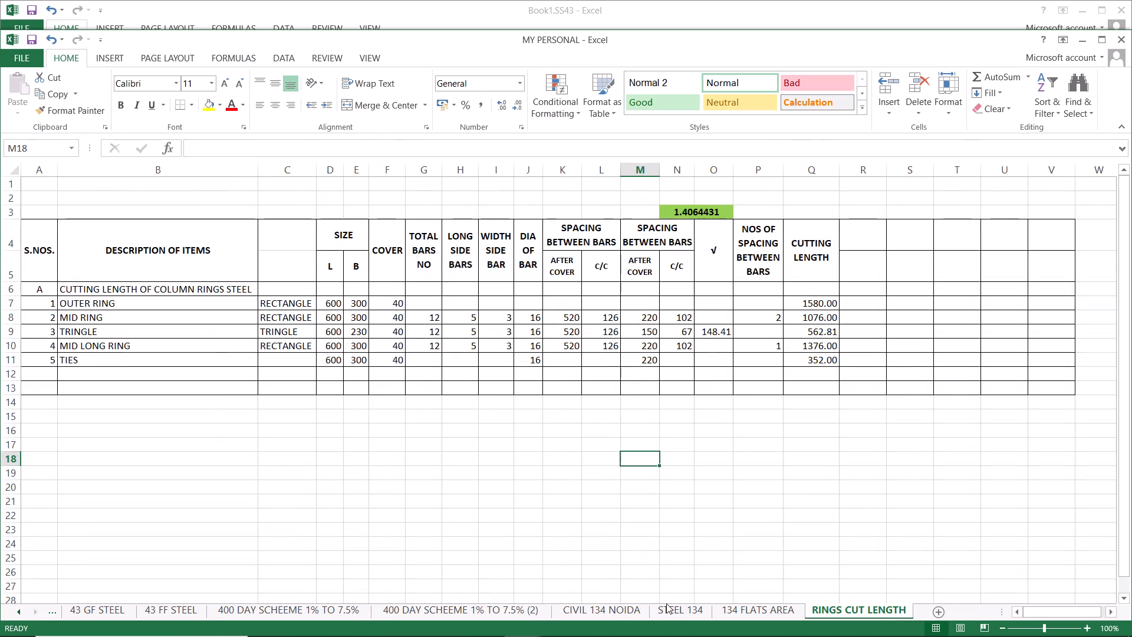
click(747, 613)
click(700, 612)
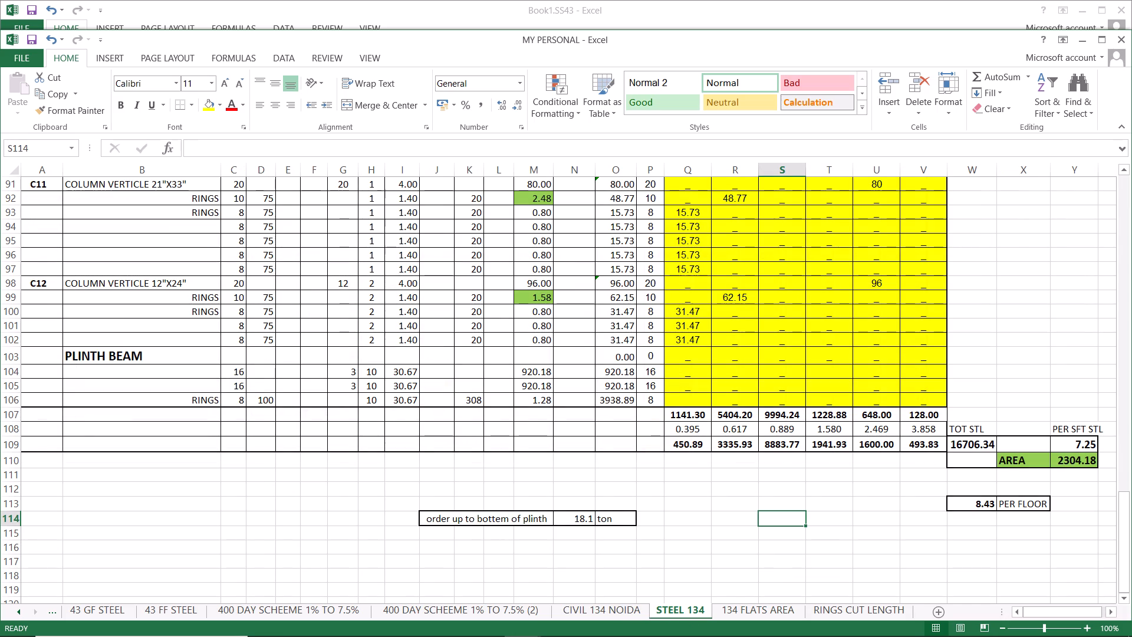
click(581, 609)
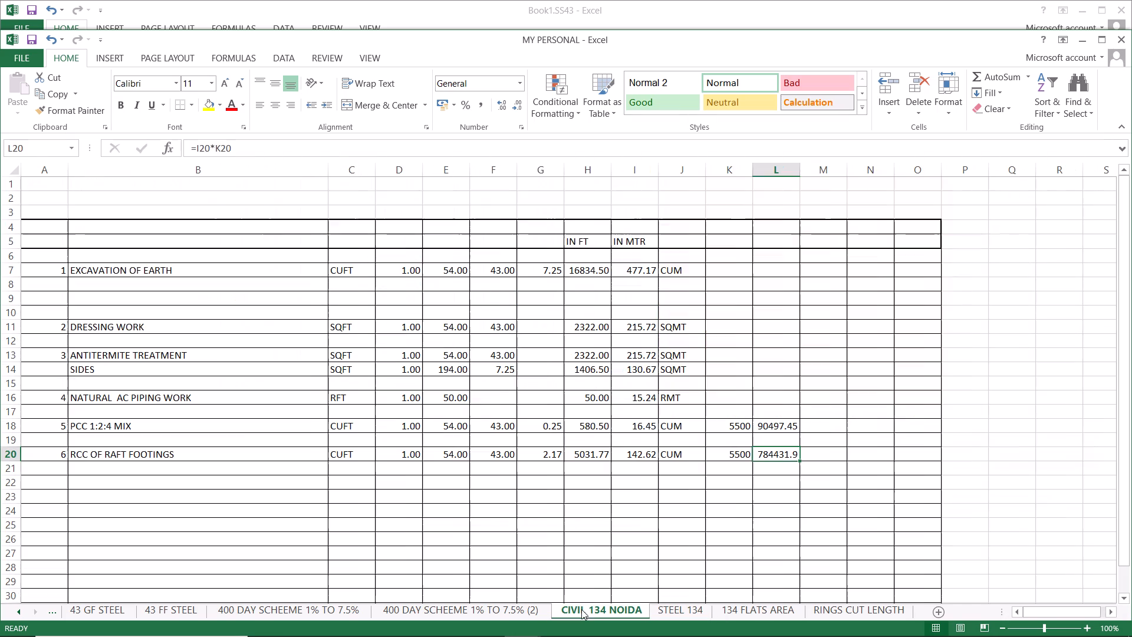
click(166, 609)
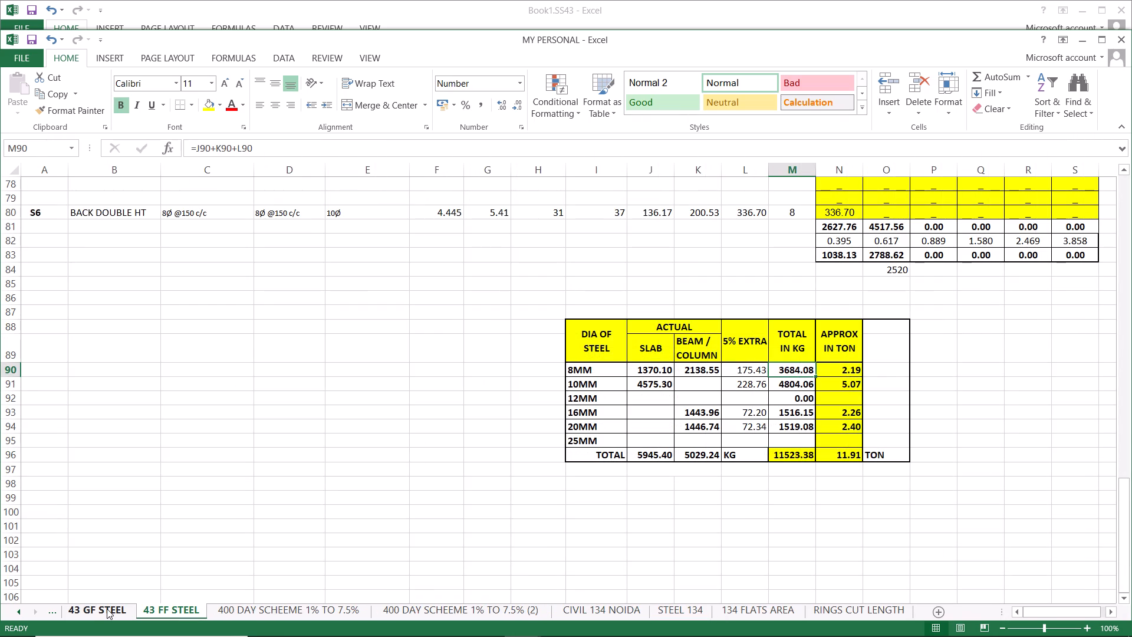
click(107, 609)
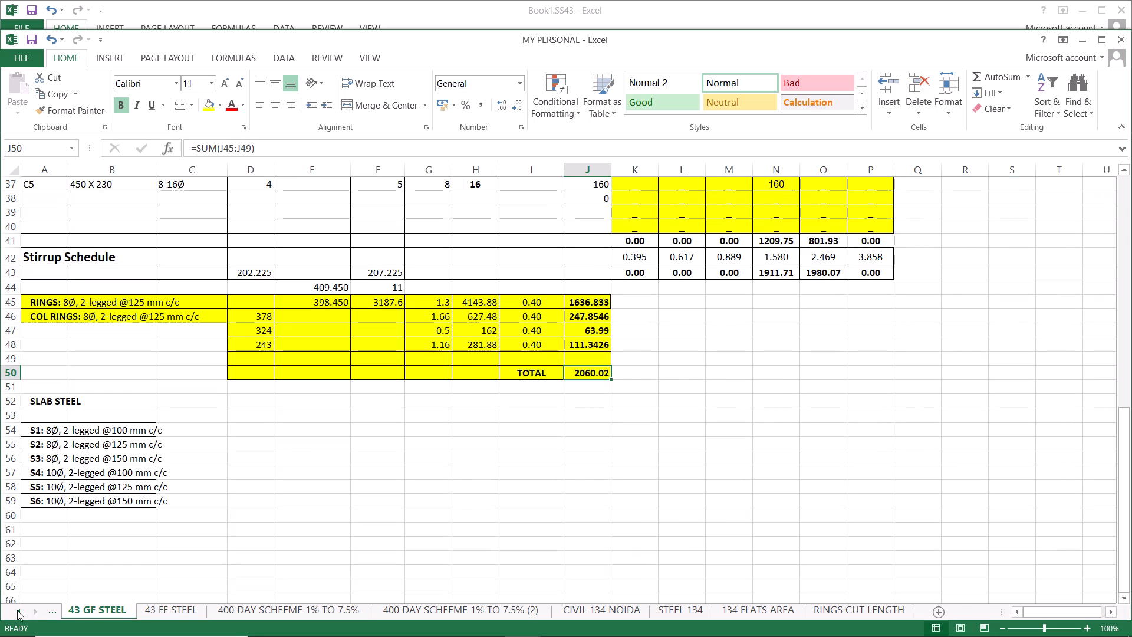
Examine the beam reinforcement quantities and Stirrup Schedule on Sheet3.
click(16, 612)
triple_click(16, 612)
click(16, 612)
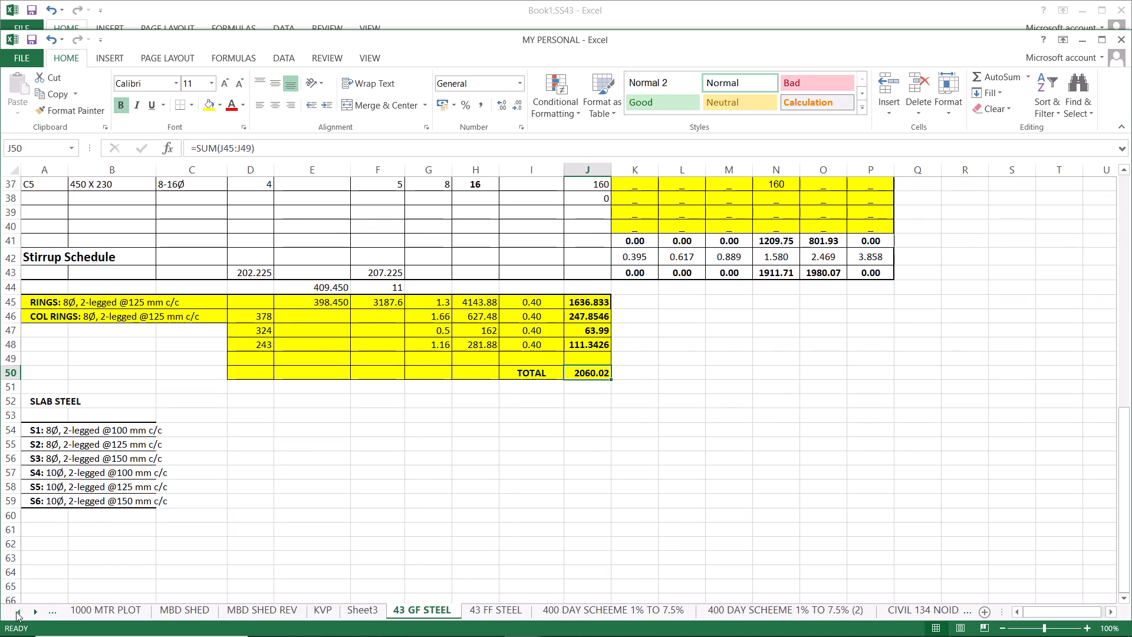
click(368, 612)
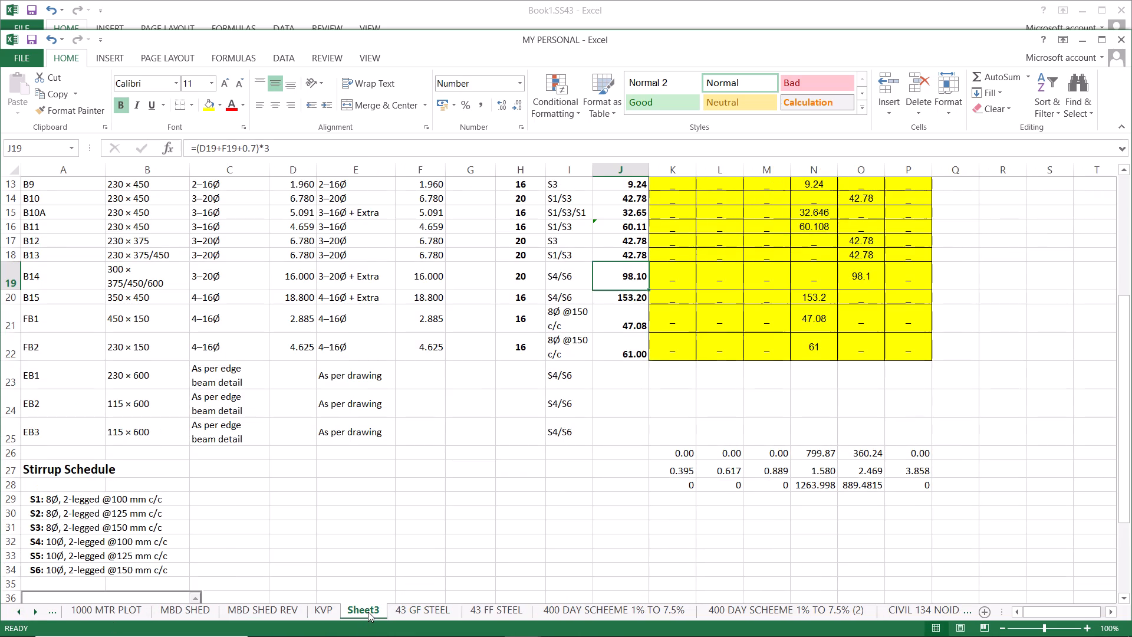
scroll(767, 488, down, 5)
scroll(766, 488, up, 5)
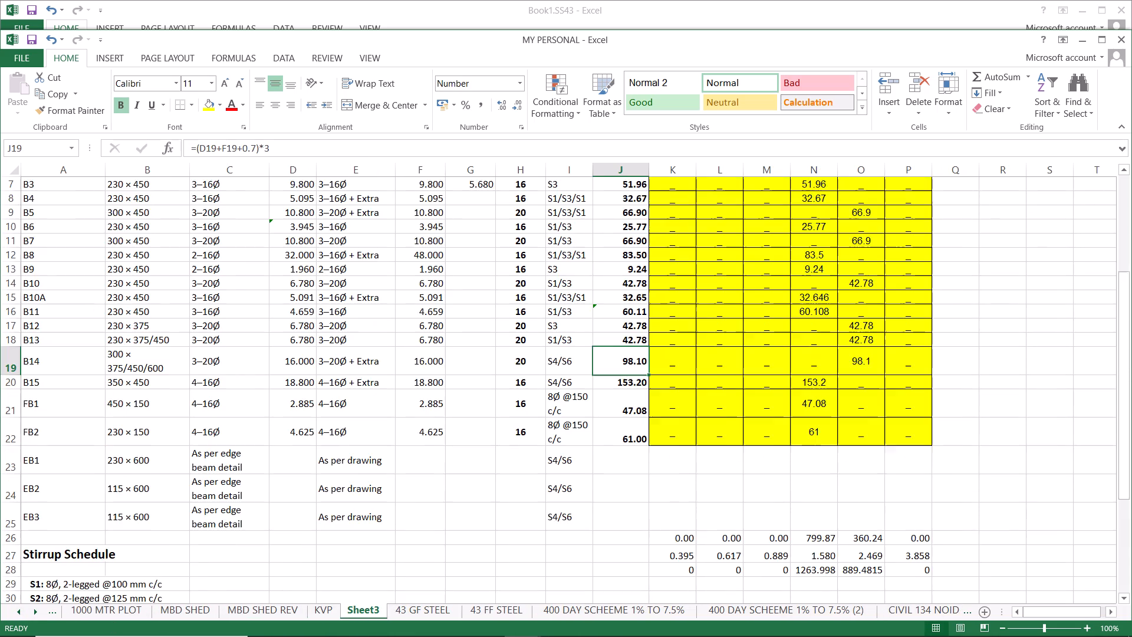
scroll(766, 488, up, 13)
scroll(348, 416, down, 3)
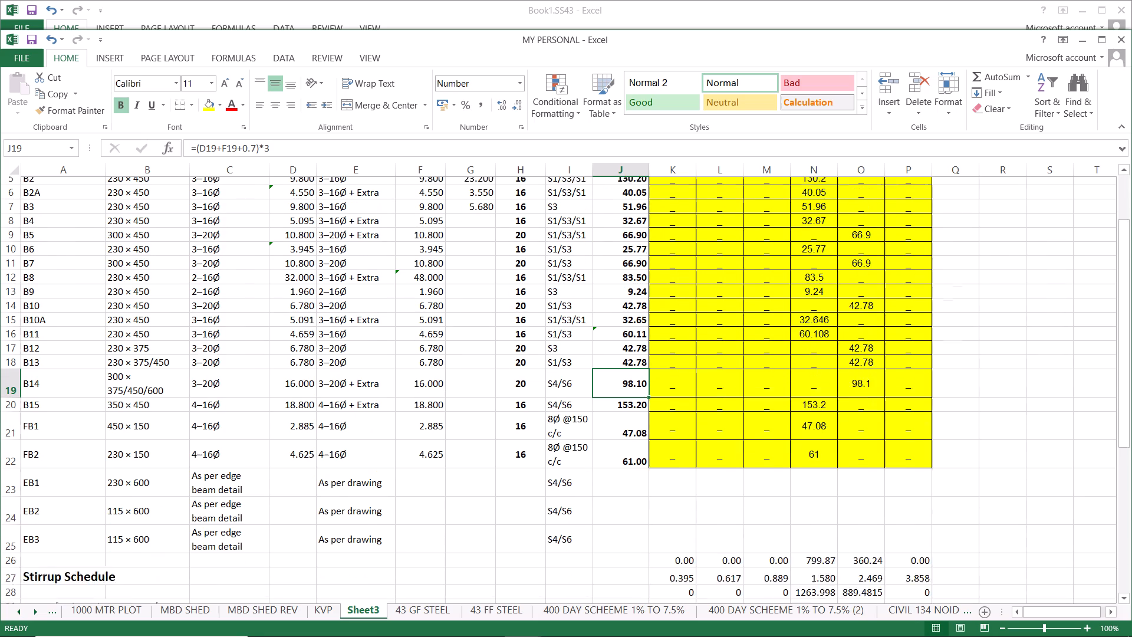
scroll(348, 416, up, 4)
scroll(348, 416, down, 6)
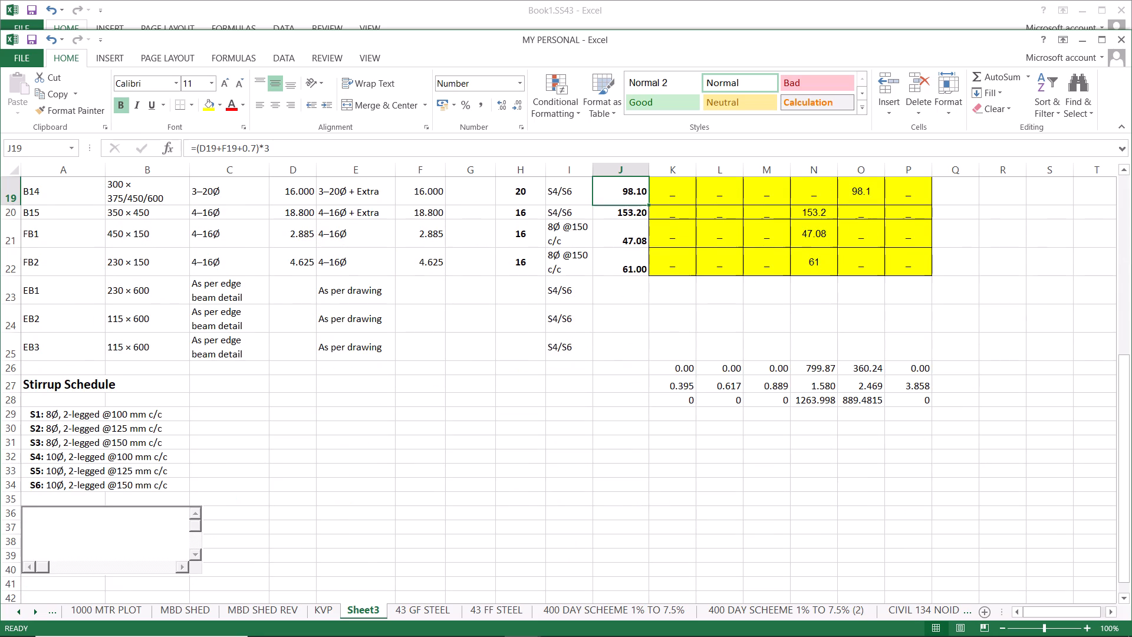
Check the rings total on 43 GF STEEL and the steel summary's approximate tonnage total on 43 FF STEEL.
click(421, 610)
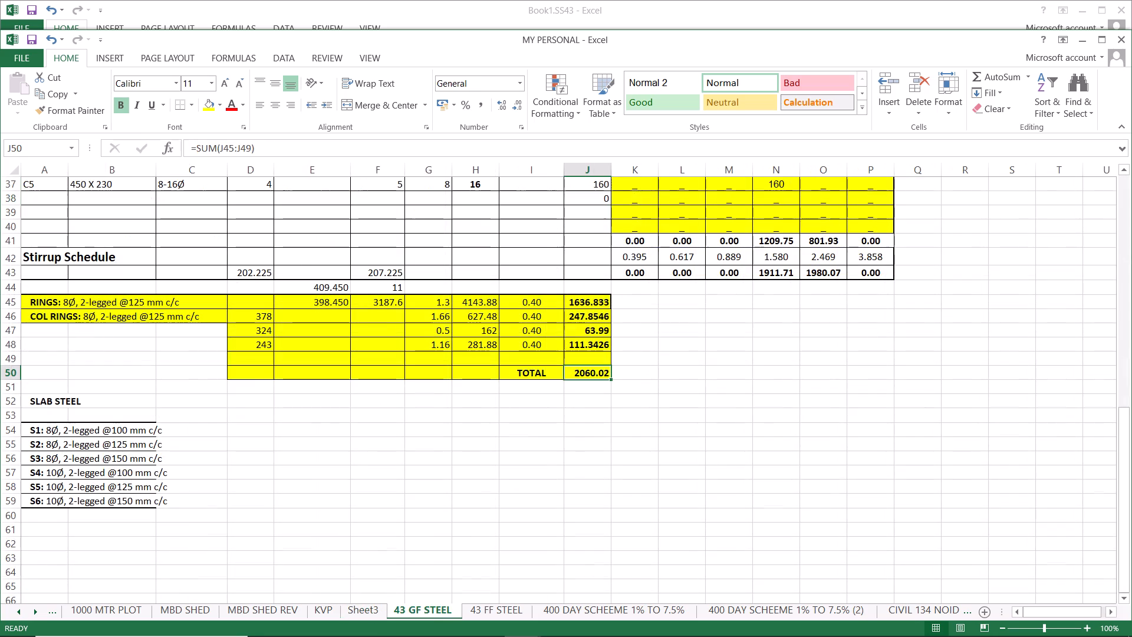
click(587, 373)
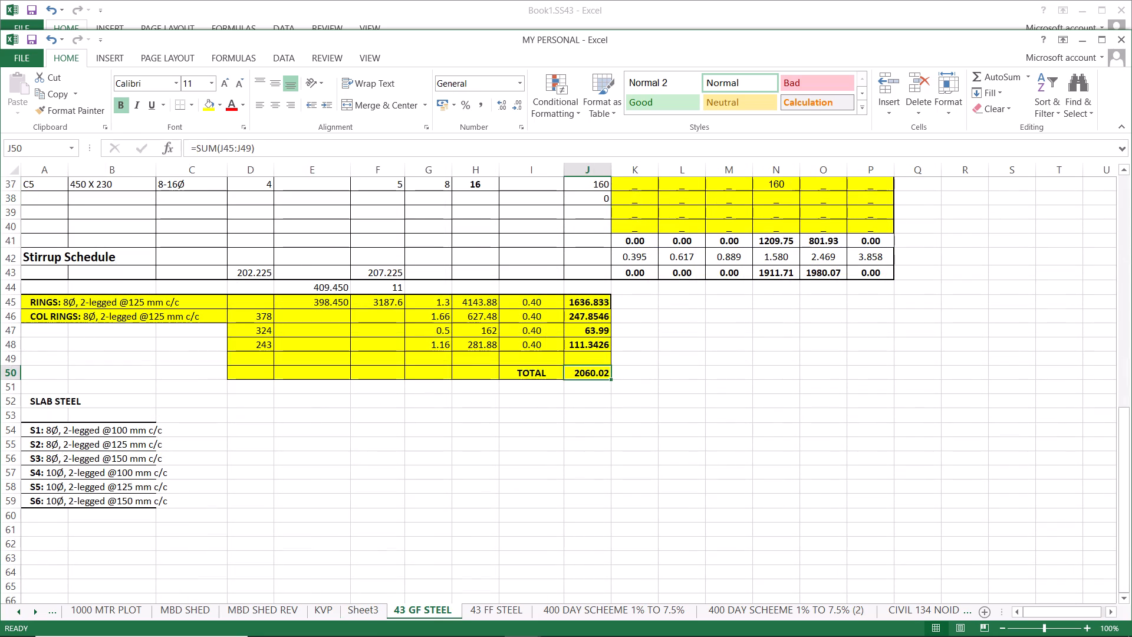
scroll(770, 372, down, 7)
scroll(768, 369, up, 8)
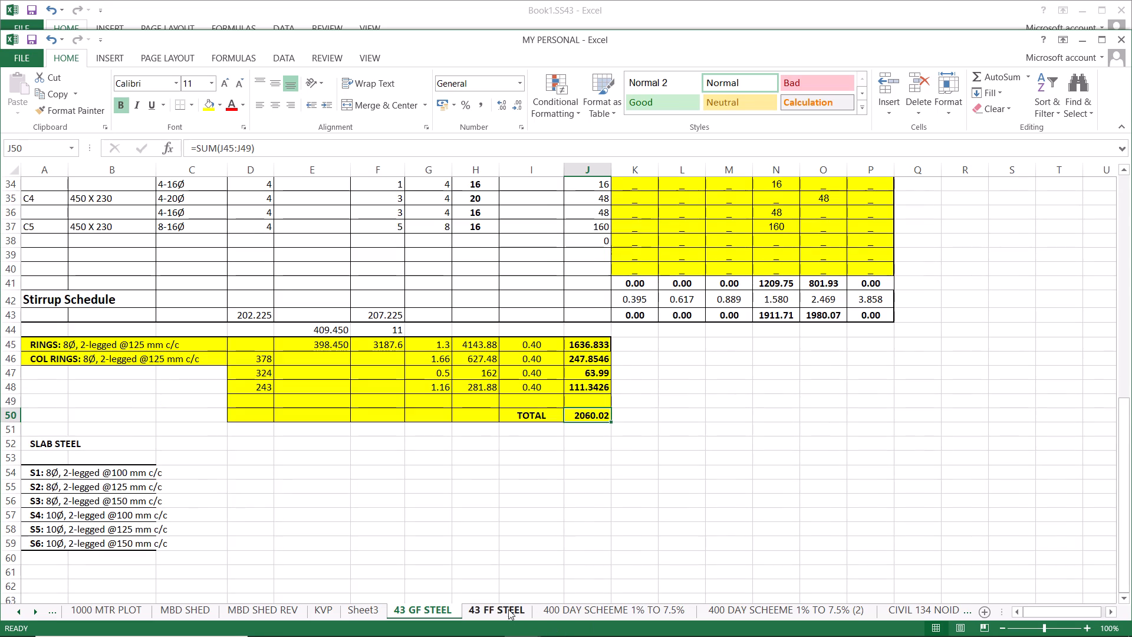
click(482, 606)
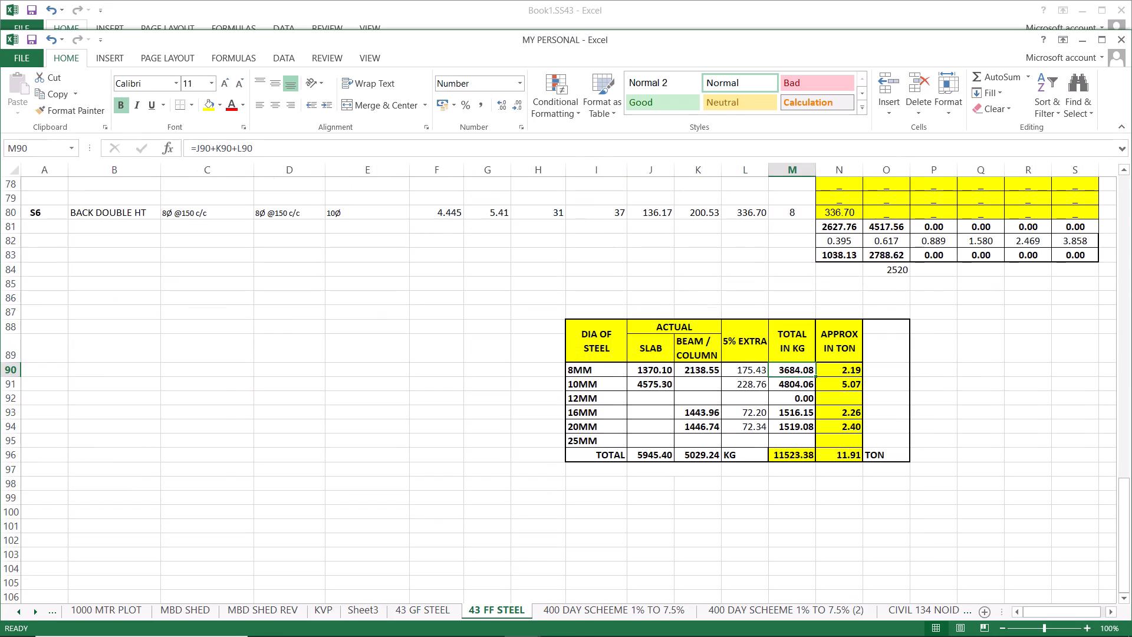
click(595, 370)
click(845, 454)
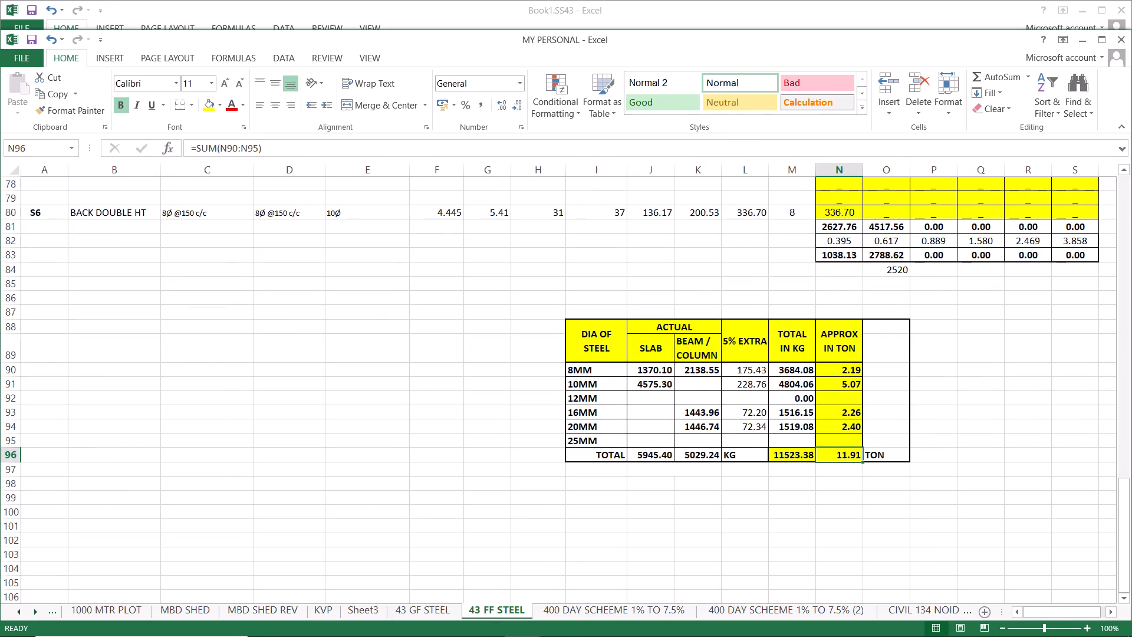
Look through the KVP, MBD SHED REV, MBD SHED and 1000 MTR PLOT sheets for relevant records.
click(317, 607)
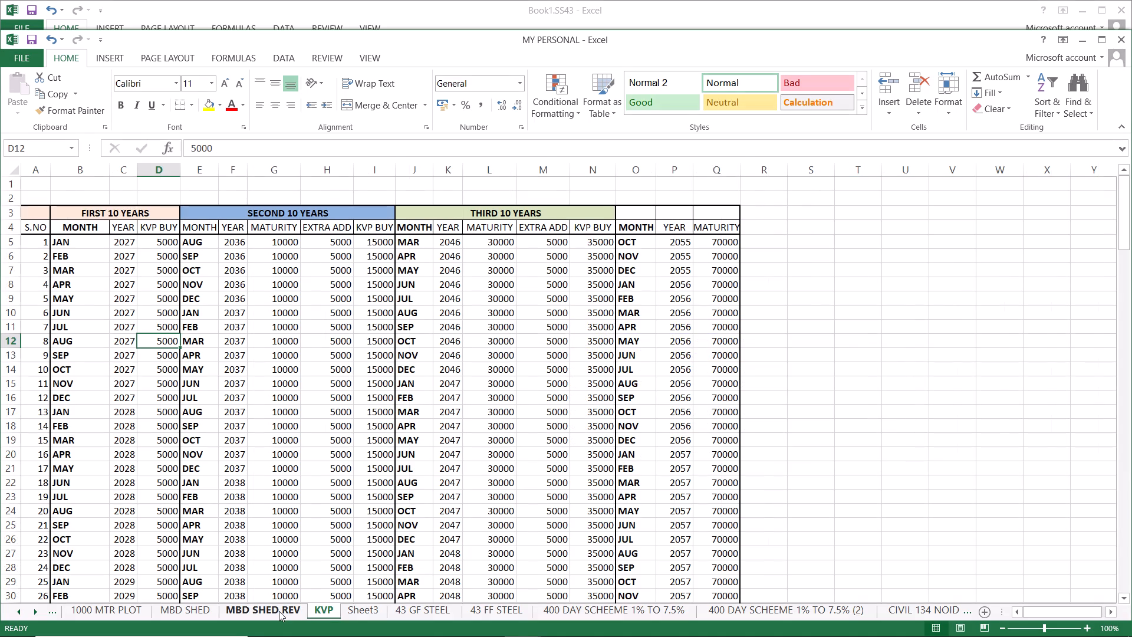
click(279, 611)
click(196, 608)
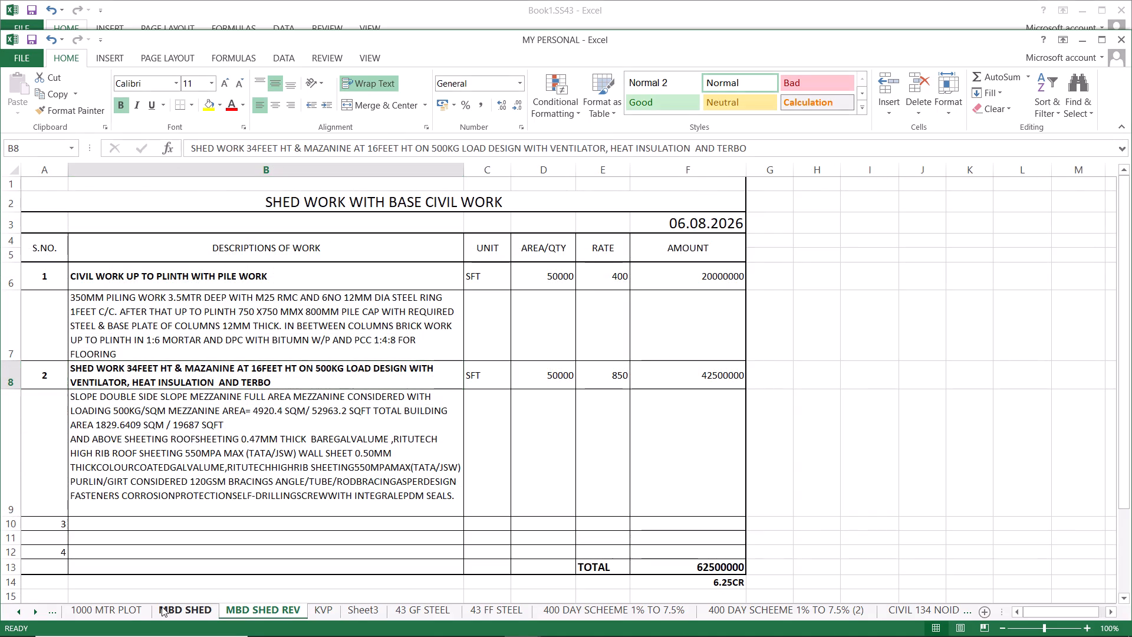
click(120, 609)
click(120, 610)
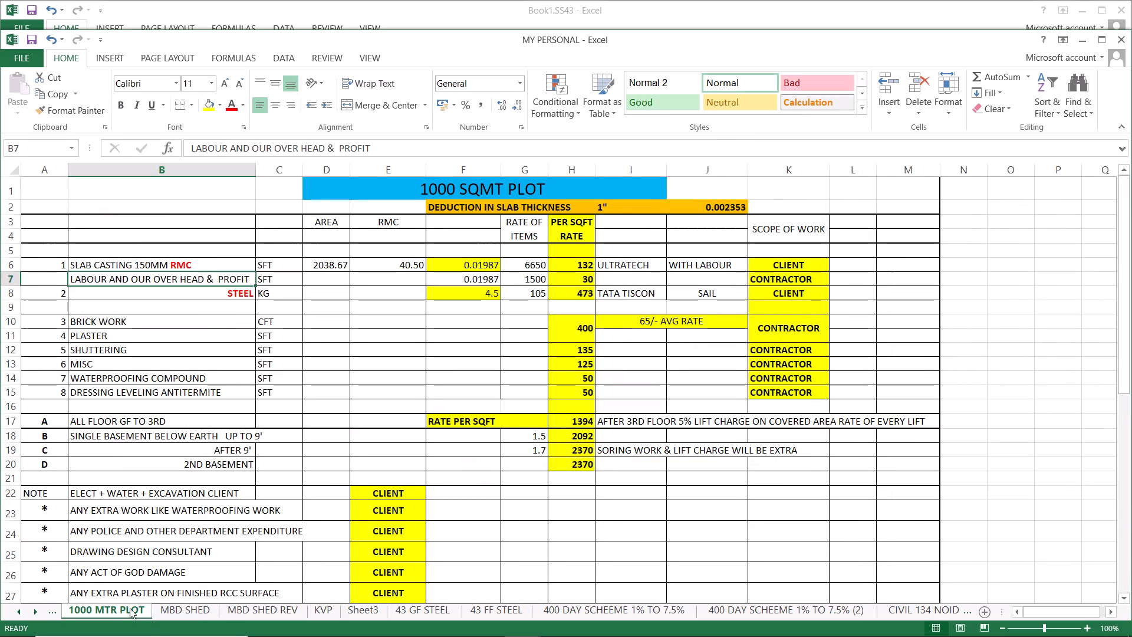
Examine the dated paid and received amounts on Sheet1 of the personal workbook.
click(19, 610)
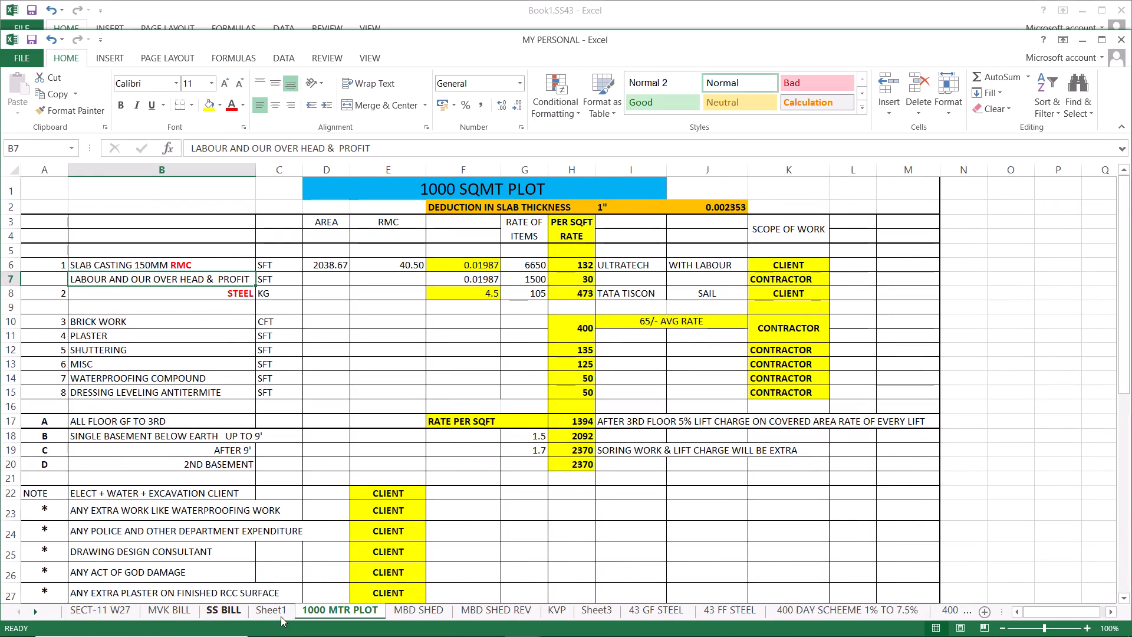
click(279, 609)
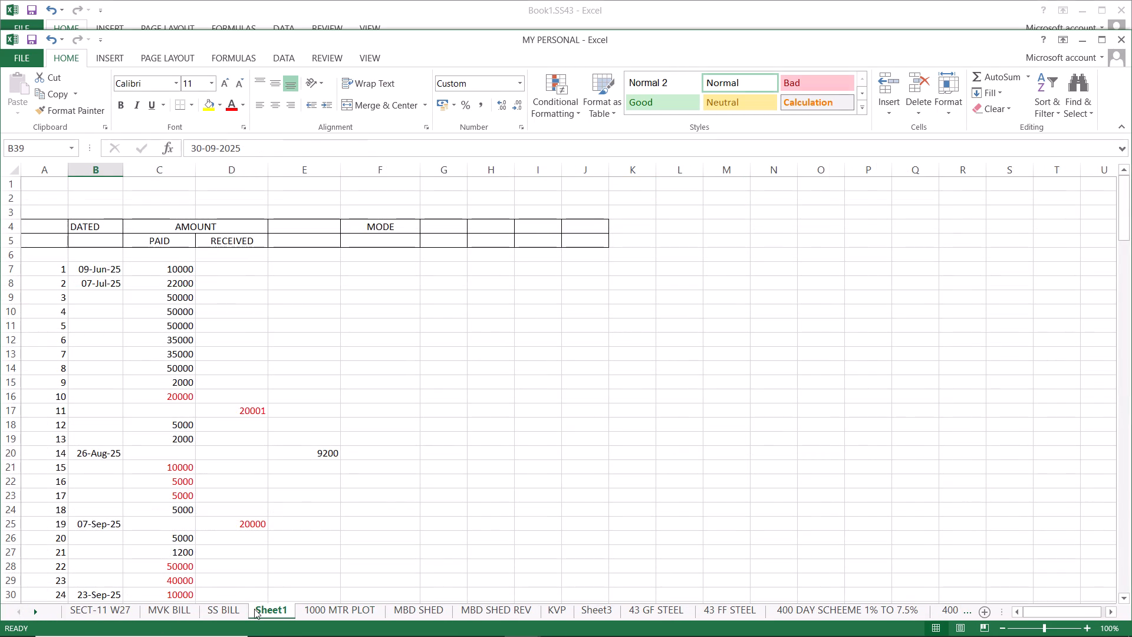
scroll(375, 465, down, 1)
scroll(376, 465, up, 3)
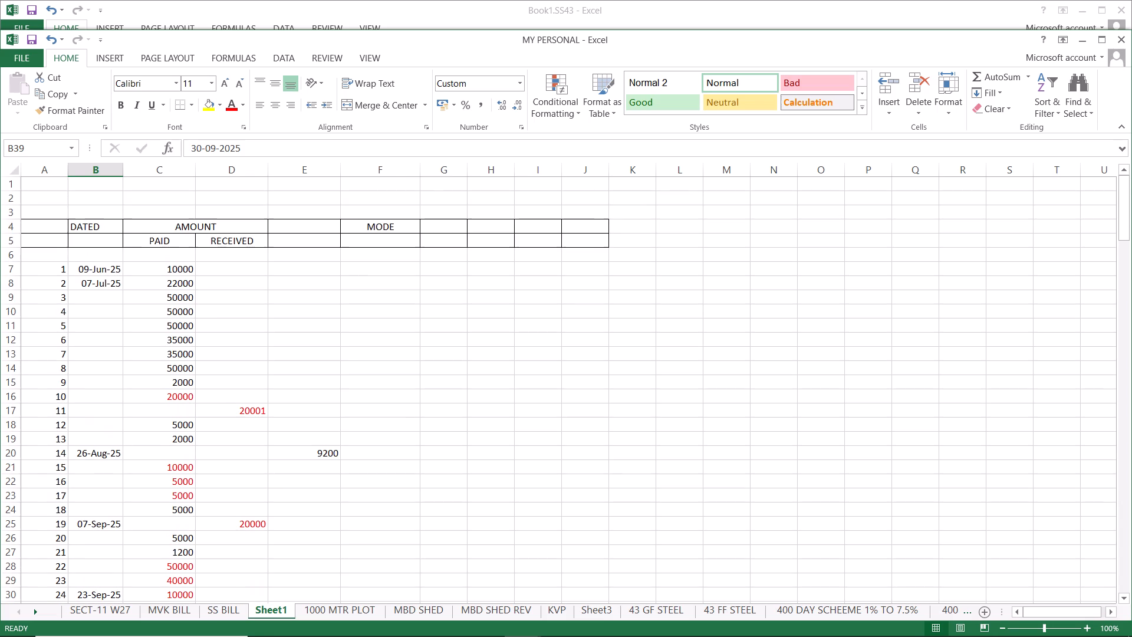
click(189, 270)
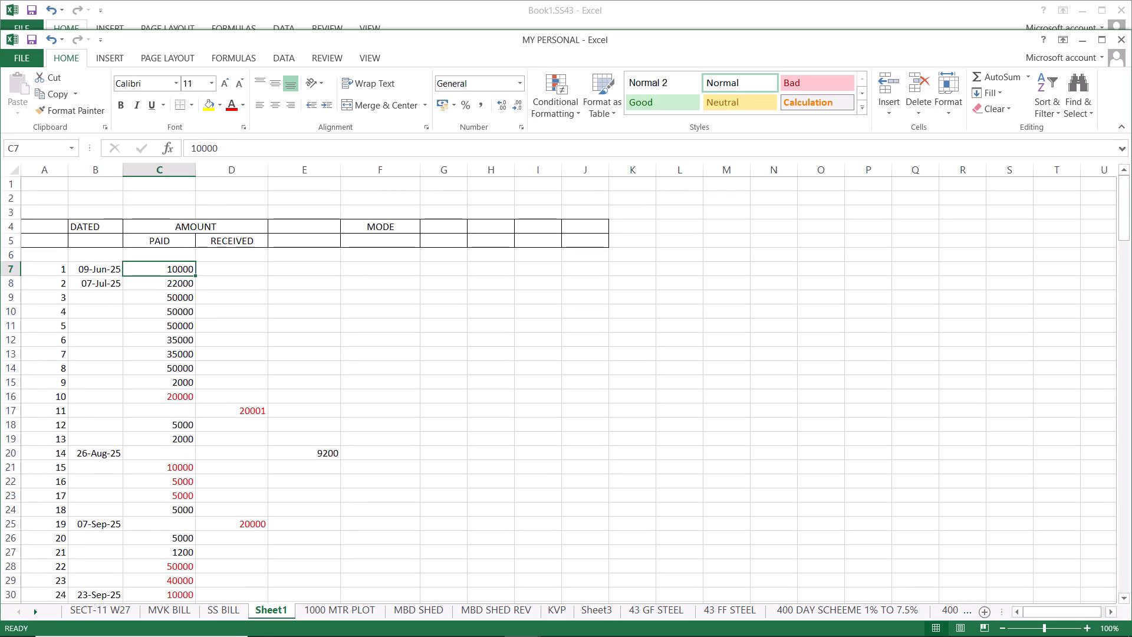
click(184, 285)
scroll(184, 285, down, 3)
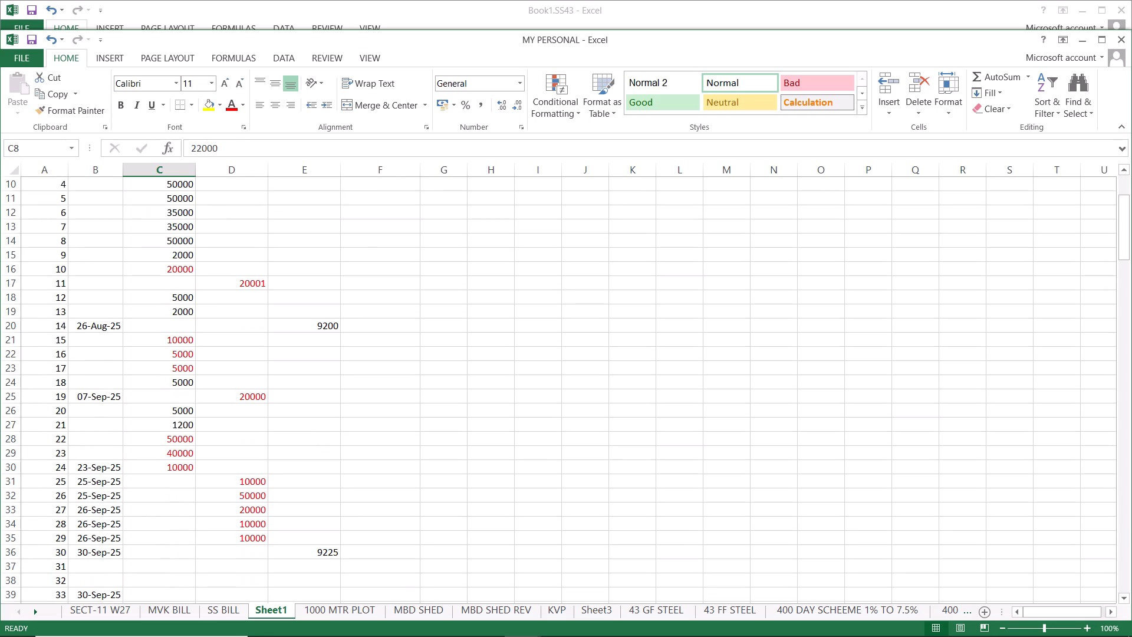
scroll(184, 285, down, 6)
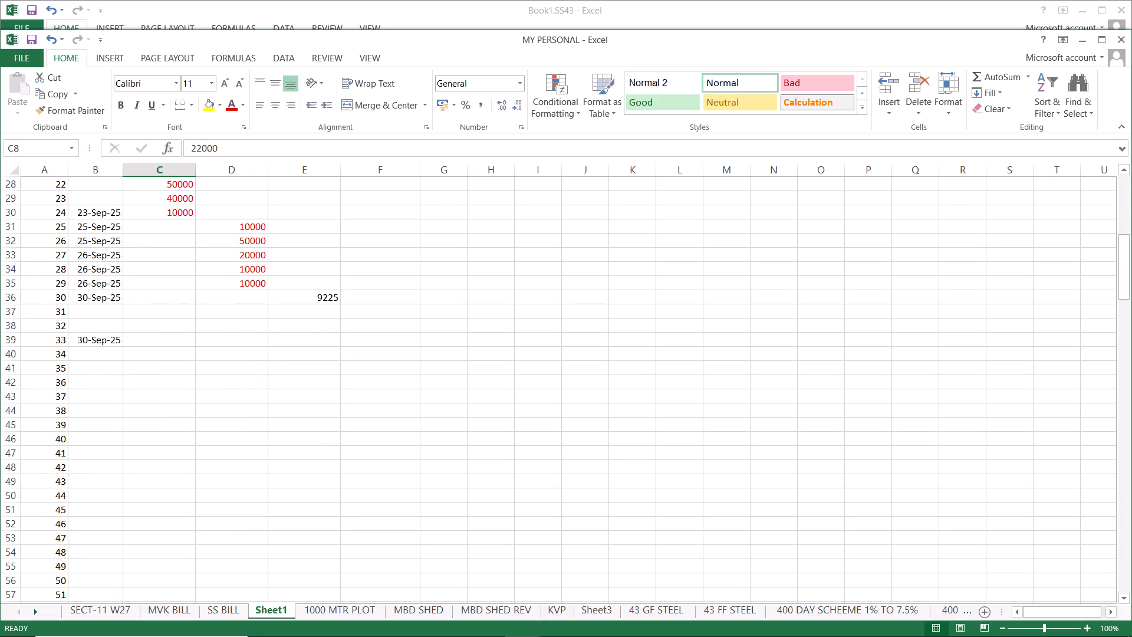
Review the bill items and steel difference on SS BILL, MVK BILL and SECT-11 W27, and close the MY PERSONAL workbook.
click(218, 608)
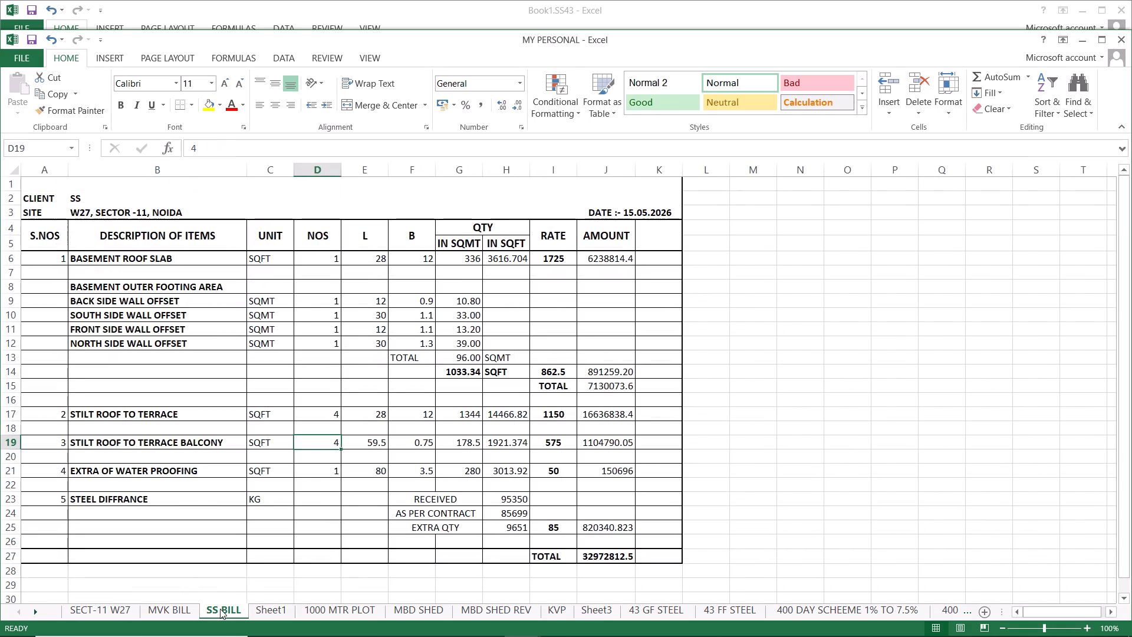
click(166, 610)
click(109, 612)
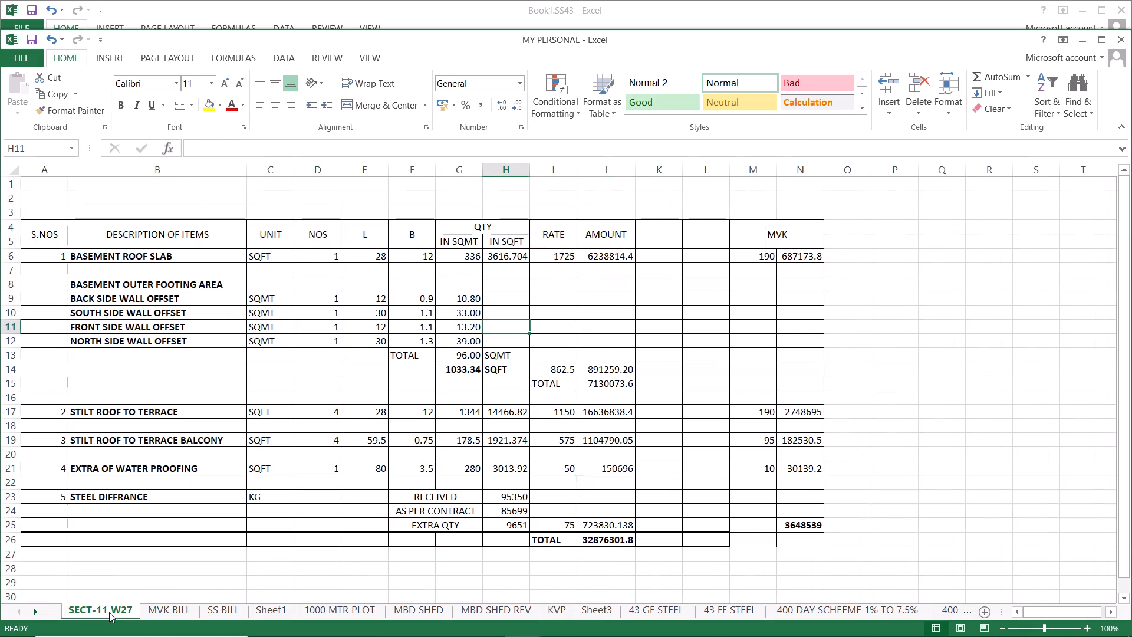
scroll(390, 431, up, 6)
scroll(390, 431, down, 8)
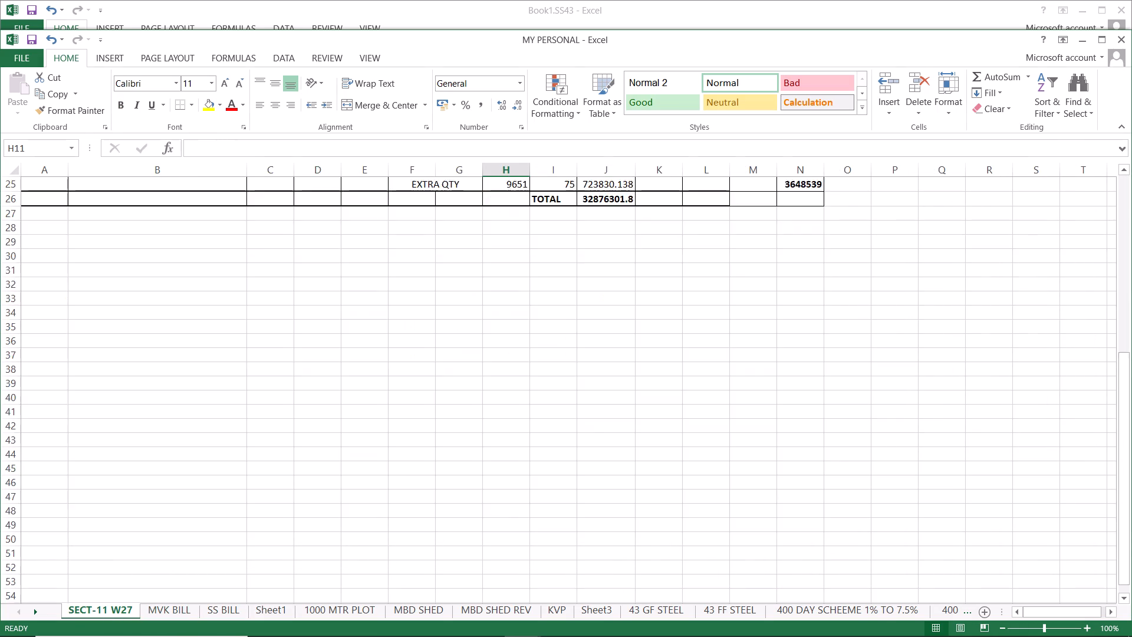
scroll(390, 431, up, 15)
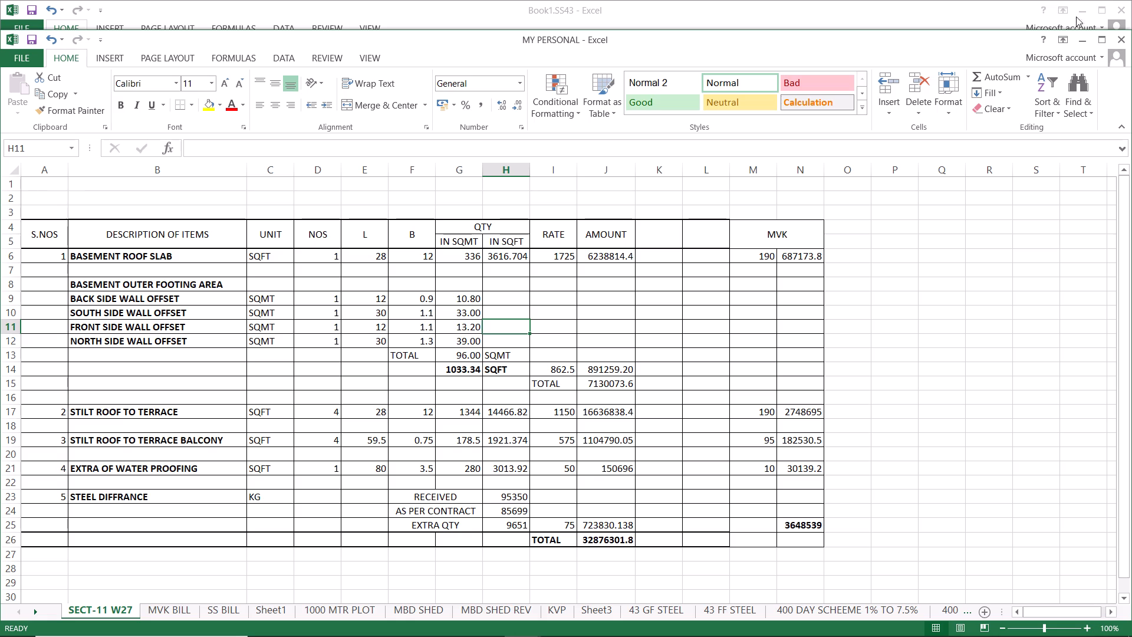
click(1119, 39)
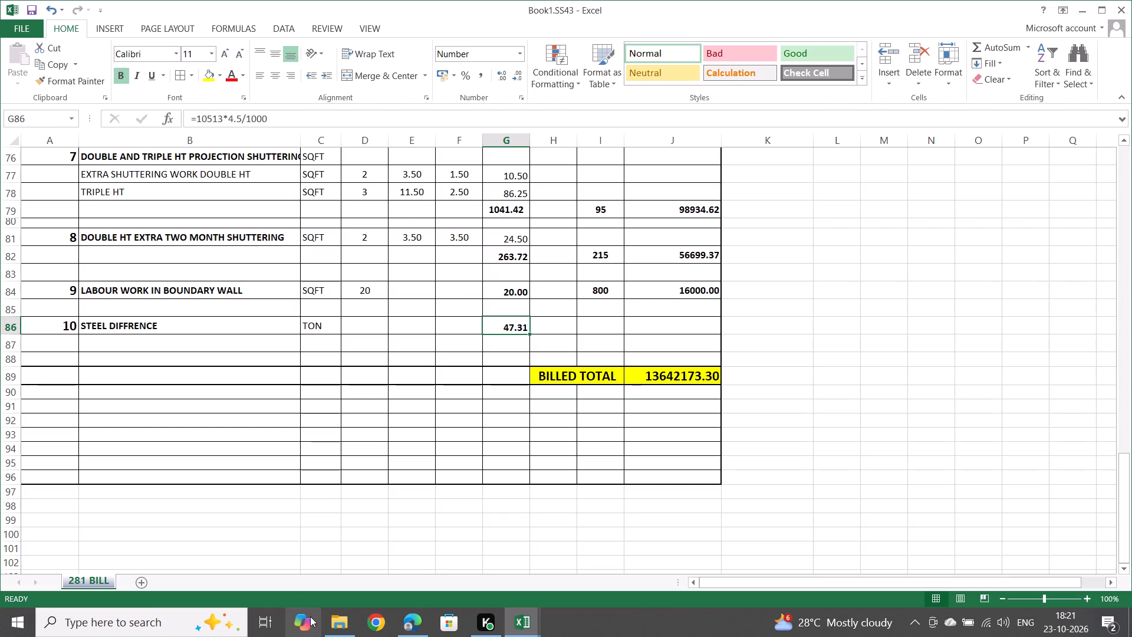
click(337, 622)
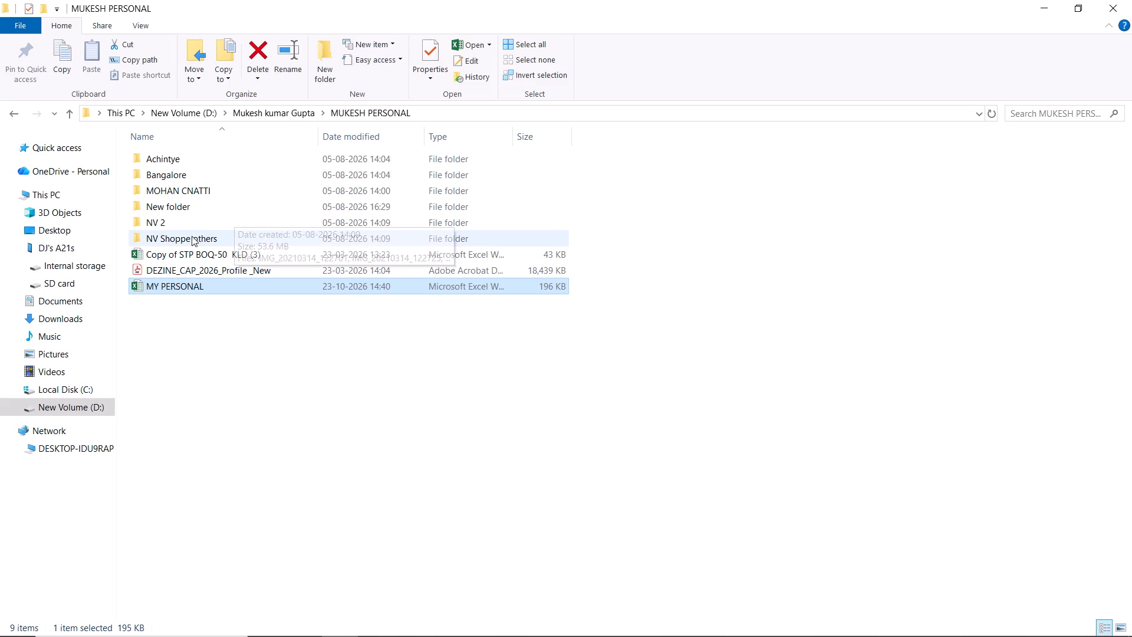
click(67, 115)
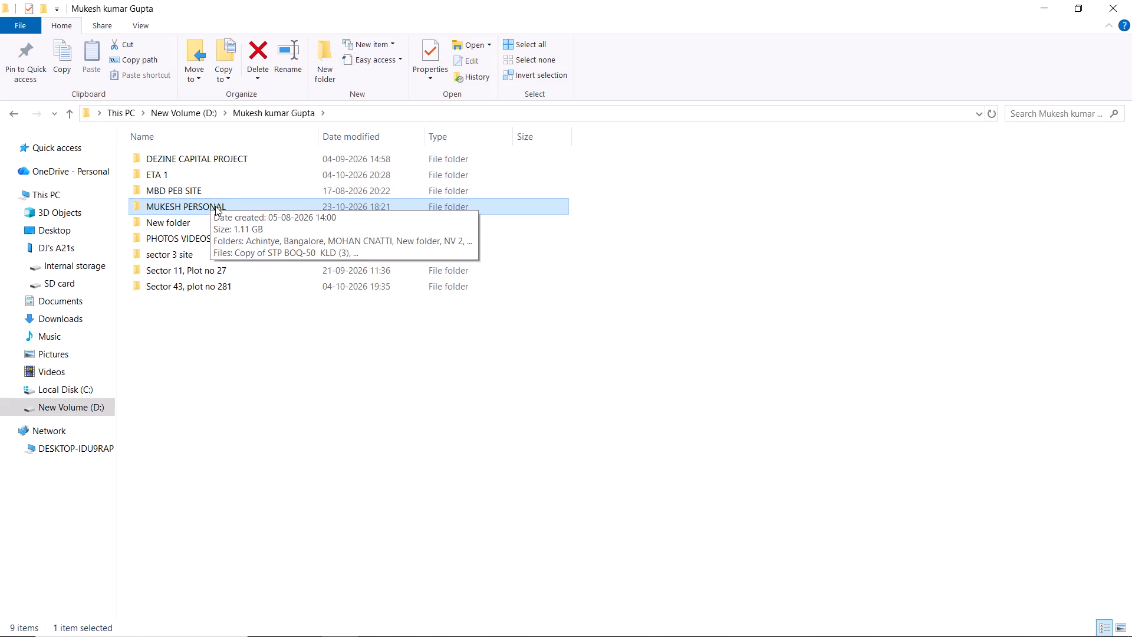
double_click(216, 266)
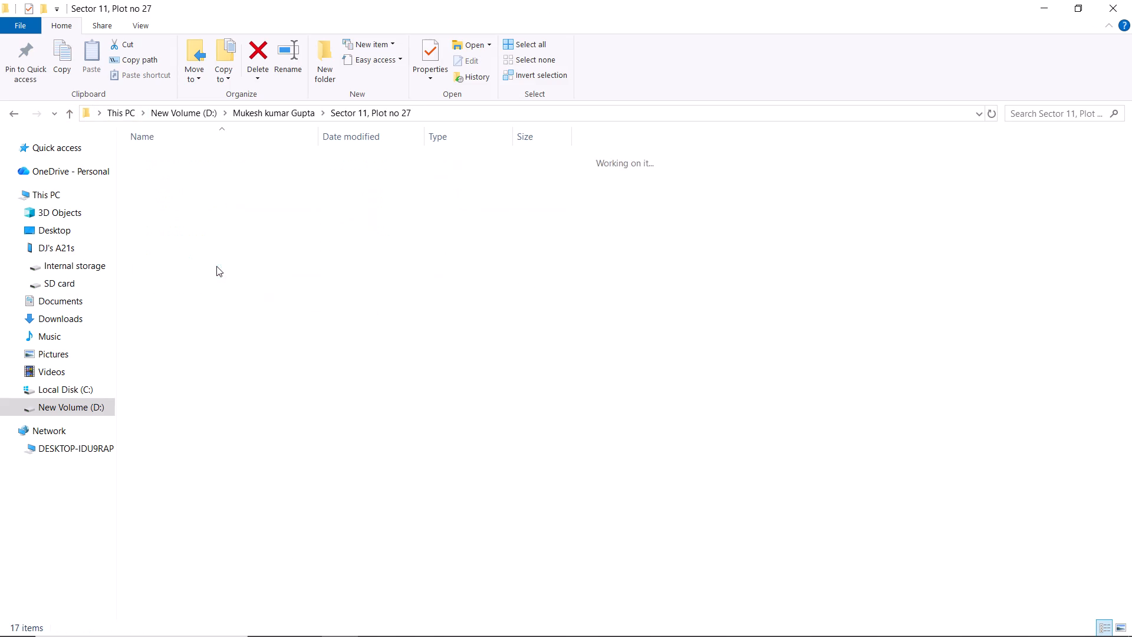
double_click(183, 412)
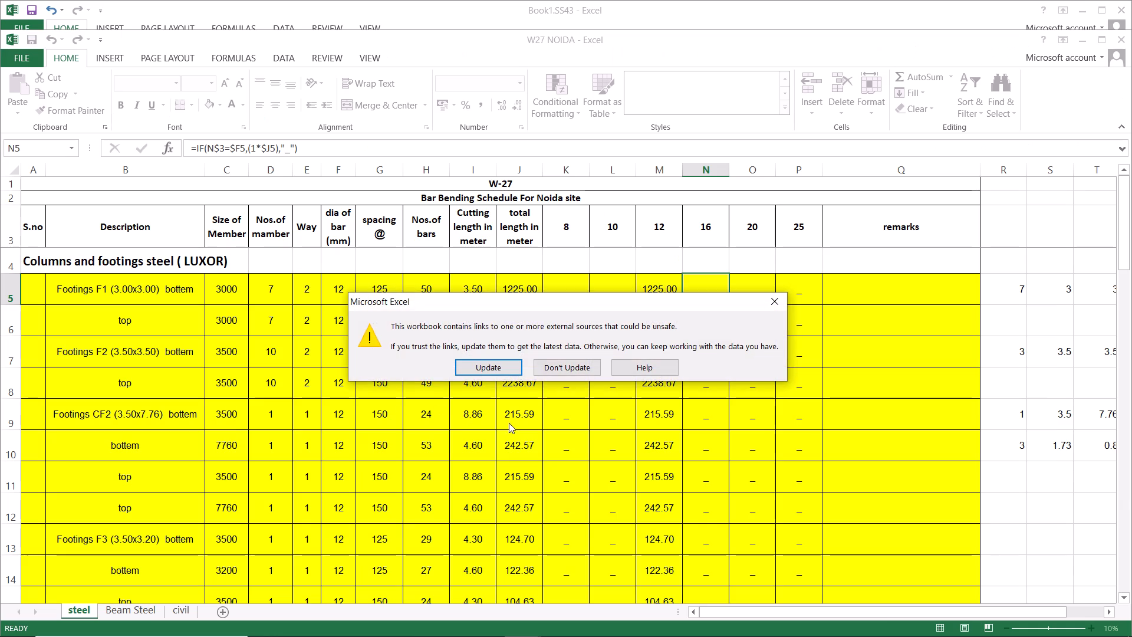
click(572, 371)
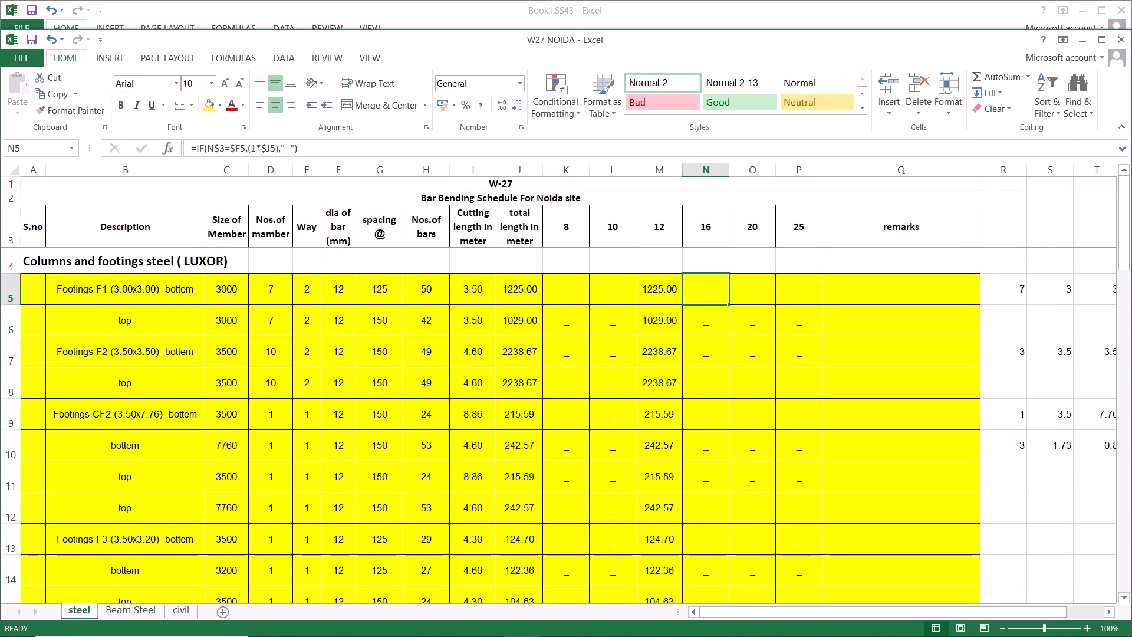
Look through the steel, Beam Steel and civil sheets of W27 NOIDA, and close the workbook.
scroll(413, 484, down, 6)
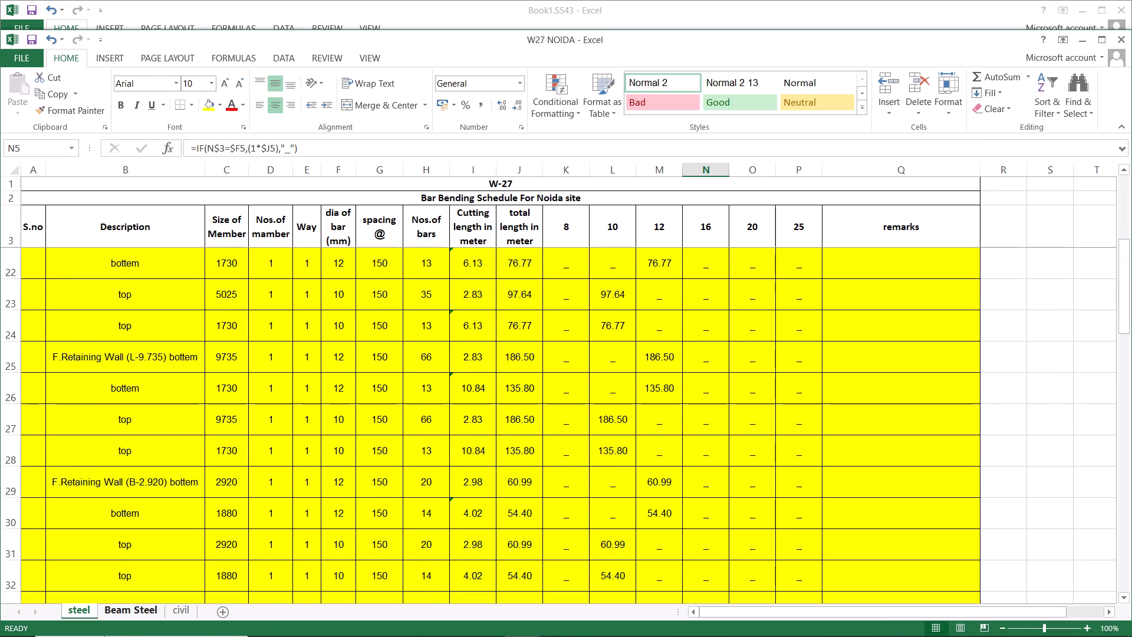
click(123, 609)
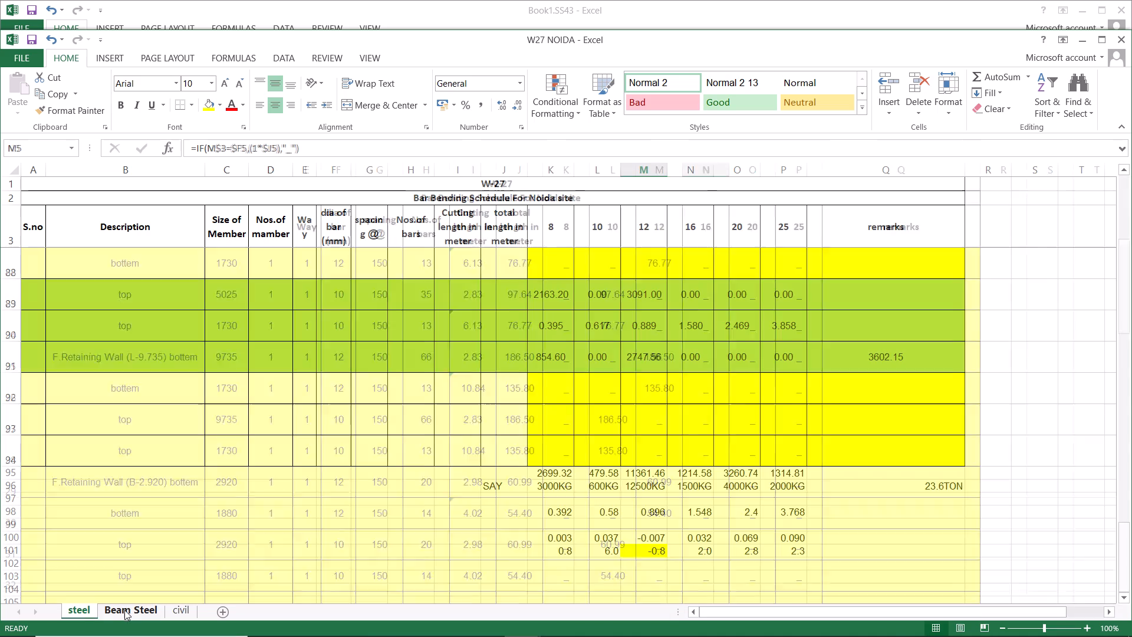
click(187, 610)
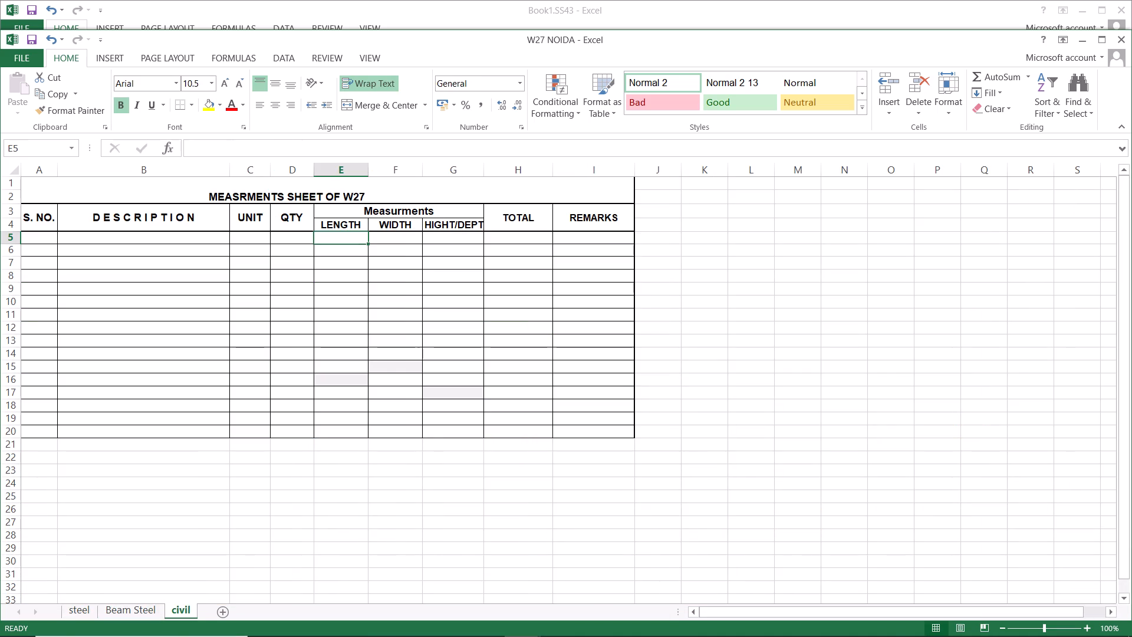
scroll(435, 394, up, 10)
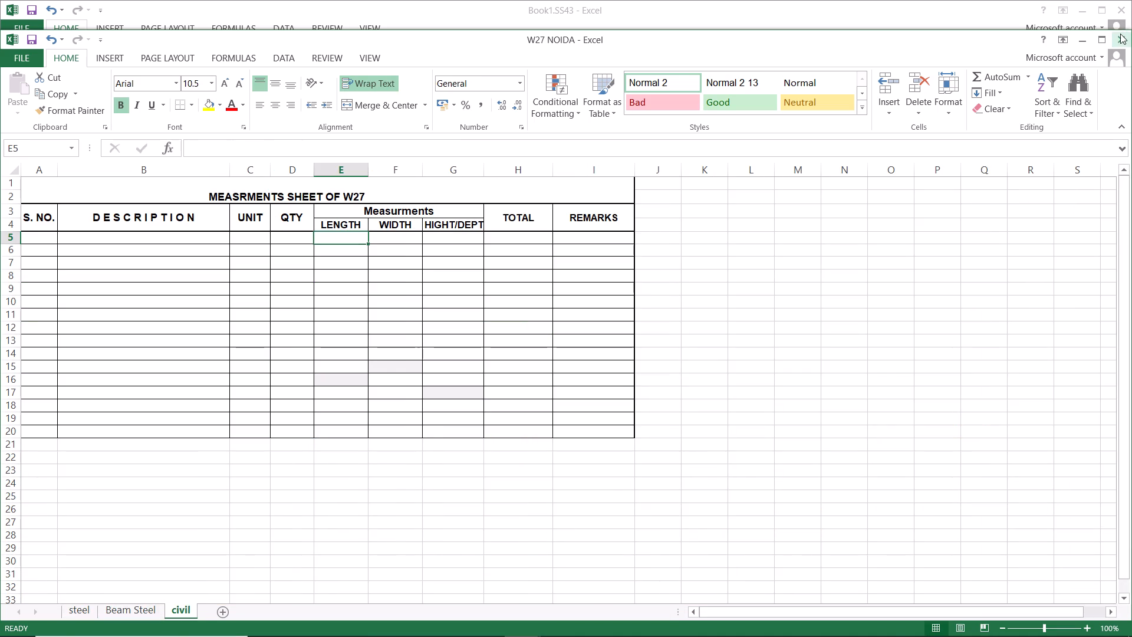
click(1120, 40)
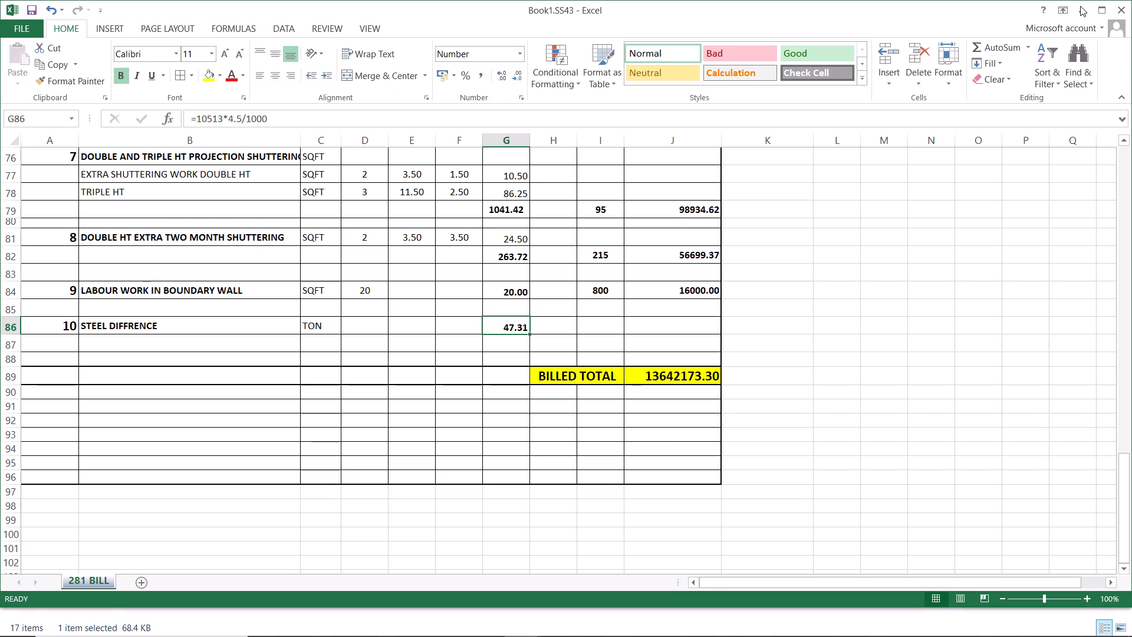
click(1080, 6)
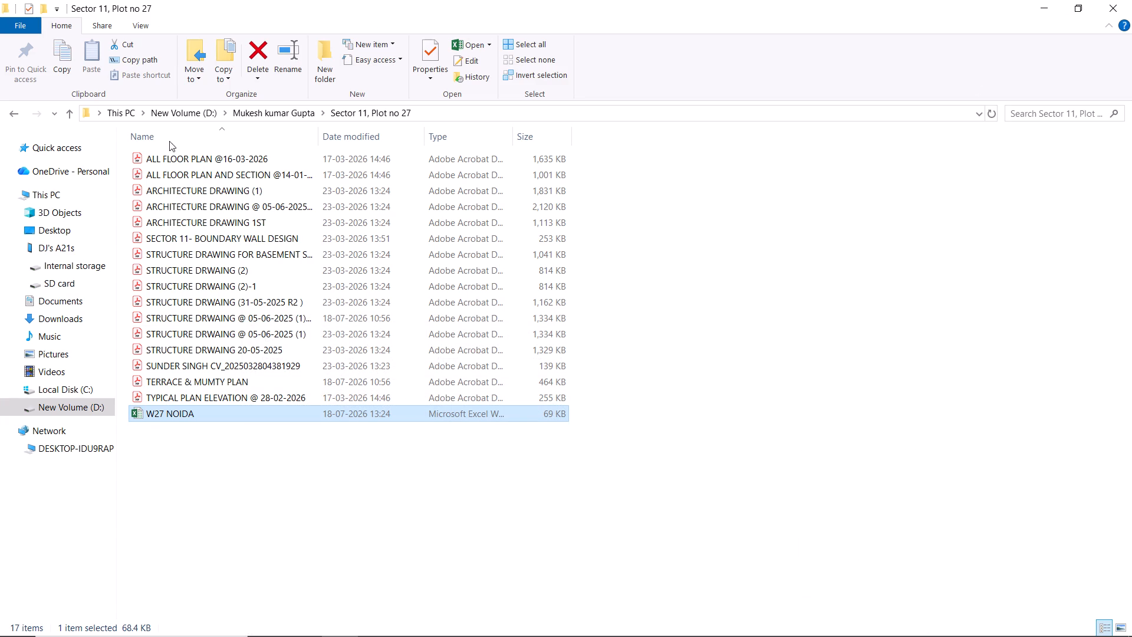
click(71, 114)
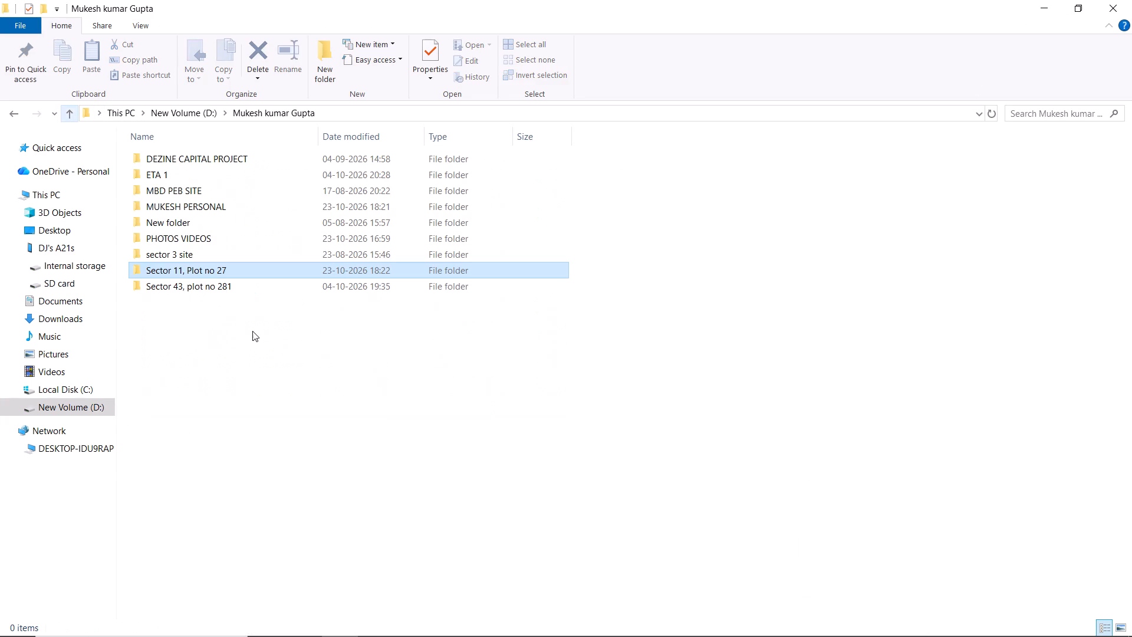
double_click(206, 287)
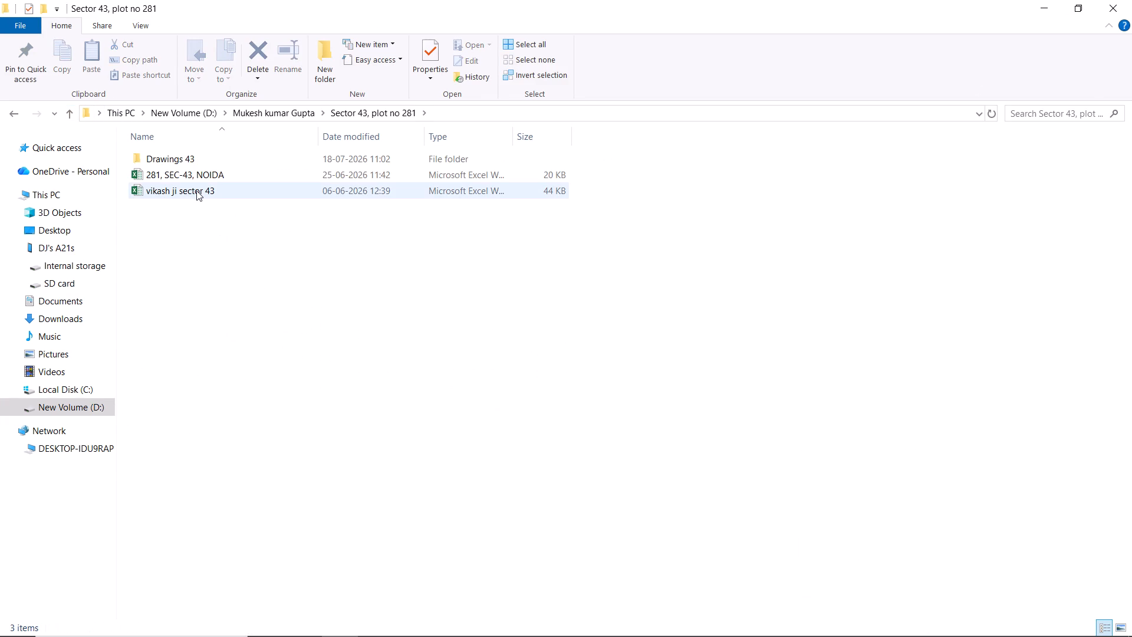
double_click(196, 191)
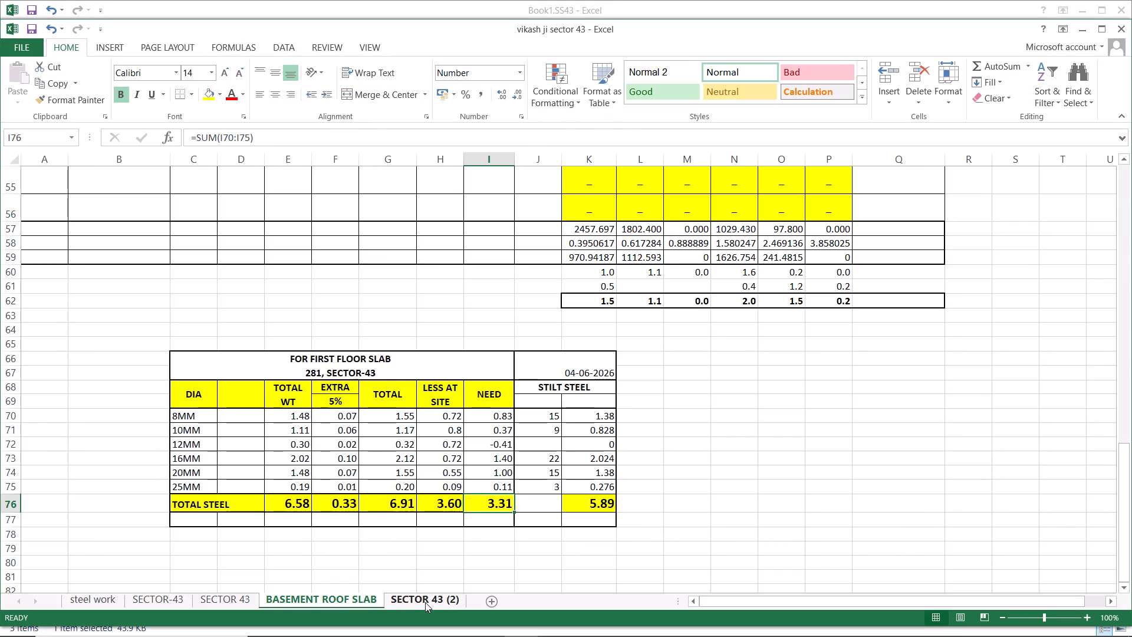
Look through all sheets of the sector 43 workbook, from SECTOR 43 (2) to steel work, for plot 281 steel quantities.
click(432, 599)
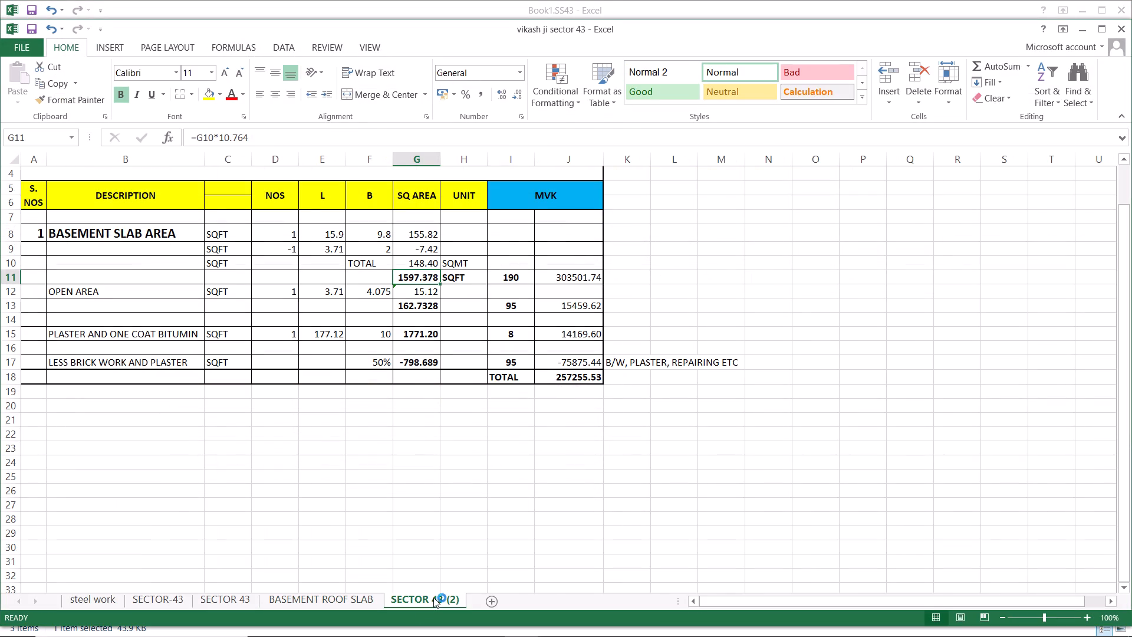
click(311, 598)
click(227, 597)
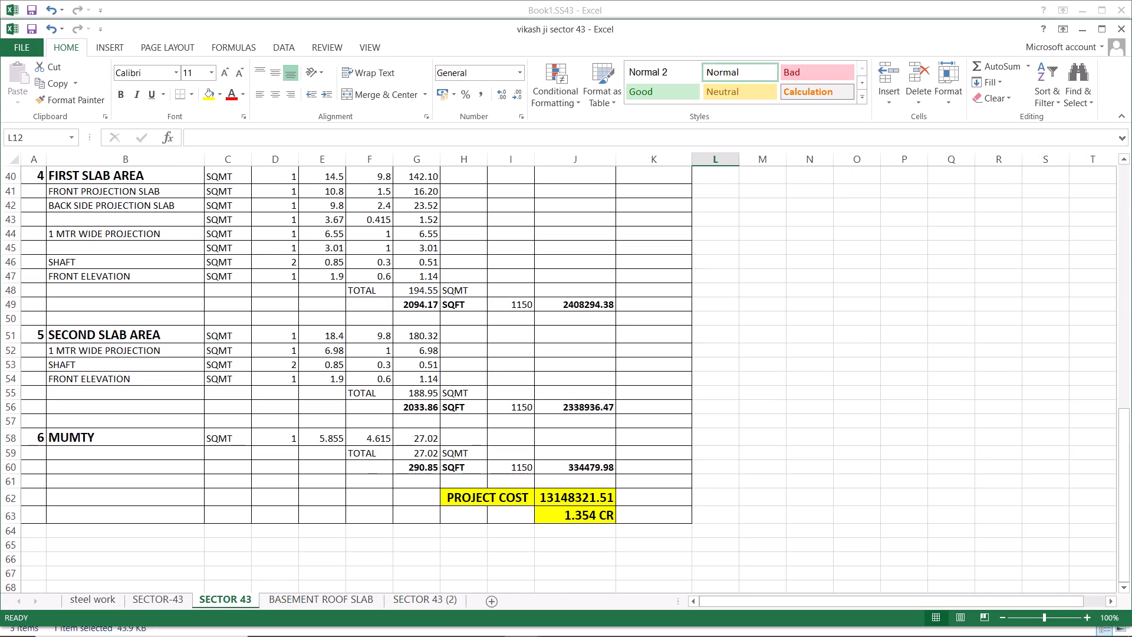
click(170, 599)
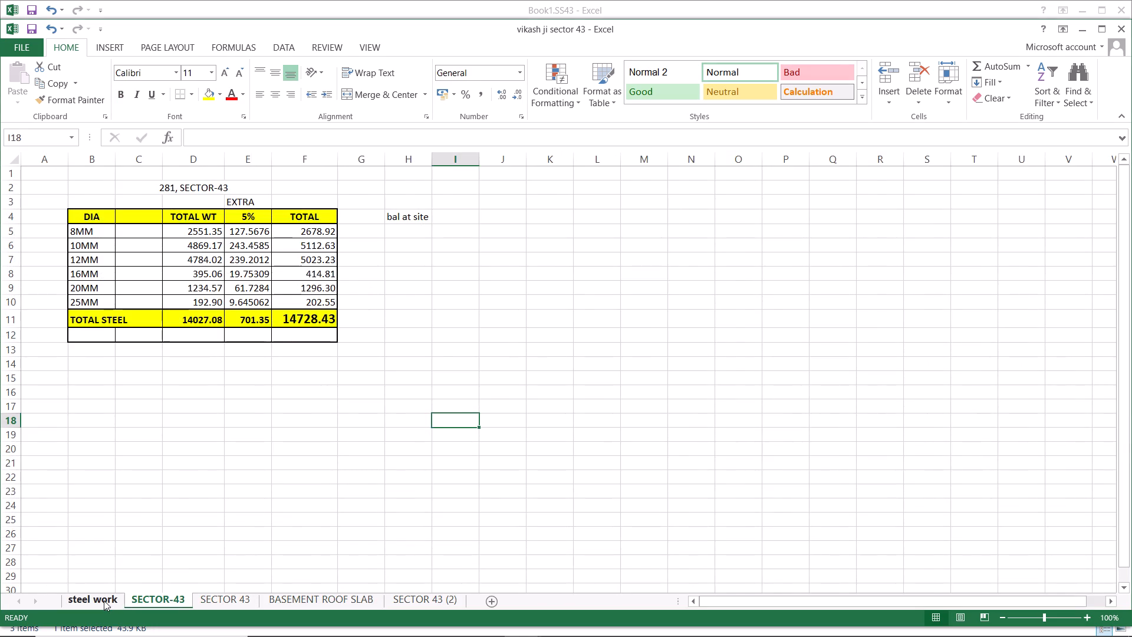
click(104, 600)
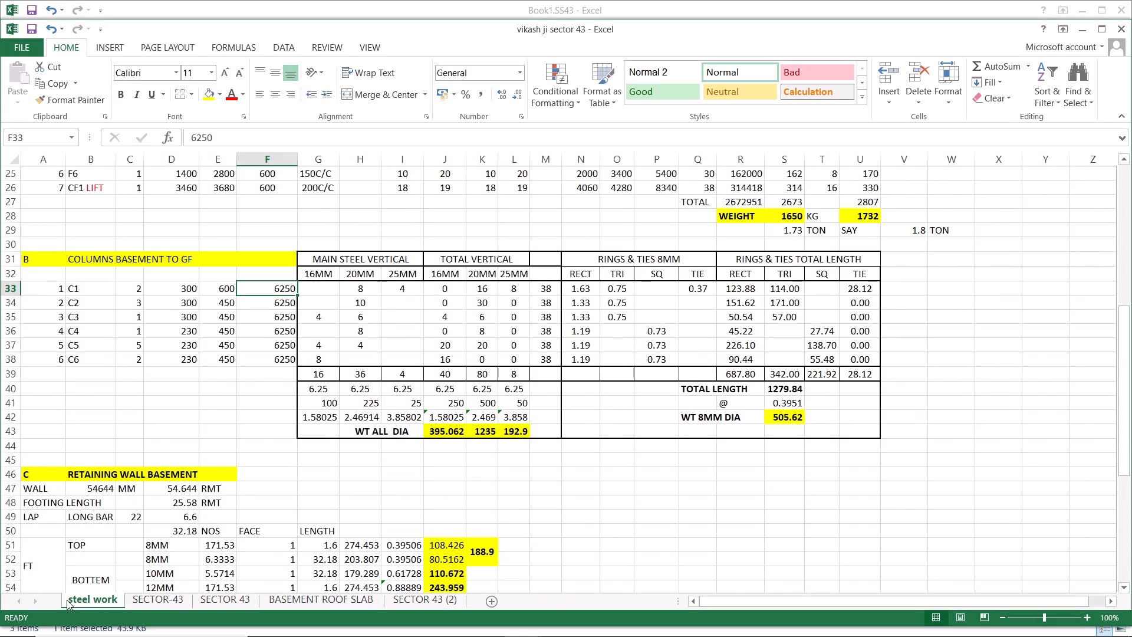
click(177, 603)
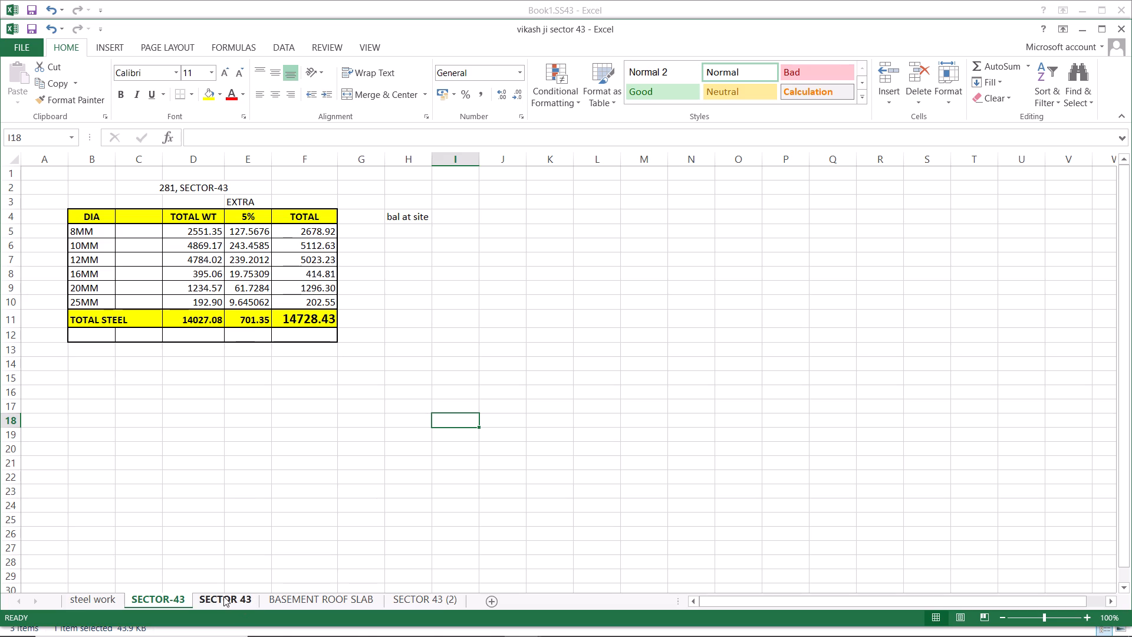
scroll(241, 442, up, 2)
click(87, 602)
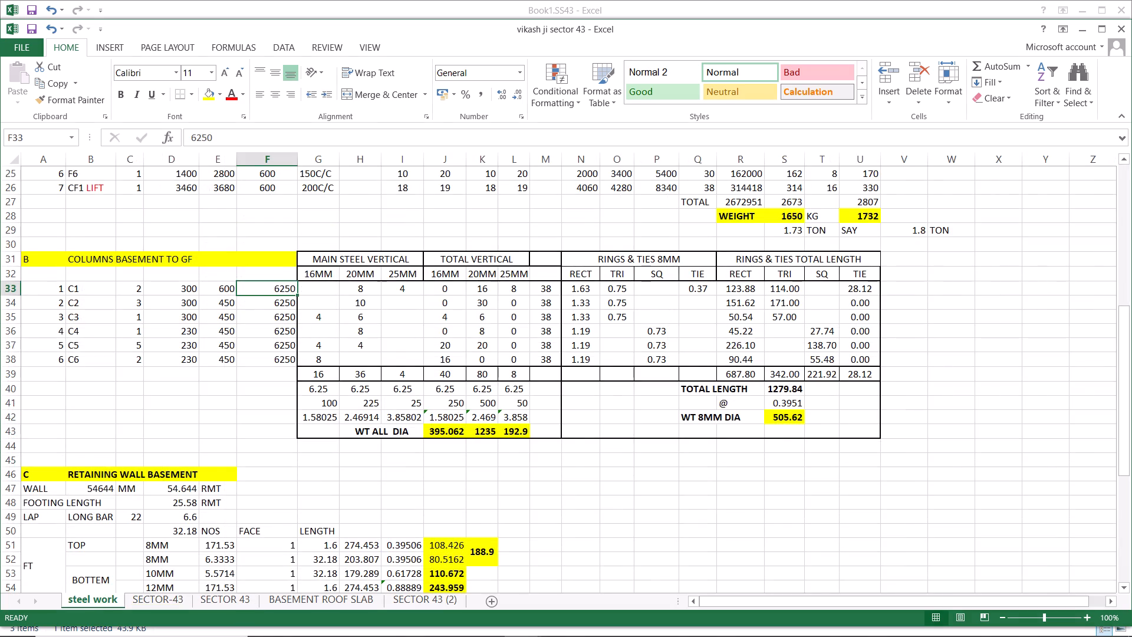
Review the footing tables and the total steel summary by bar diameter on the steel work sheet.
scroll(560, 464, up, 16)
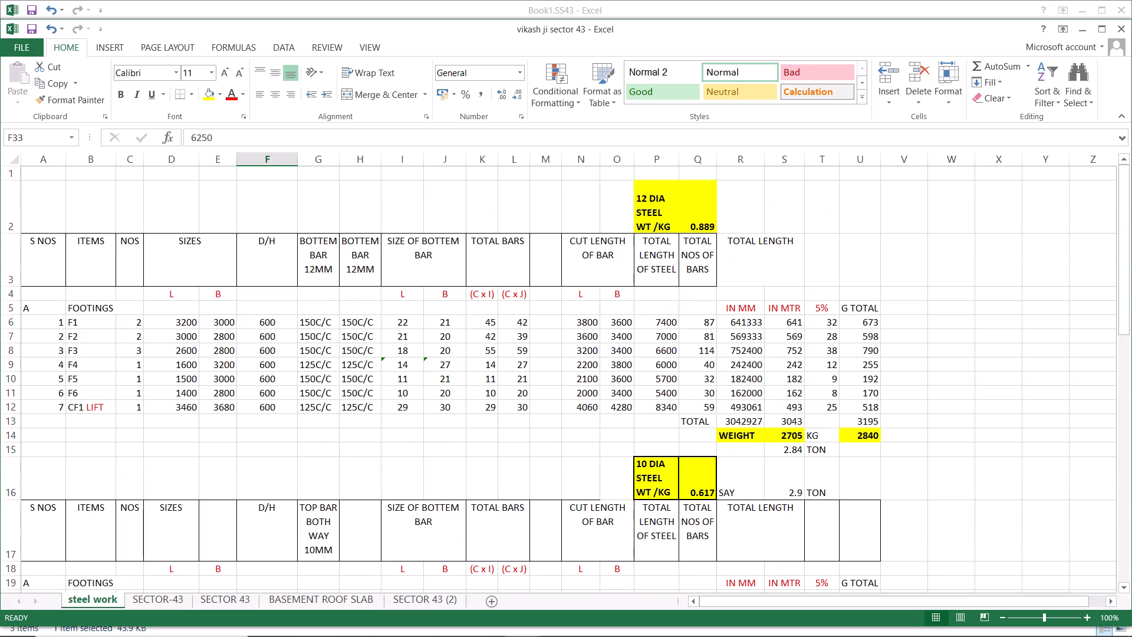
scroll(560, 464, down, 17)
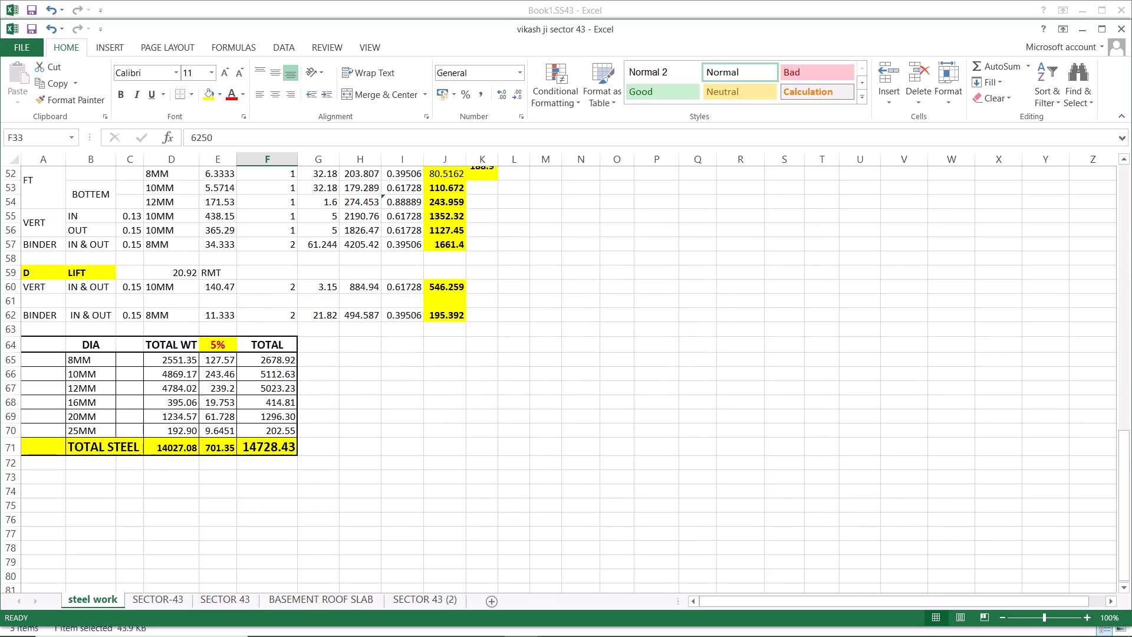
click(259, 448)
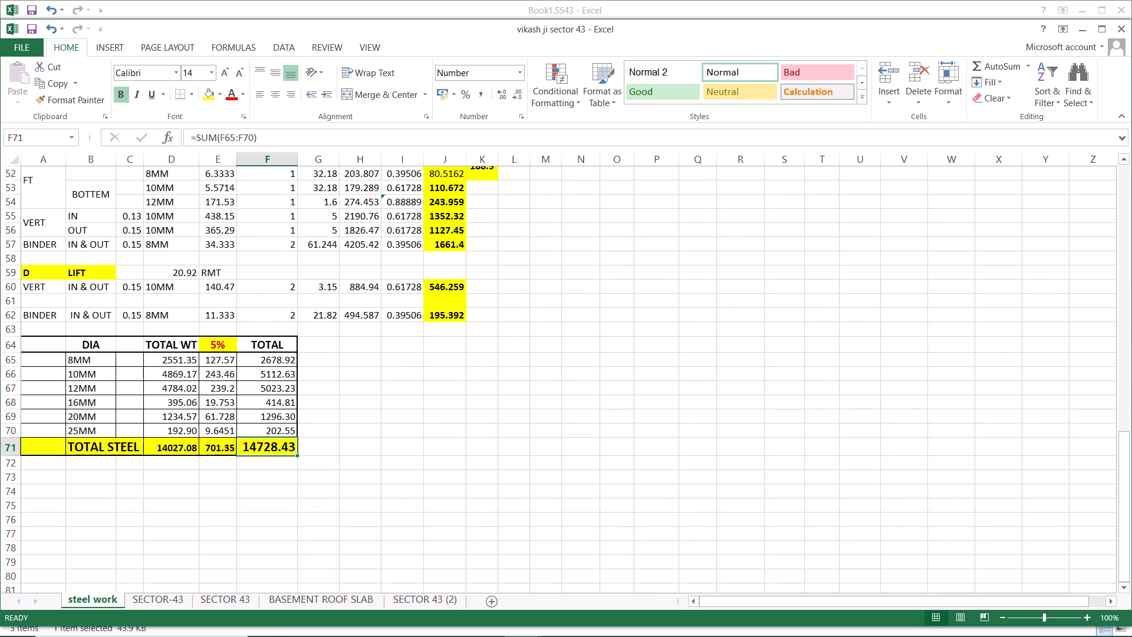
click(271, 343)
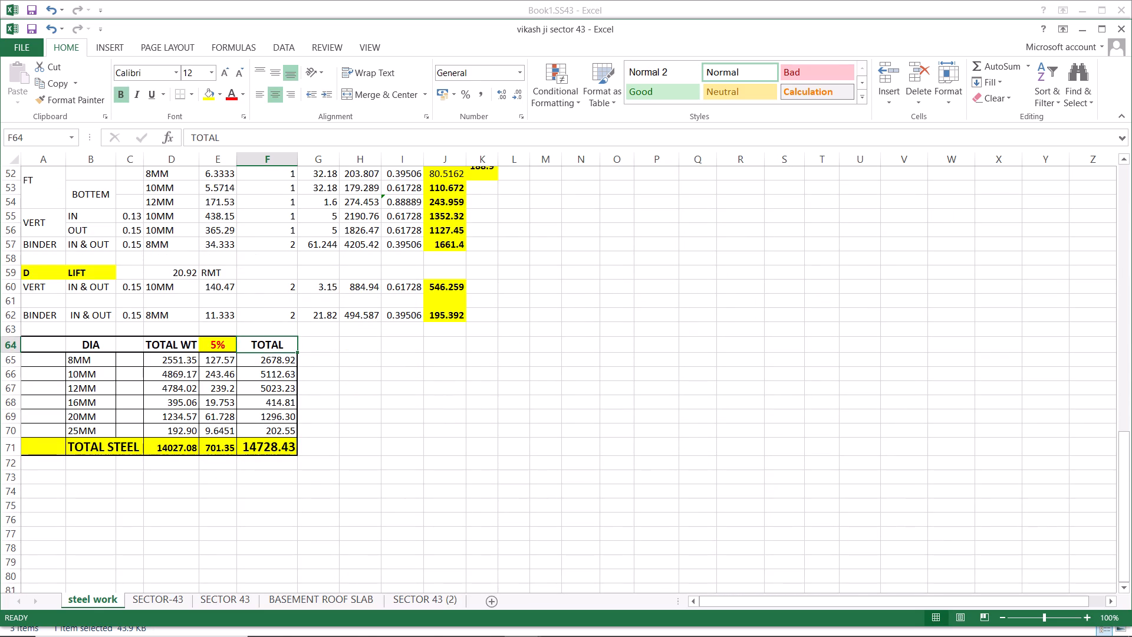
Check the SECTOR 43, BASEMENT ROOF SLAB and SECTOR 43 (2) sheets for plot 281 figures, and close the vikash ji sector 43 workbook.
click(176, 599)
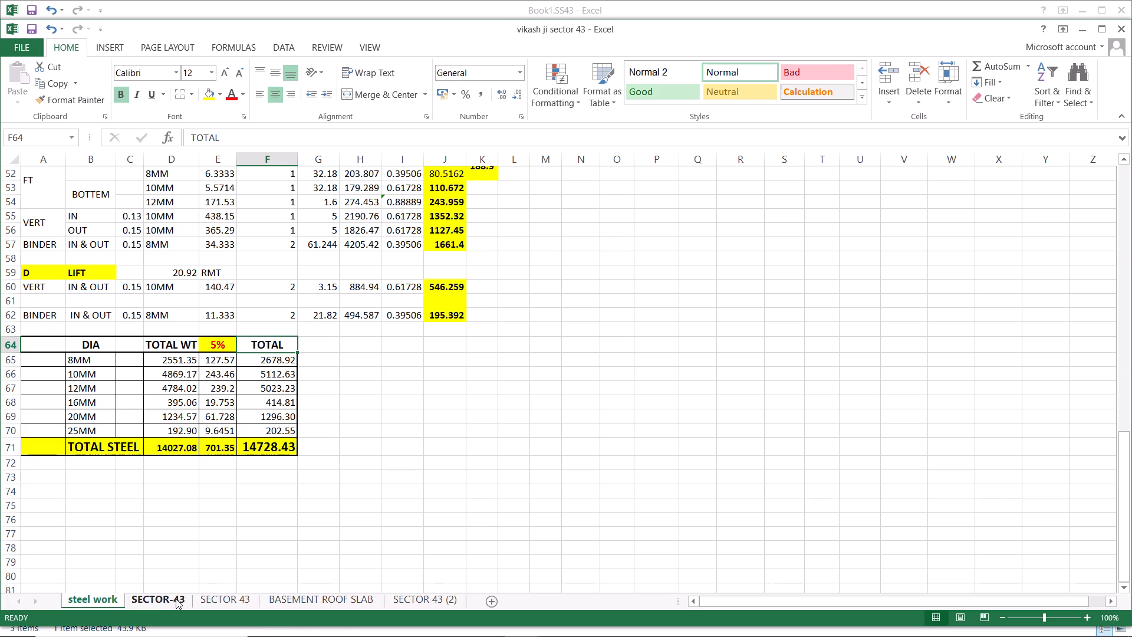
click(230, 600)
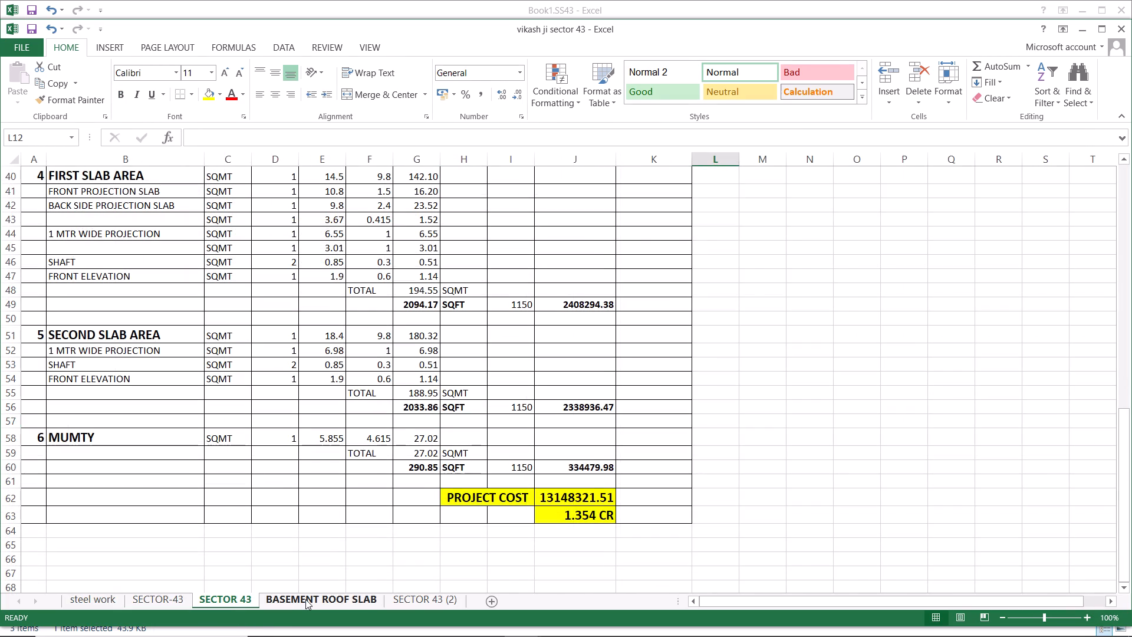
click(305, 599)
scroll(511, 509, down, 2)
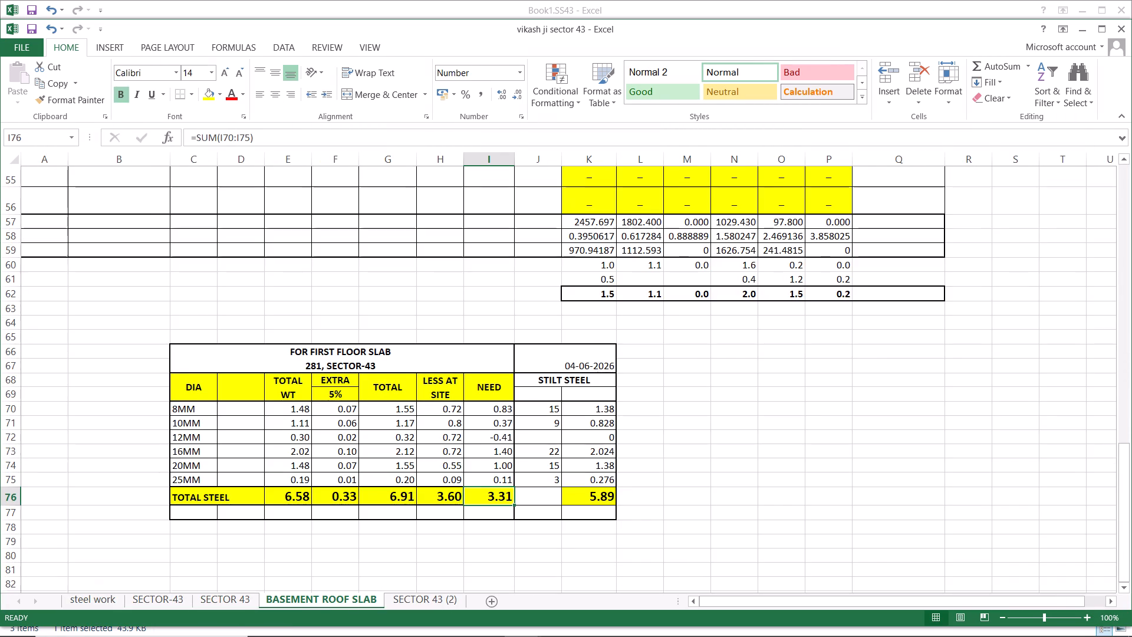
scroll(511, 509, down, 3)
scroll(511, 509, up, 6)
click(425, 599)
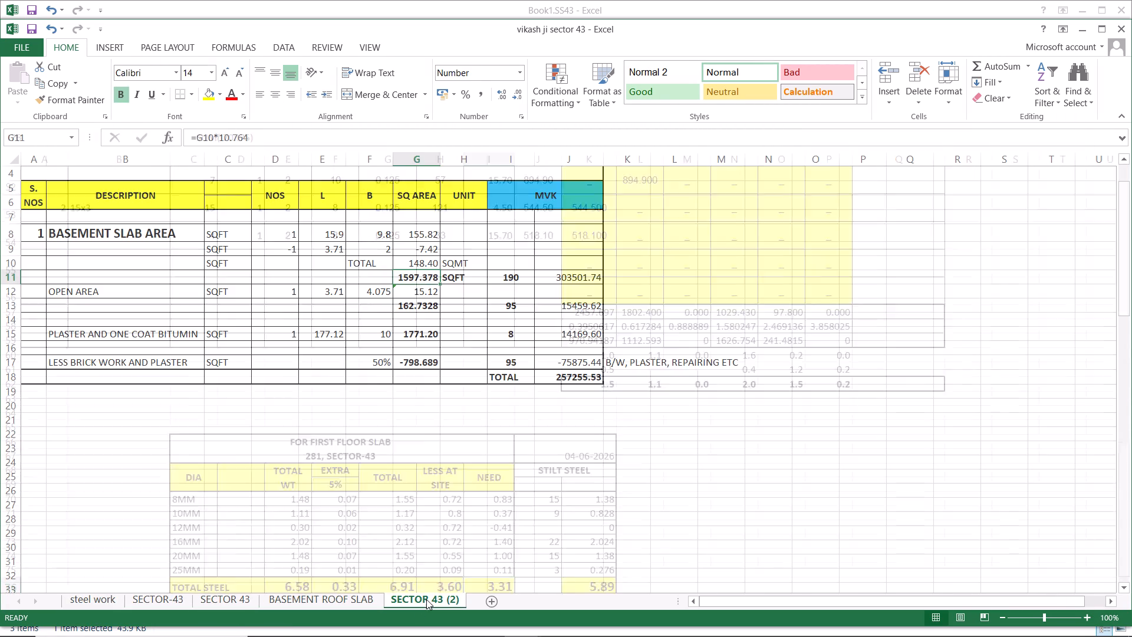
click(568, 380)
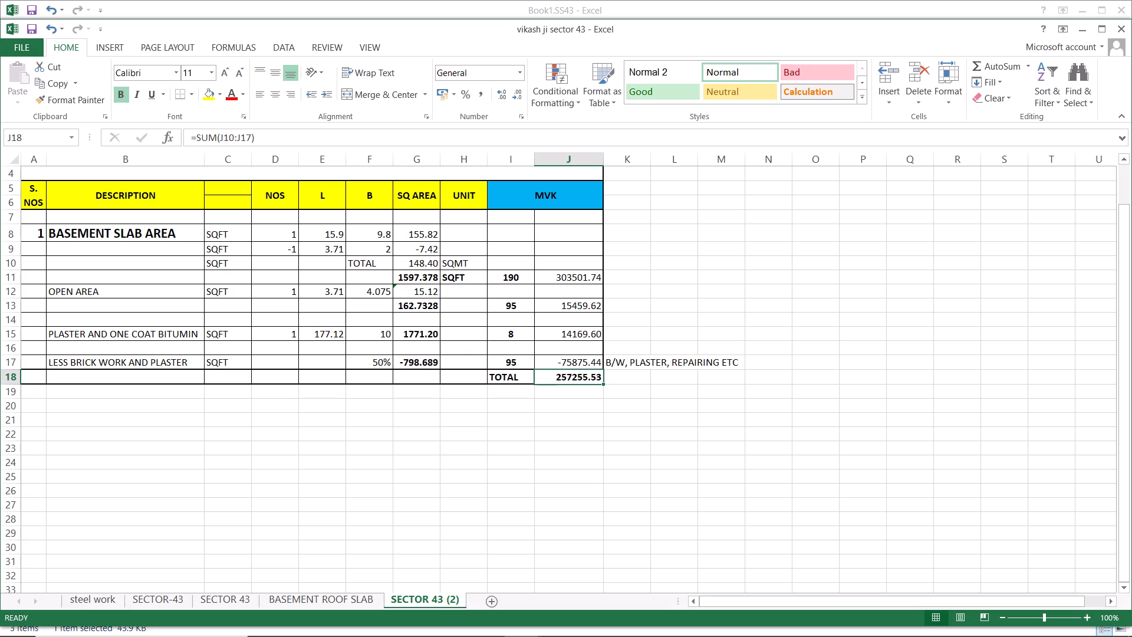
scroll(285, 454, up, 5)
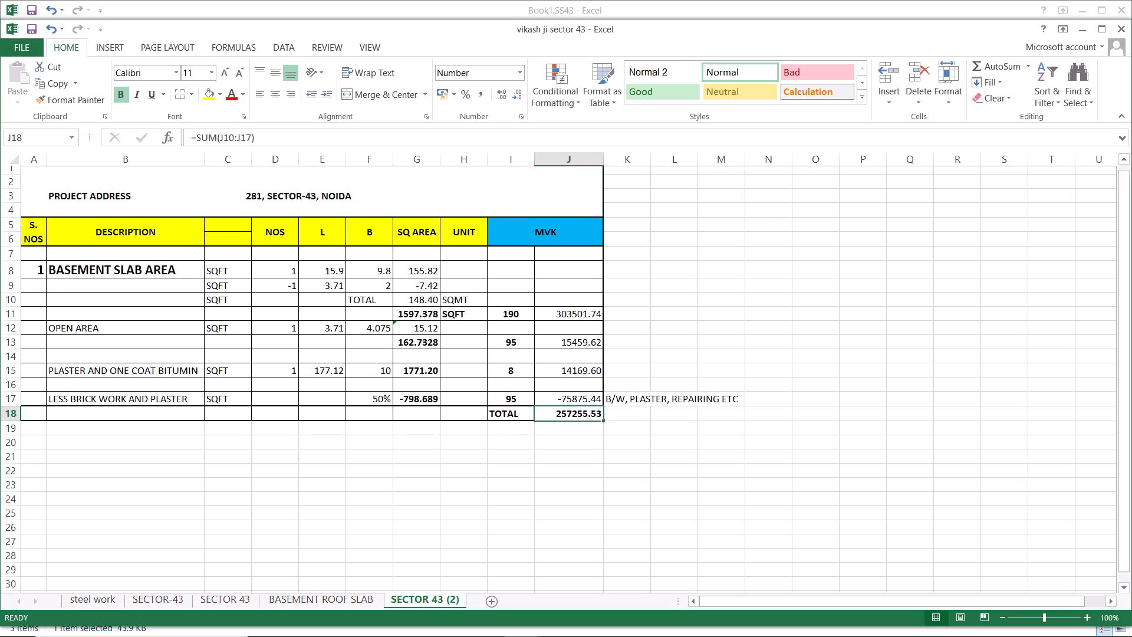
scroll(285, 454, up, 5)
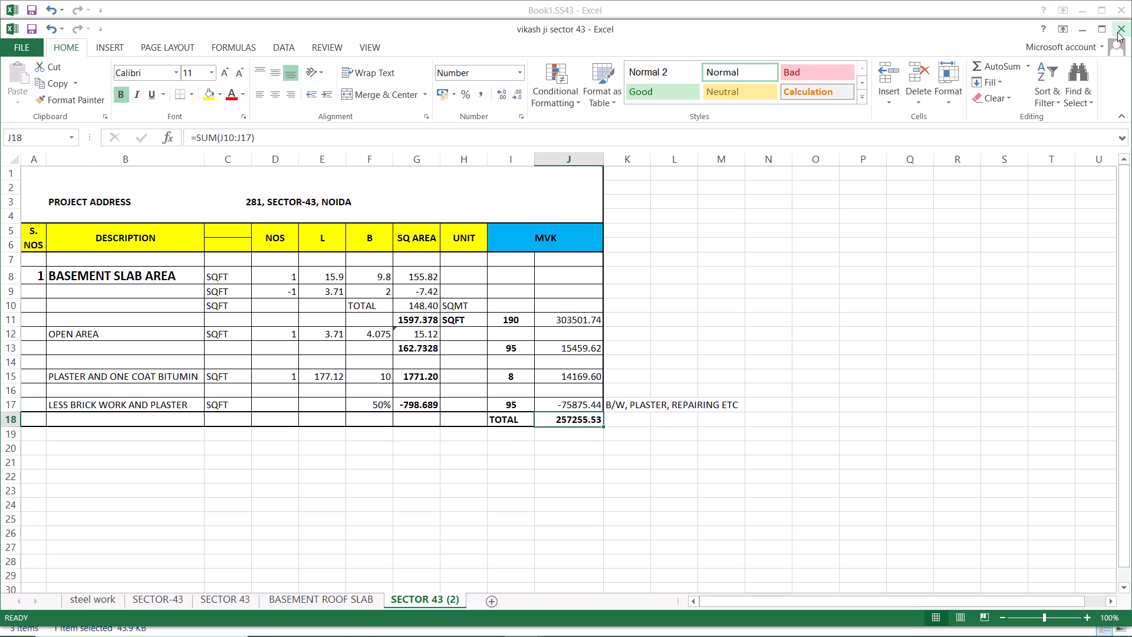
click(1117, 32)
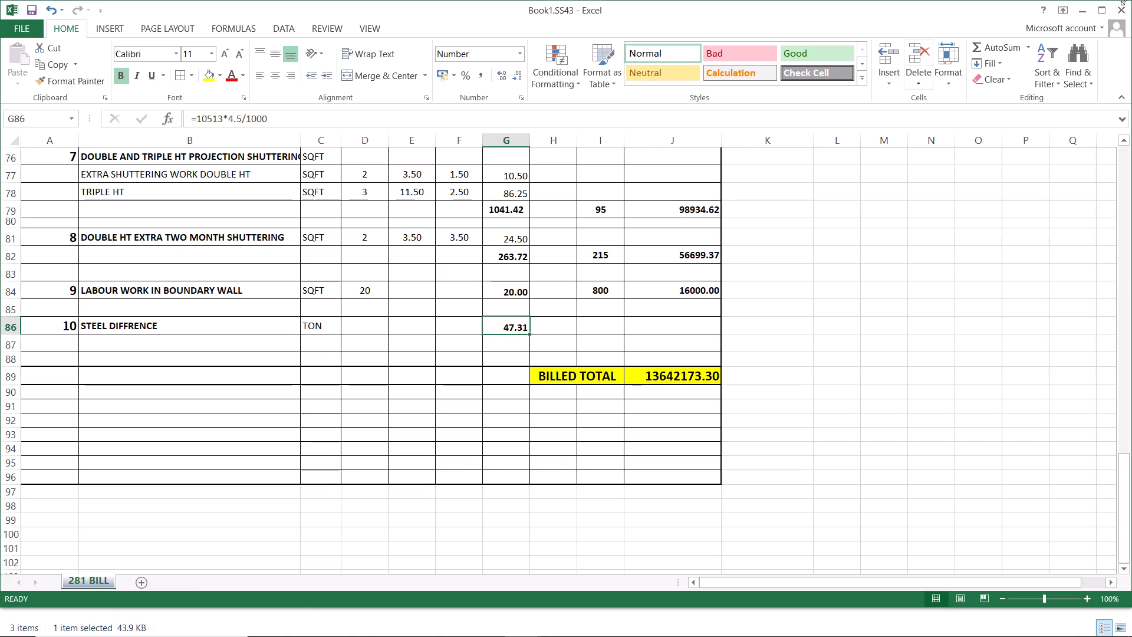
click(1084, 10)
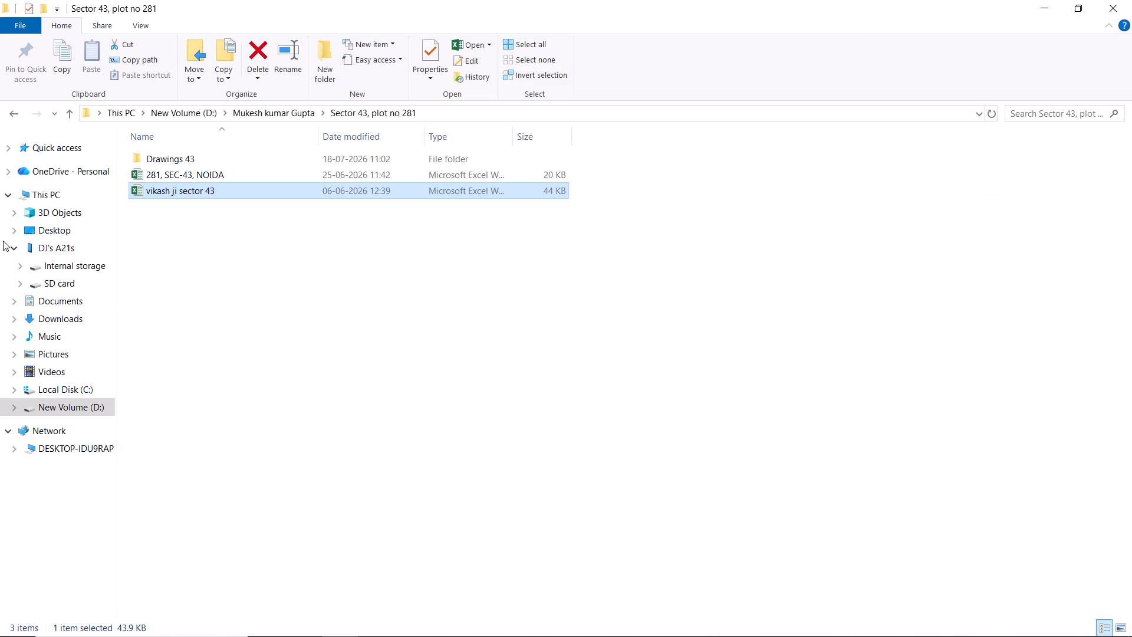
double_click(211, 176)
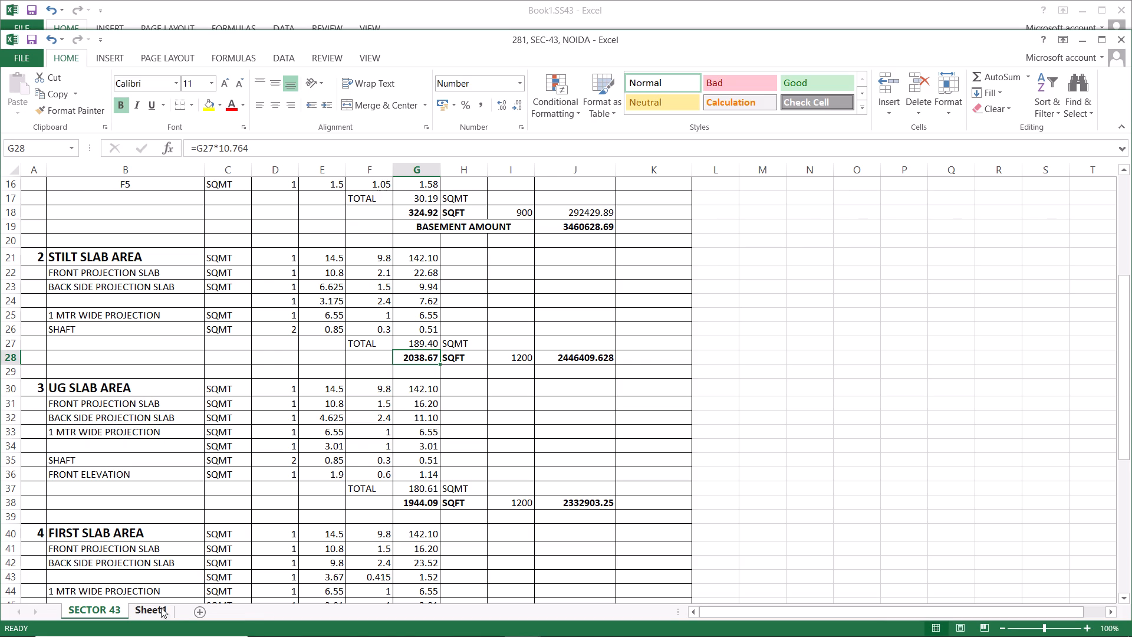
Look through the dated SECTOR - 43 expense list on Sheet1 for steel purchases.
click(154, 615)
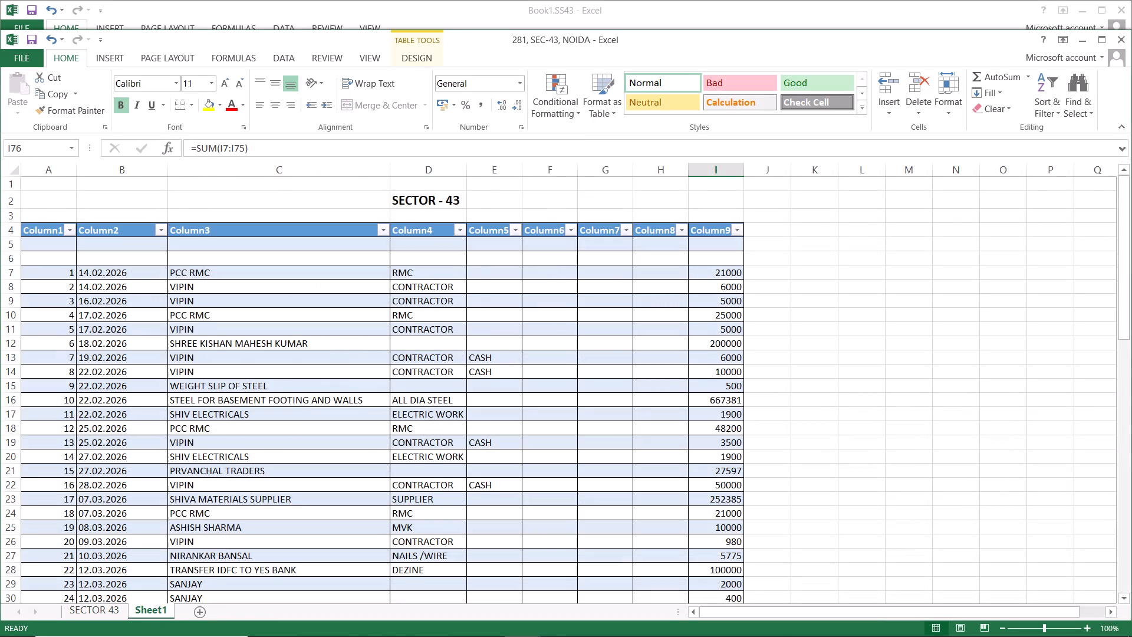
scroll(390, 399, down, 13)
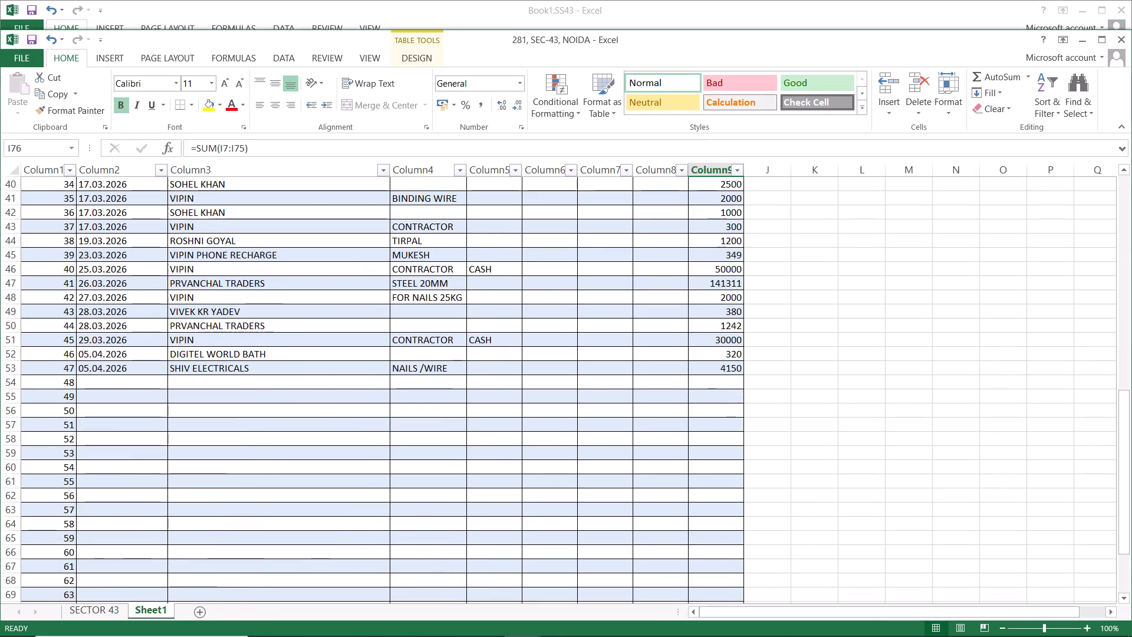
click(101, 382)
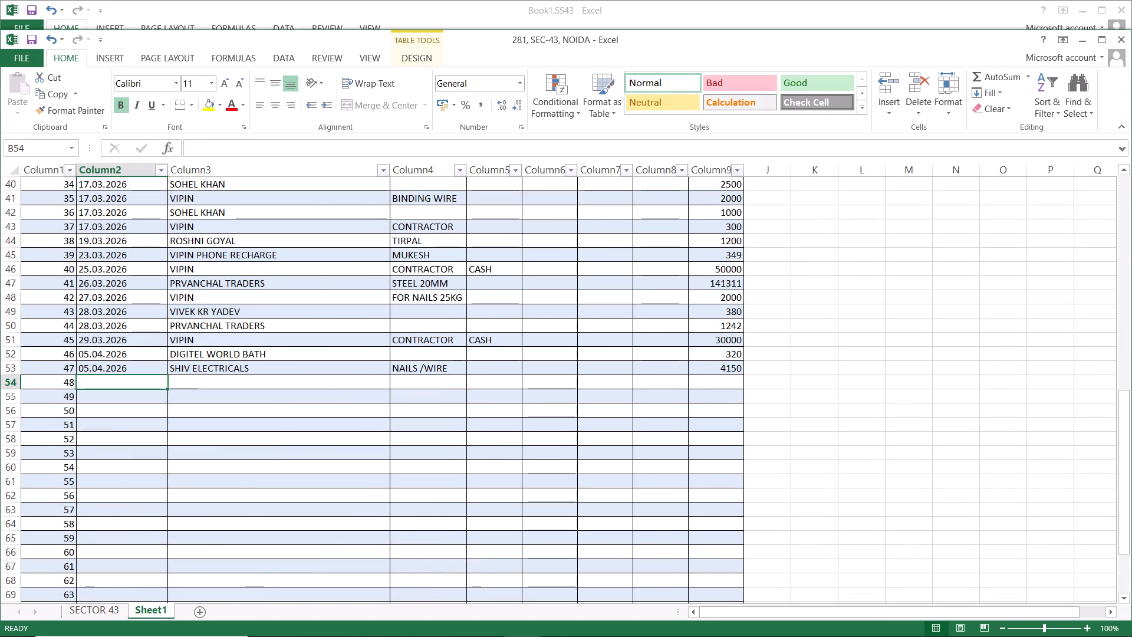
click(132, 399)
scroll(431, 390, up, 5)
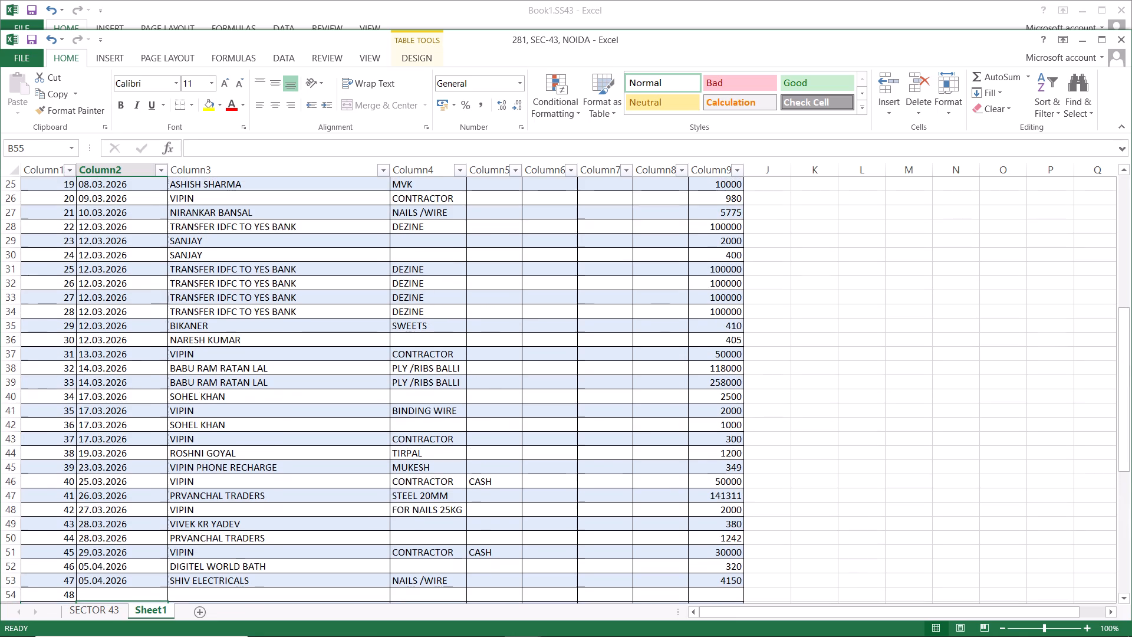
scroll(431, 390, up, 13)
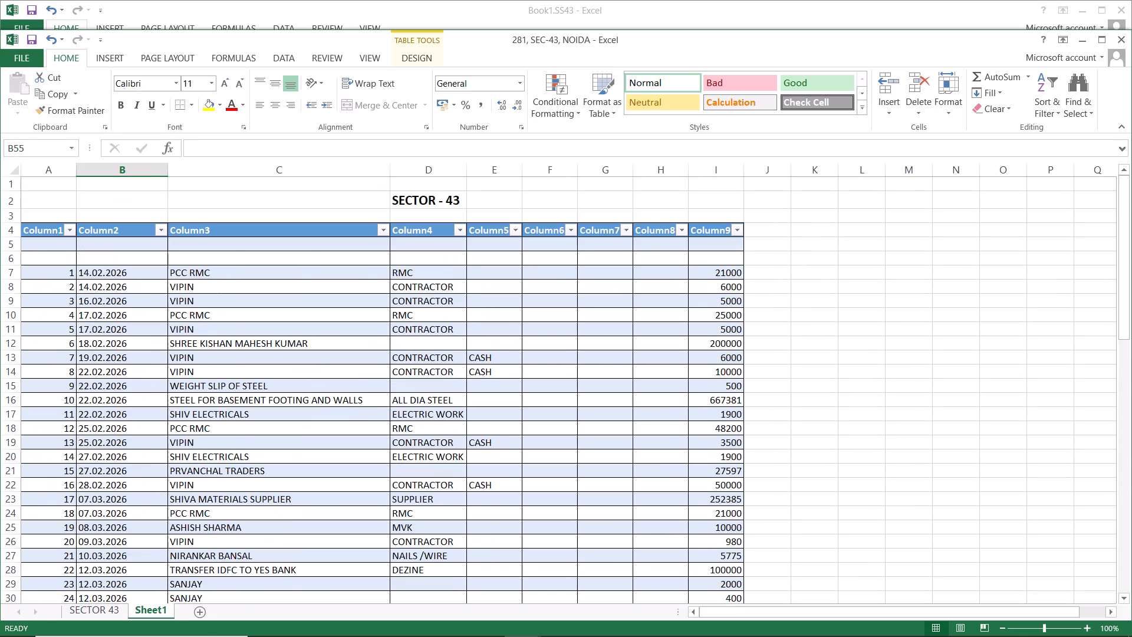
scroll(448, 344, down, 2)
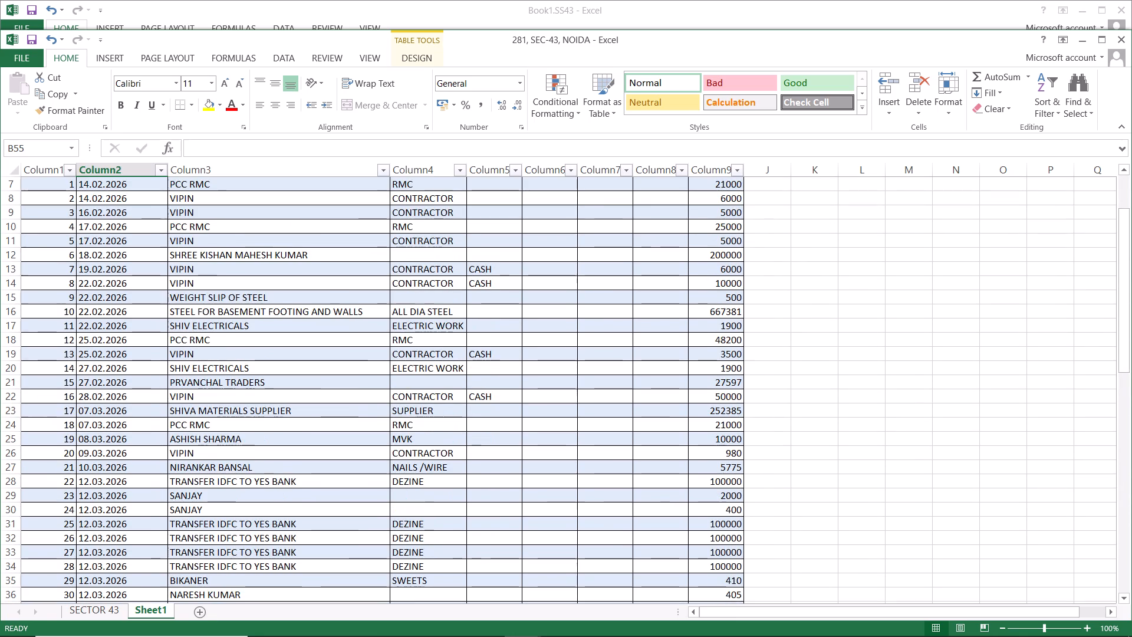
scroll(448, 344, down, 3)
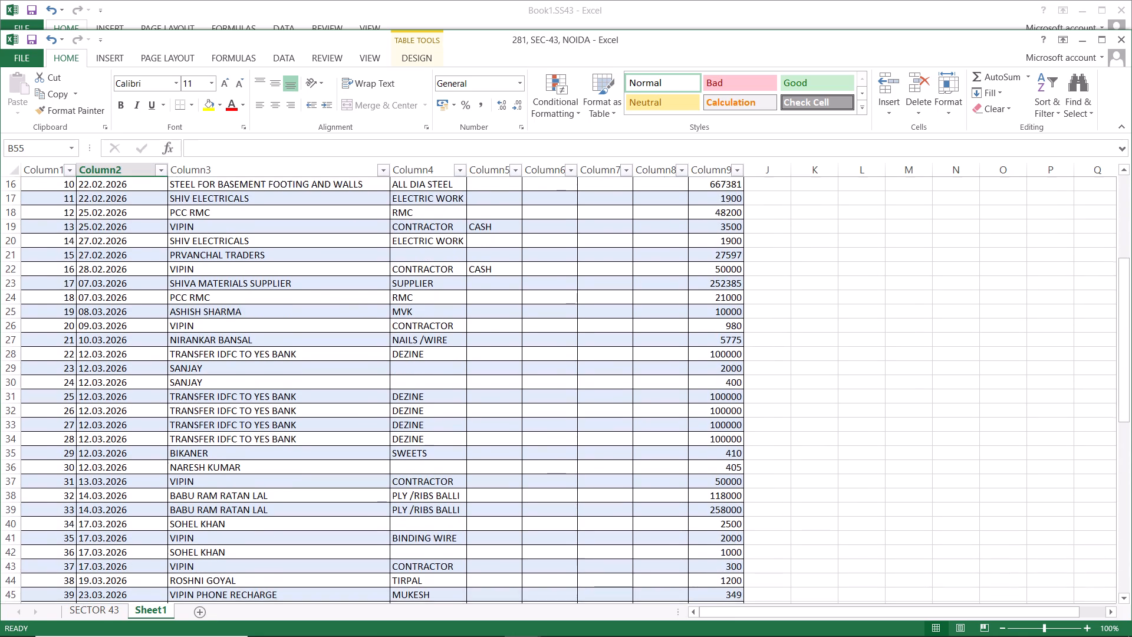
scroll(448, 344, down, 1)
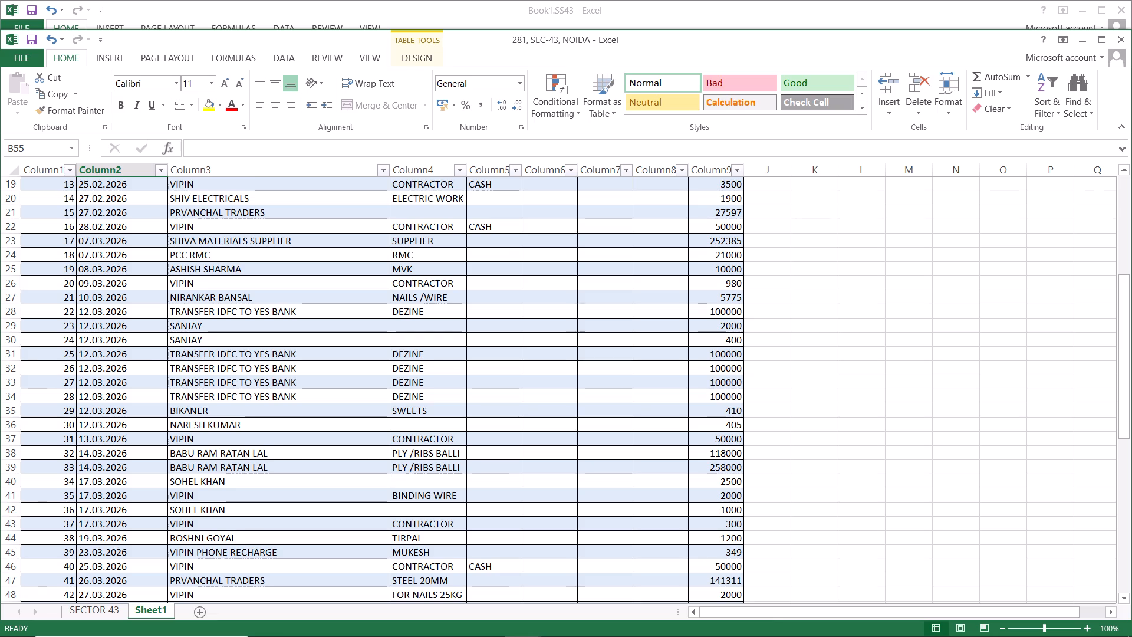
Examine the materials supplier, PLY /RIBS BALLI and STEEL 20MM entries and their amounts in the expense list.
click(445, 241)
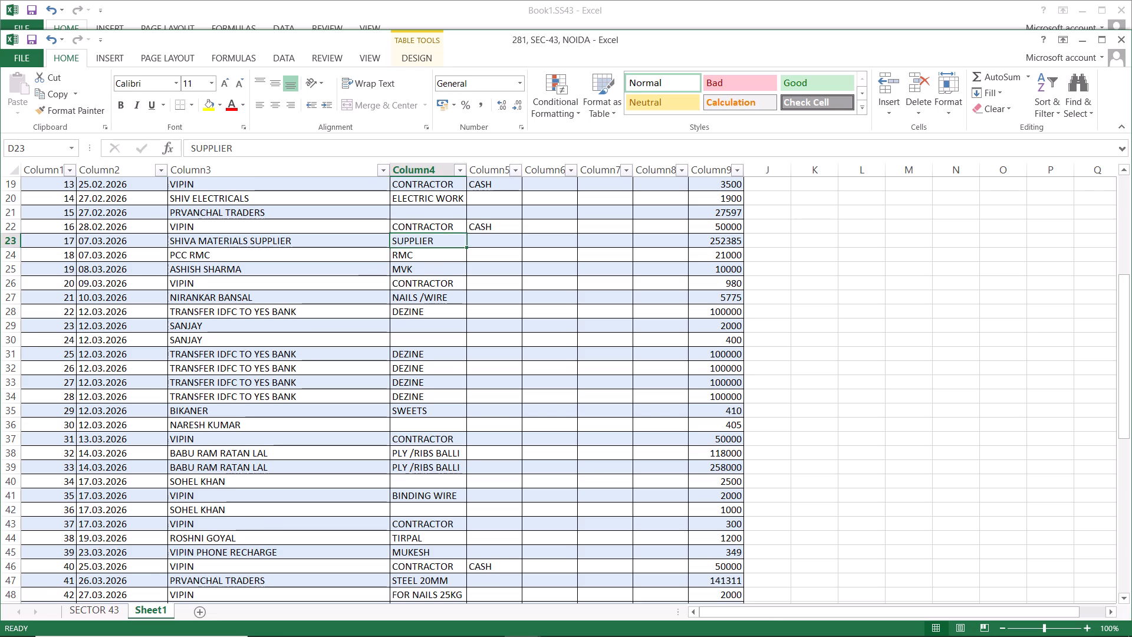
click(730, 239)
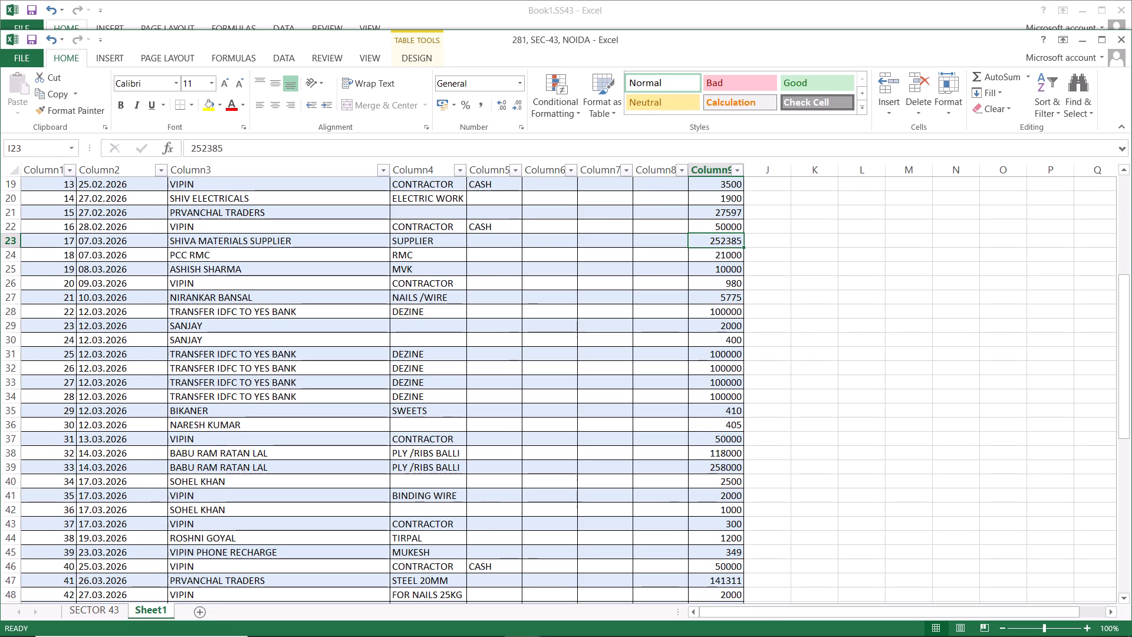
click(436, 470)
scroll(506, 464, down, 3)
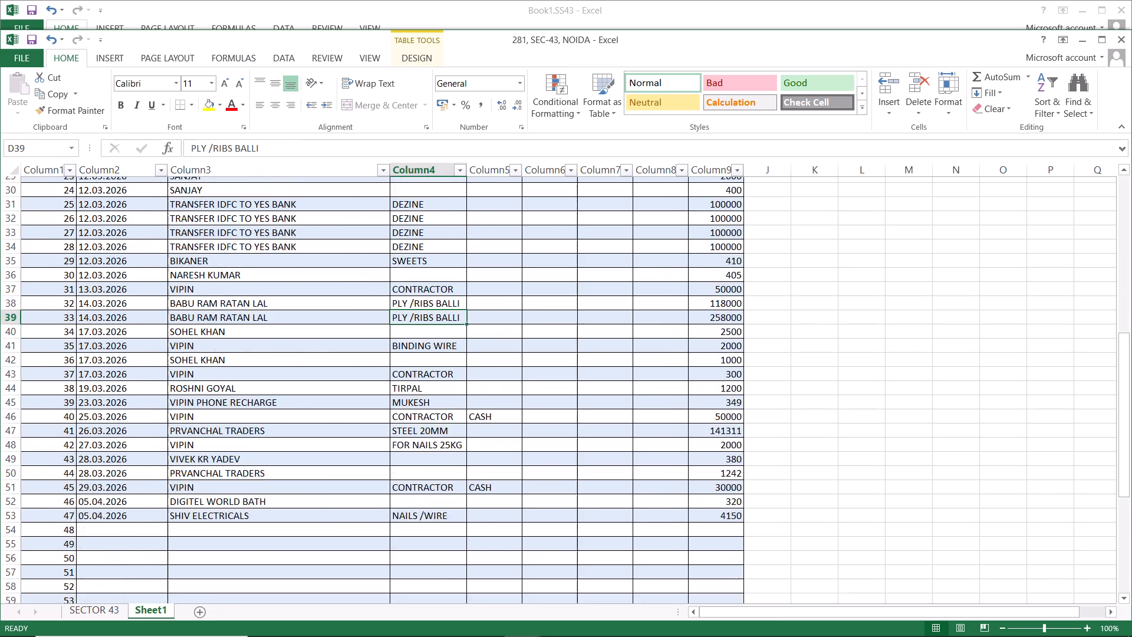
scroll(506, 464, down, 2)
click(442, 370)
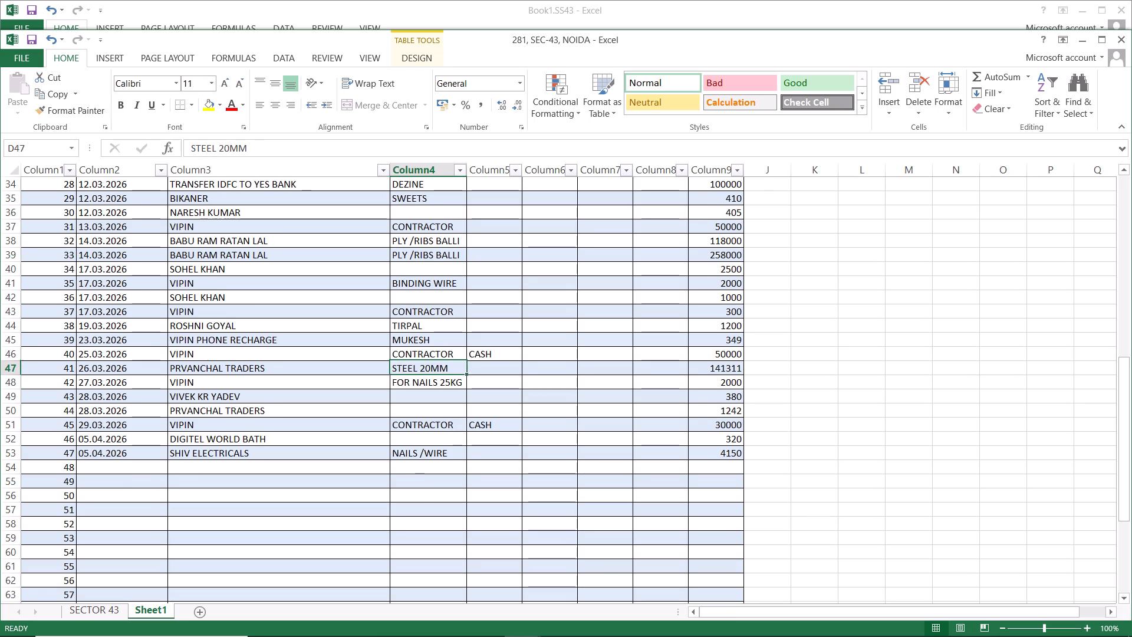
click(722, 370)
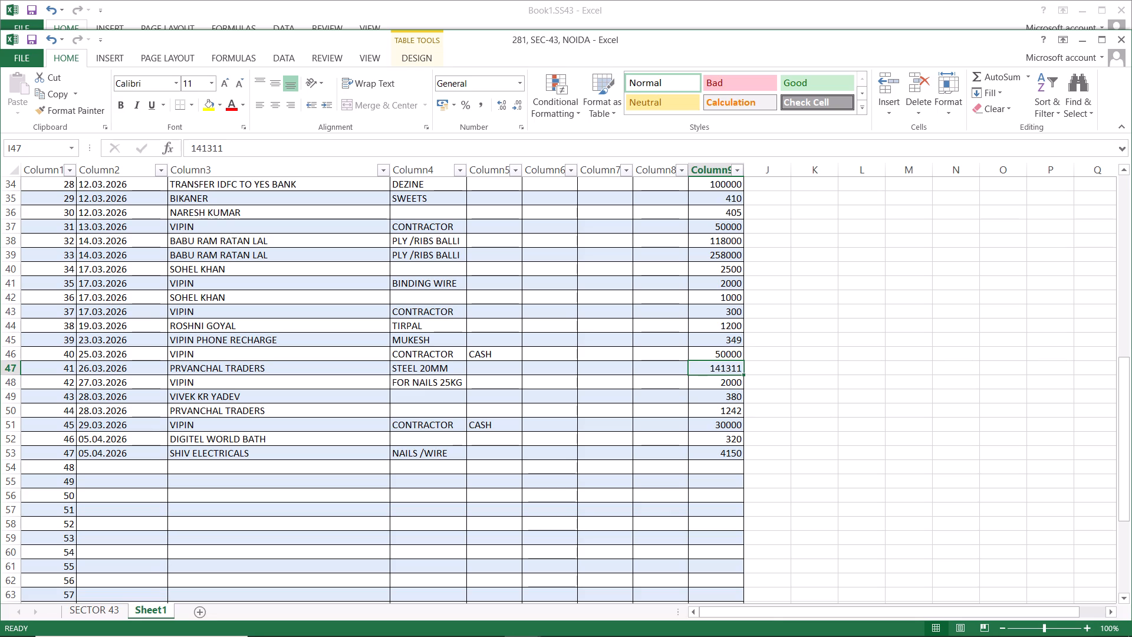
click(736, 258)
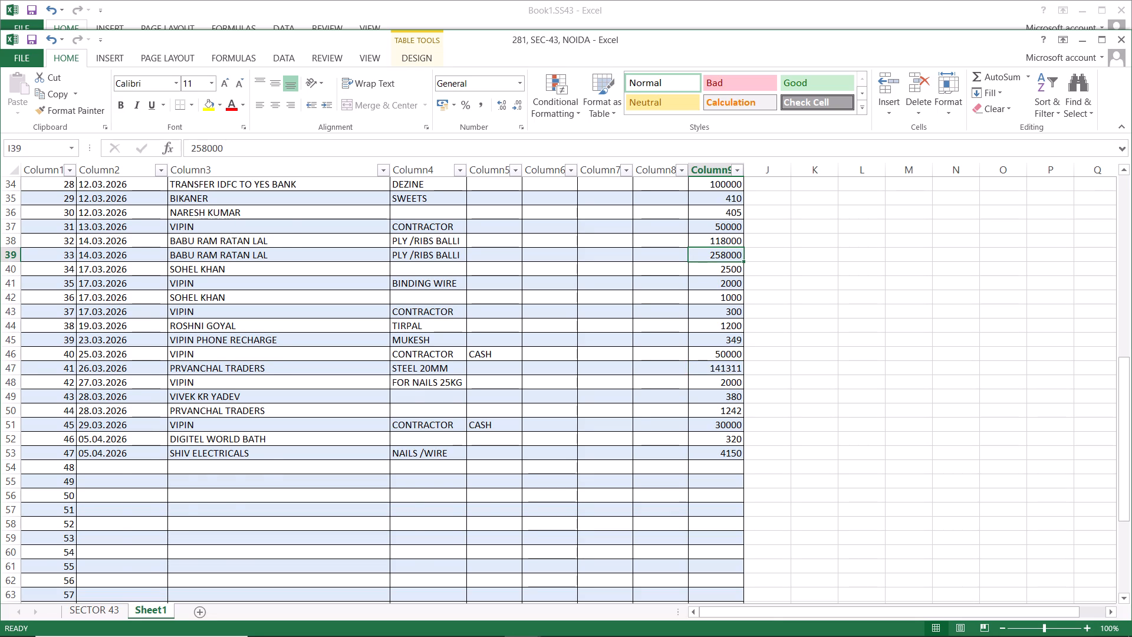
Check the earlier expense entries back up to the ALL DIA STEEL purchase for basement footing and walls, including its amount.
scroll(736, 258, up, 5)
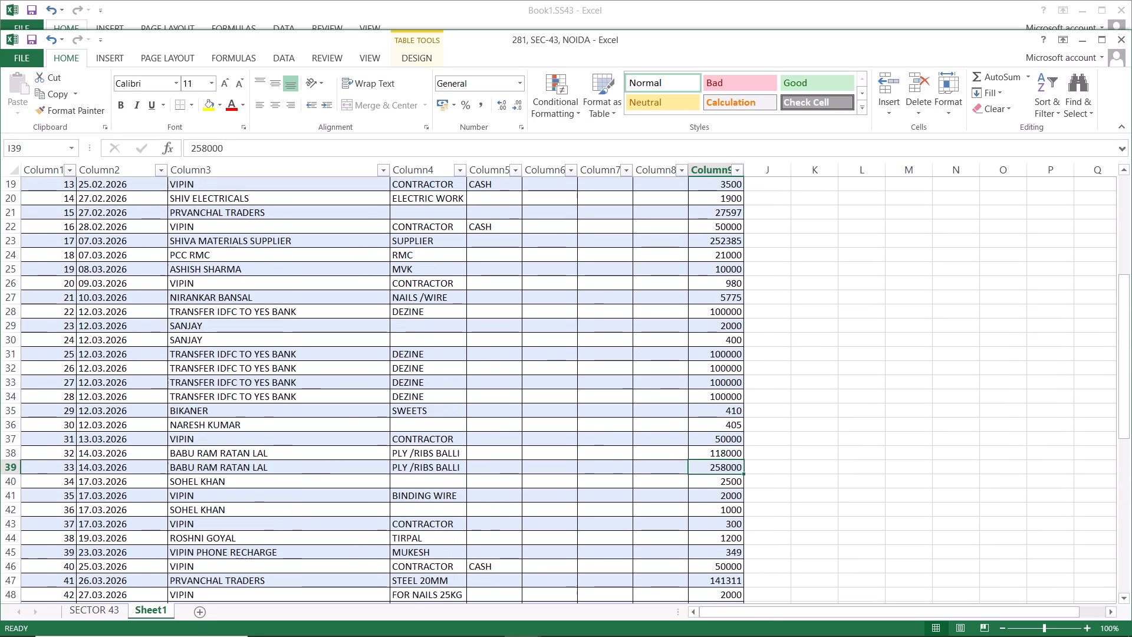
click(413, 294)
click(439, 279)
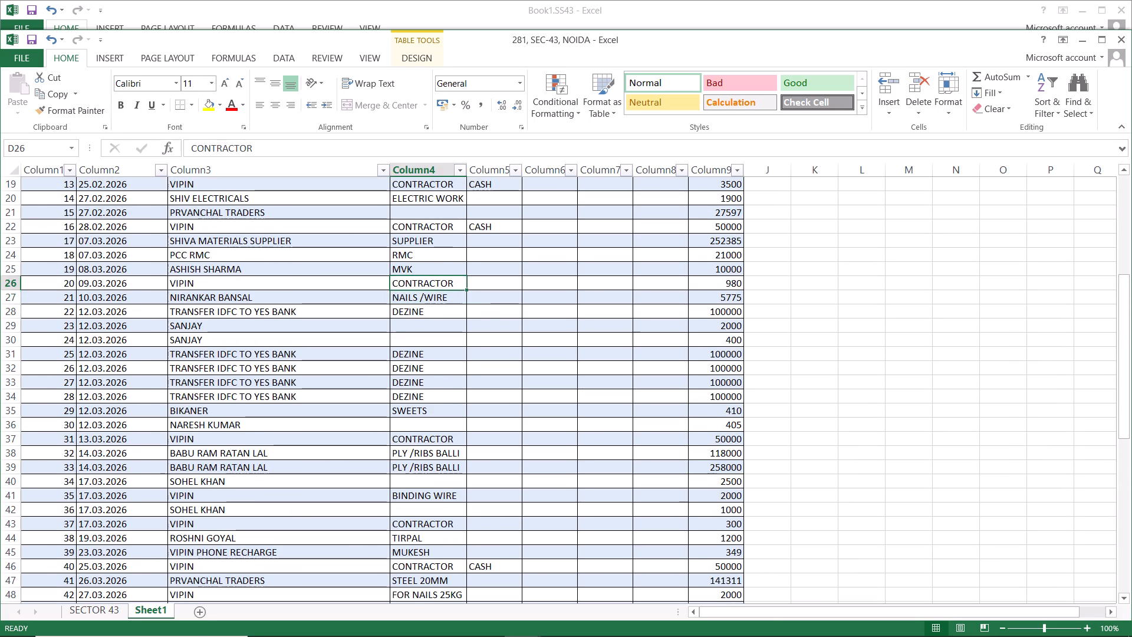
scroll(459, 266, up, 2)
click(424, 340)
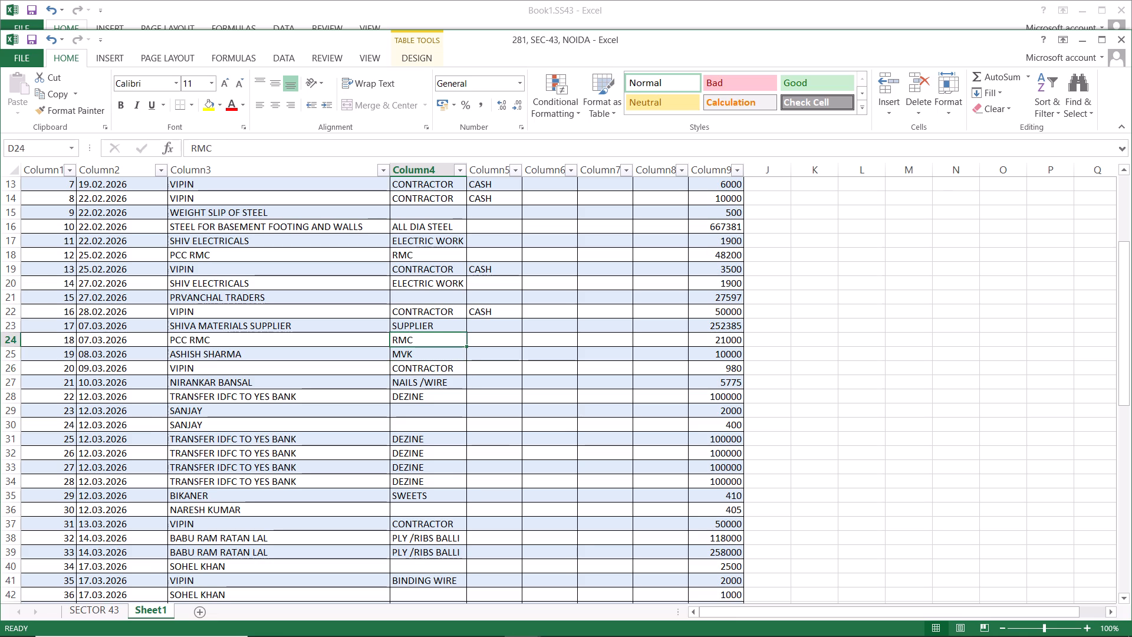
click(430, 278)
scroll(444, 252, up, 5)
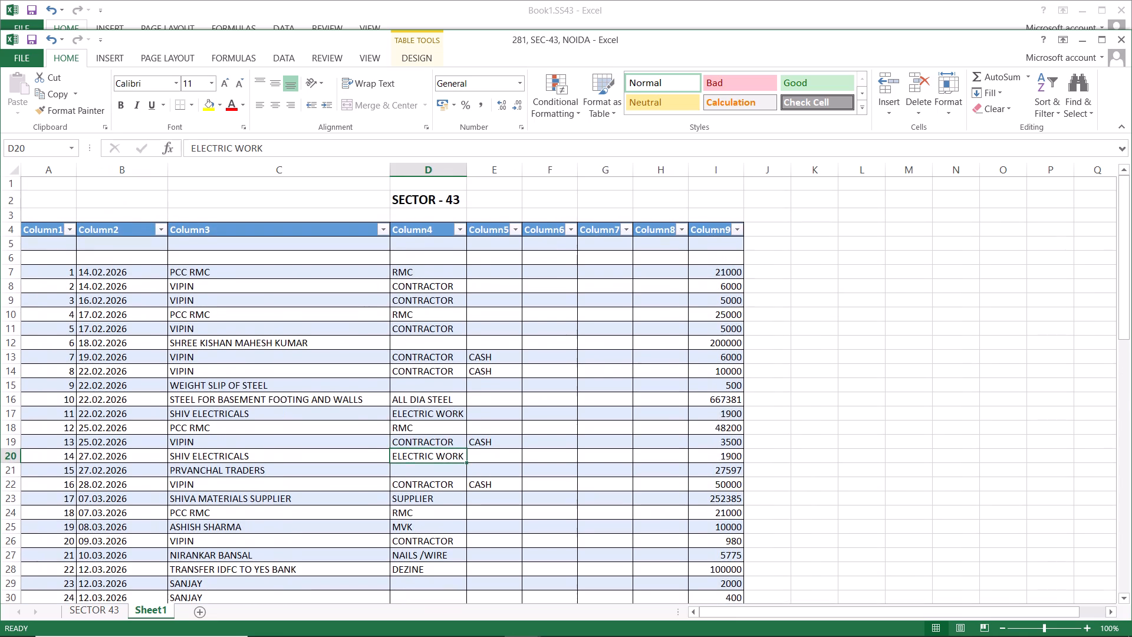
click(440, 284)
click(429, 329)
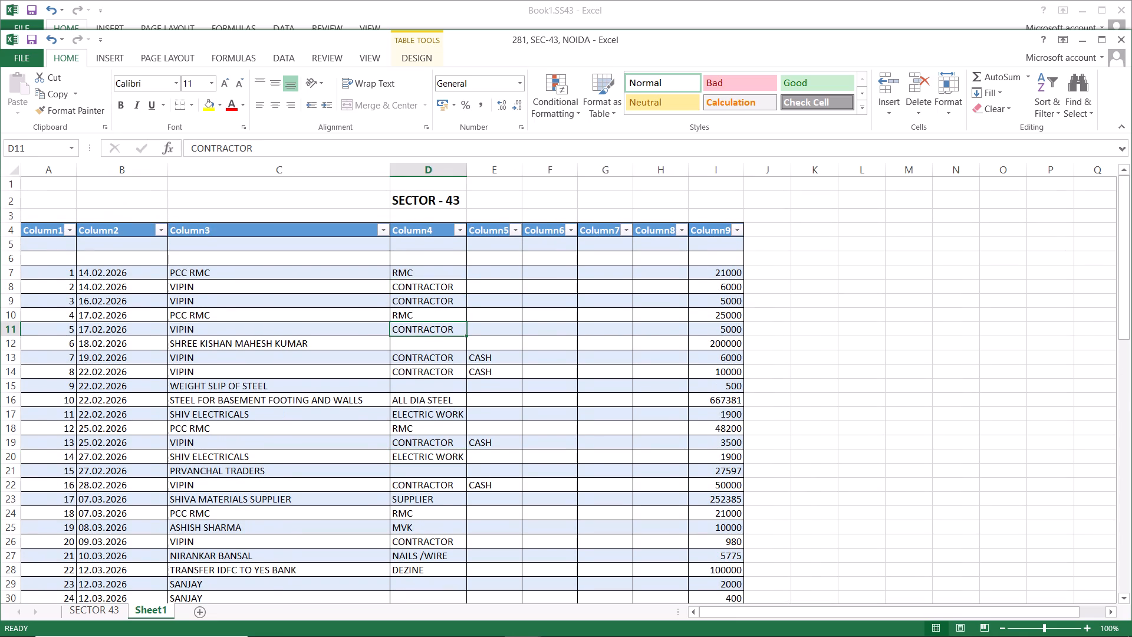
click(419, 405)
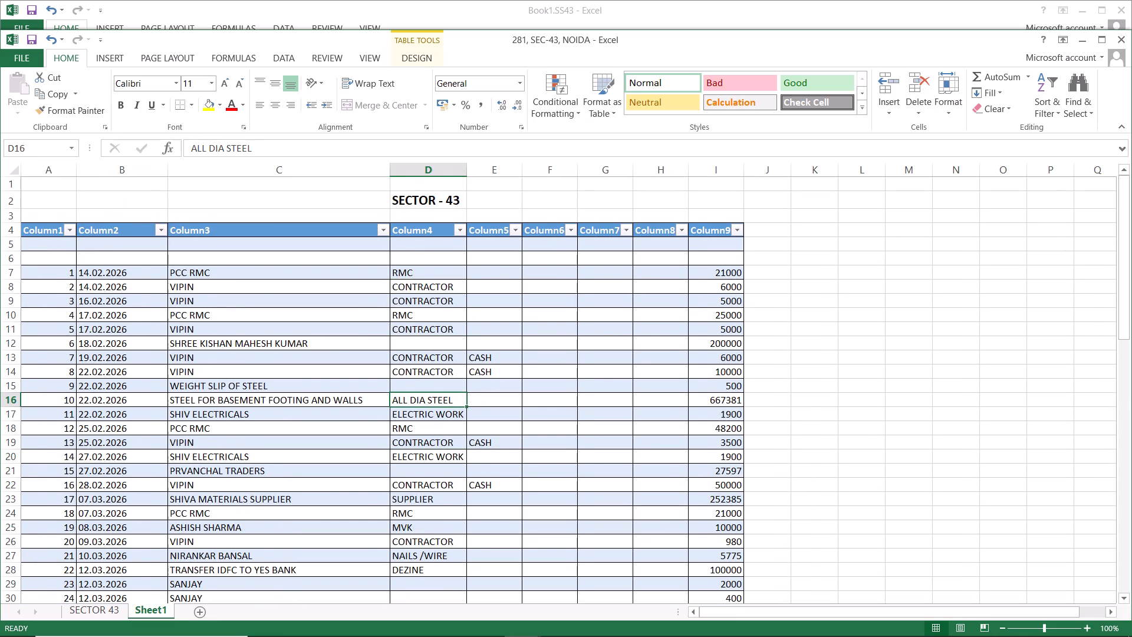
click(726, 398)
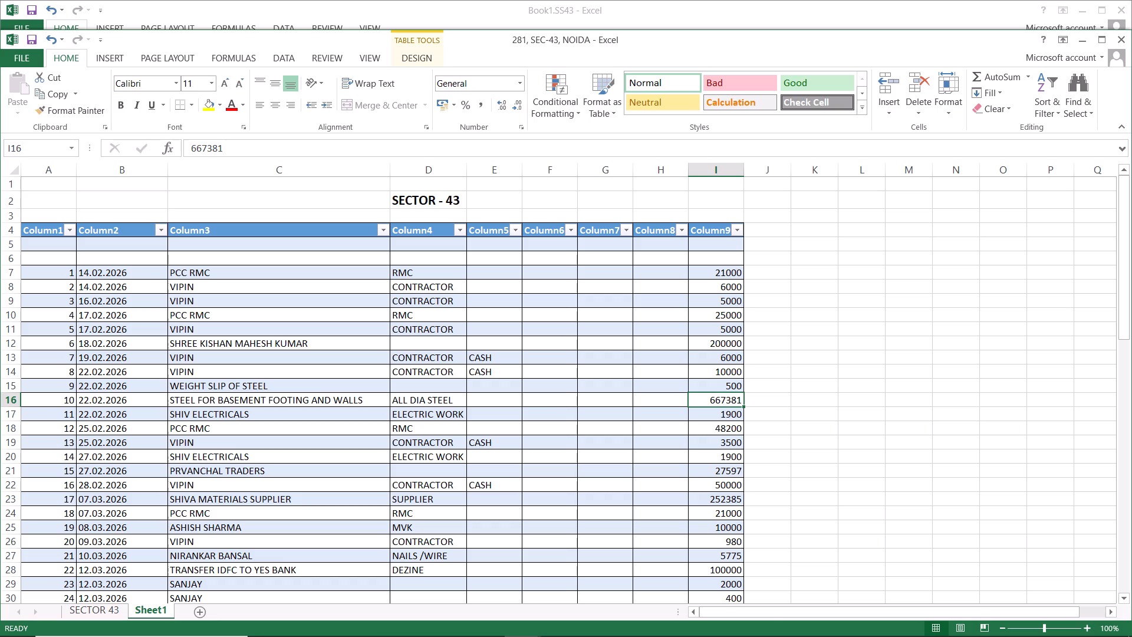
Highlight the amount of the ALL DIA STEEL purchase for basement footing and walls in yellow.
click(856, 398)
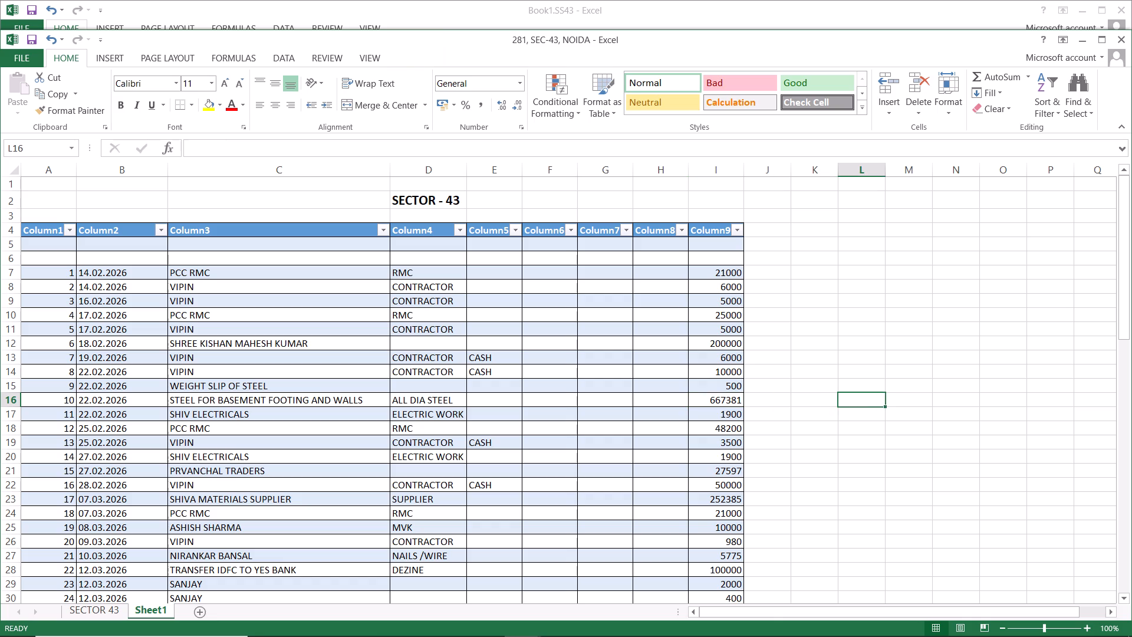
click(732, 401)
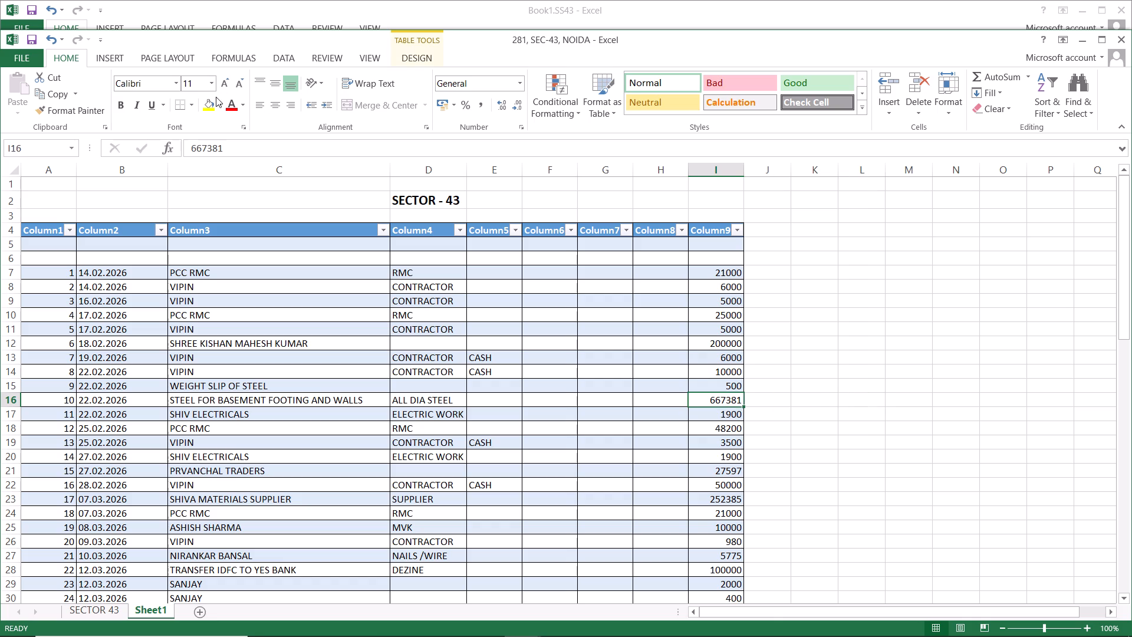
click(208, 109)
Find the STEEL 20MM purchase dated 26.03.2026 further down the expense list and highlight its amount in yellow.
scroll(762, 518, down, 3)
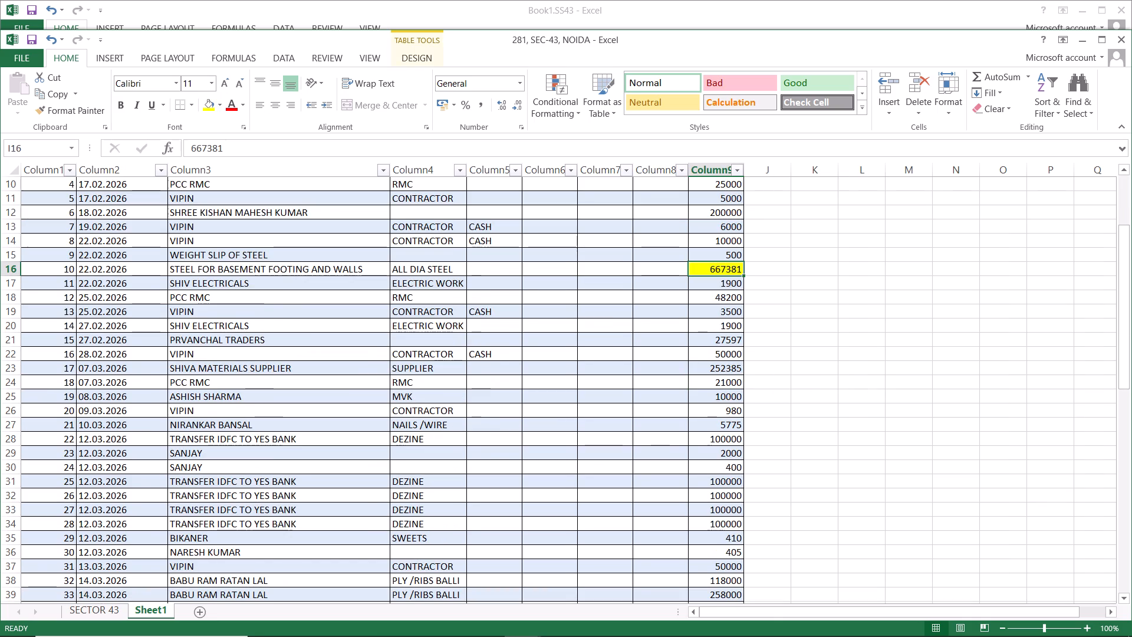
click(419, 268)
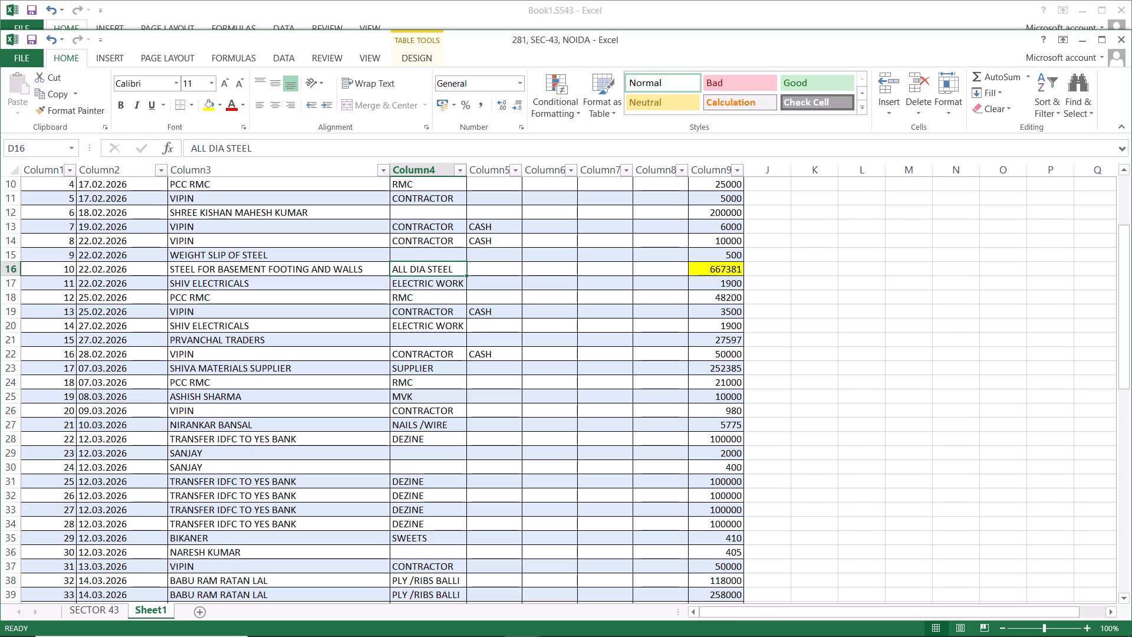
scroll(435, 476, down, 3)
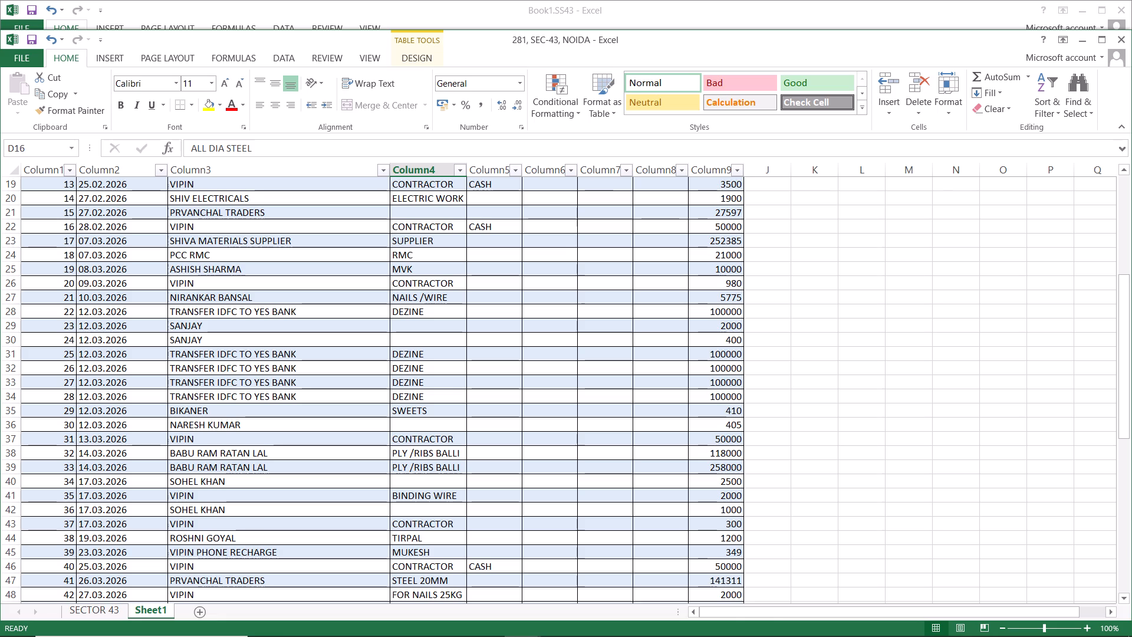
scroll(439, 471, down, 3)
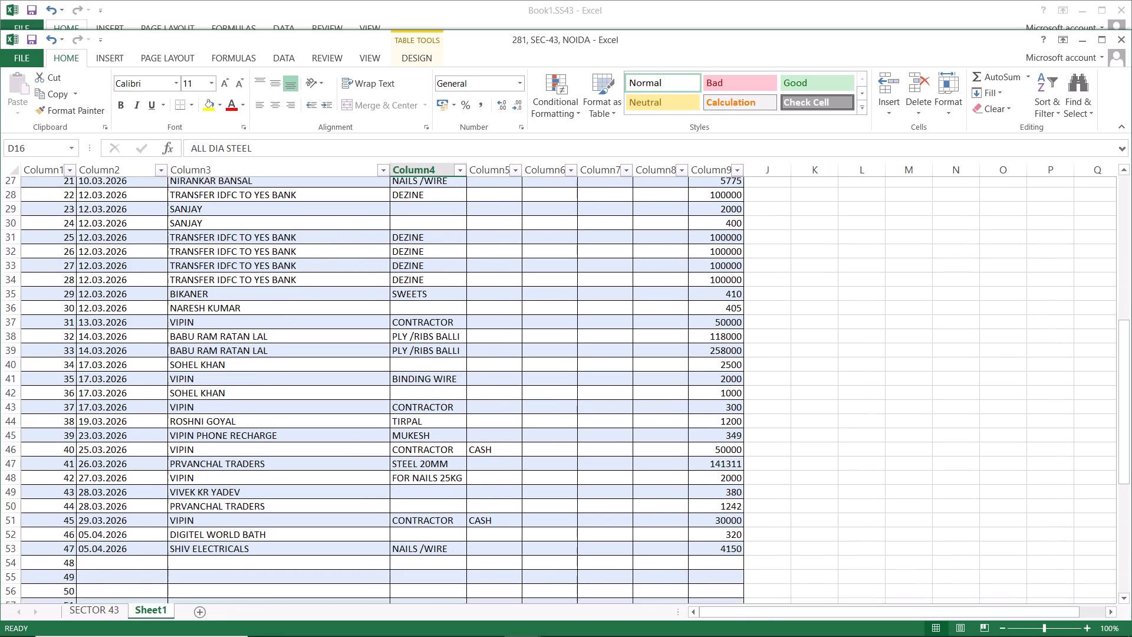
scroll(441, 408, down, 1)
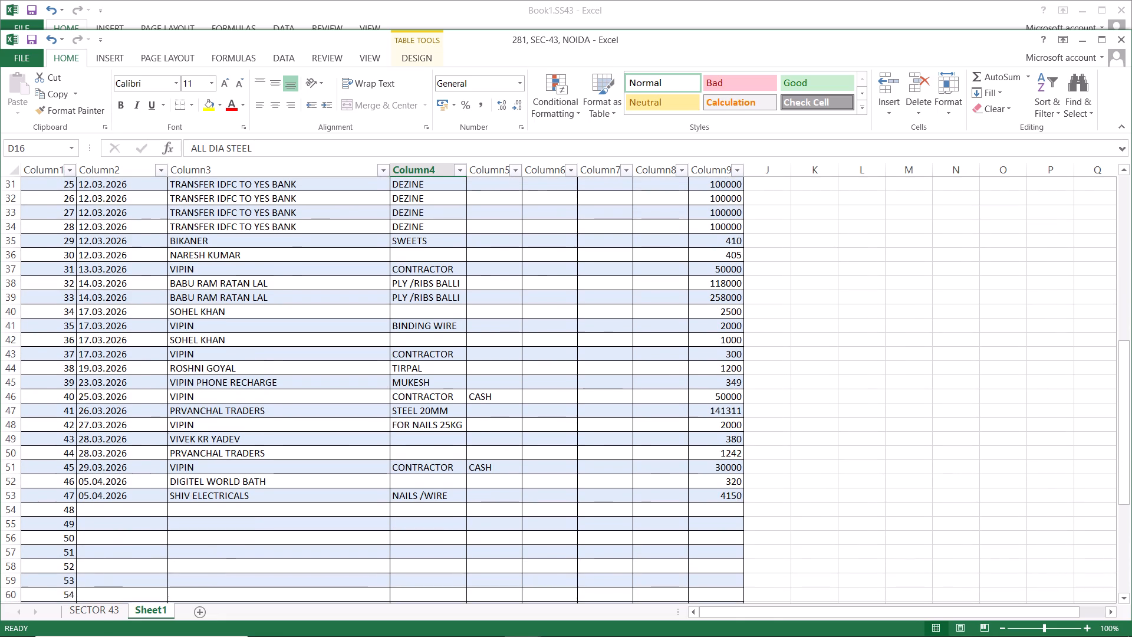
click(450, 384)
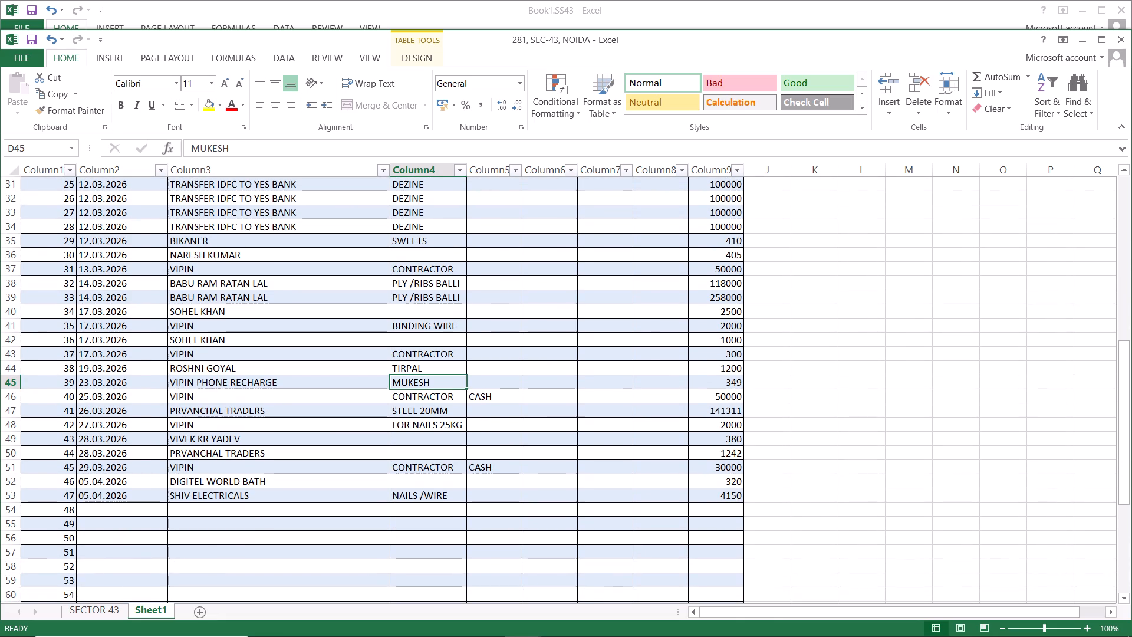
click(432, 399)
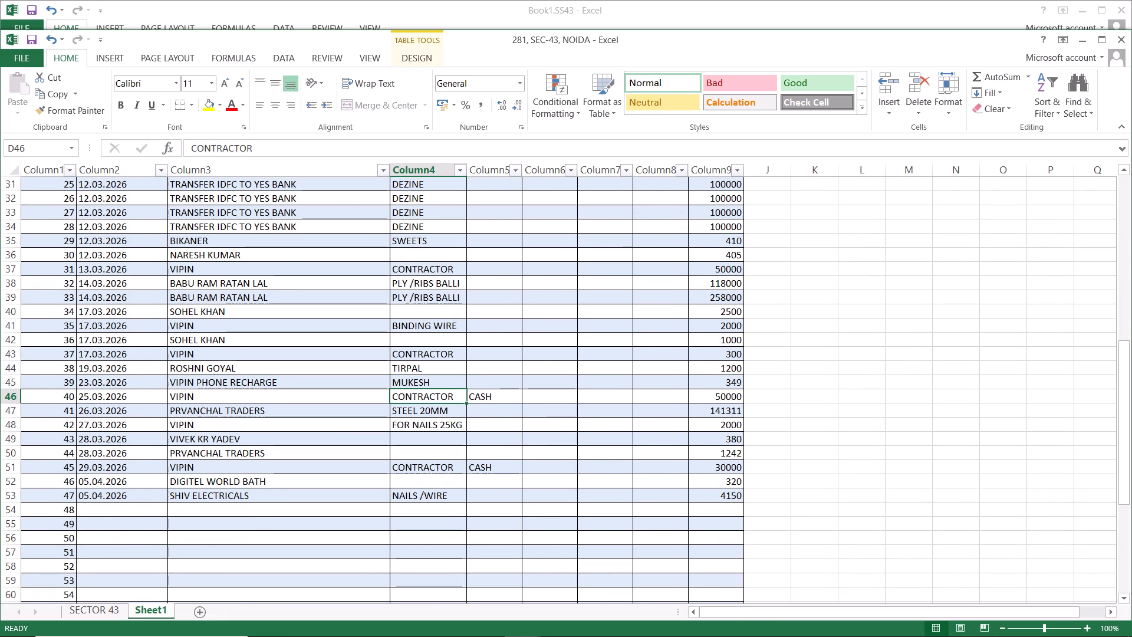
click(440, 410)
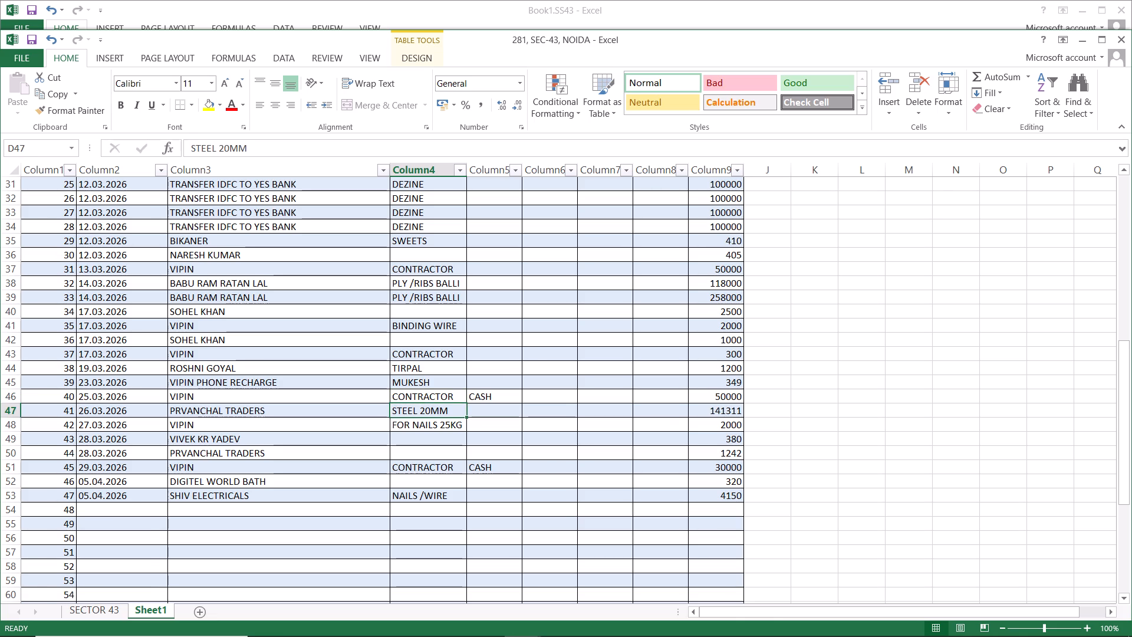
click(730, 408)
click(211, 106)
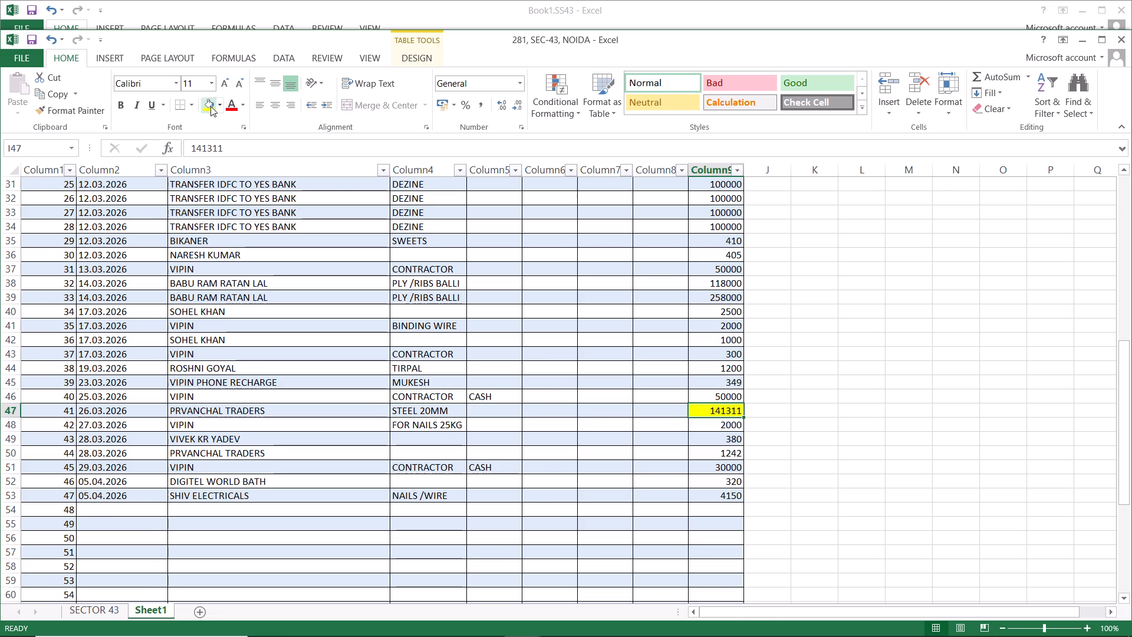
scroll(782, 434, down, 2)
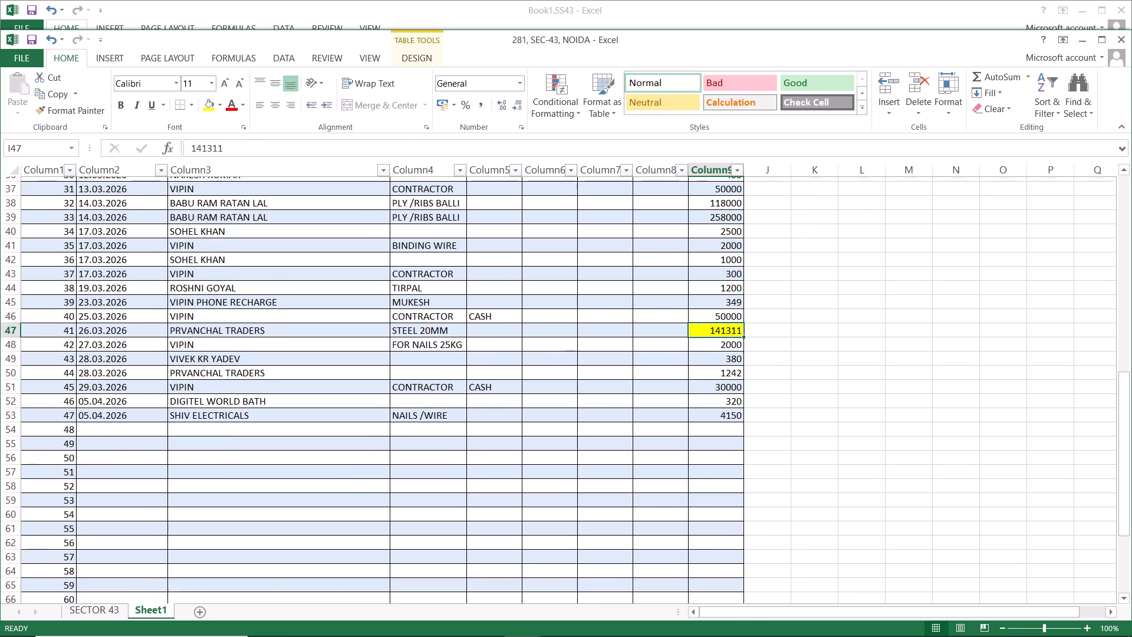
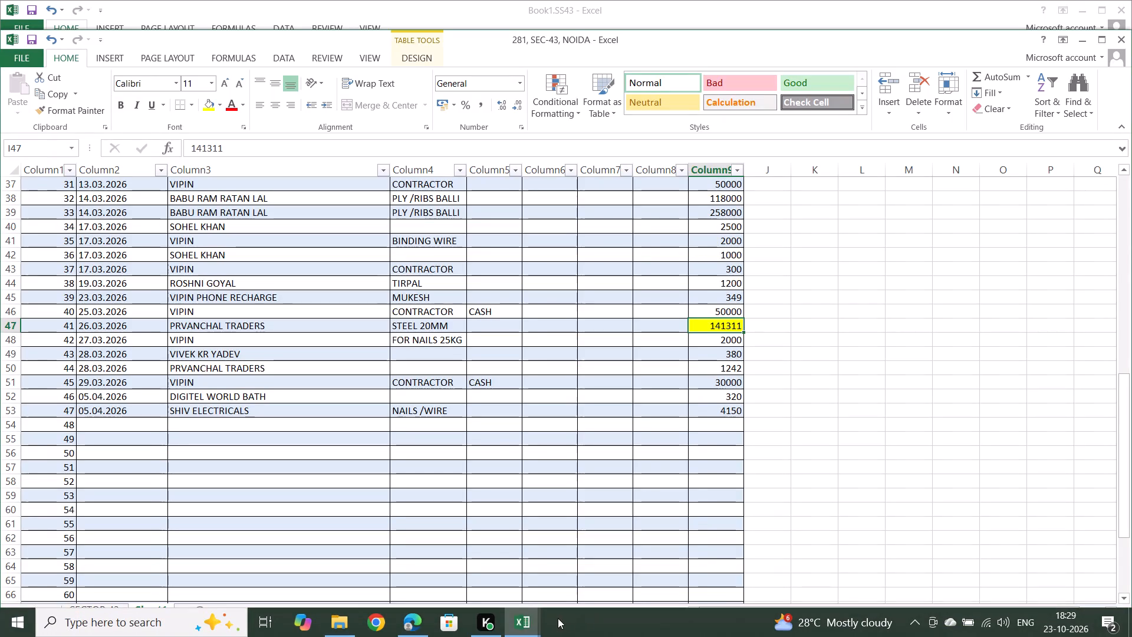
Switch to the plot 281 bill workbook and check the quantity formula of the STEEL DIFFRENCE item.
click(524, 622)
click(321, 553)
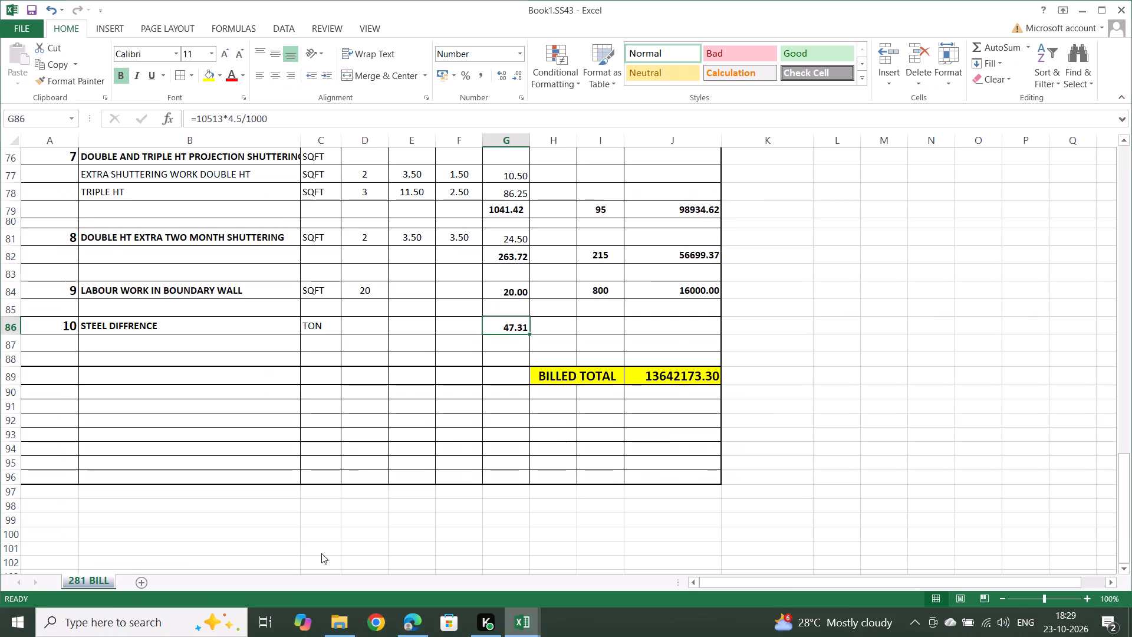
click(509, 326)
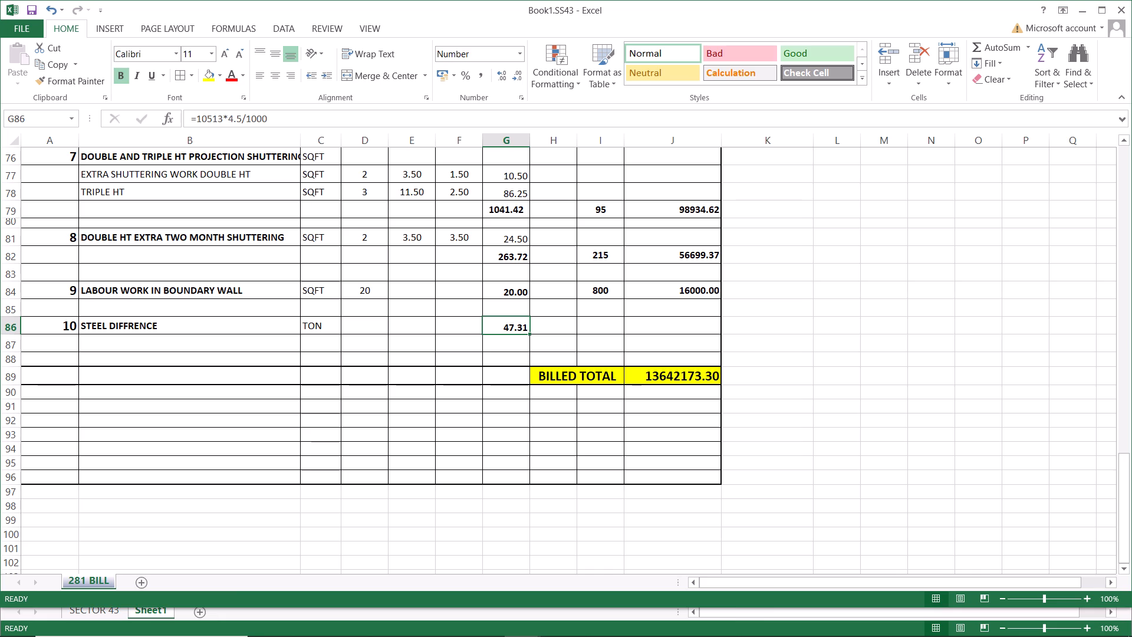
click(495, 318)
click(506, 327)
Total the SQFT areas of the basement slab, stilt slab, first/second floor and terrace, both WITH PARAPET WALL rows and mumty slab by selecting them together.
scroll(481, 265, up, 6)
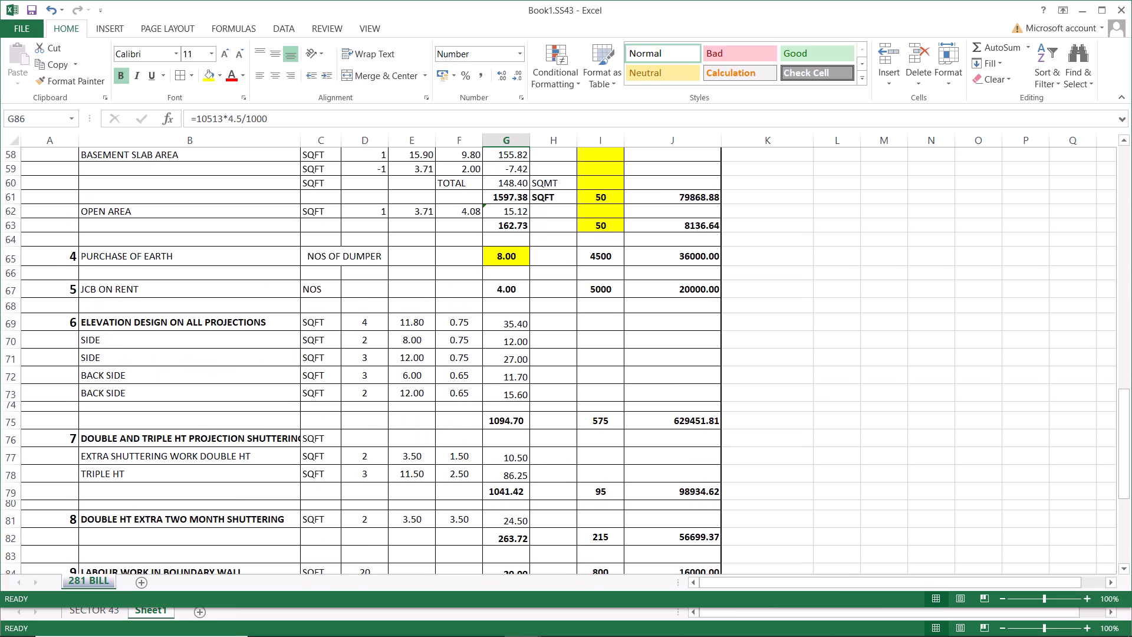
scroll(582, 225, up, 4)
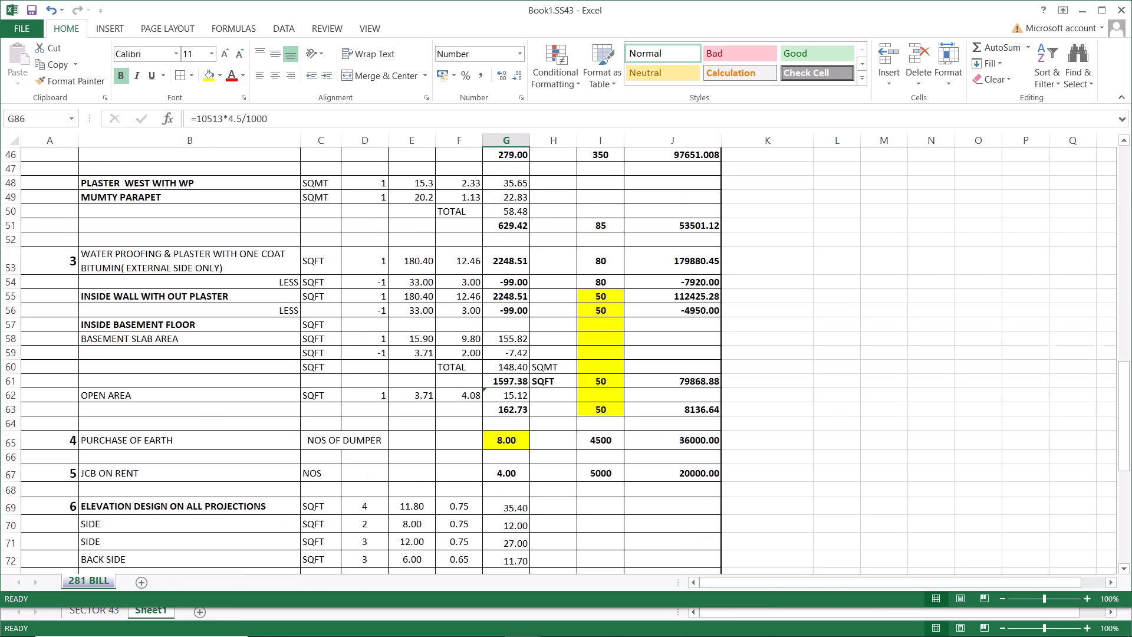
scroll(582, 225, up, 20)
scroll(582, 225, up, 2)
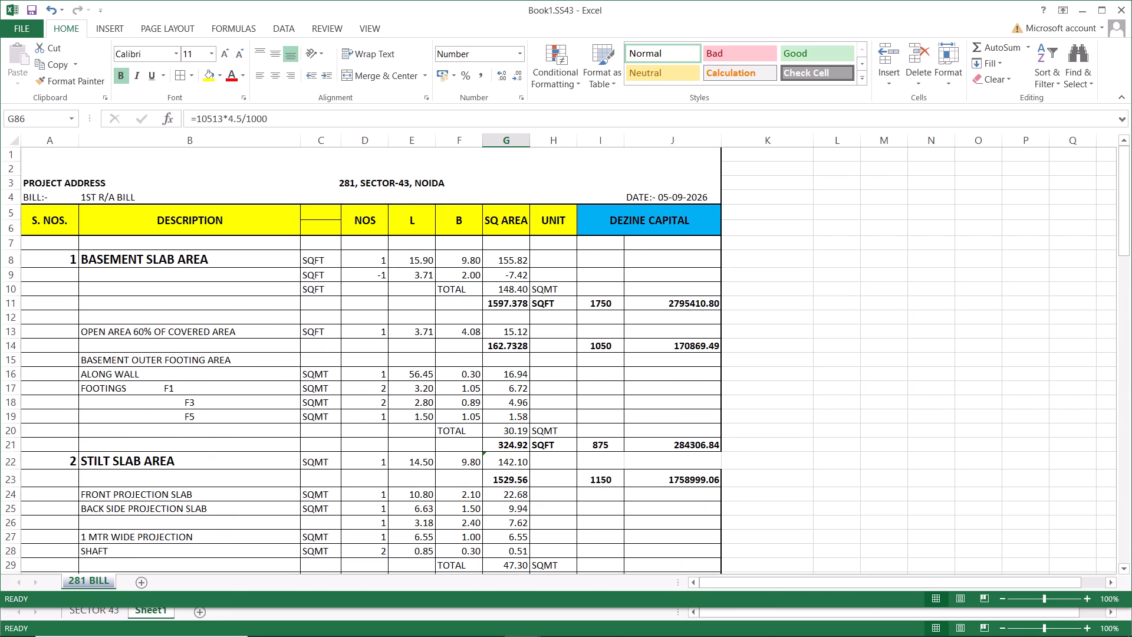
click(516, 300)
click(514, 347)
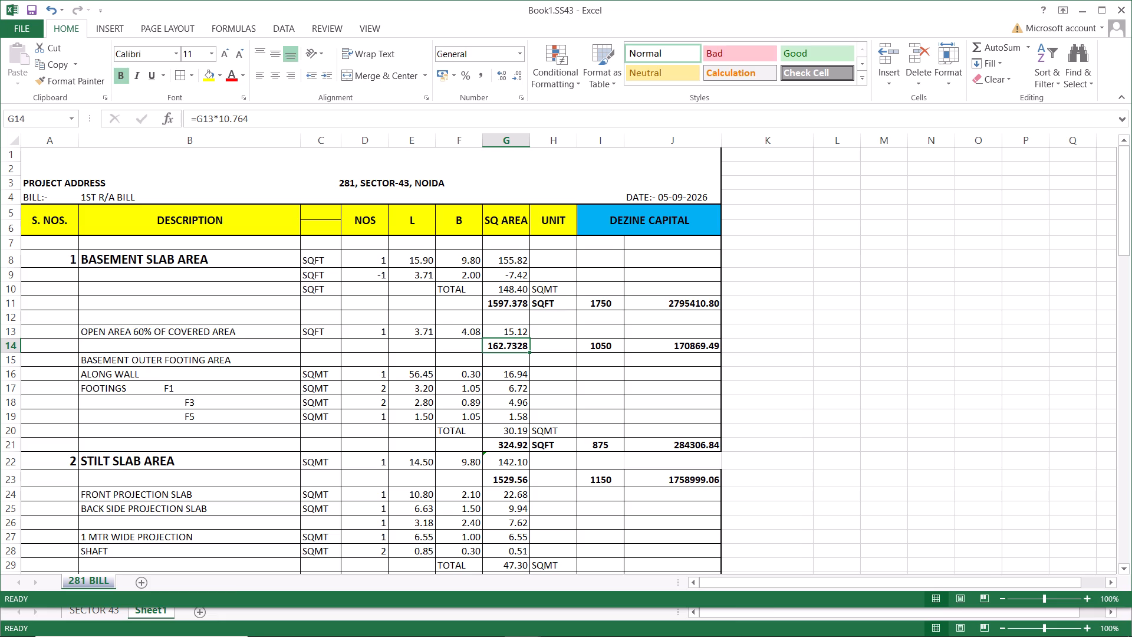
click(514, 300)
scroll(514, 300, down, 2)
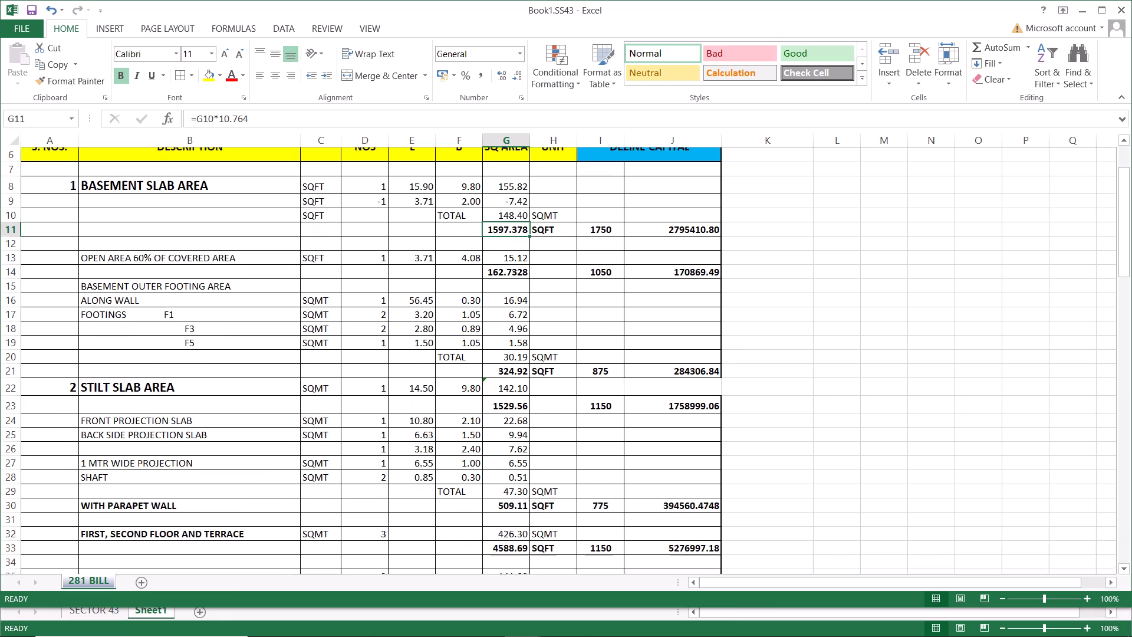
scroll(514, 300, down, 1)
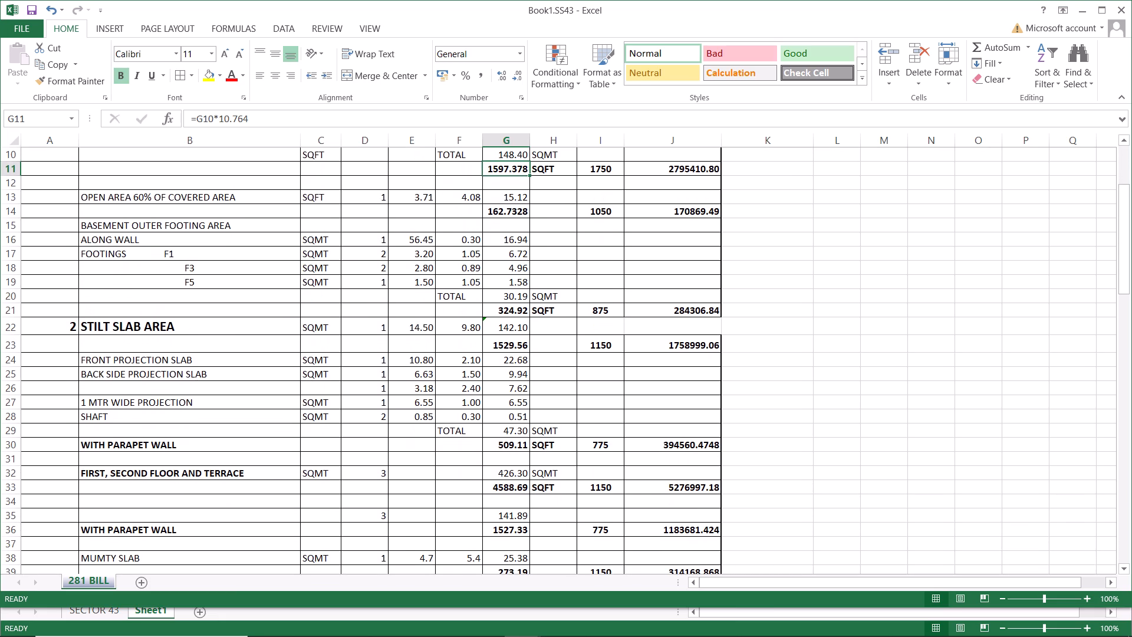
ctrl+click(519, 347)
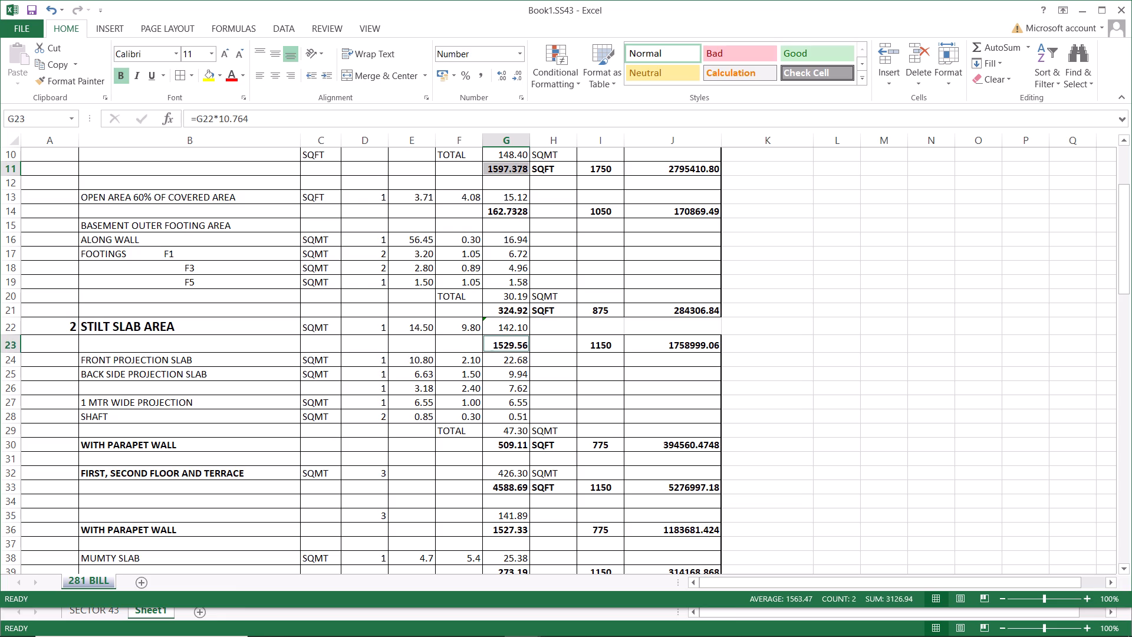
scroll(519, 347, down, 3)
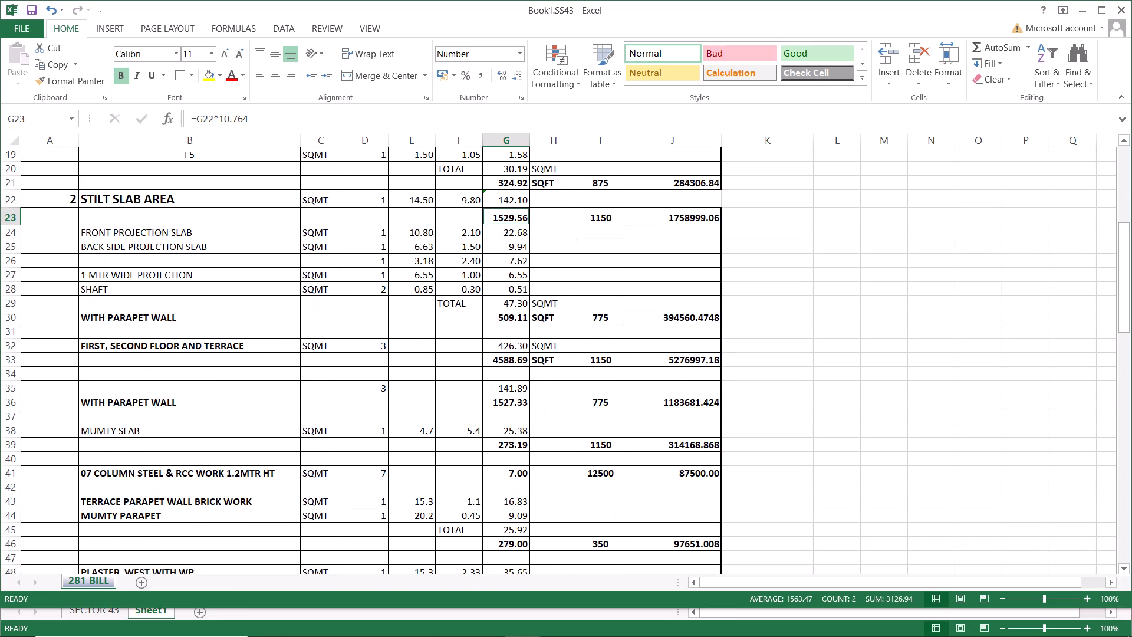
ctrl+click(516, 316)
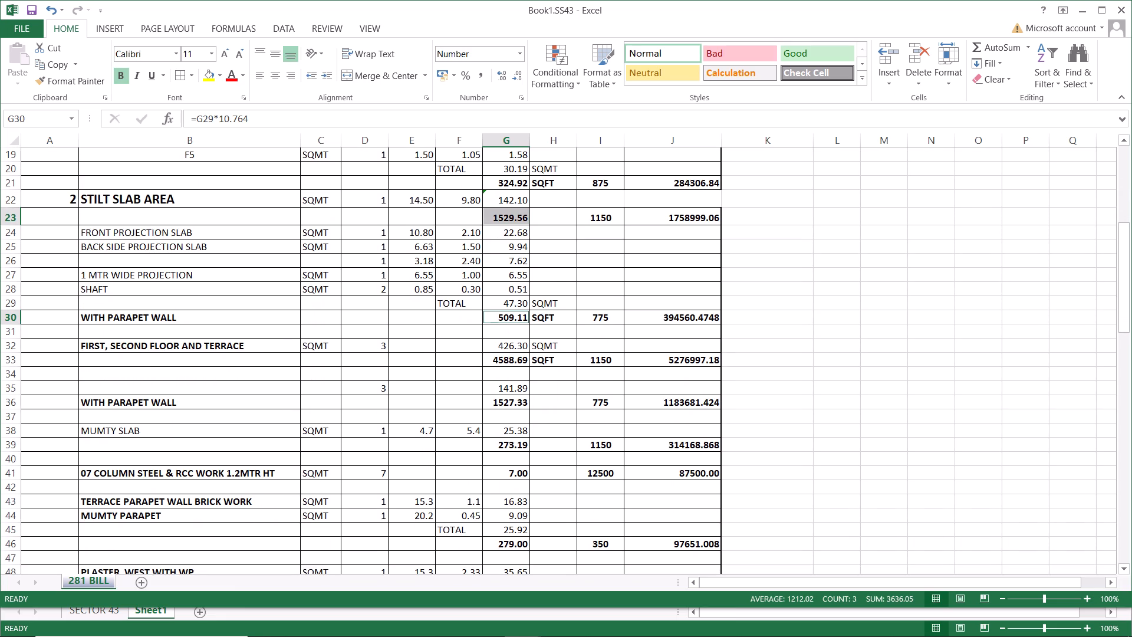
ctrl+click(508, 361)
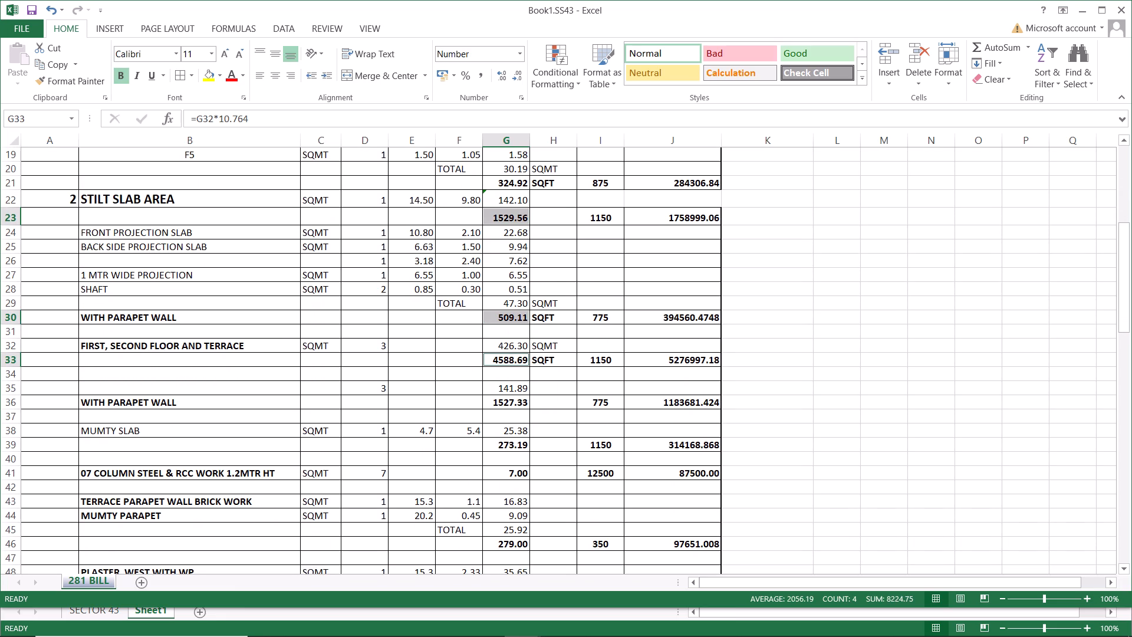
ctrl+click(508, 403)
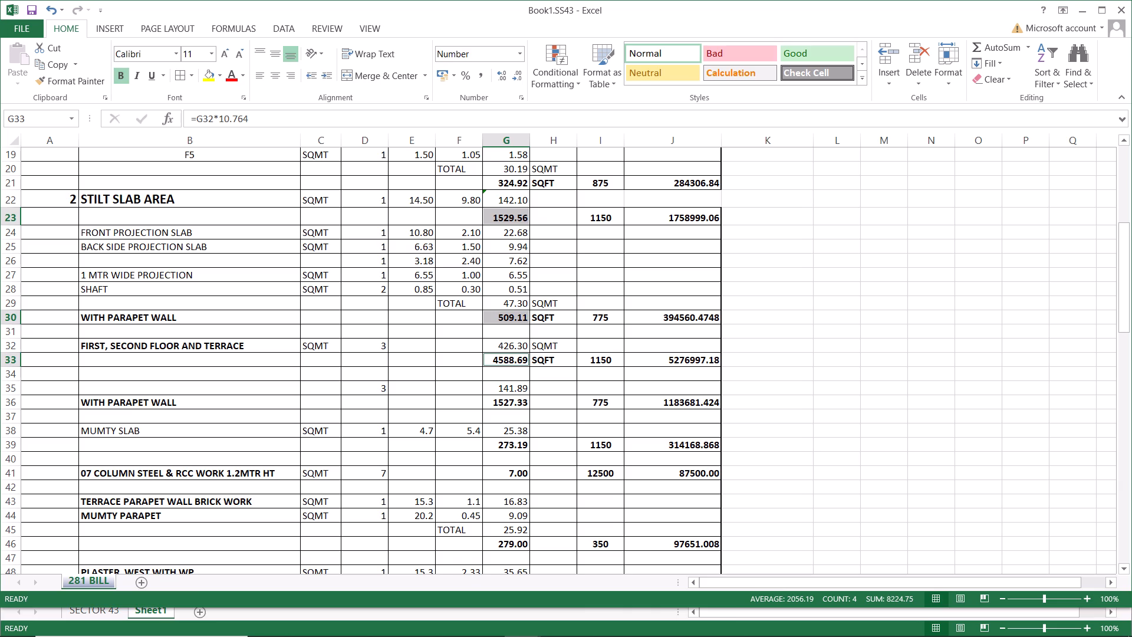
scroll(589, 354, down, 3)
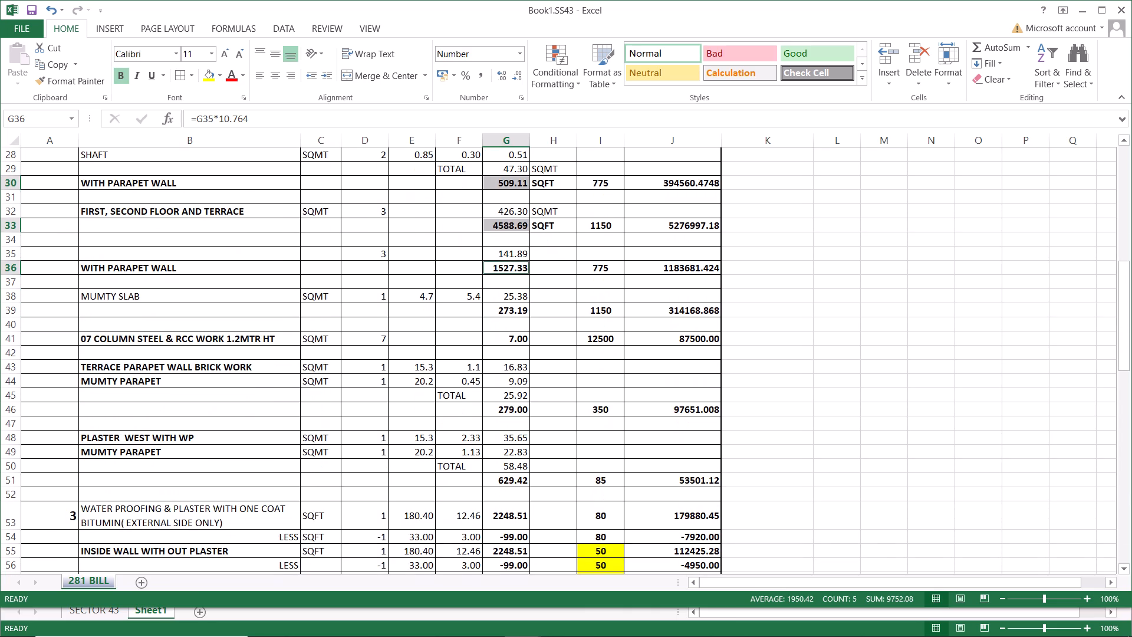
ctrl+click(521, 311)
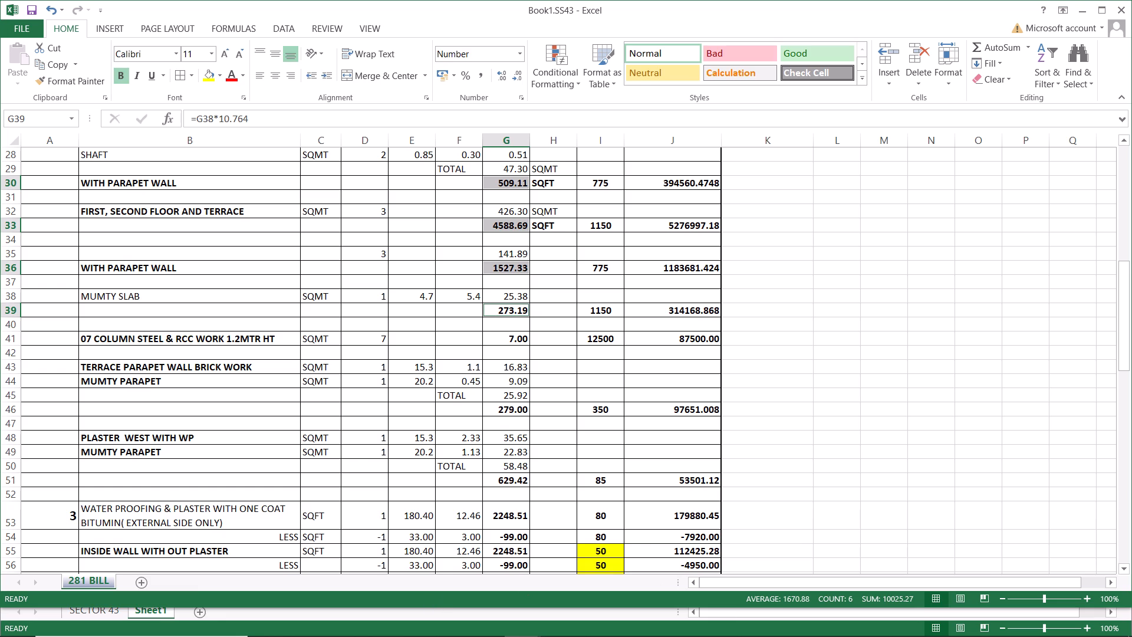
Change the area in the STEEL DIFFRENCE quantity formula to 10025, making it =10025*4.5/1000.
scroll(521, 552, down, 8)
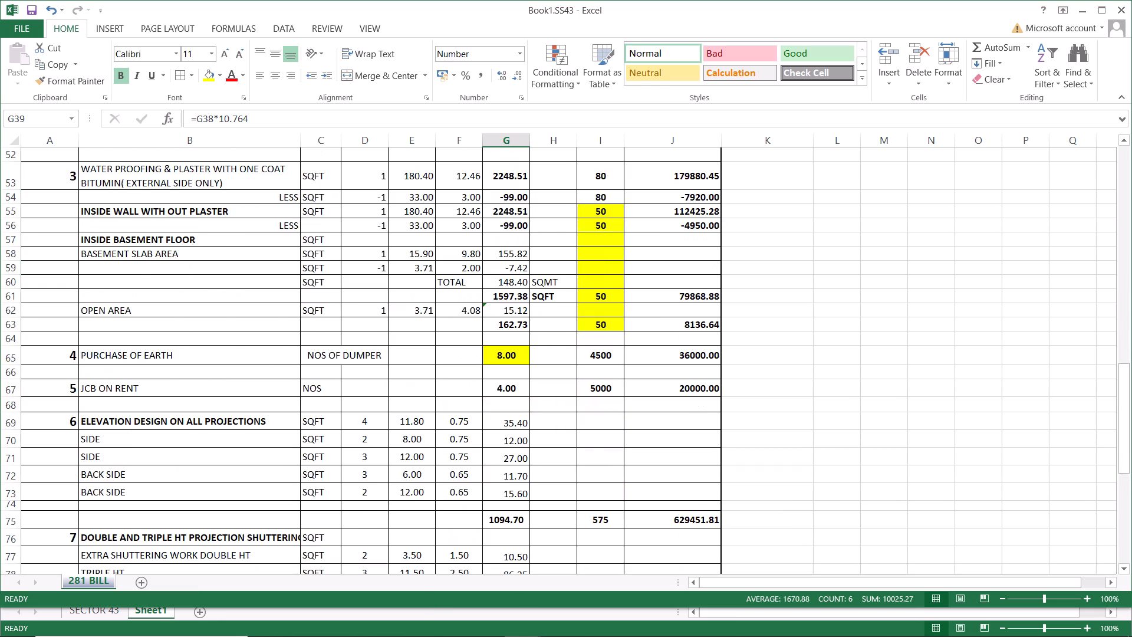
scroll(519, 551, down, 6)
click(514, 422)
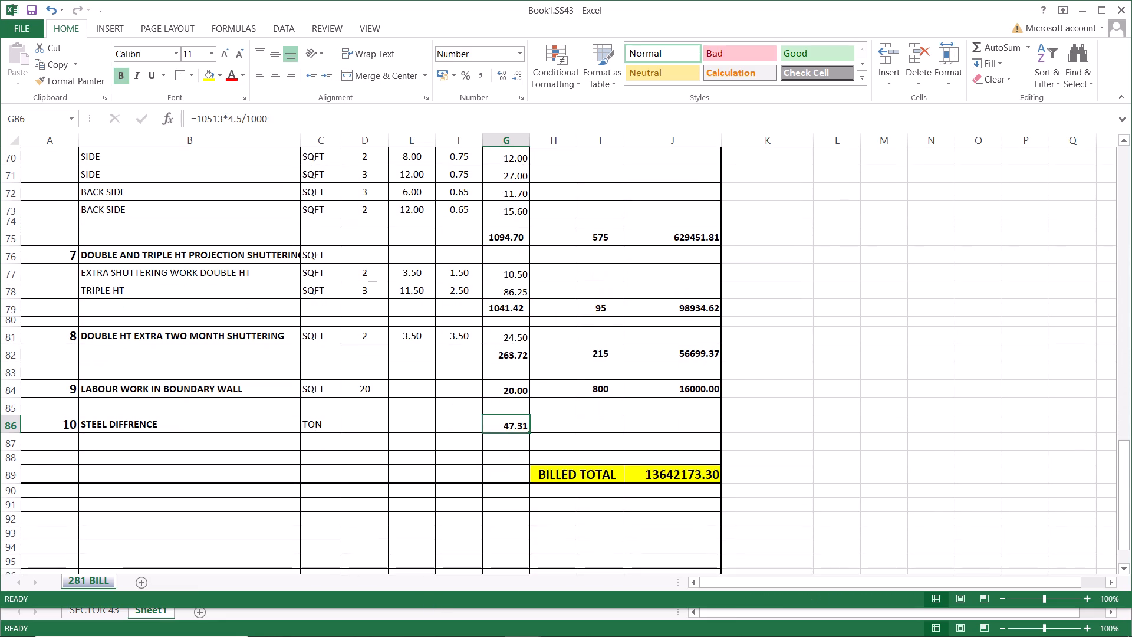
click(222, 119)
key(BackSpace)
key(BackSpace)
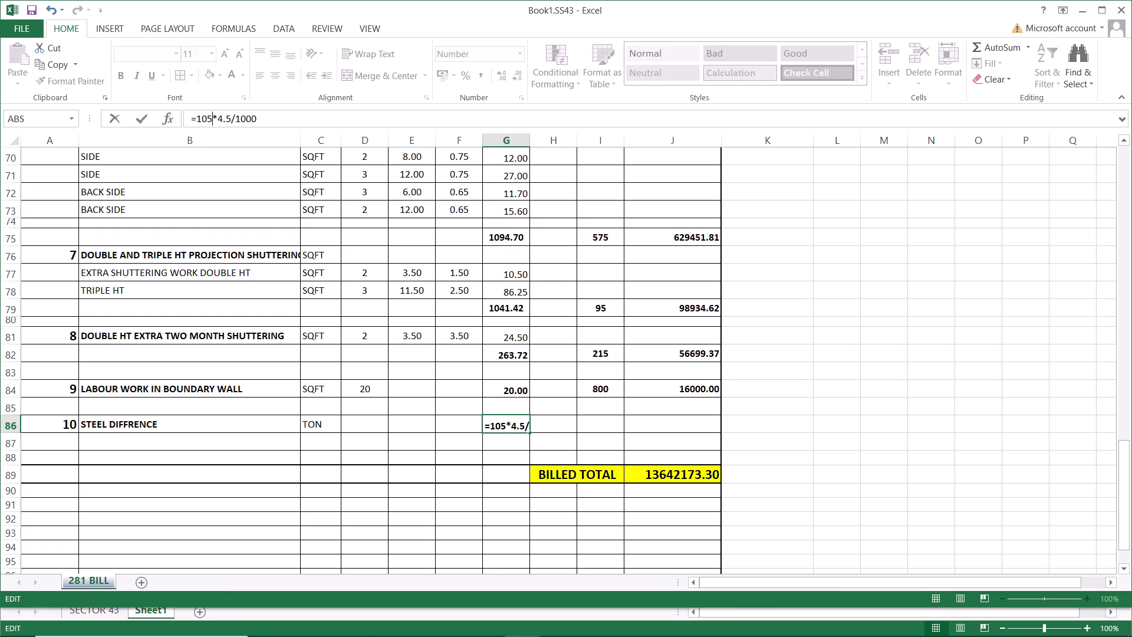
key(BackSpace)
text(025)
key(Return)
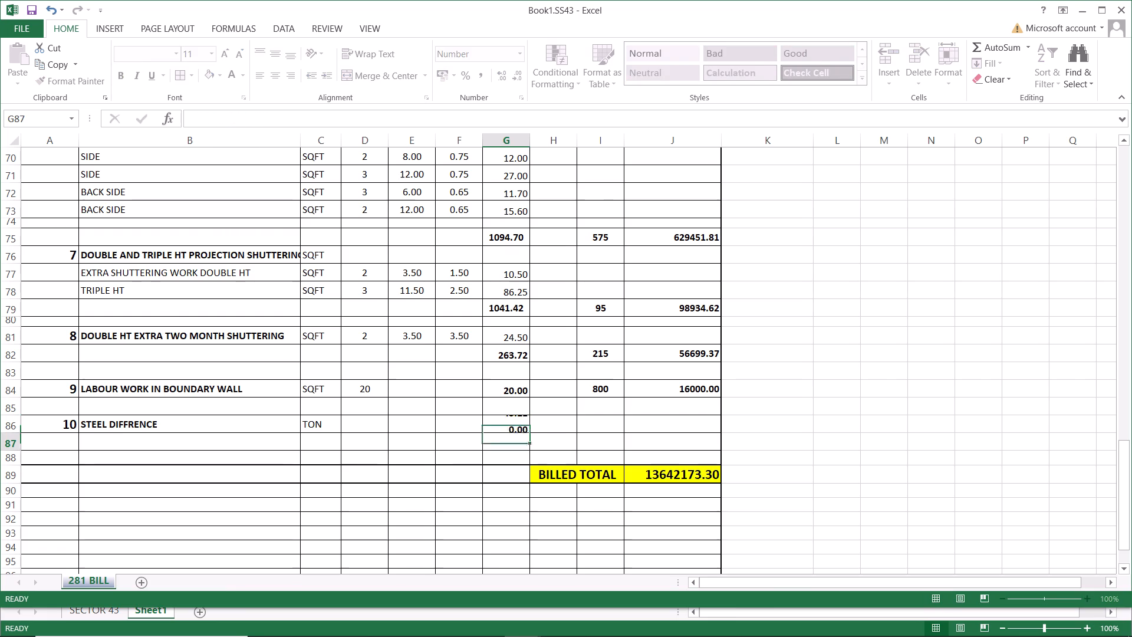
click(512, 426)
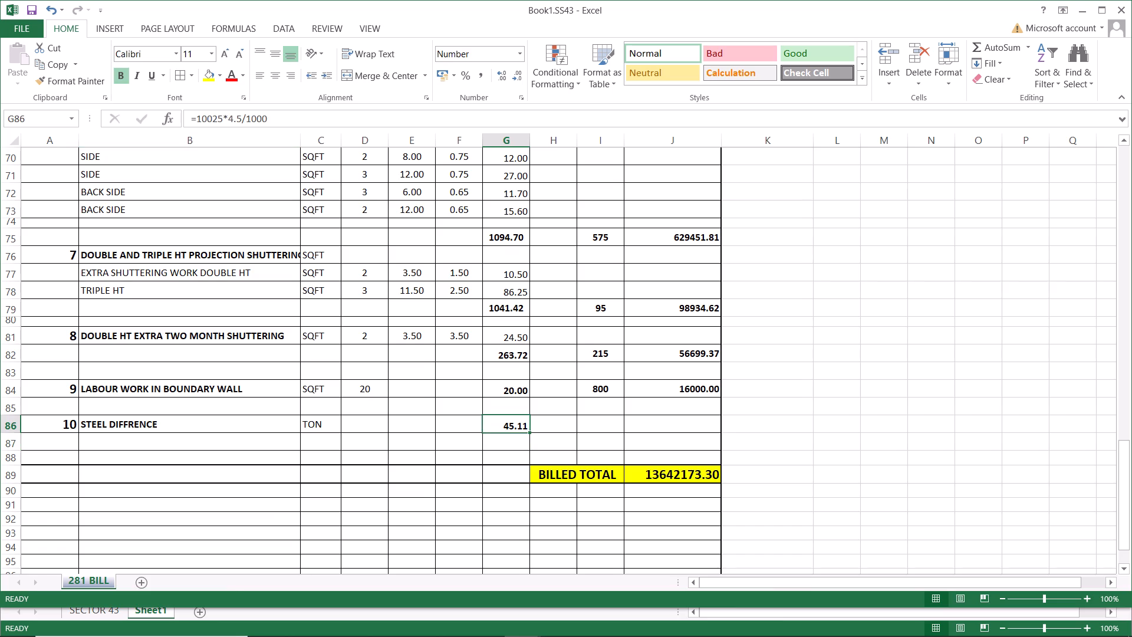
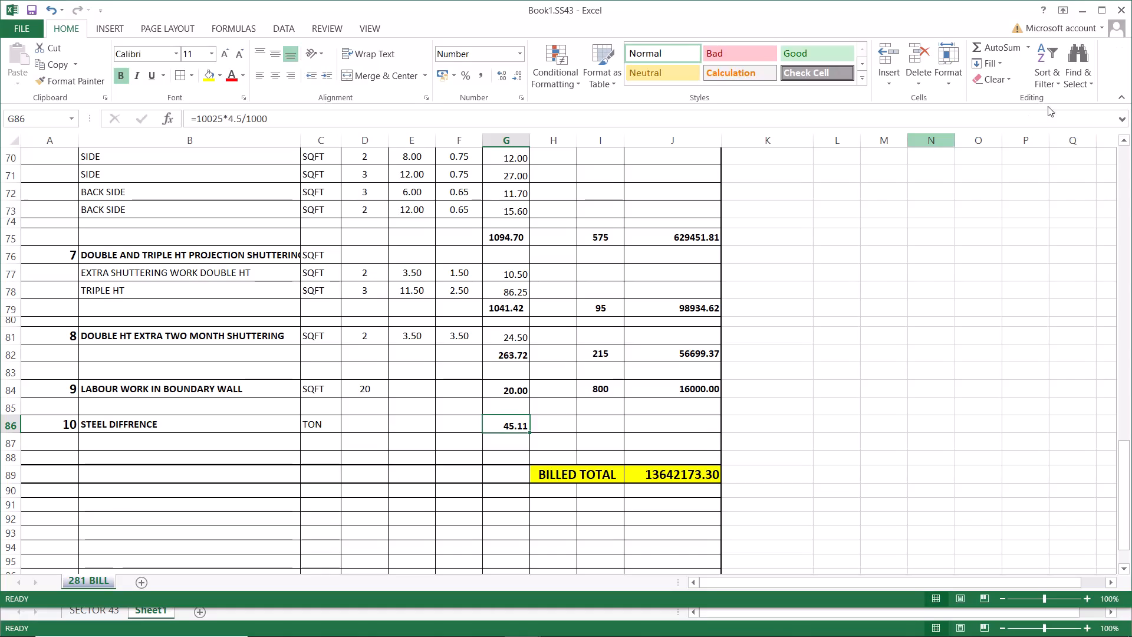
Move the STEEL DIFFRENCE quantity formula from G86 down one row to G87.
click(523, 426)
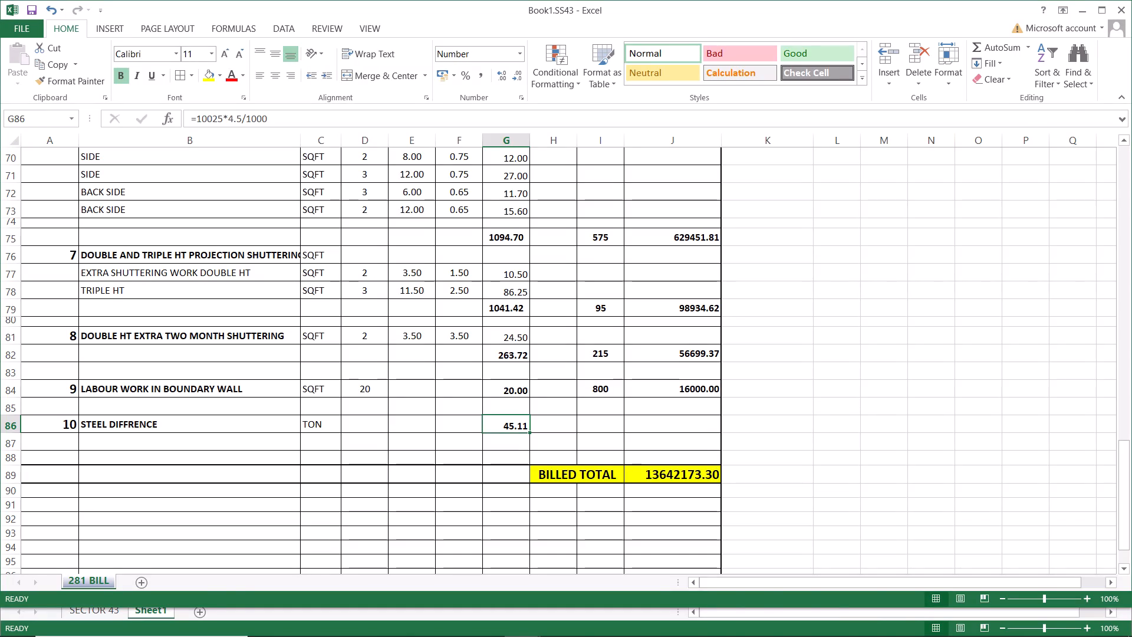
click(515, 445)
click(515, 426)
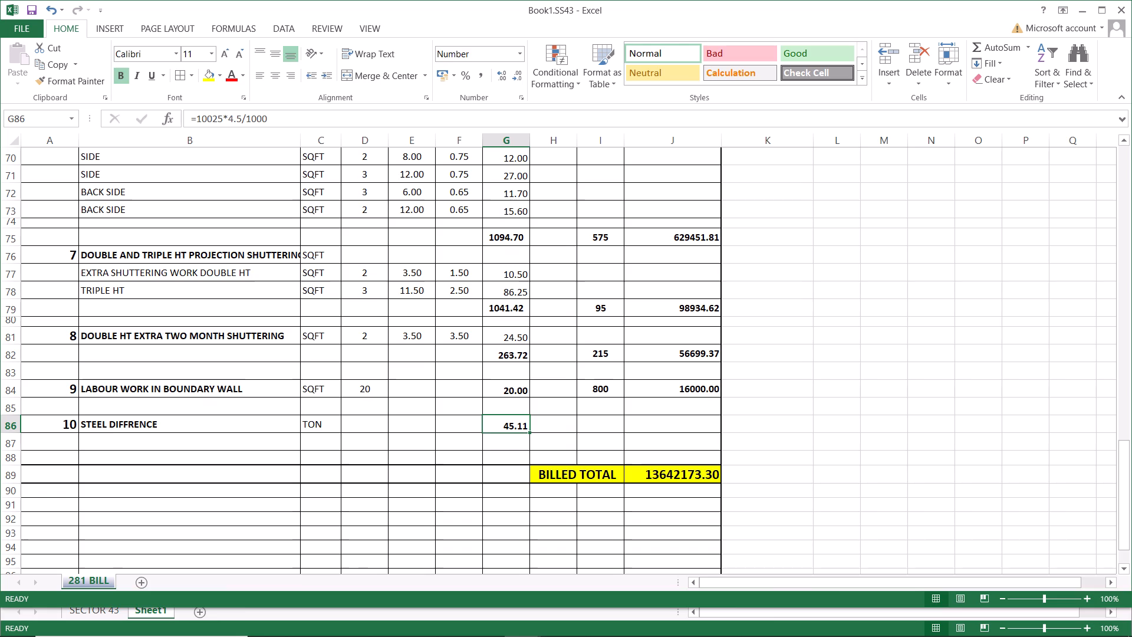
click(512, 425)
drag(510, 432, 506, 445)
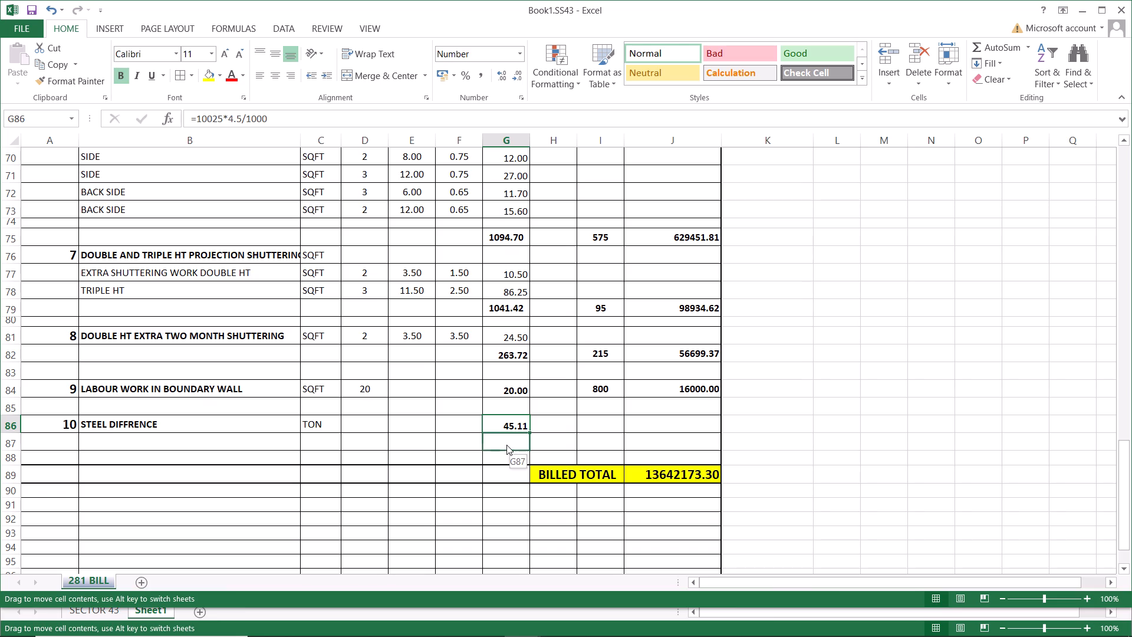
drag(506, 445, 506, 446)
Merge and centre E86:F86 in the STEEL DIFFRENCE row and label it RECEIVED.
click(513, 426)
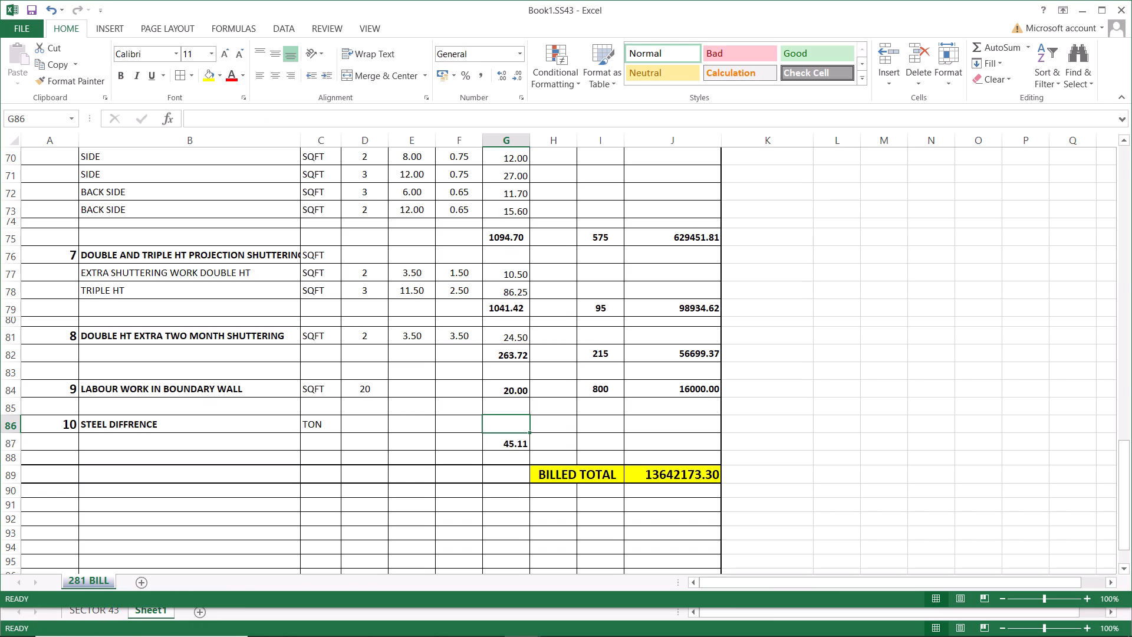
click(178, 71)
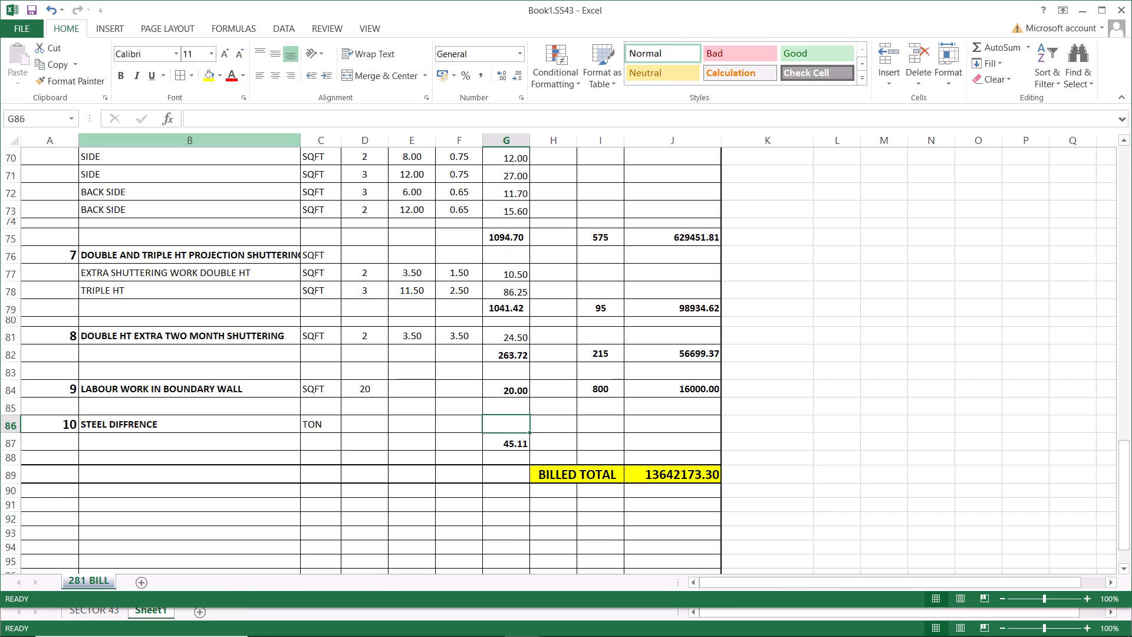
click(513, 425)
click(558, 422)
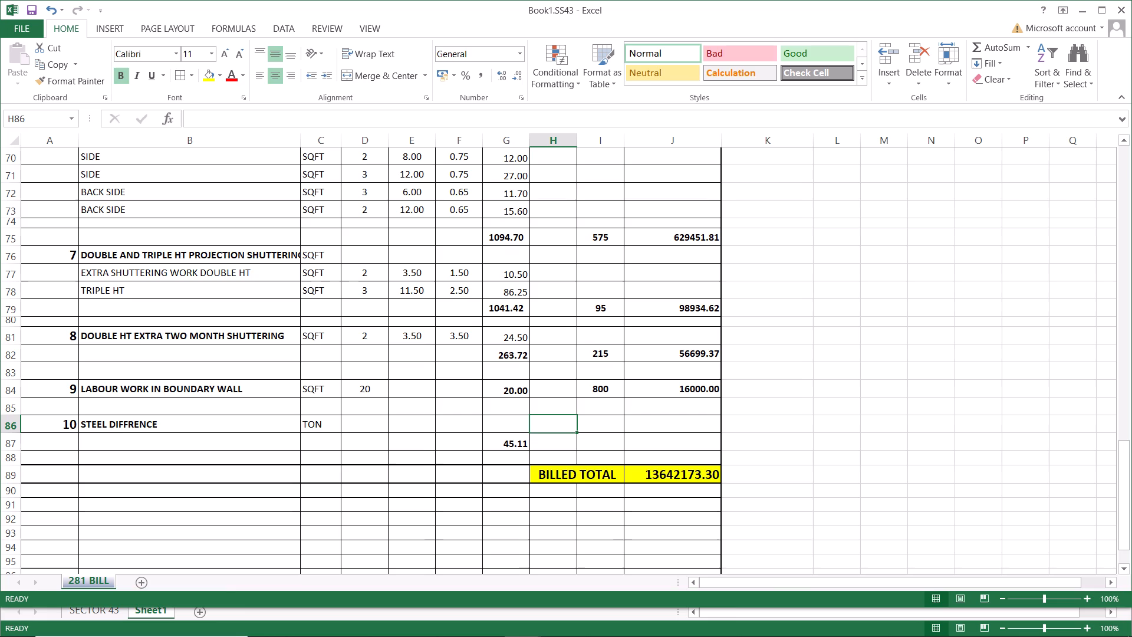
drag(399, 425, 429, 431)
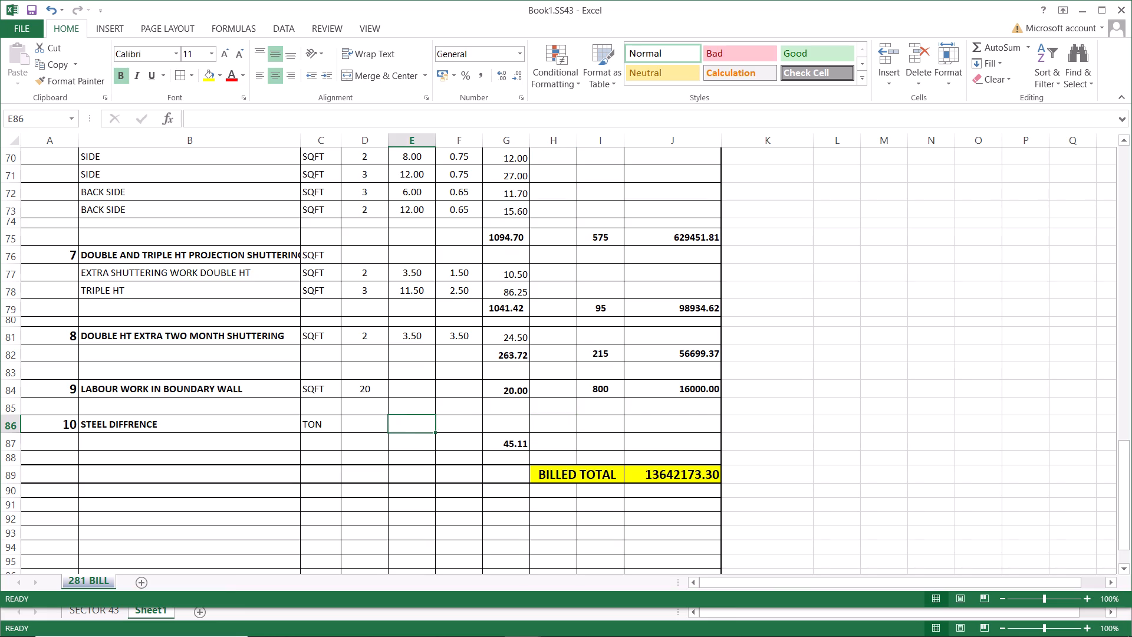
drag(429, 431, 452, 431)
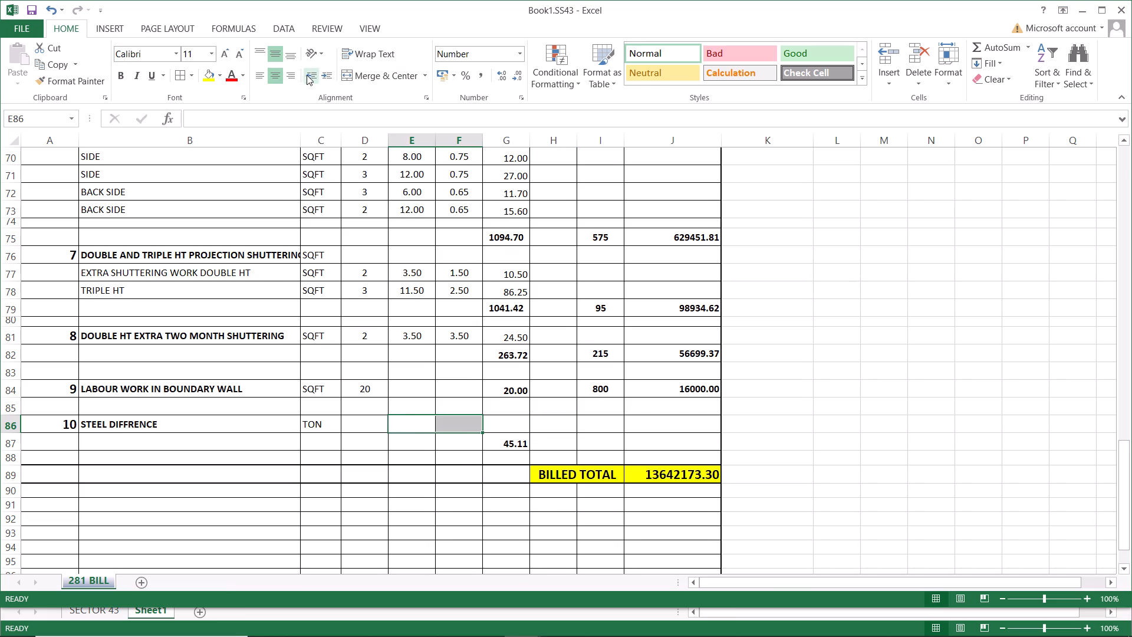
click(363, 74)
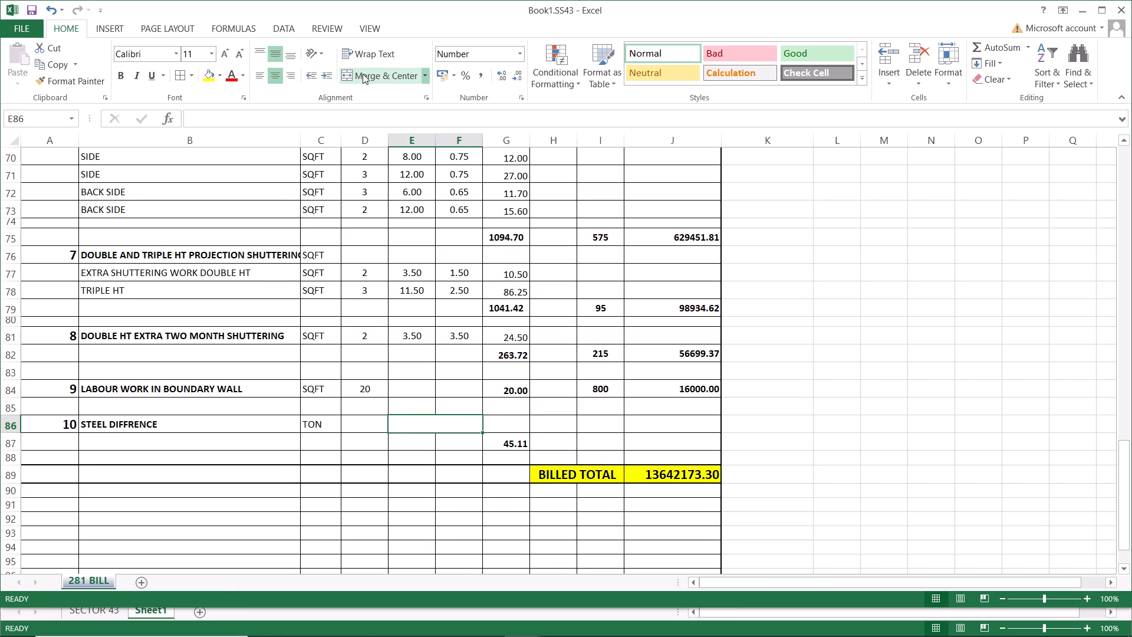
text(REC)
key(i)
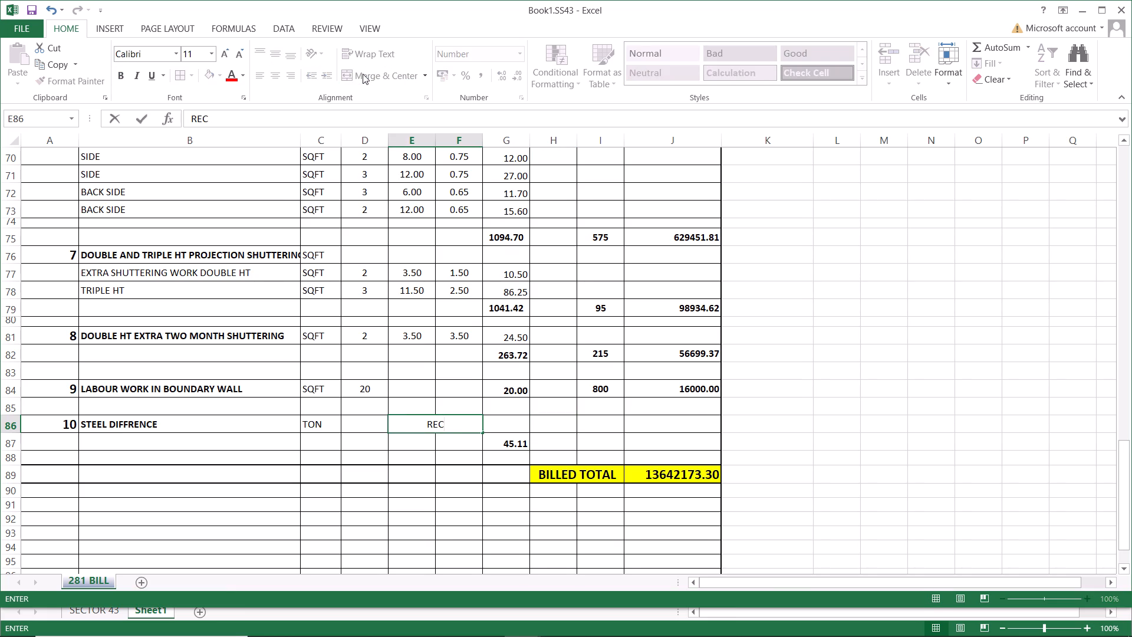
text(EVED)
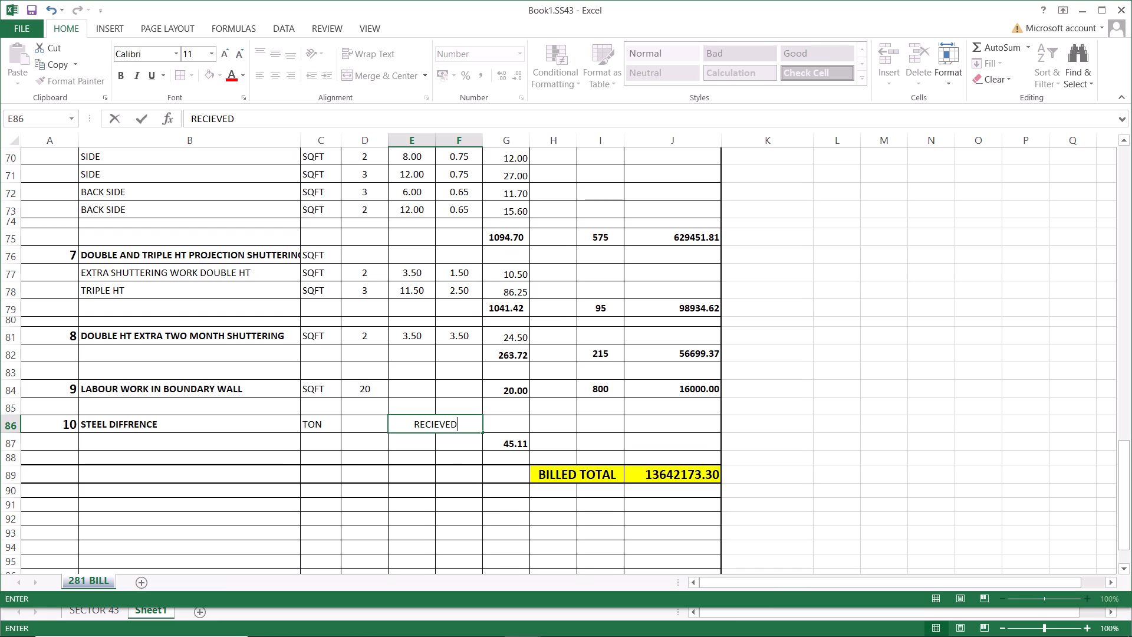
Enter 55 as the RECEIVED quantity in G86 and copy the formatting of G87 onto it.
click(512, 423)
text(55)
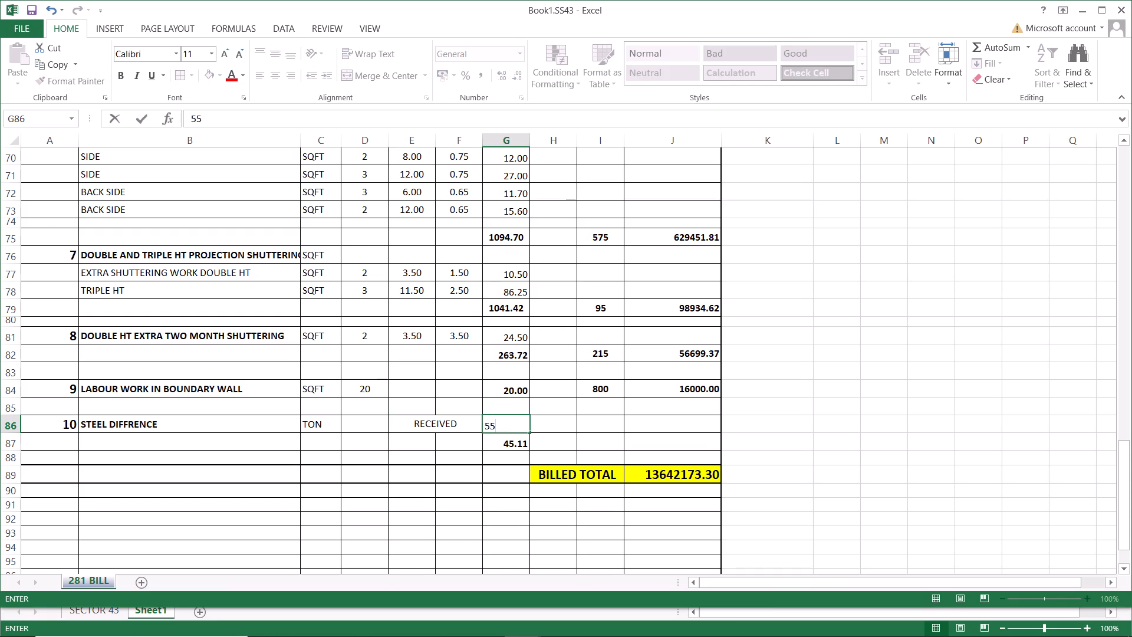
click(439, 445)
click(522, 444)
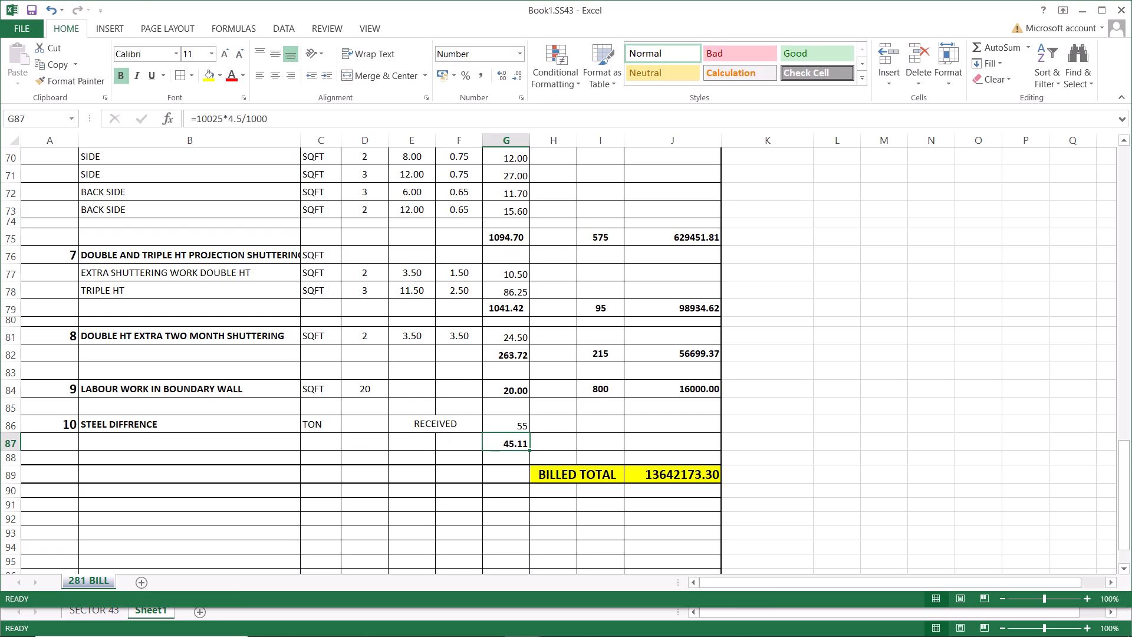
click(77, 82)
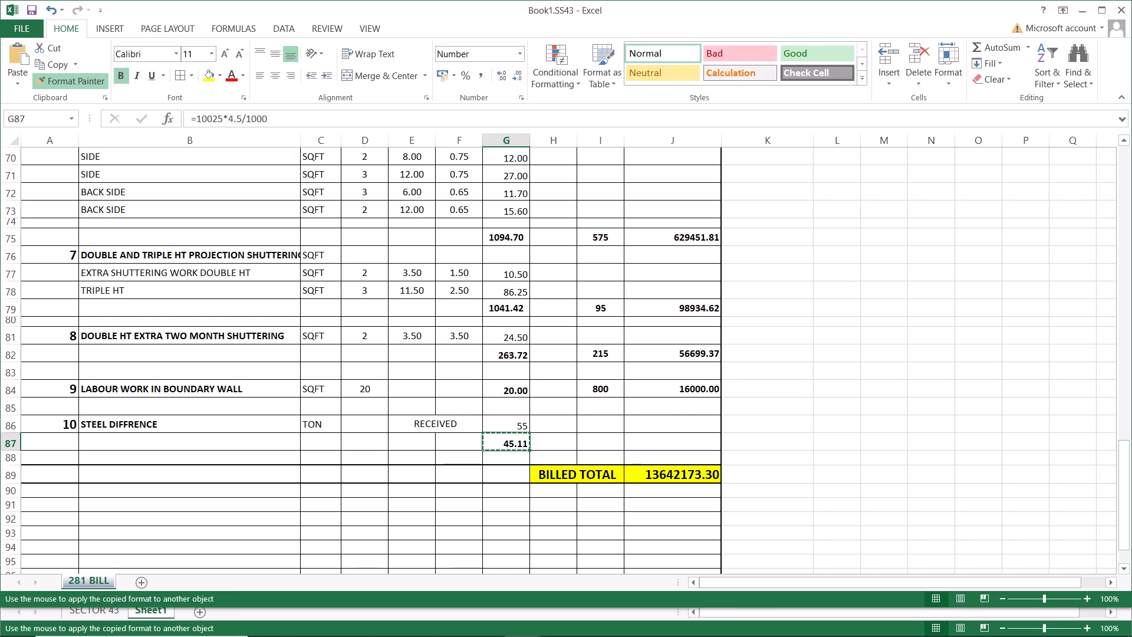
click(512, 416)
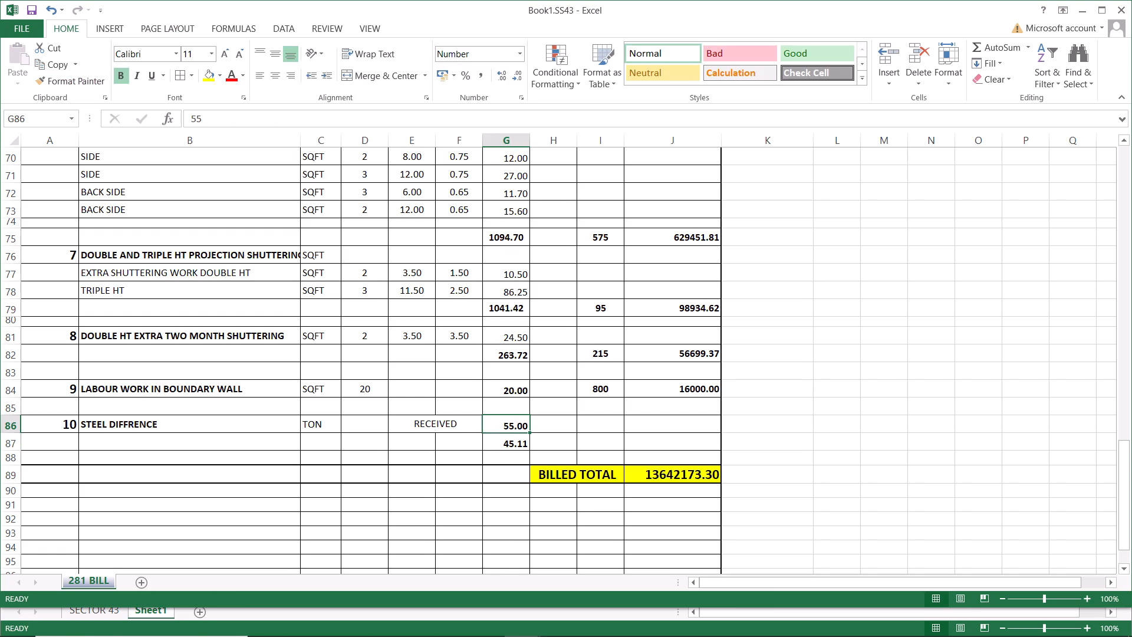
Merge and centre E87:F87 beside the steel quantity formula and label it AS PER 4.5/SQFT.
drag(410, 442, 452, 448)
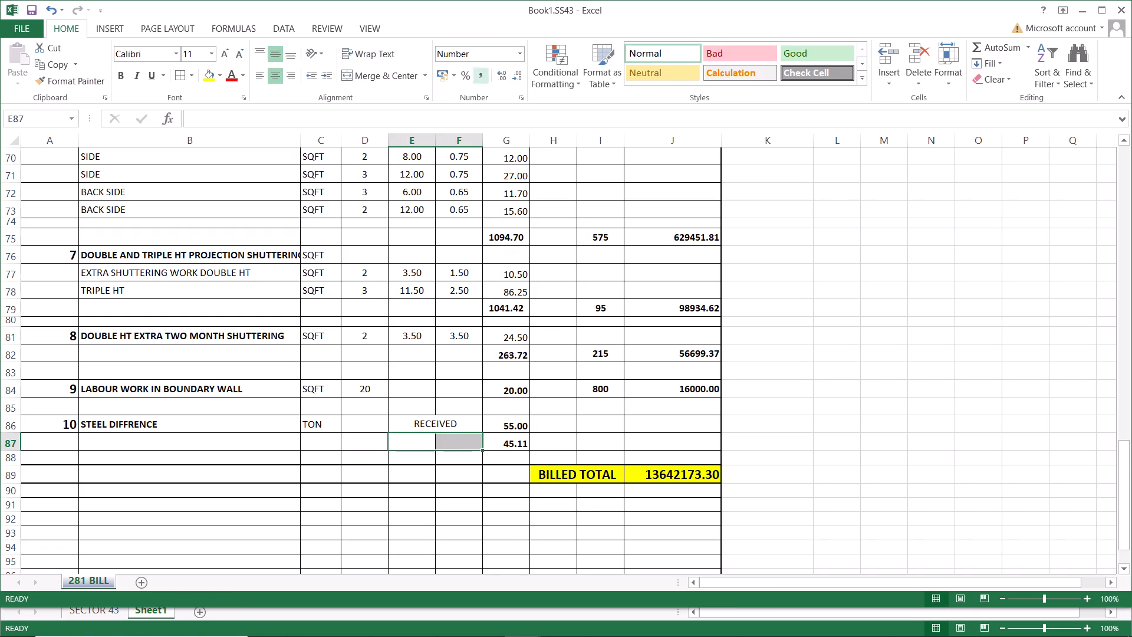
click(386, 76)
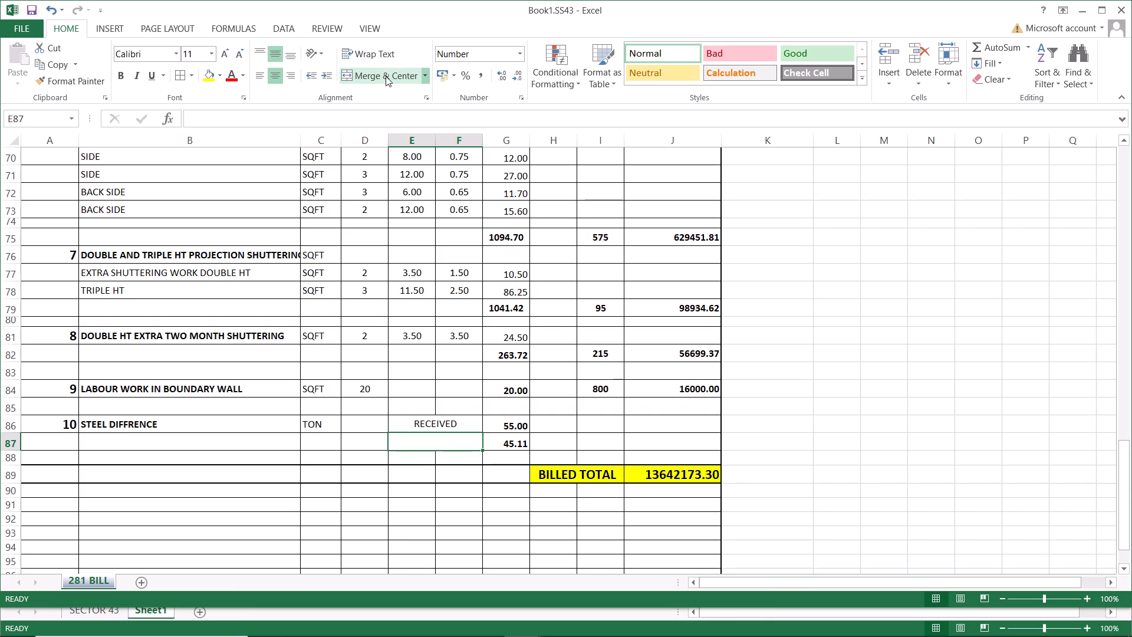
text(AS PER 4.5)
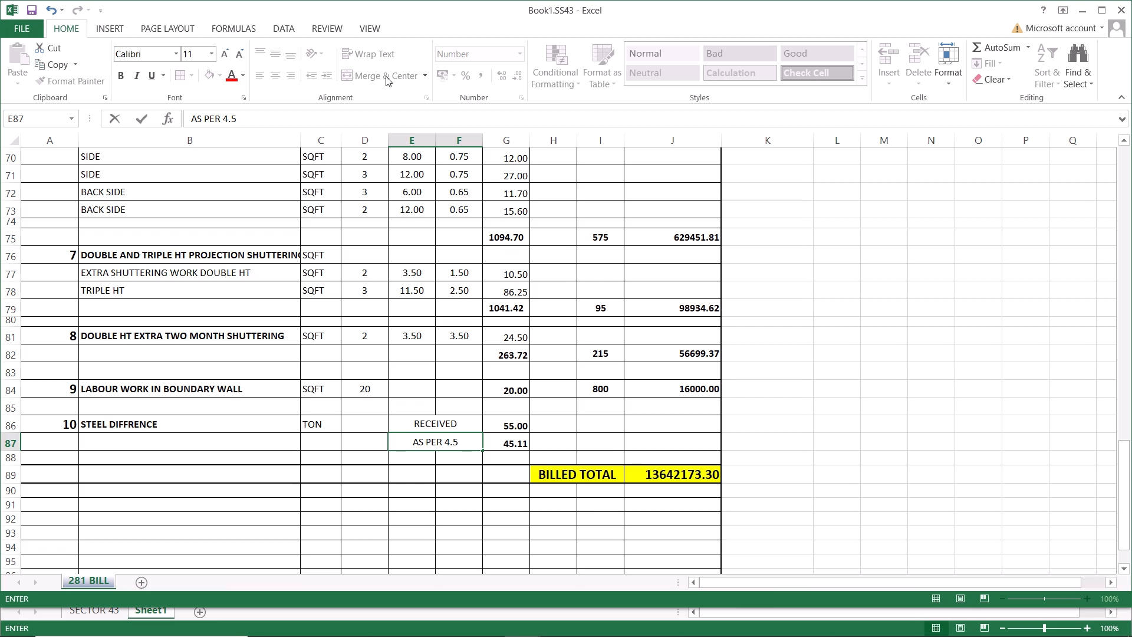
key(slash)
text(SQFT)
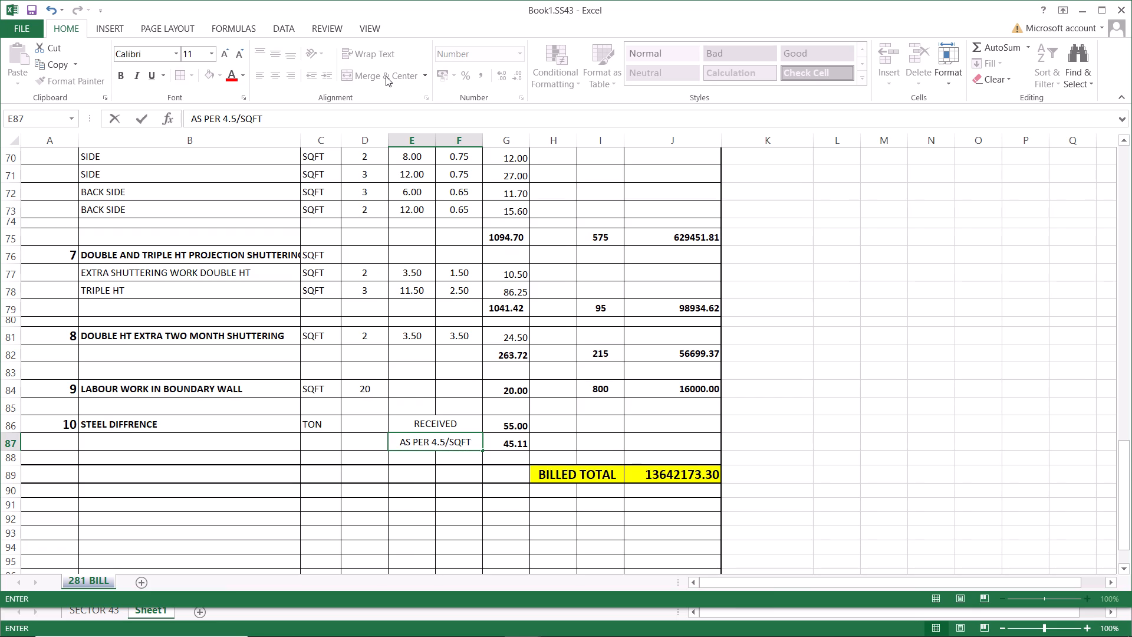
click(516, 444)
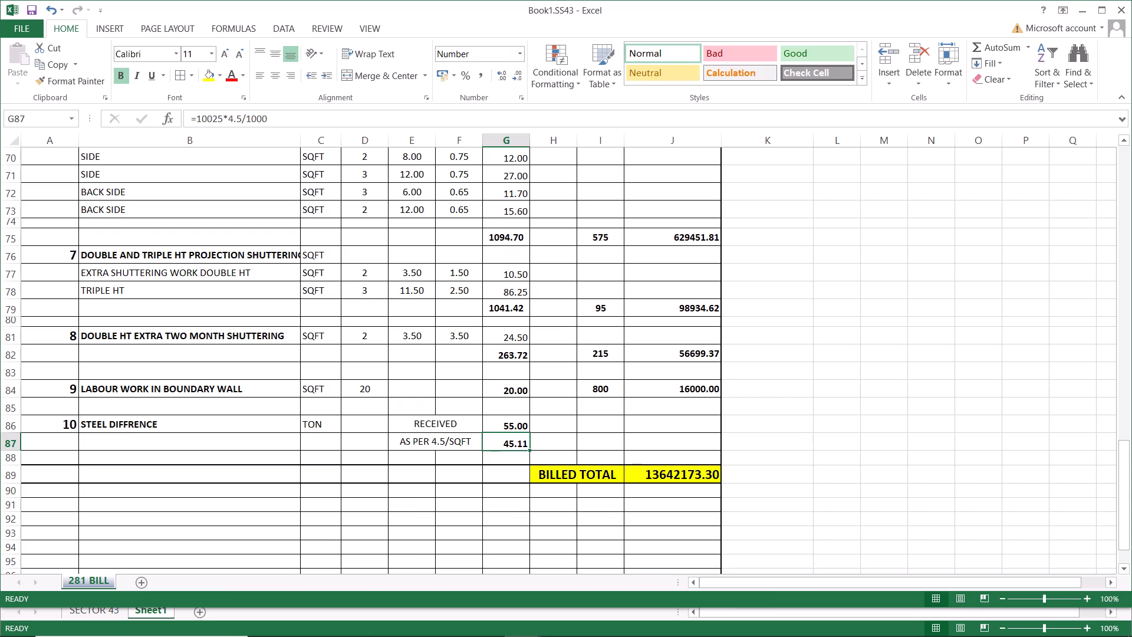
Merge and centre E88:F88 above the billed total row and label it EXTRA STEEL.
drag(424, 456, 428, 456)
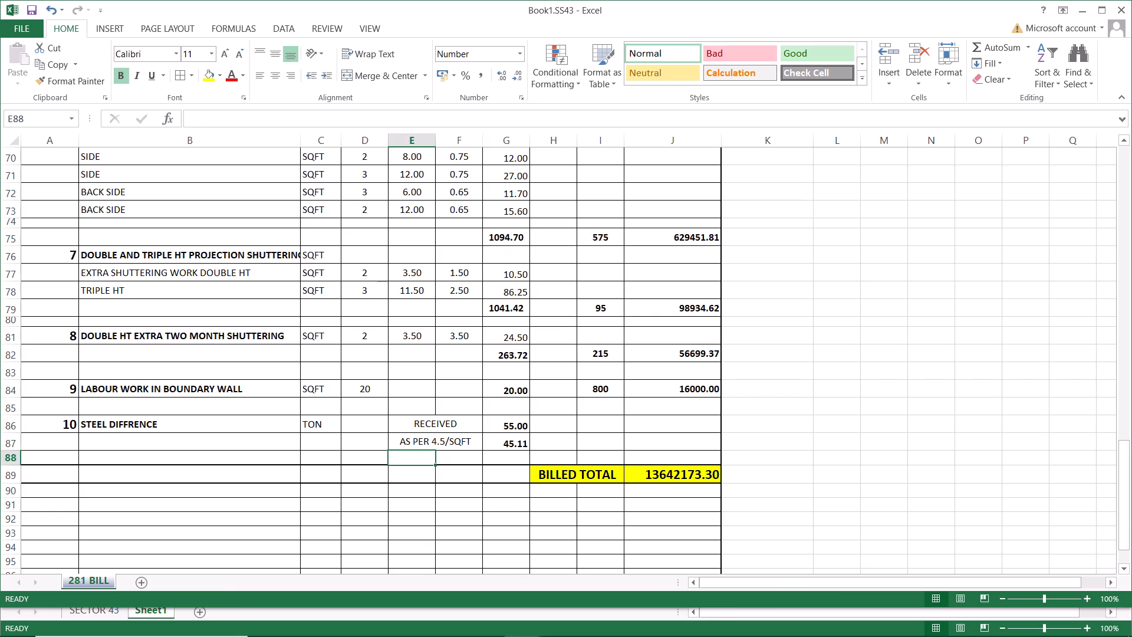
drag(428, 456, 448, 461)
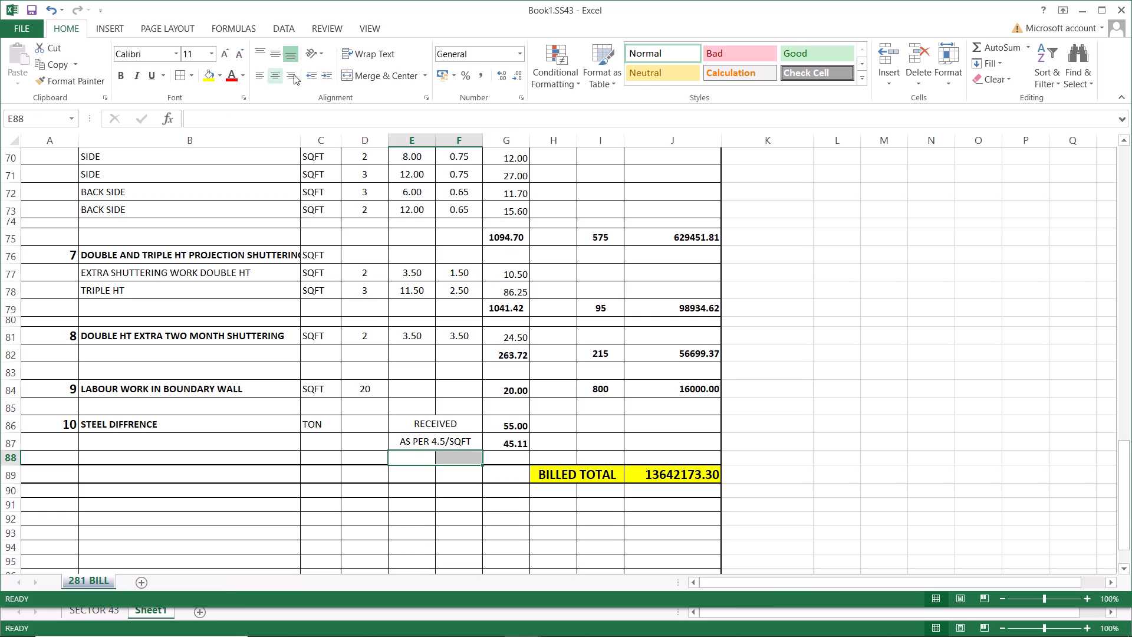
click(378, 75)
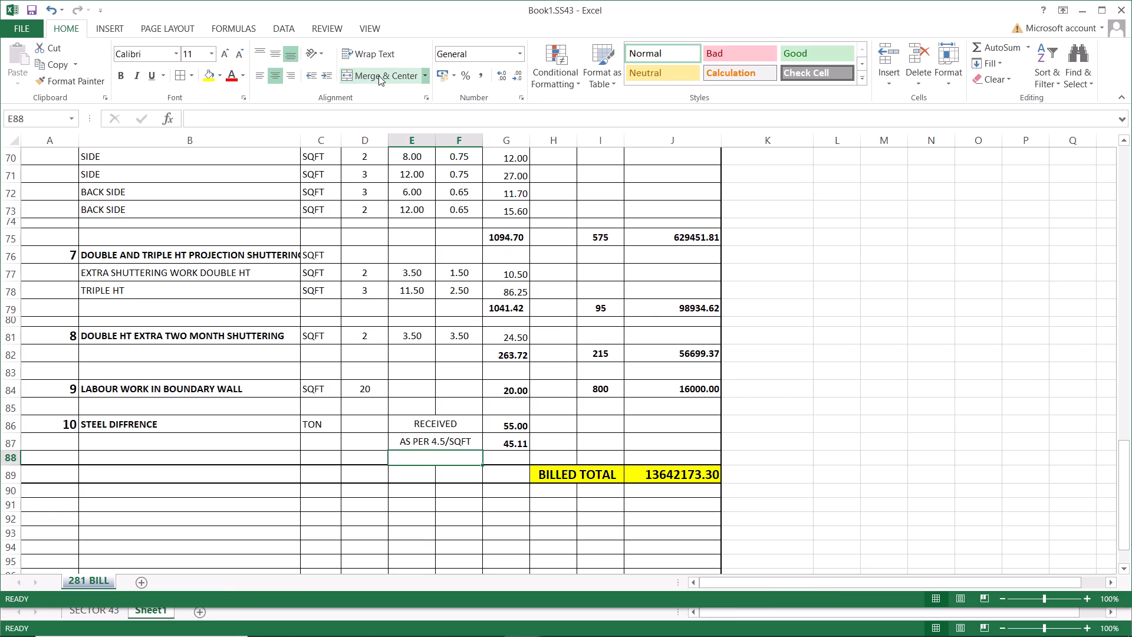
text(EXTRA)
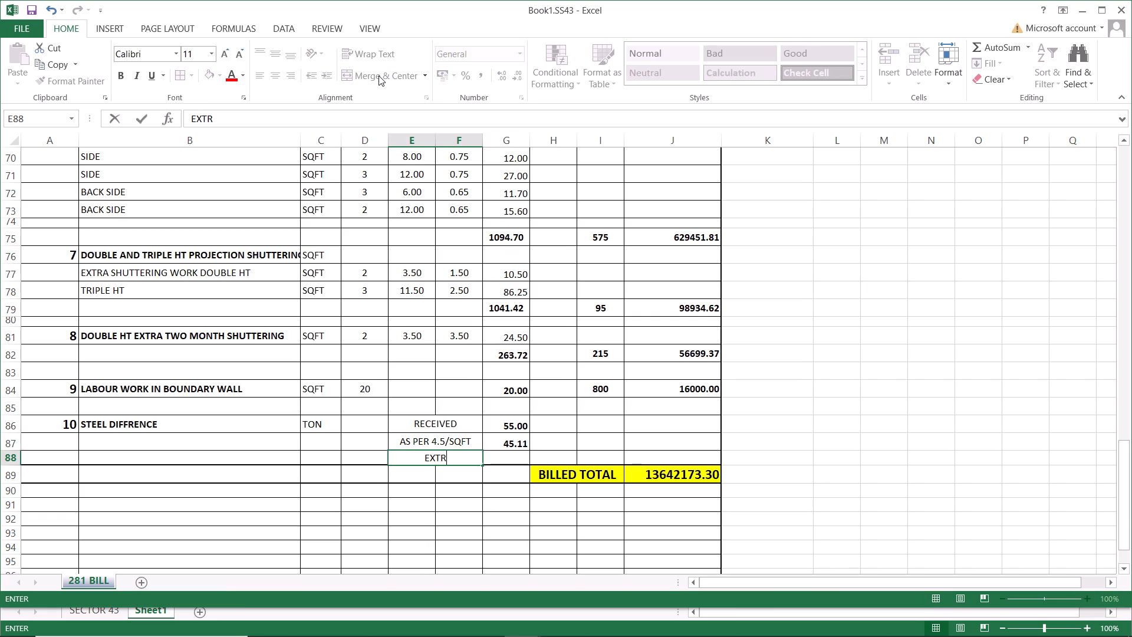
key(space)
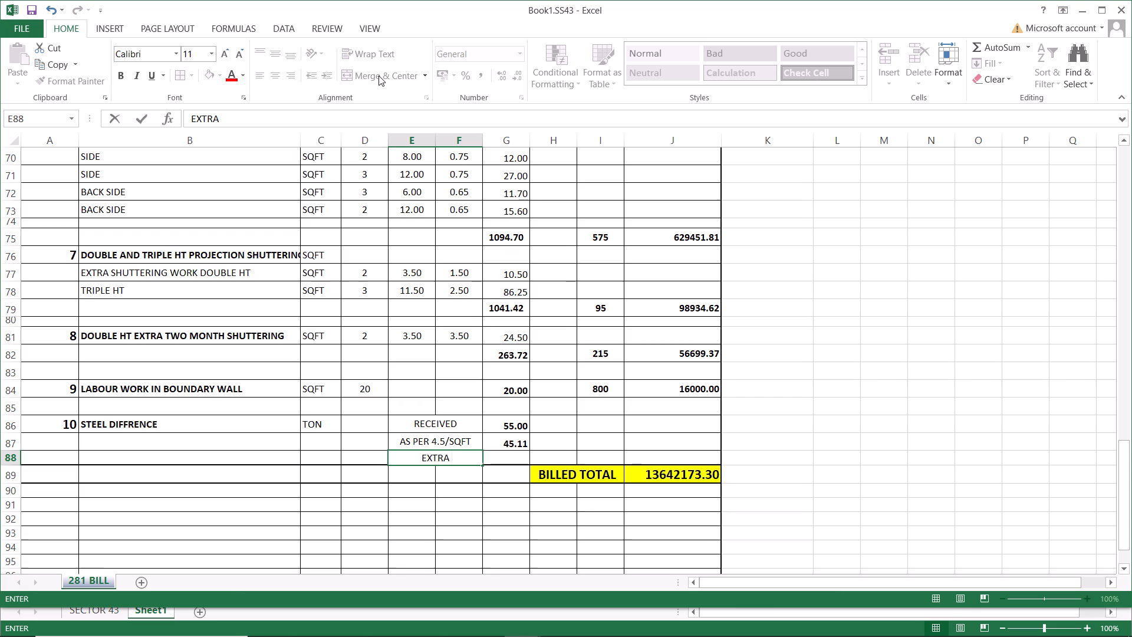
text(STEEL)
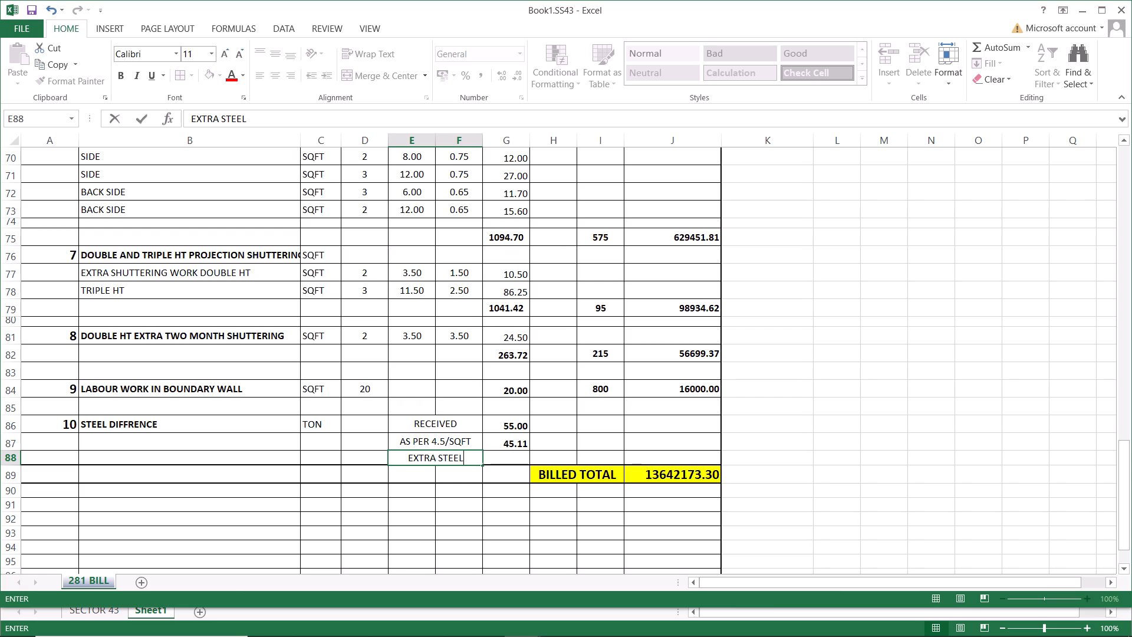
Calculate the EXTRA STEEL quantity in G88 as received minus as-per-4.5/SQFT steel, using =G86-G87.
click(514, 458)
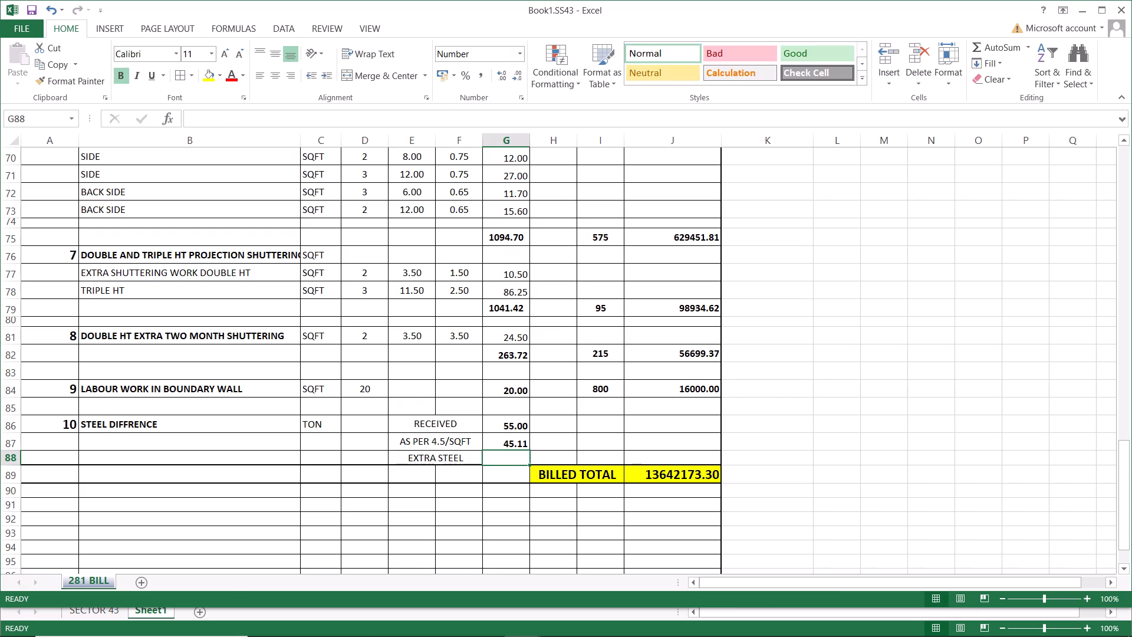
key(equal)
click(524, 425)
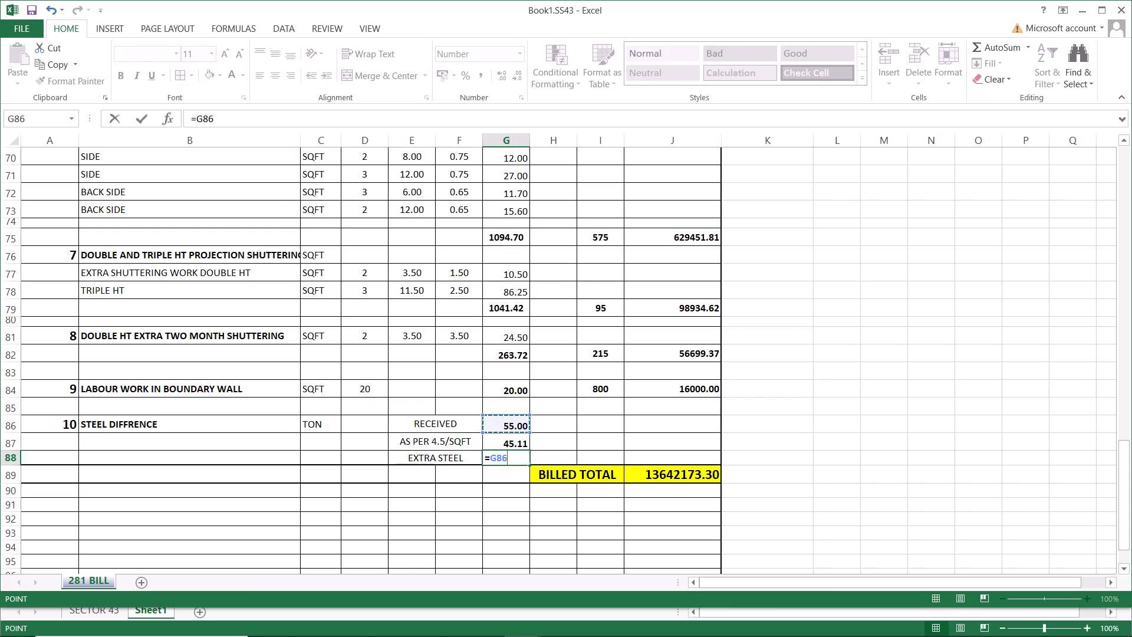
key(minus)
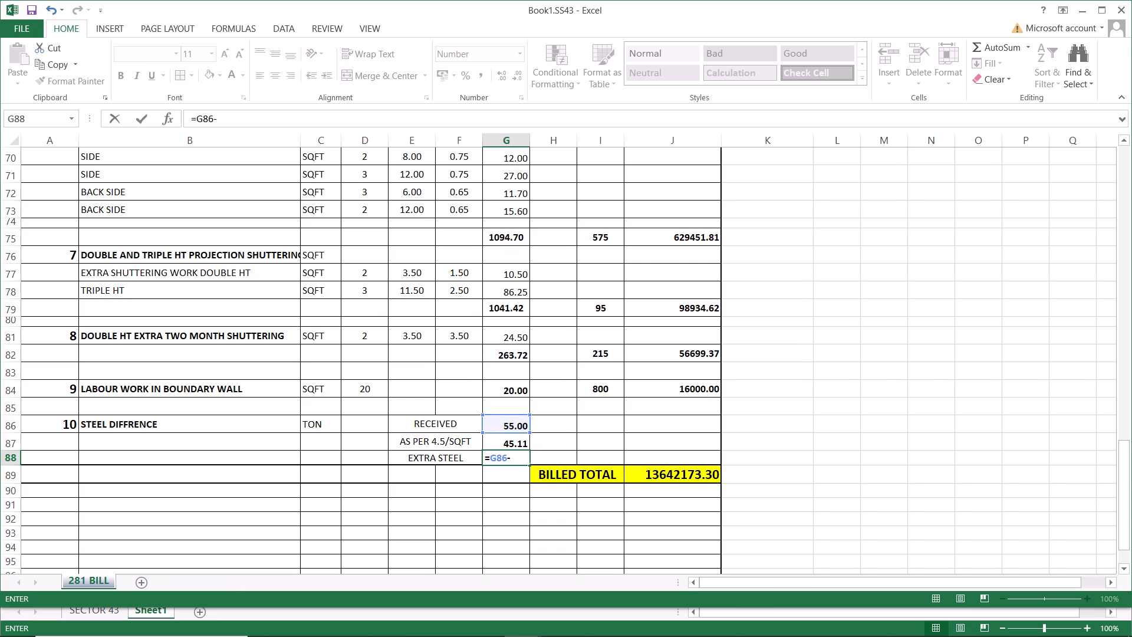
click(519, 444)
key(Return)
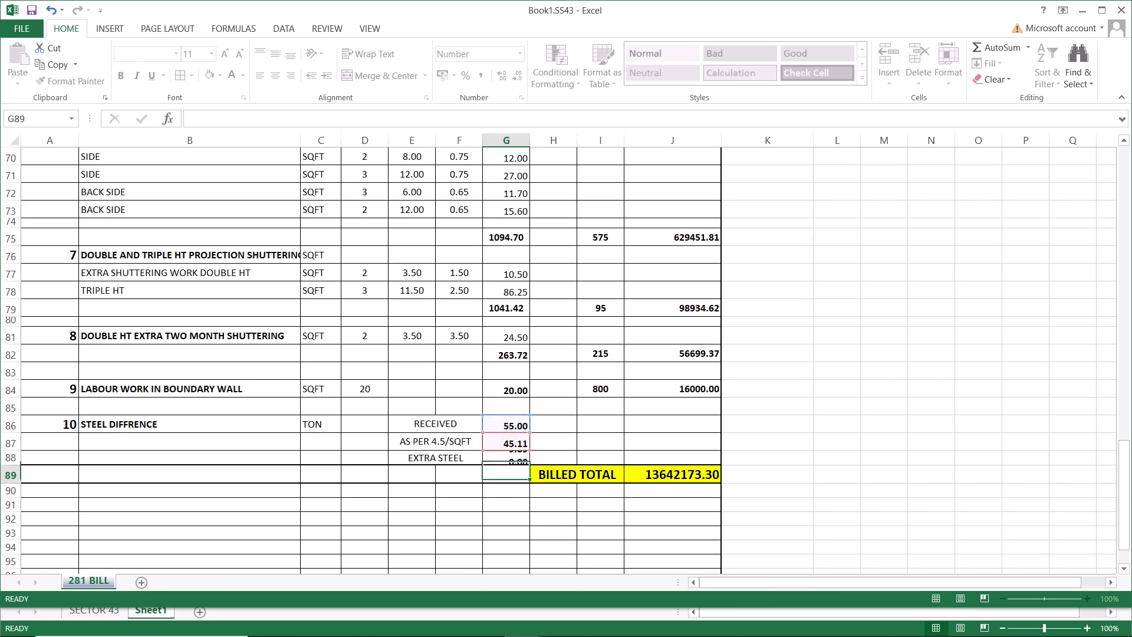
Switch to the Book2.SS11 workbook and check the rate of the EXTRA QTY row under STEEL DIFFRANCE in the W27 bill.
click(555, 455)
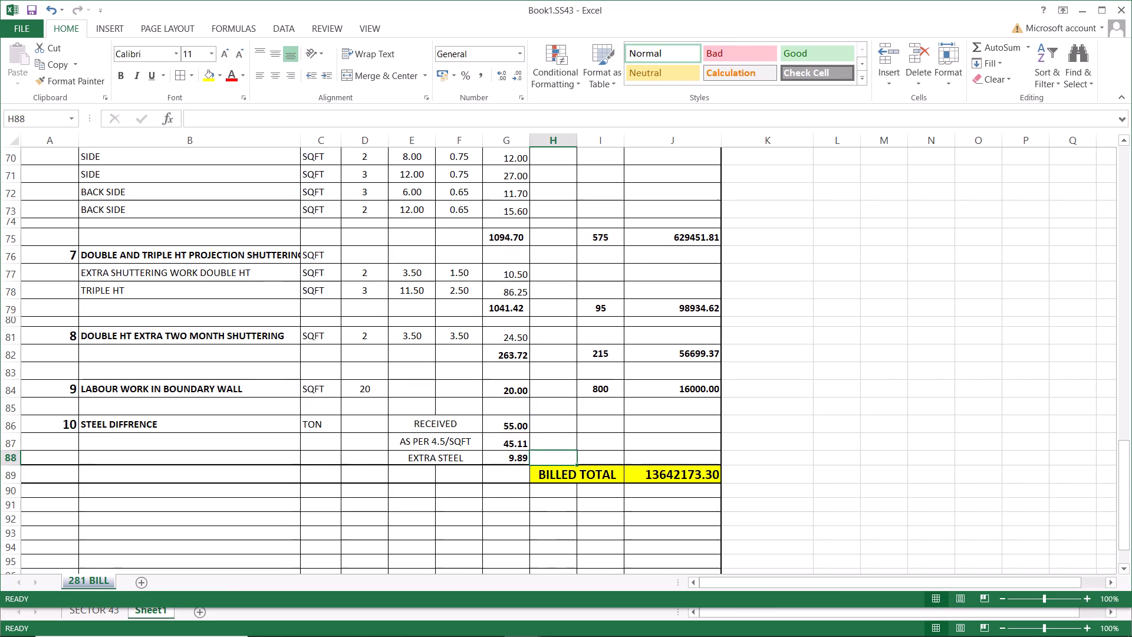
click(611, 455)
click(666, 460)
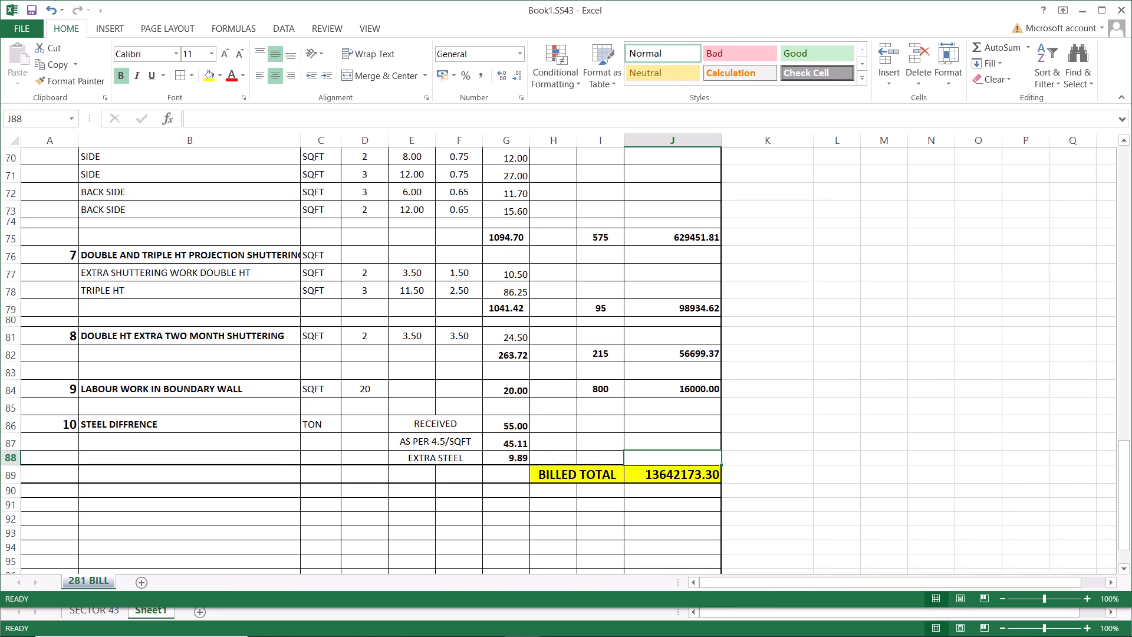
click(608, 452)
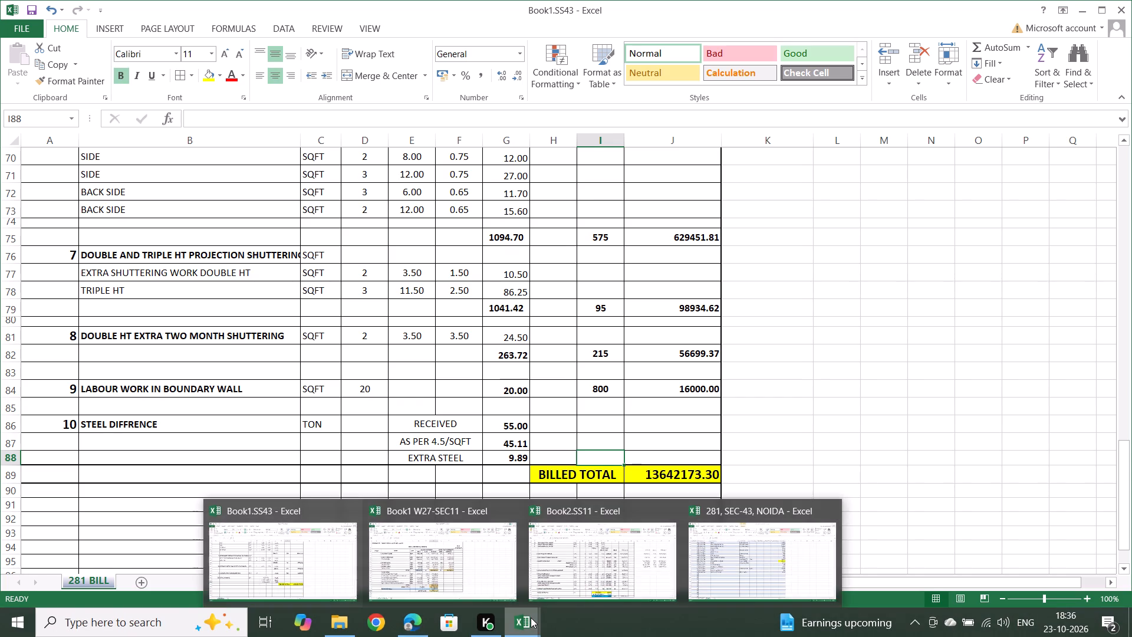
click(632, 553)
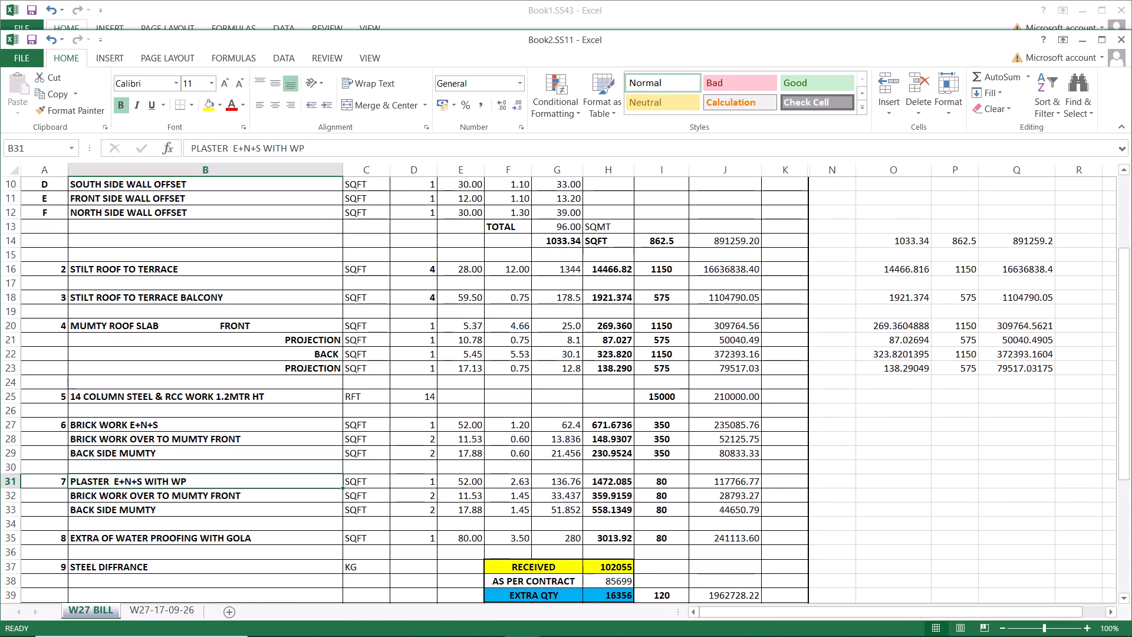
click(672, 596)
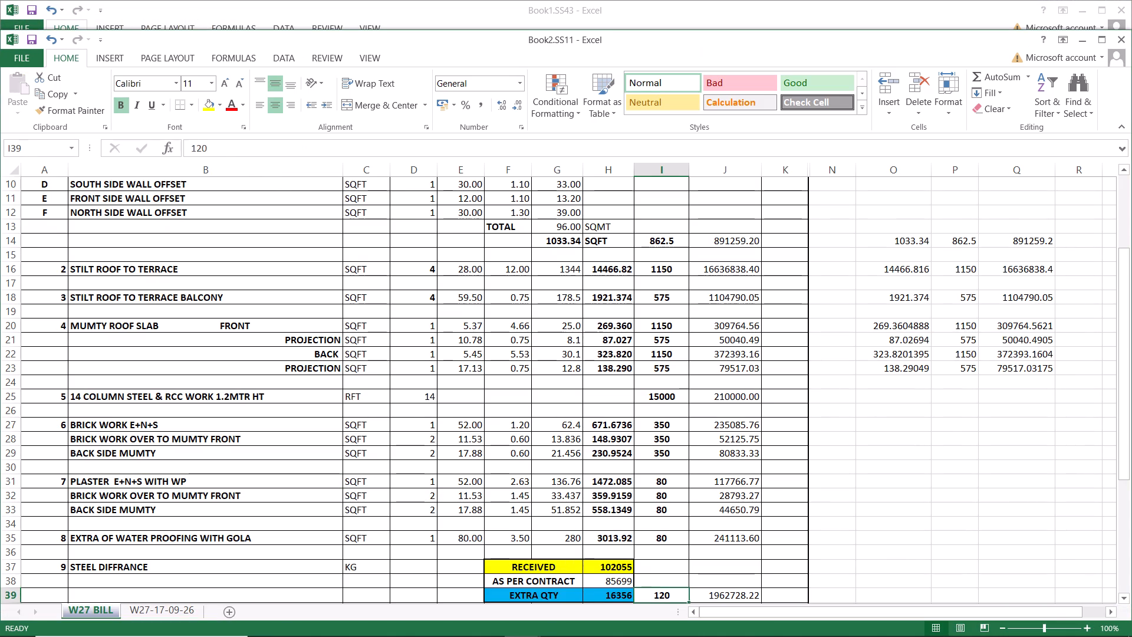
Examine the STEEL DIFFRANCE unit, the EXTRA QTY formula and rate, and the remaining rows of the W27 bill.
click(611, 595)
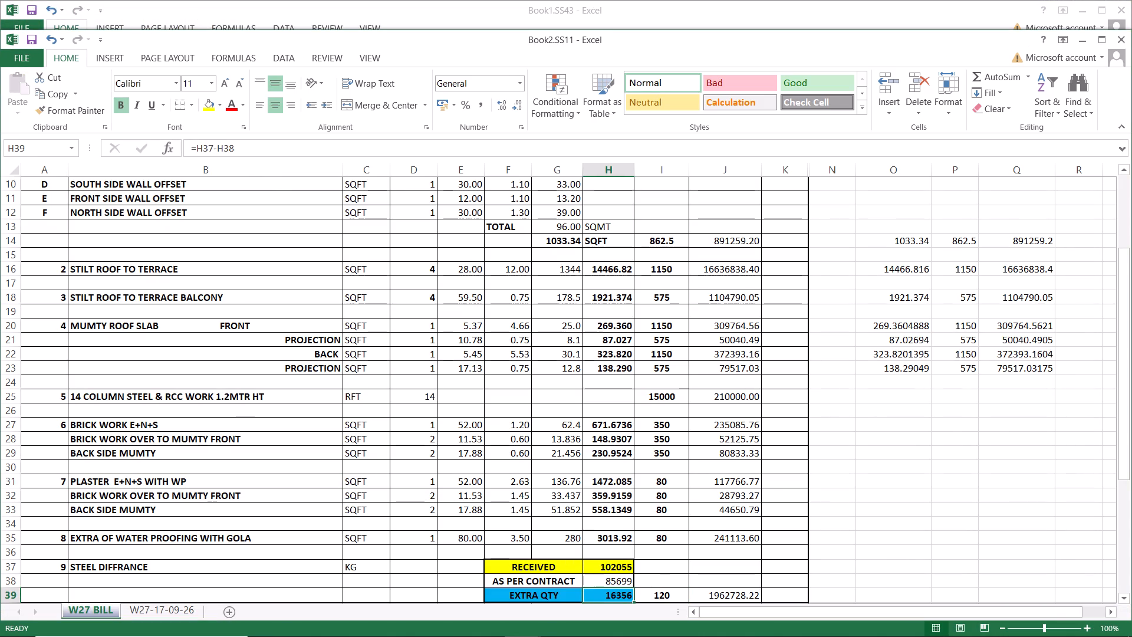
click(673, 595)
scroll(682, 587, down, 2)
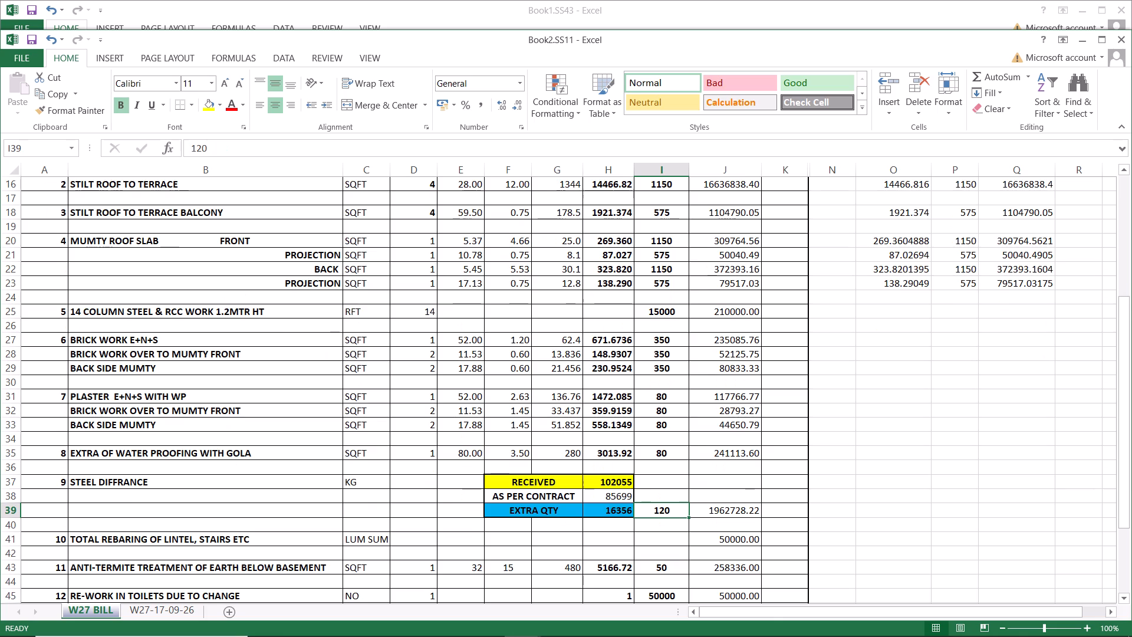
scroll(682, 586, down, 5)
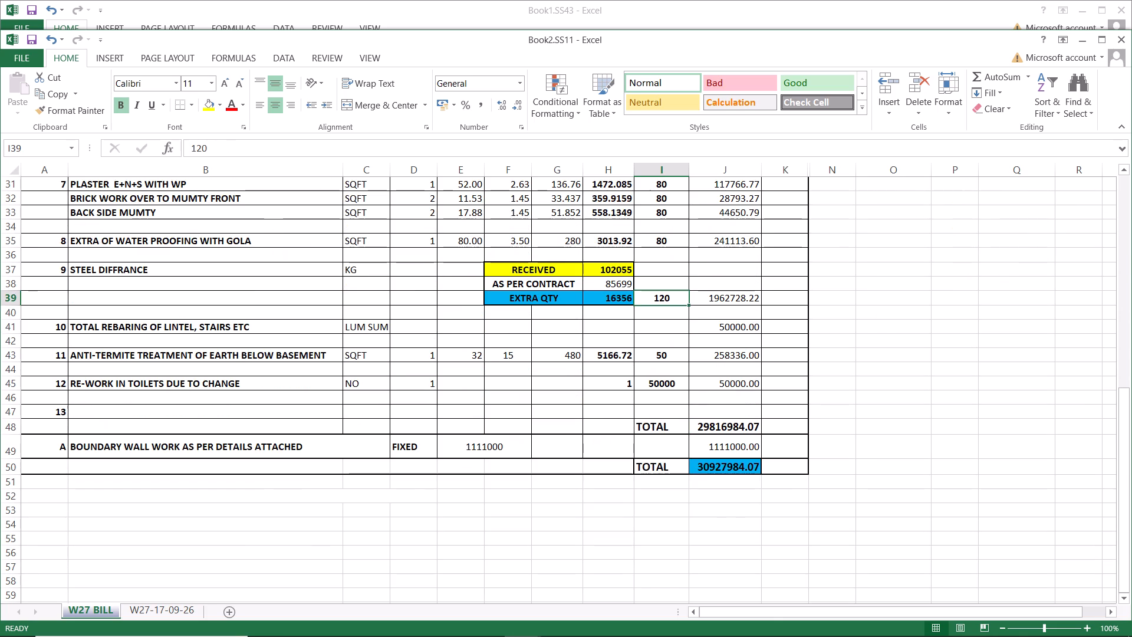
click(367, 273)
click(669, 298)
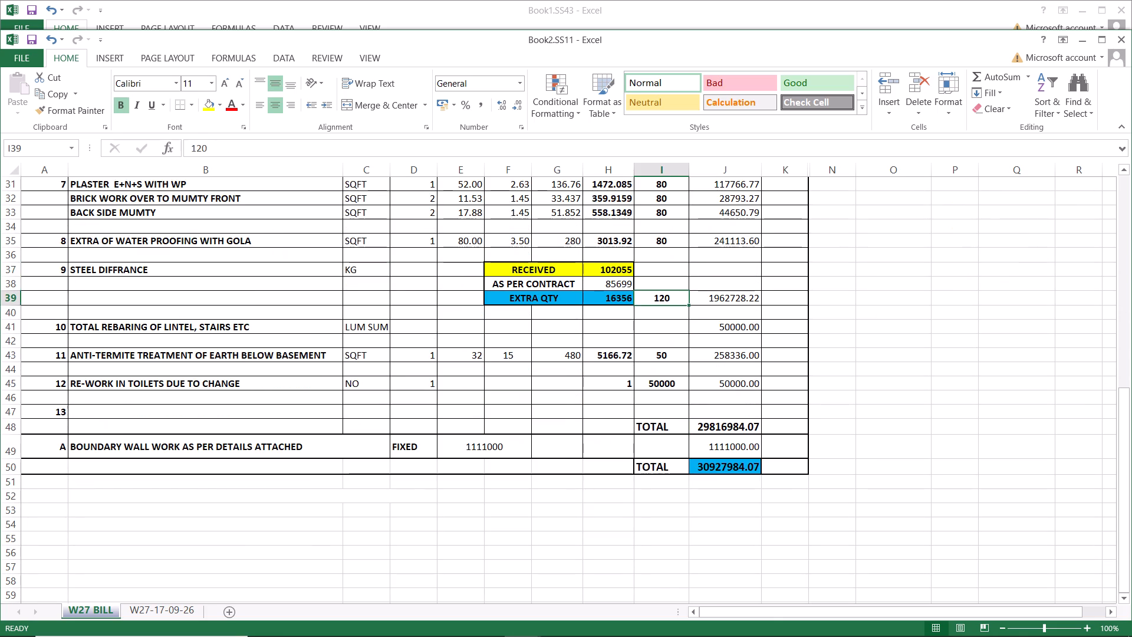
click(613, 298)
click(664, 298)
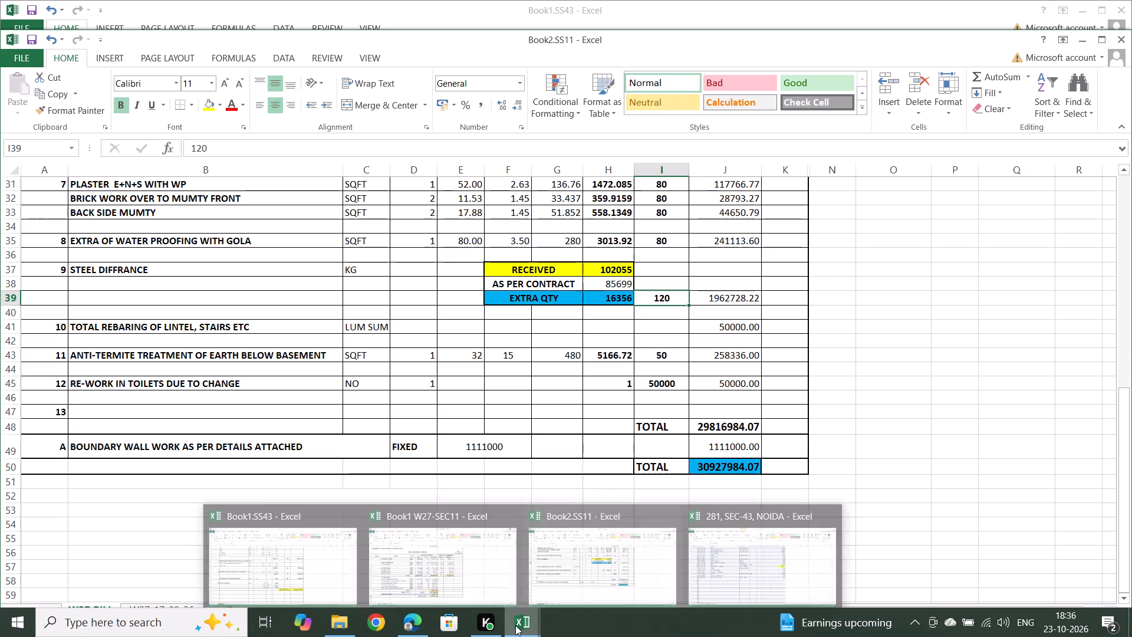
Switch back to the Book1.SS43 workbook and set the unit of the STEEL DIFFRENCE item in C86 to KG.
click(305, 572)
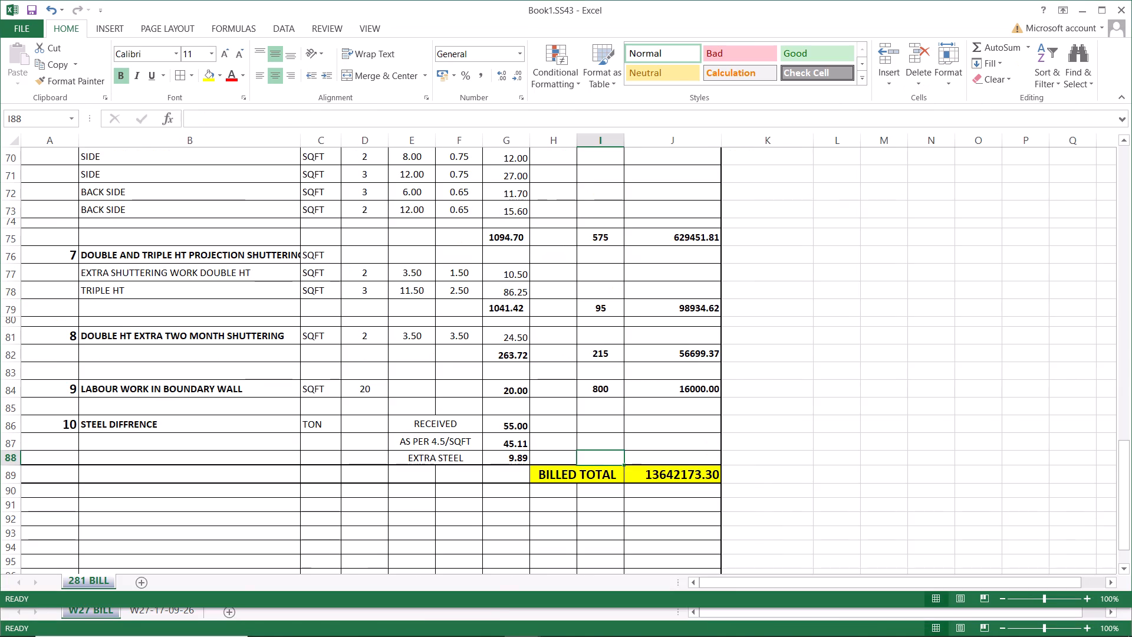
click(514, 457)
click(500, 421)
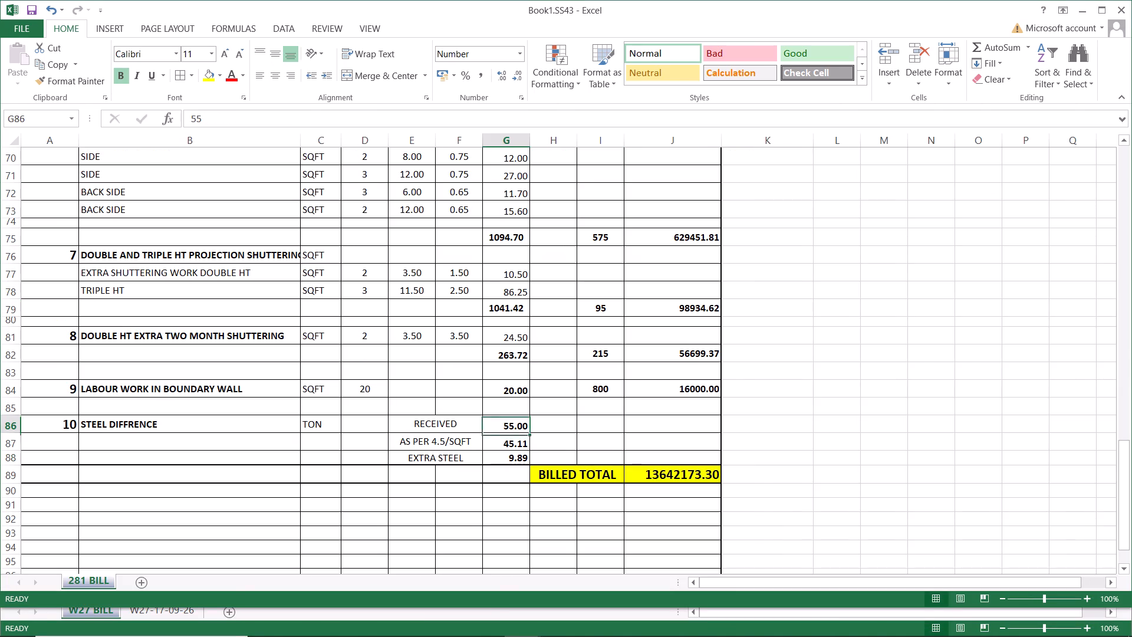
click(321, 419)
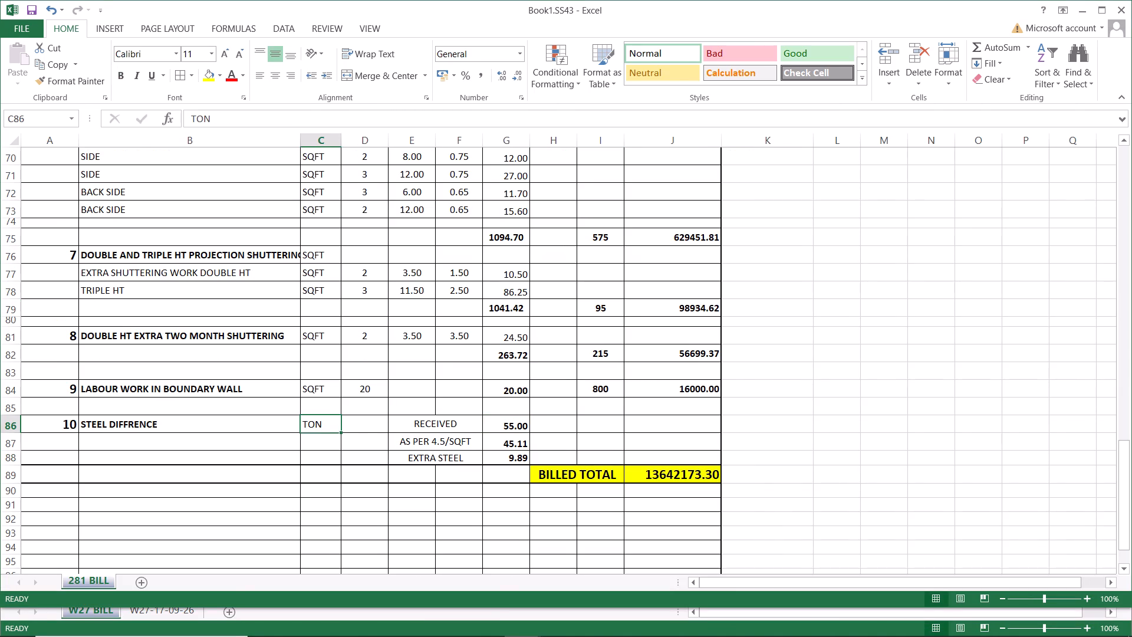
key(k)
key(g)
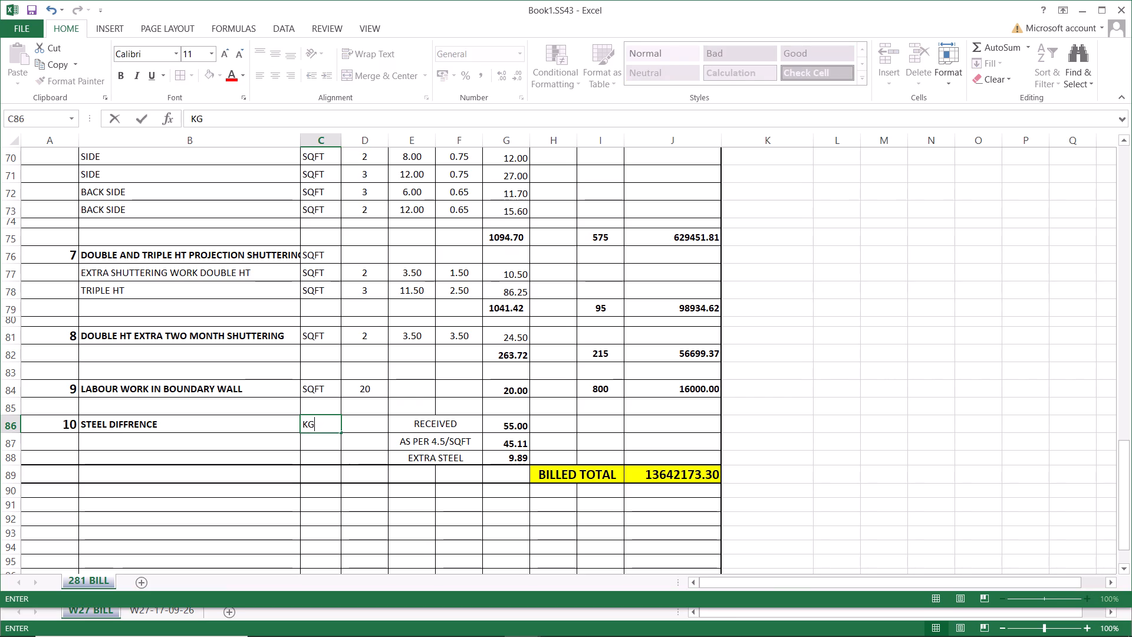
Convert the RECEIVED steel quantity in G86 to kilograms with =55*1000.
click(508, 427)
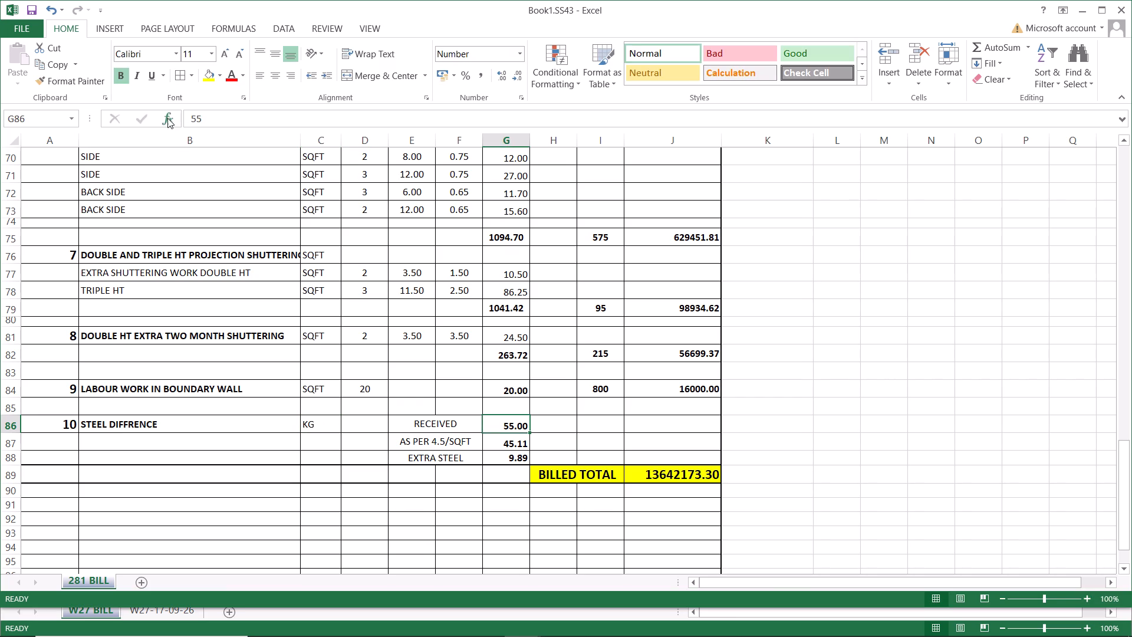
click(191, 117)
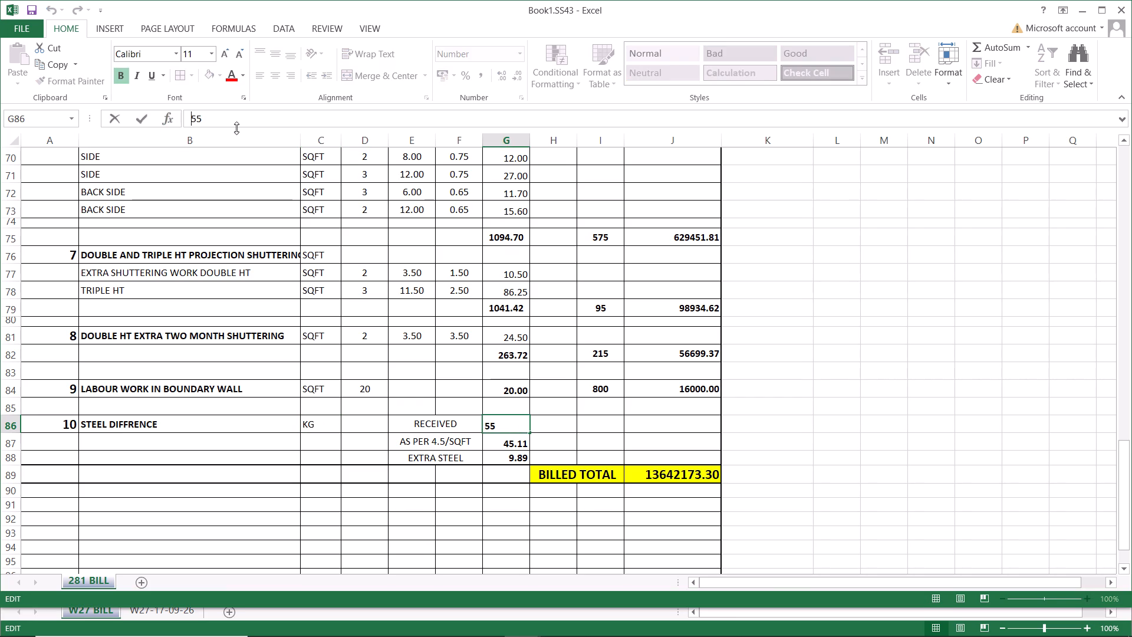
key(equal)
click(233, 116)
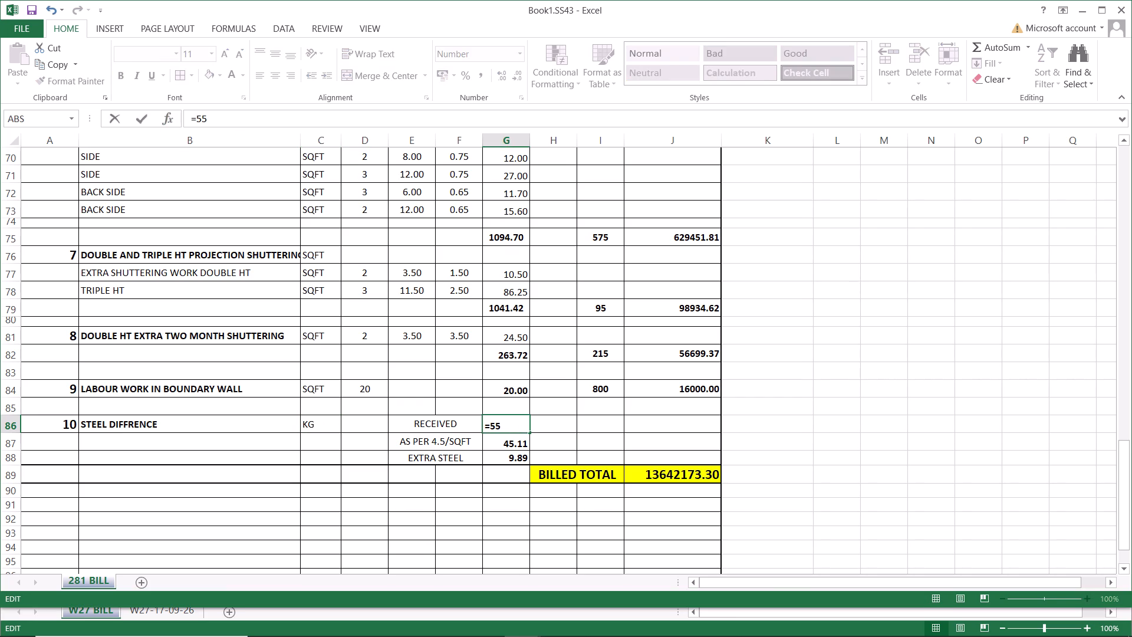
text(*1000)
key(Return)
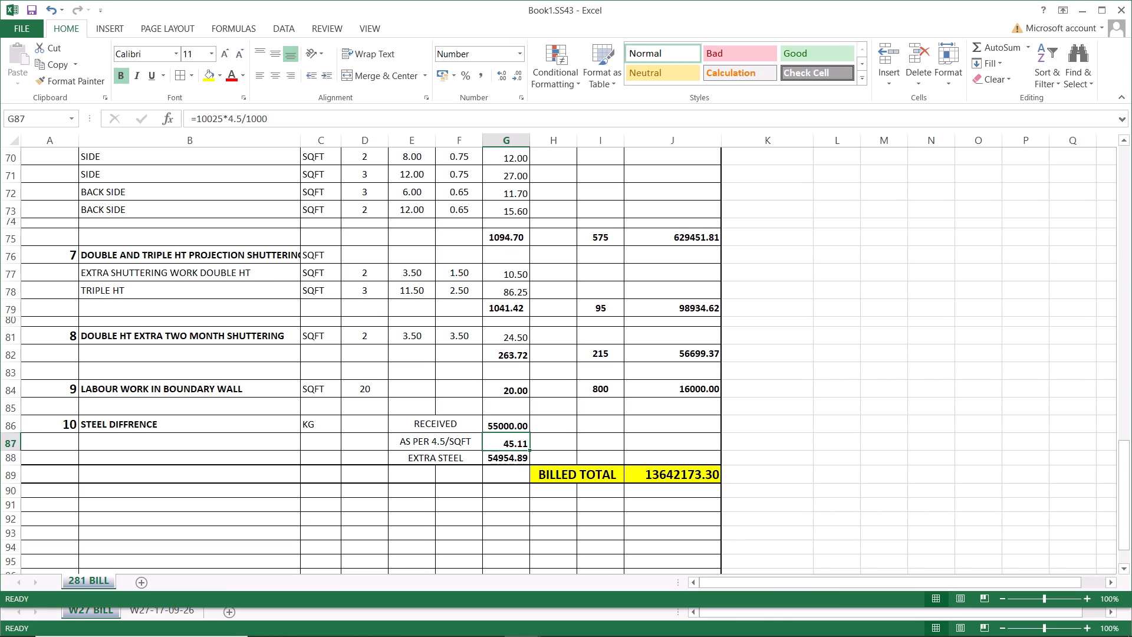
Convert the AS PER 4.5/SQFT quantity in G87 to kilograms by removing the division by 1000, leaving =10025*4.5.
click(514, 438)
click(507, 442)
drag(243, 119, 284, 127)
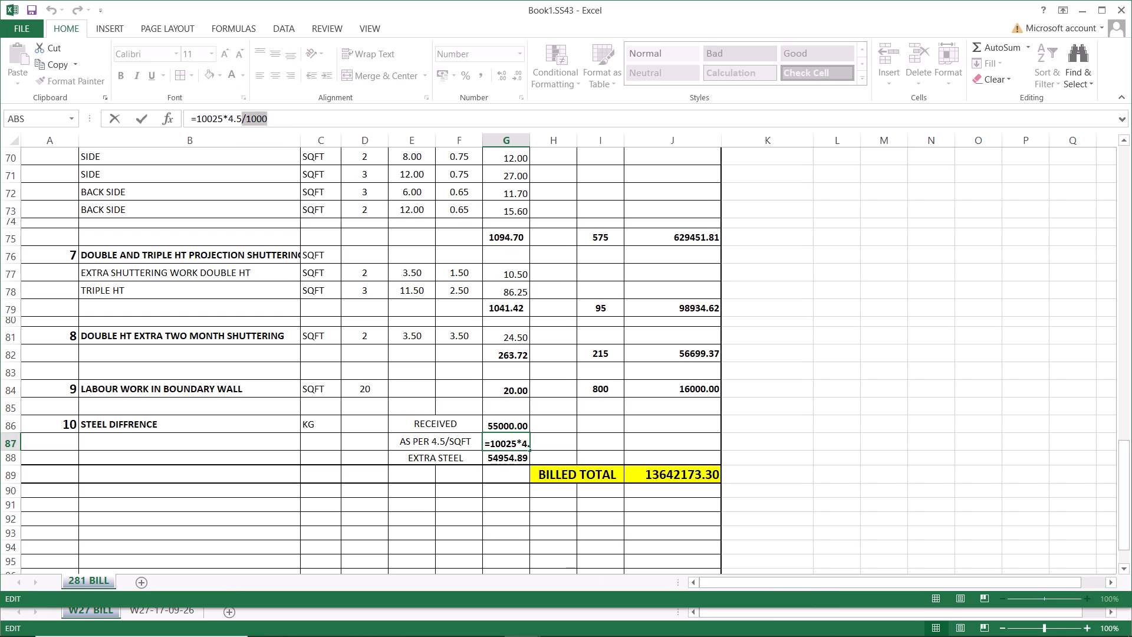
key(Delete)
key(Return)
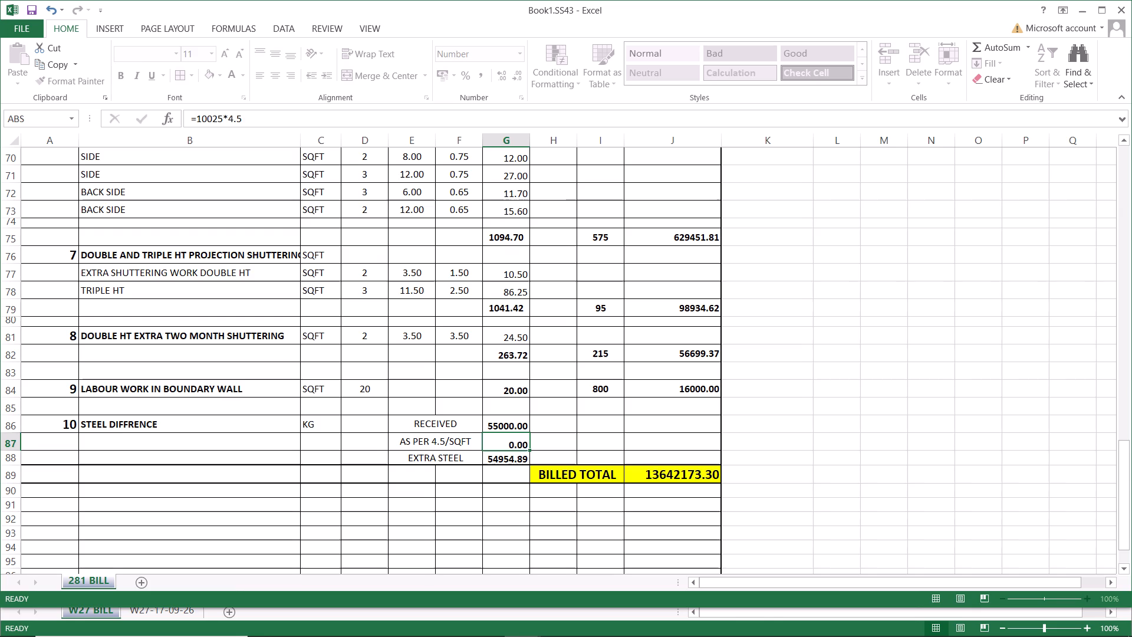
Enter a rate of 120 for EXTRA STEEL in I88.
click(514, 460)
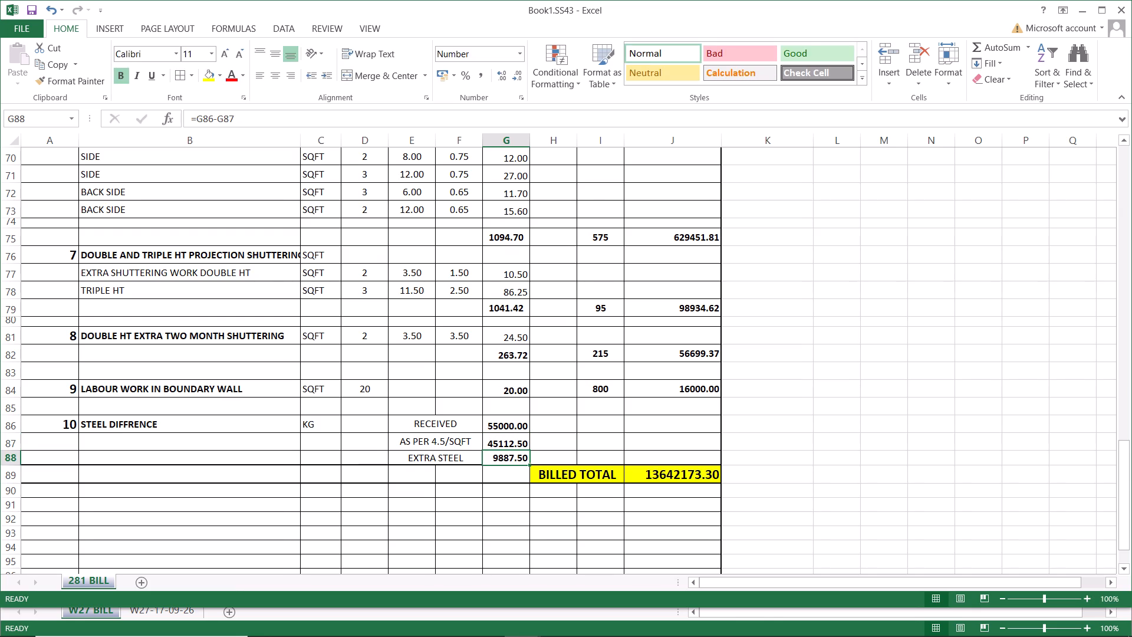
click(542, 457)
click(619, 457)
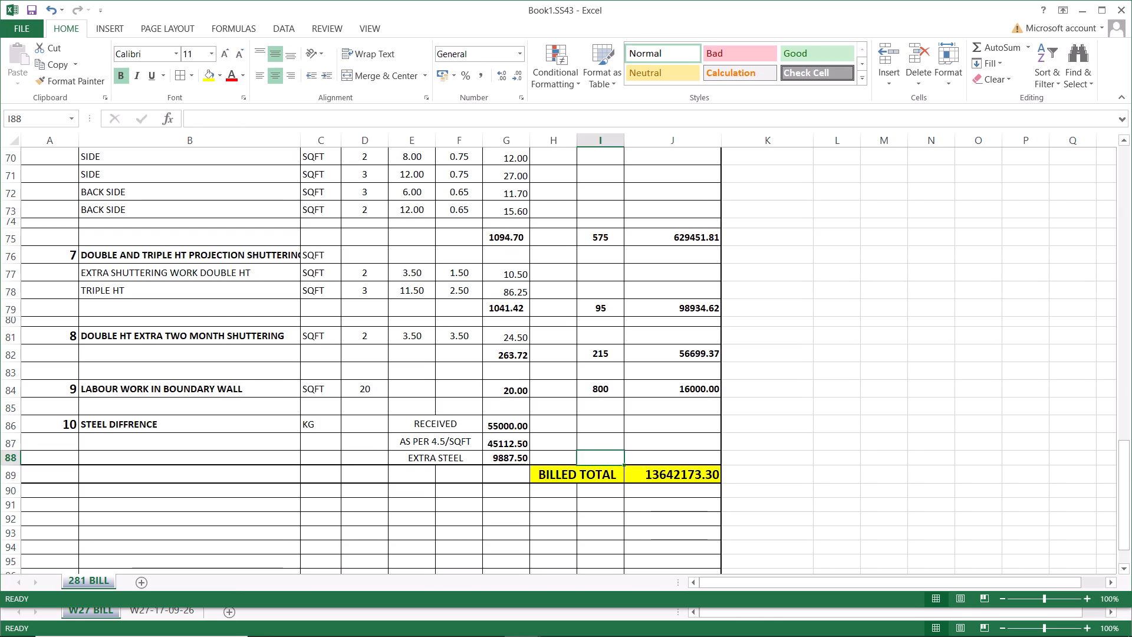
text(120)
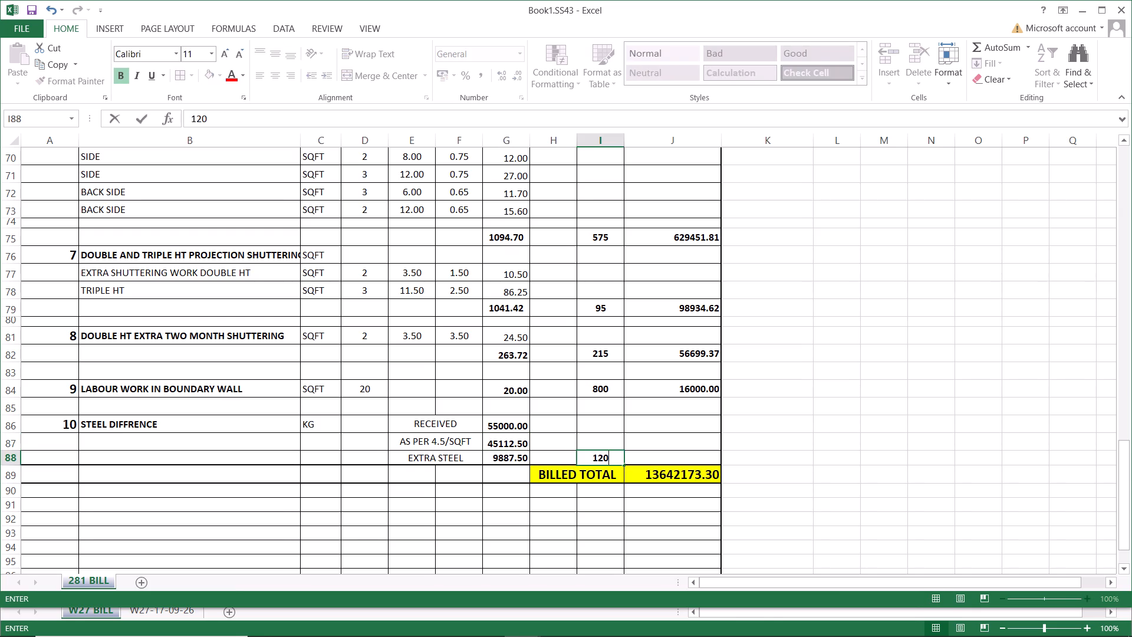
key(Return)
Copy the amount formula from J84 of the boundary wall labour item into J88 for EXTRA STEEL.
click(707, 392)
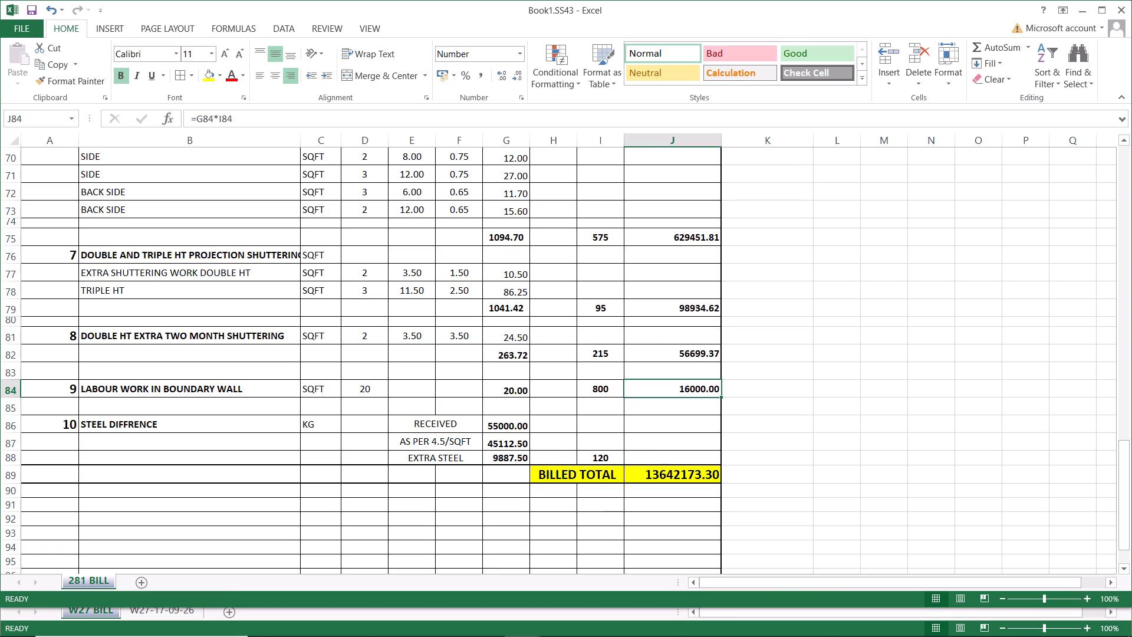
click(60, 65)
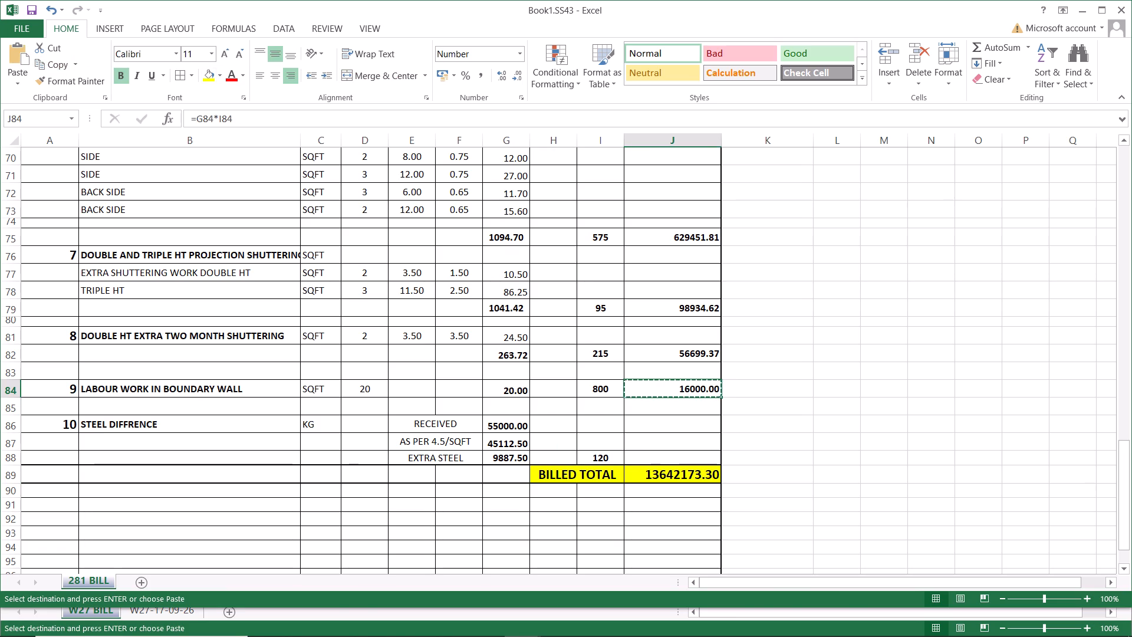
click(681, 457)
key(Return)
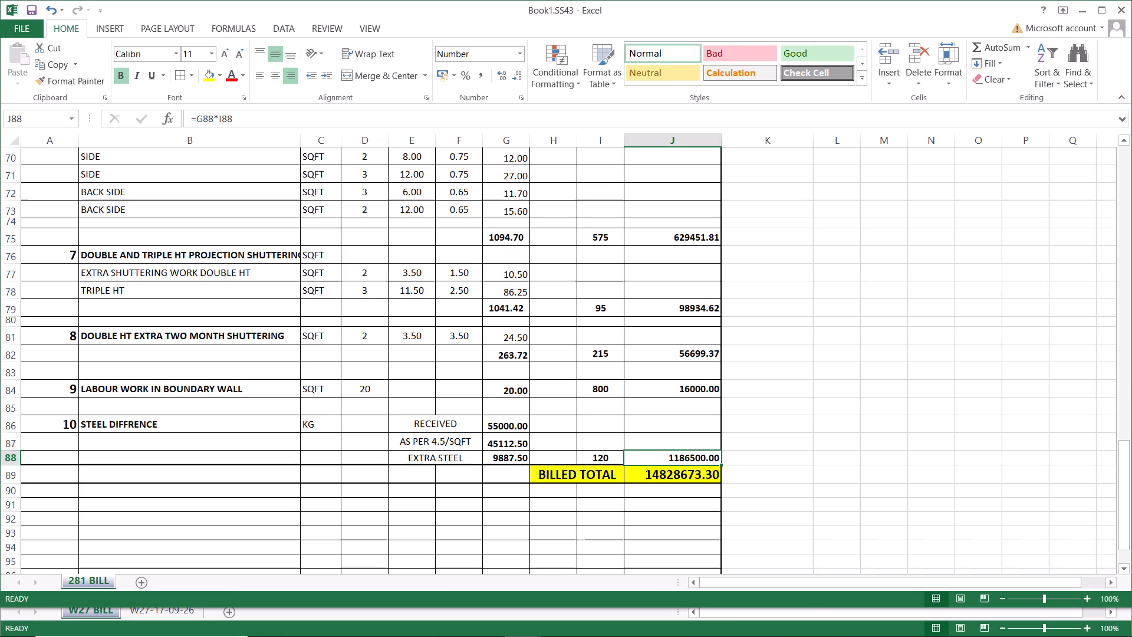
Set the RECEIVED steel quantity in G86 to 52000.
click(506, 425)
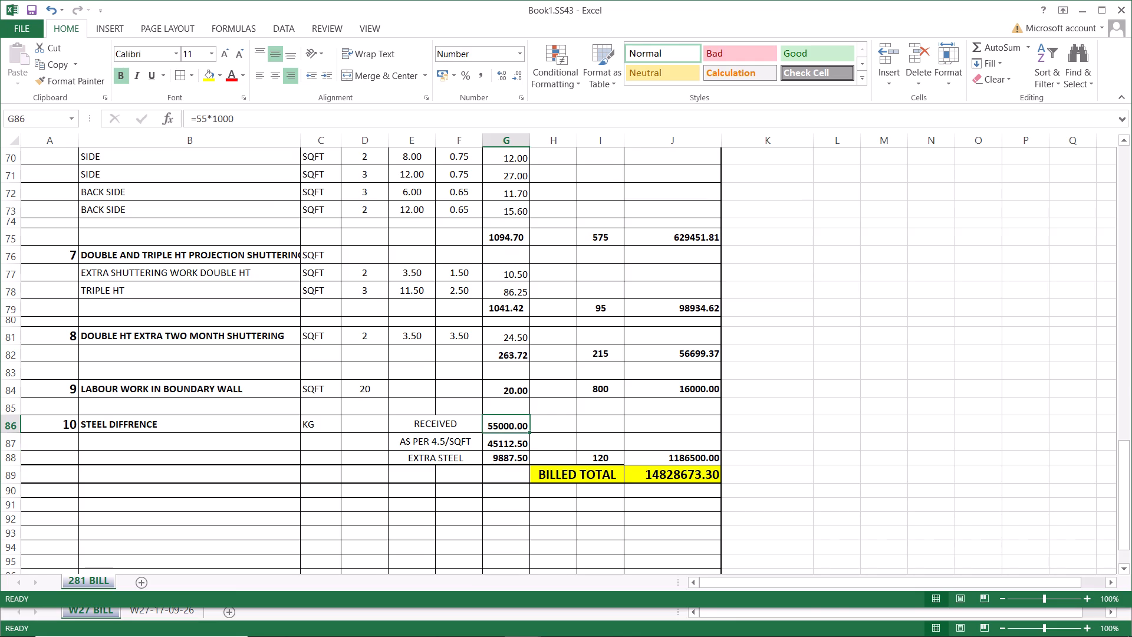
text(52)
text(000)
key(Return)
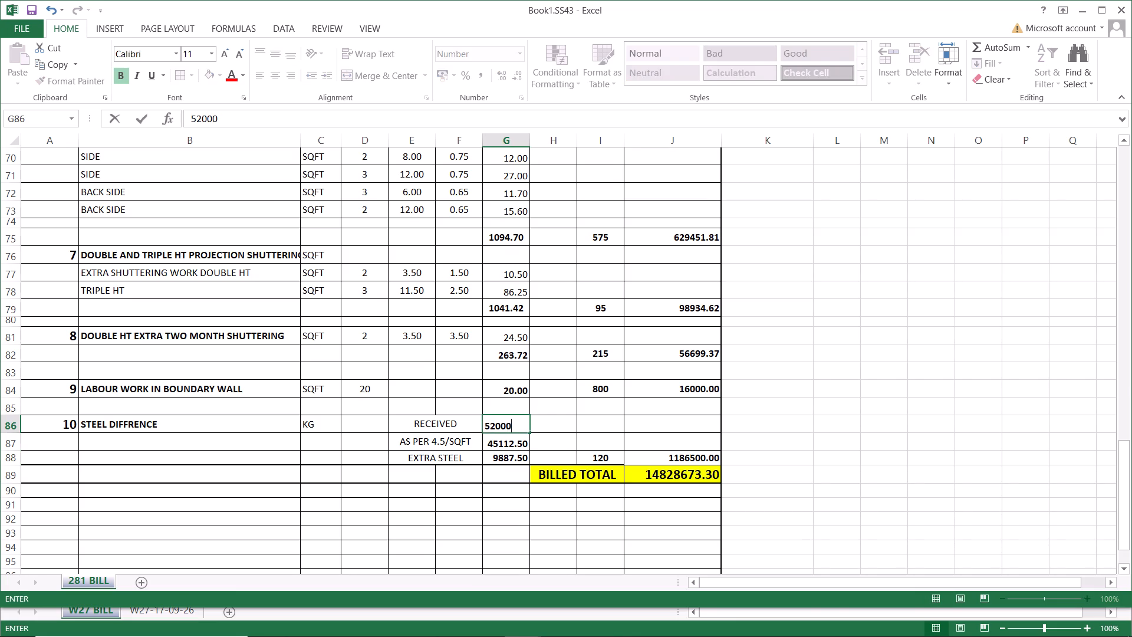
Check the EXTRA STEEL amount, the billed total formula and the three steel quantities in G86:G88.
click(686, 455)
click(669, 475)
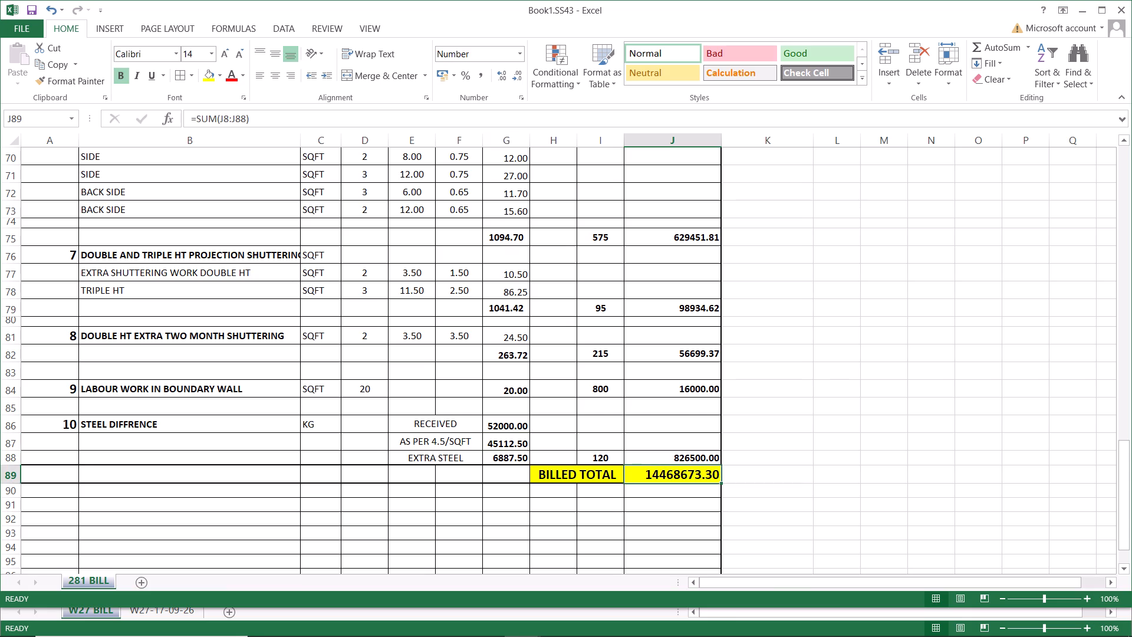
drag(502, 425, 503, 459)
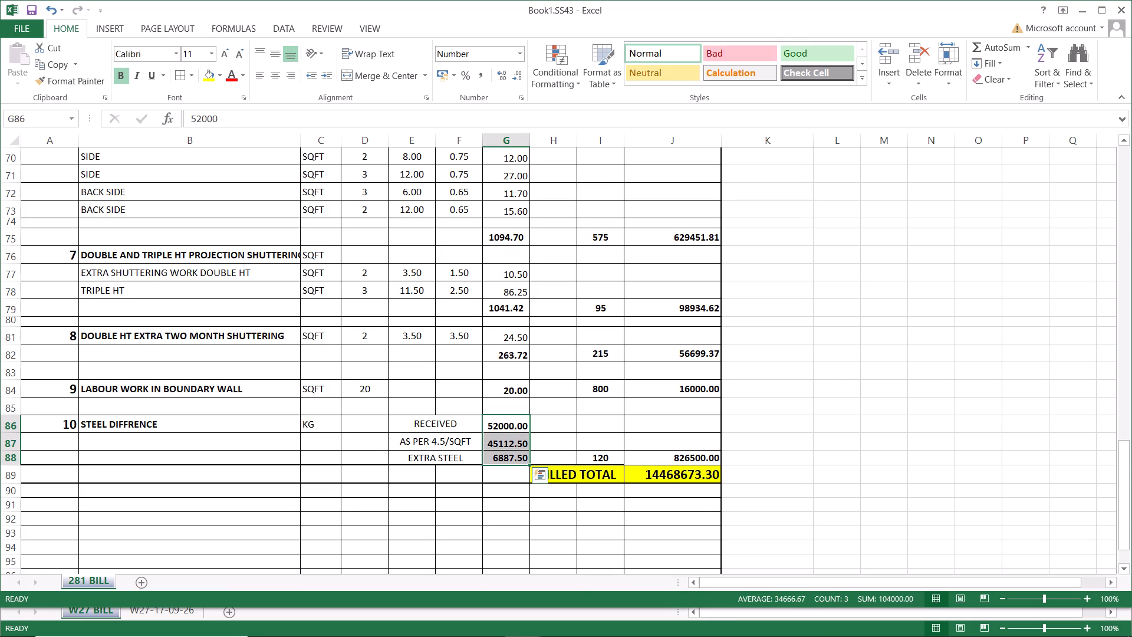
click(506, 445)
drag(508, 420, 506, 444)
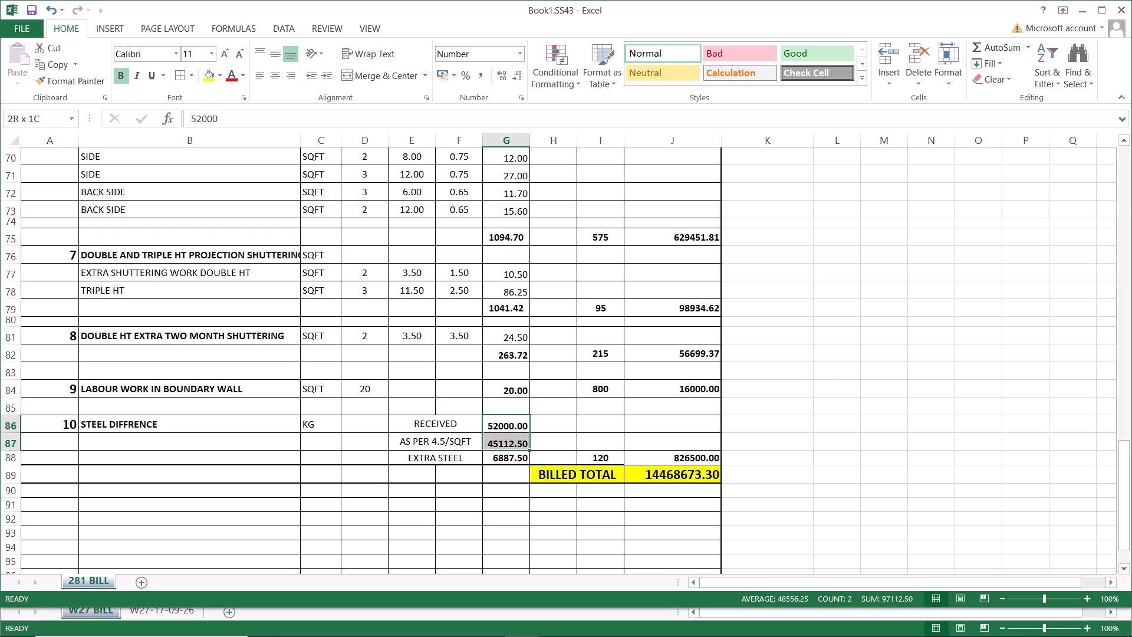
drag(506, 444, 505, 464)
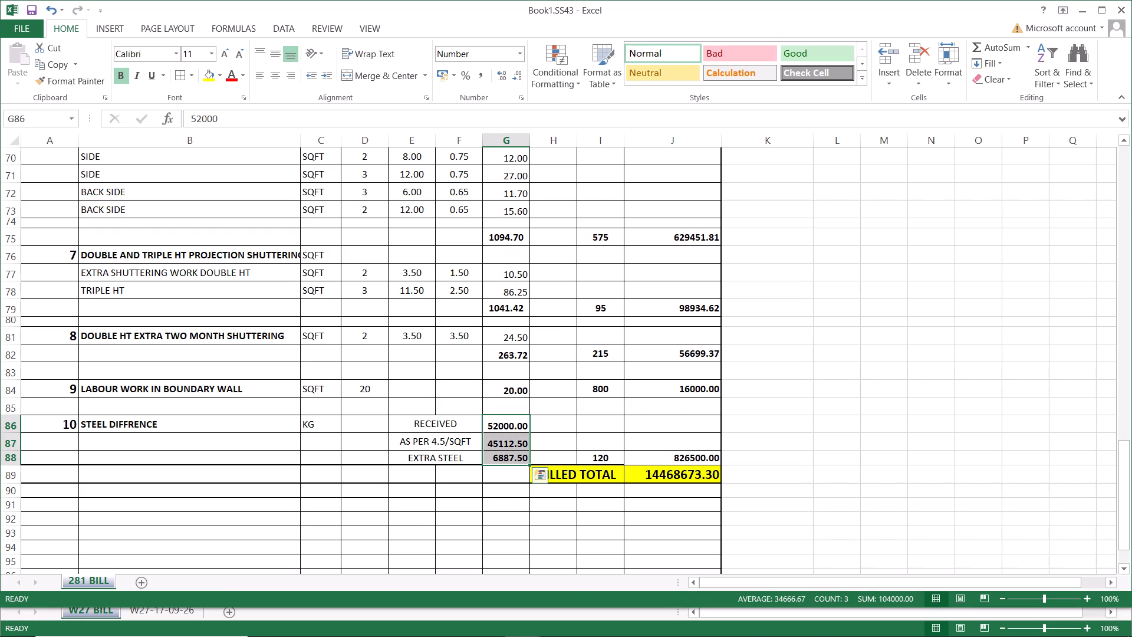
double_click(446, 426)
click(512, 454)
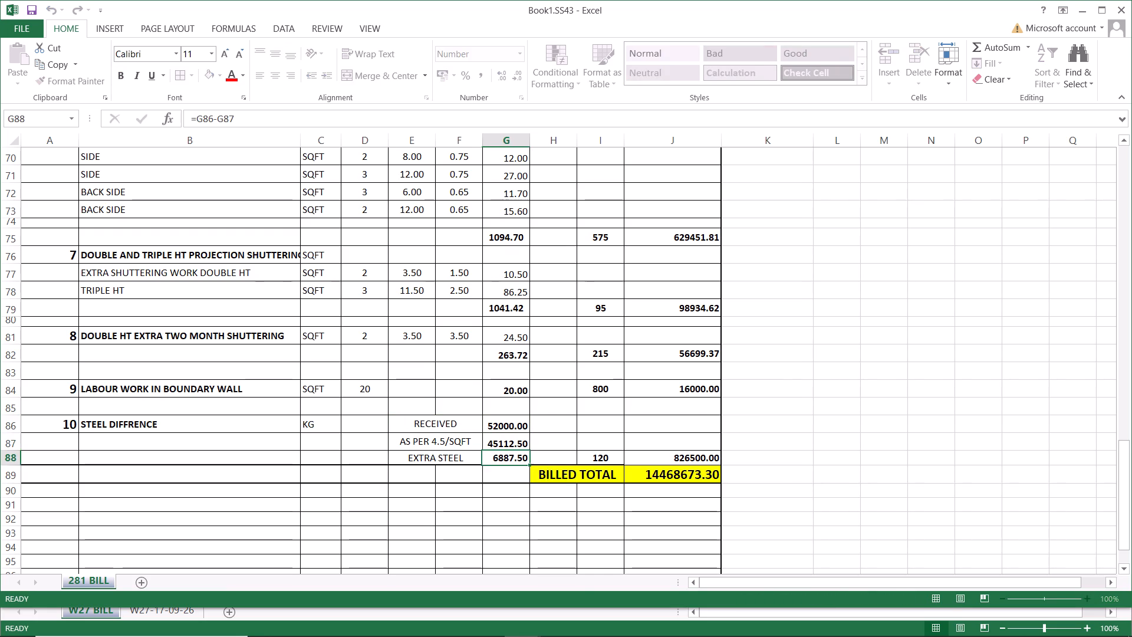
Left-align and bold the RECEIVED, AS PER 4.5/SQFT and EXTRA STEEL labels in E86:F88.
drag(458, 422, 457, 457)
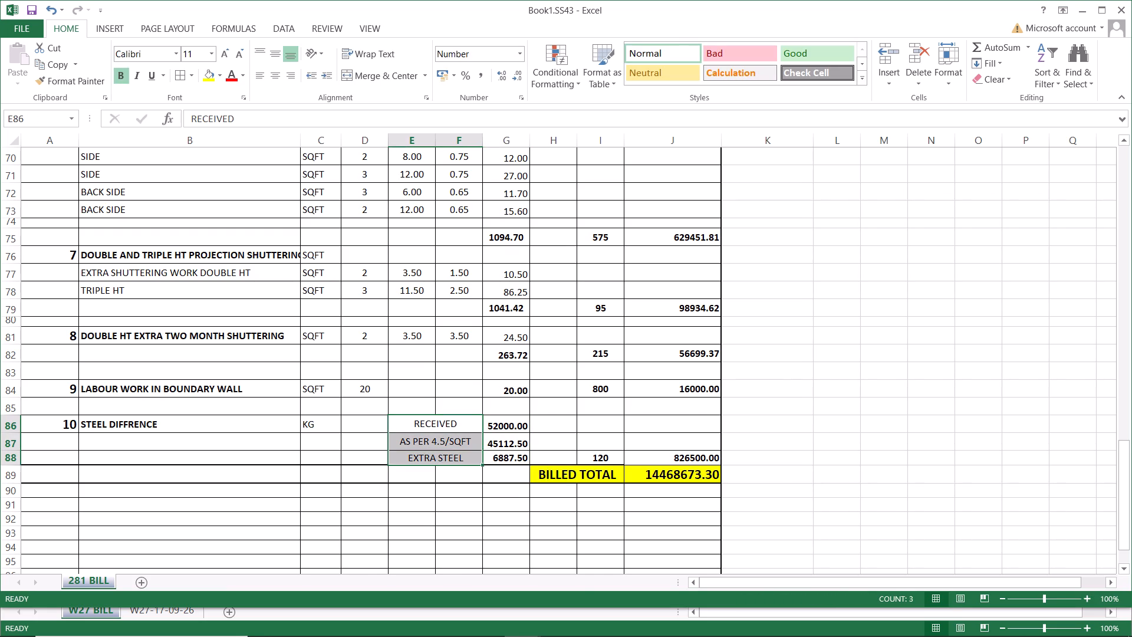
click(261, 74)
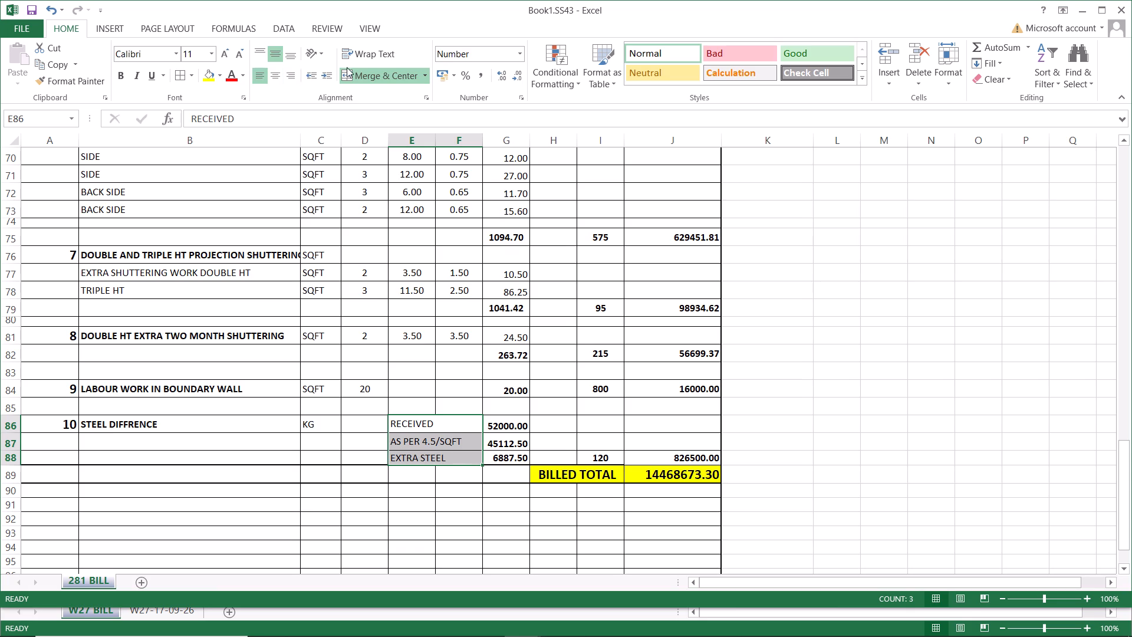
click(120, 75)
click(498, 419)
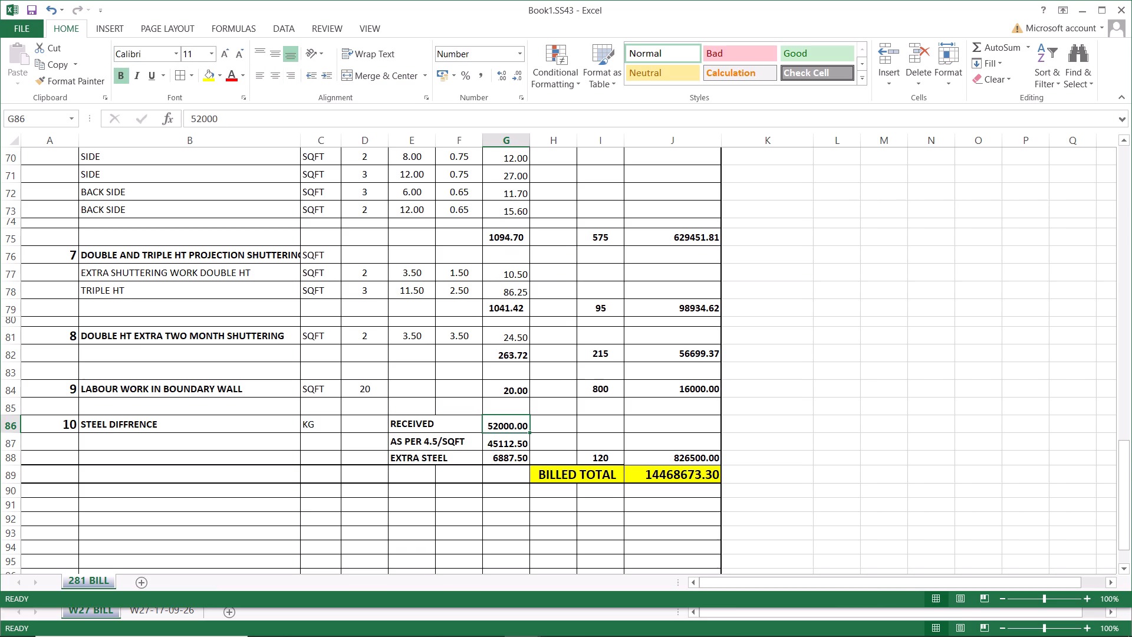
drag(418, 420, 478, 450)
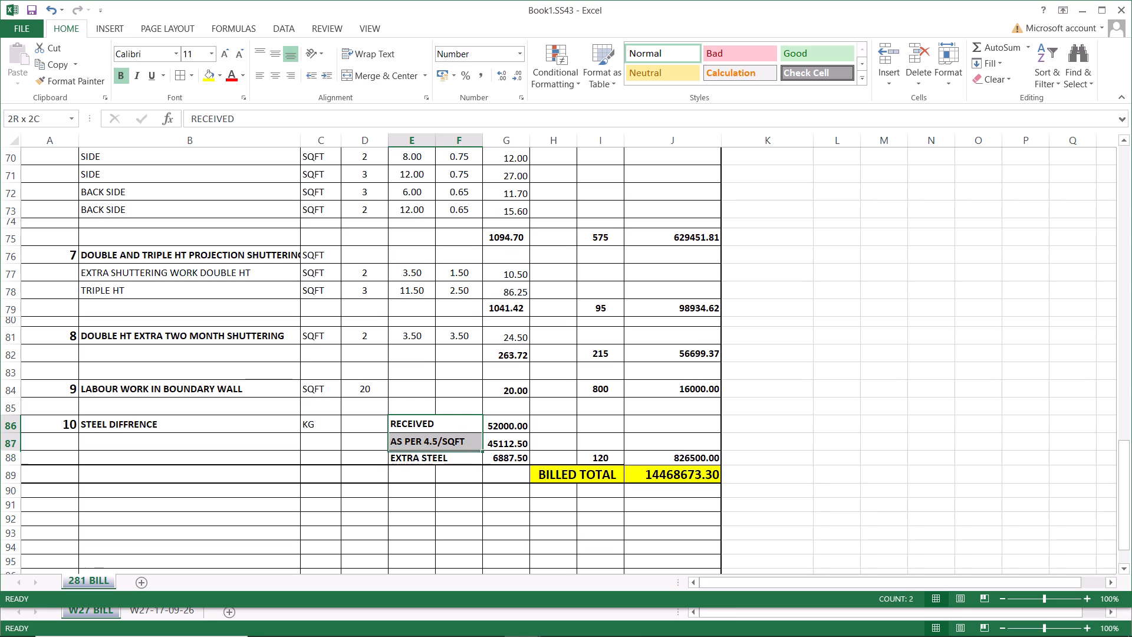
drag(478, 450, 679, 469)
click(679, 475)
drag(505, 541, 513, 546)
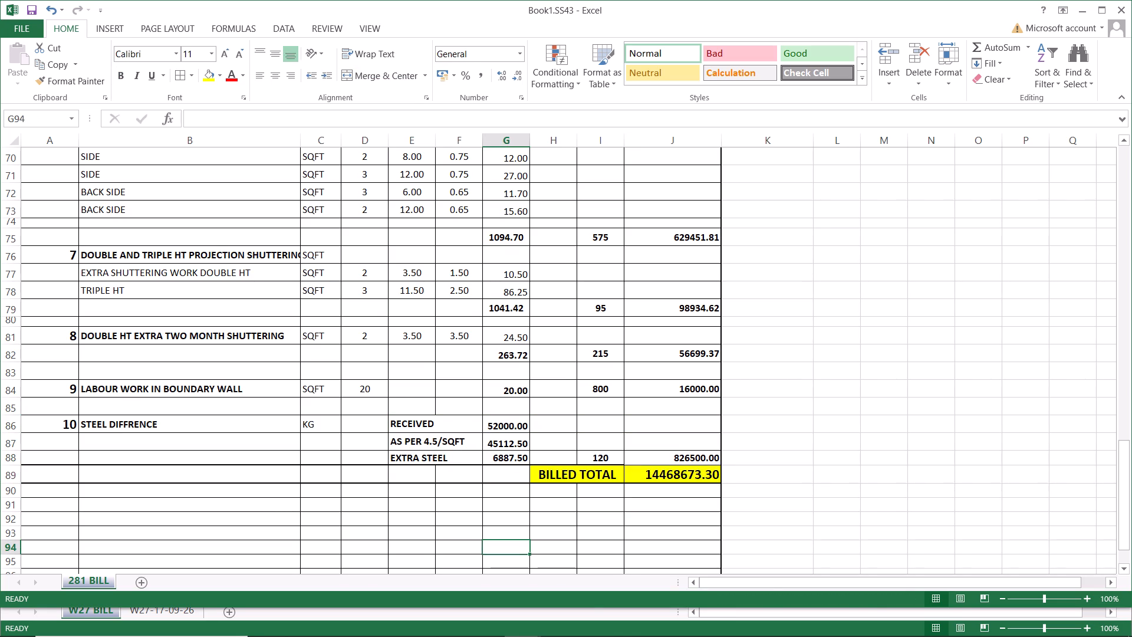
Apply a thick box border around the BILLED TOTAL row, A89:J89.
drag(32, 473, 679, 481)
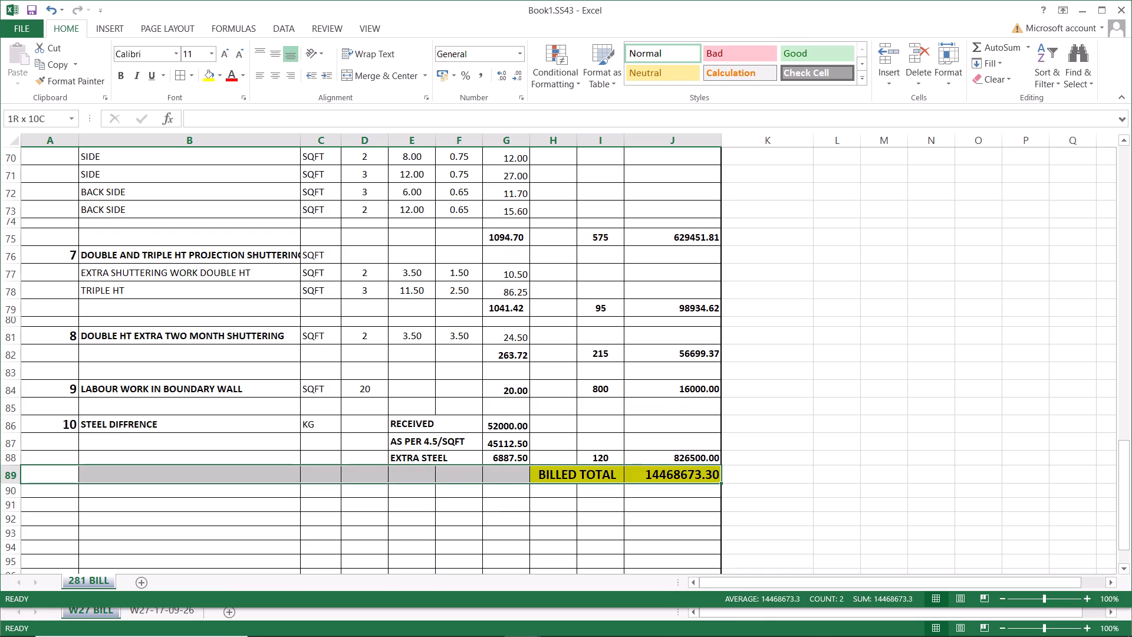
drag(679, 481, 683, 473)
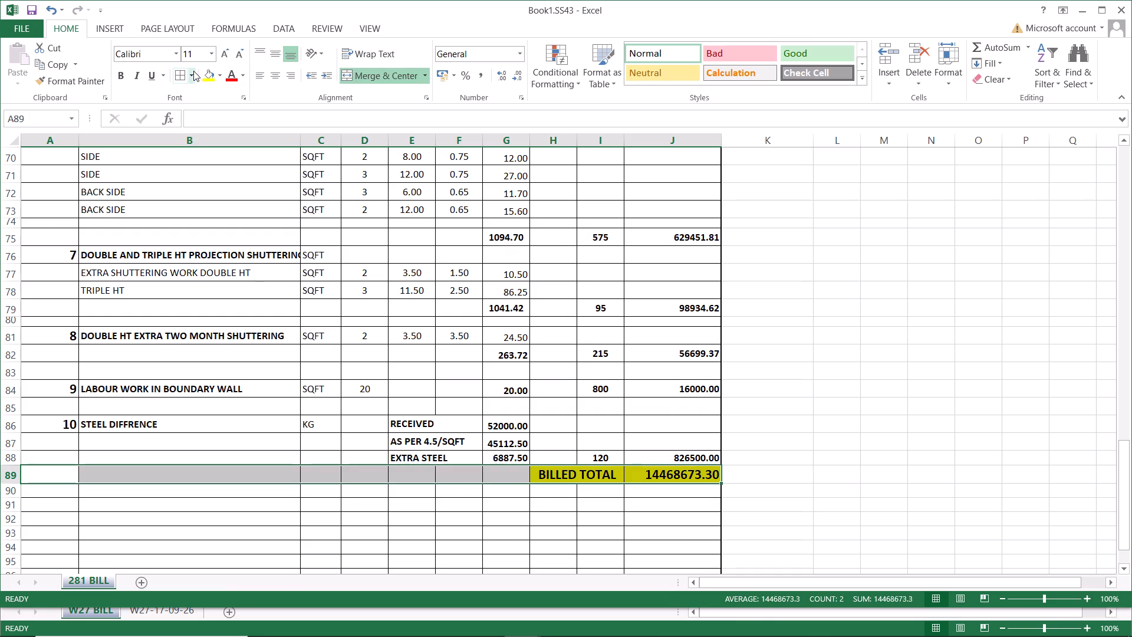
click(192, 72)
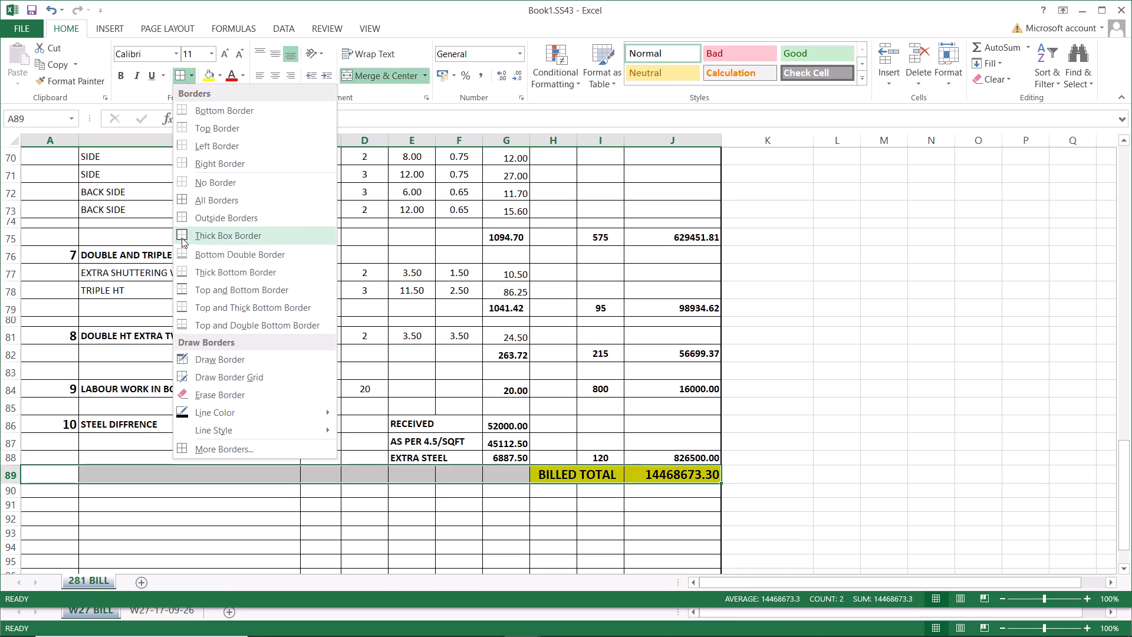
click(182, 238)
click(482, 388)
Merge and center header cells C5:C6, enter UNIT as the heading and middle-align it vertically.
scroll(482, 388, up, 5)
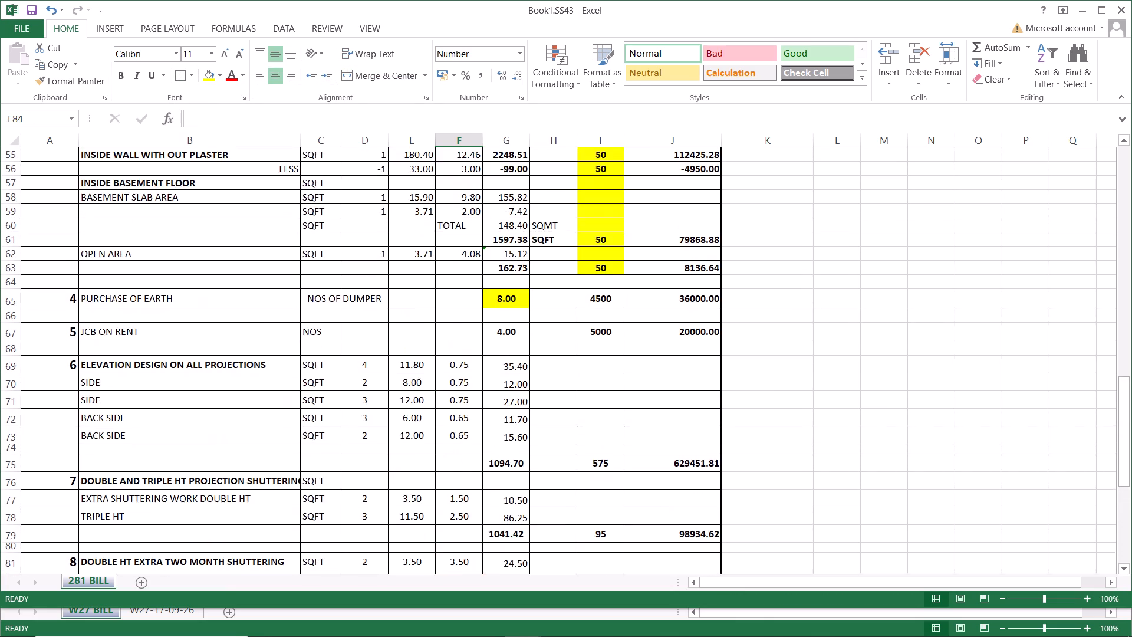
scroll(482, 388, up, 20)
scroll(482, 388, up, 3)
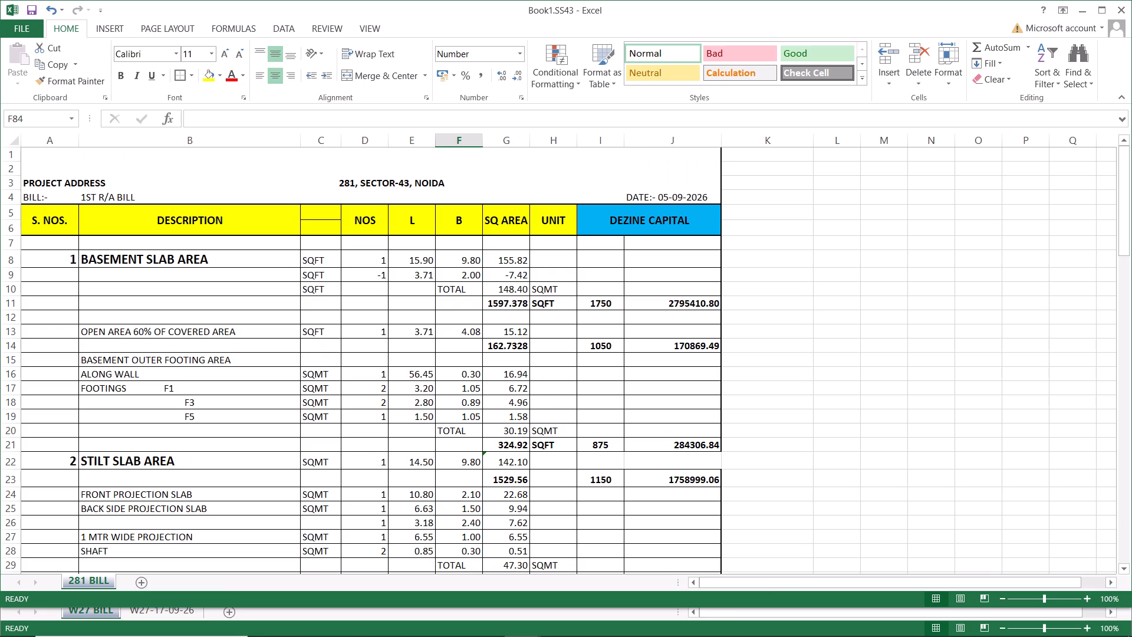
click(222, 214)
drag(321, 218, 321, 223)
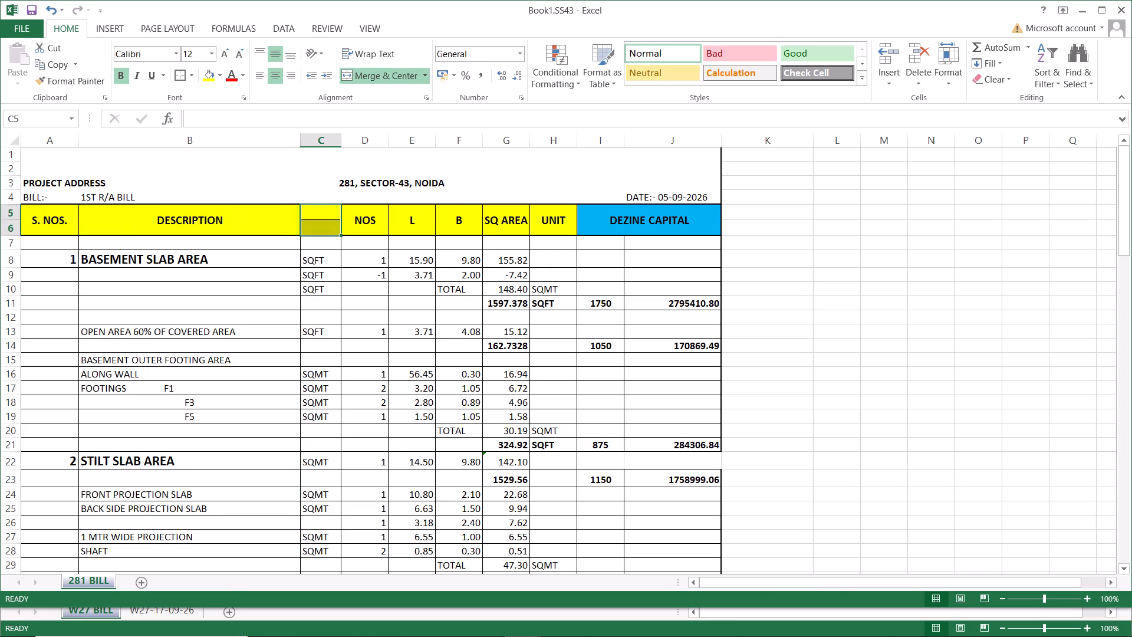
click(371, 73)
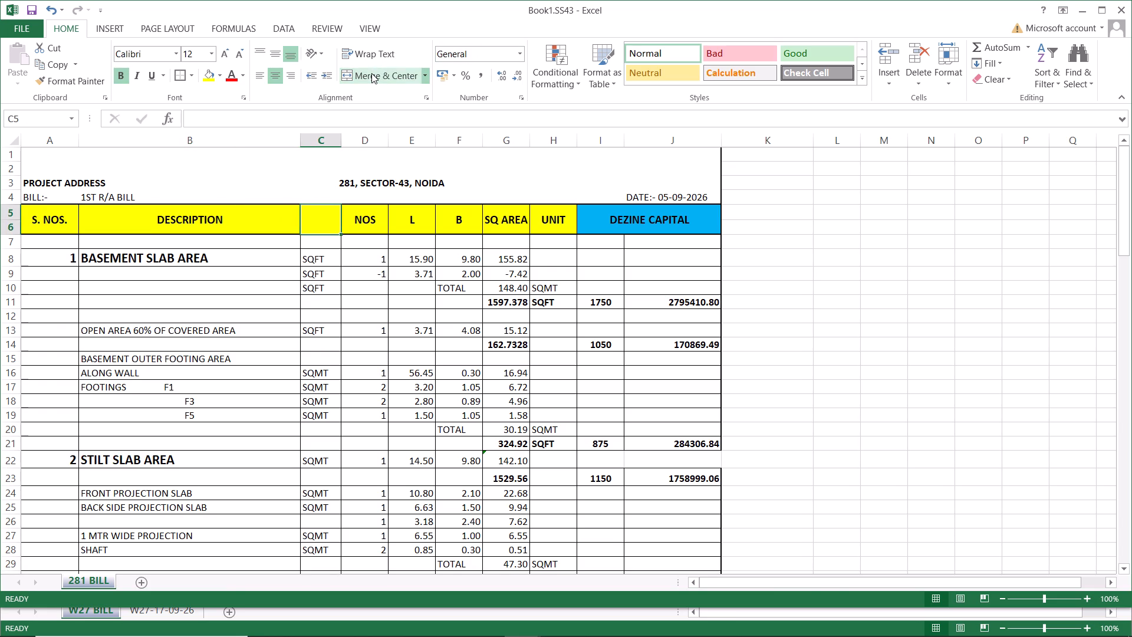
text(UNIT)
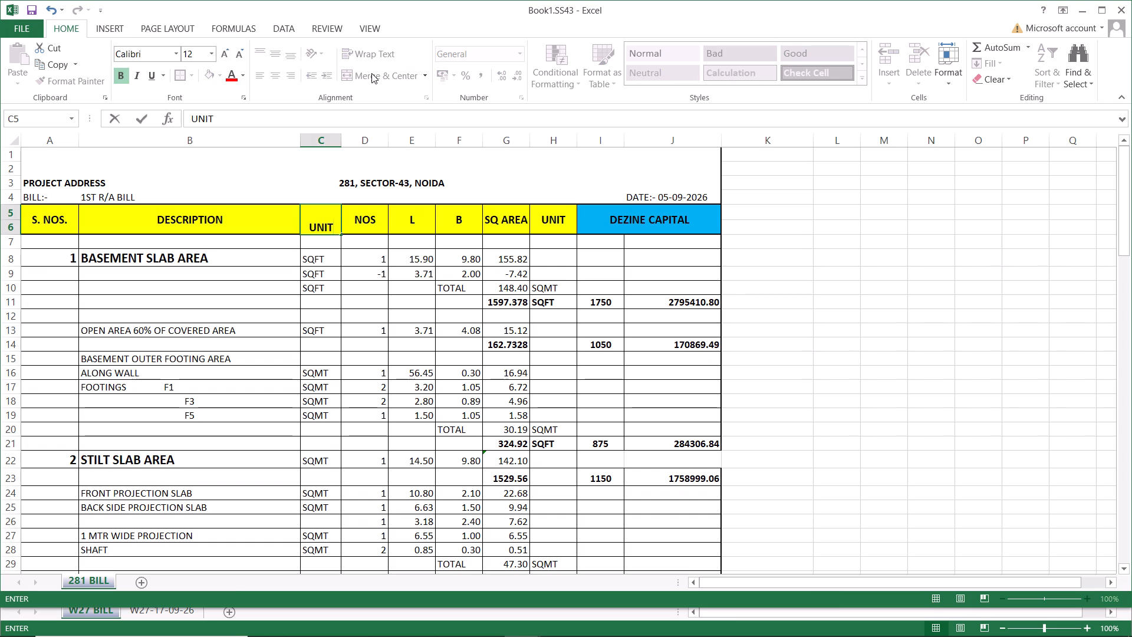
key(Return)
click(308, 216)
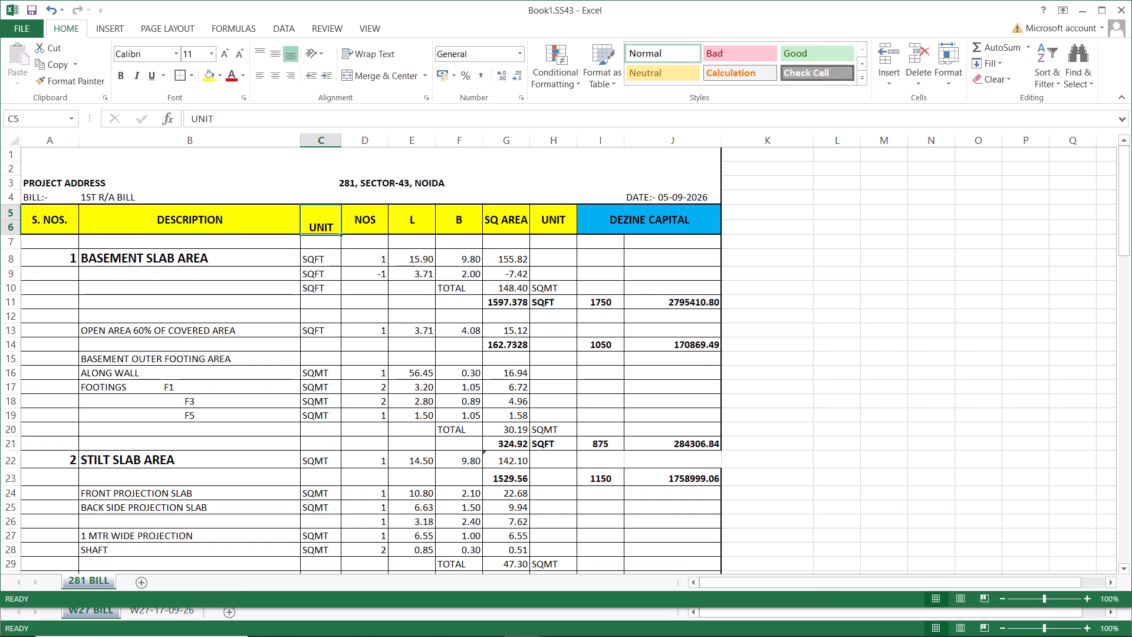
click(271, 51)
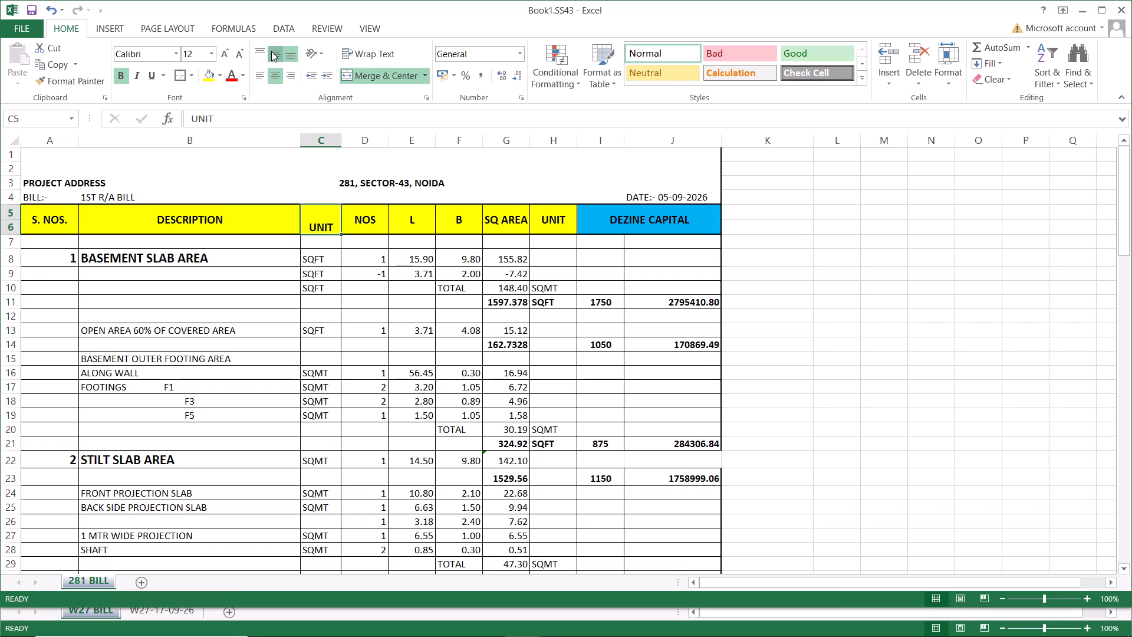
click(368, 225)
click(514, 231)
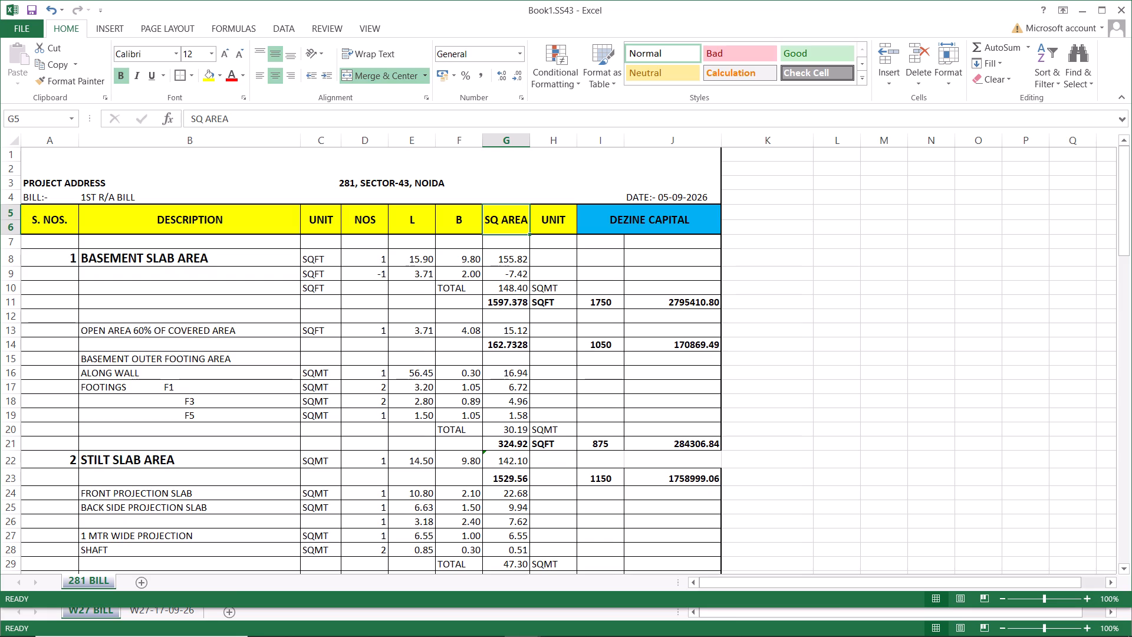
Review the steel difference item's unit, labels, quantities, rate and amount formula in rows 86 to 88, and the billed total formula in J89.
click(553, 311)
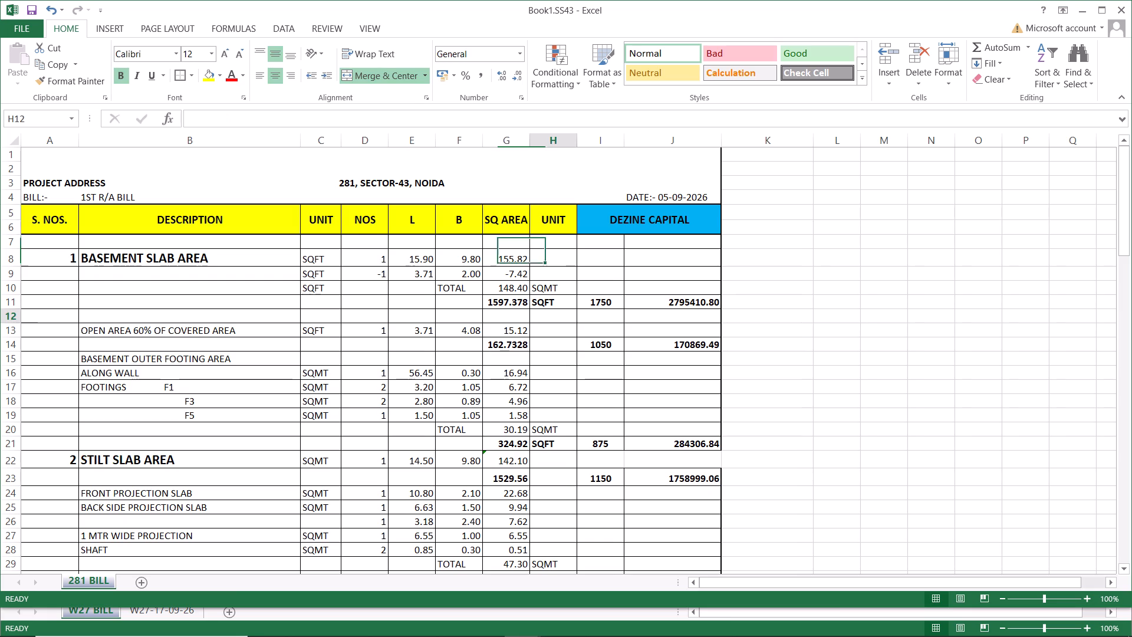
scroll(553, 311, down, 18)
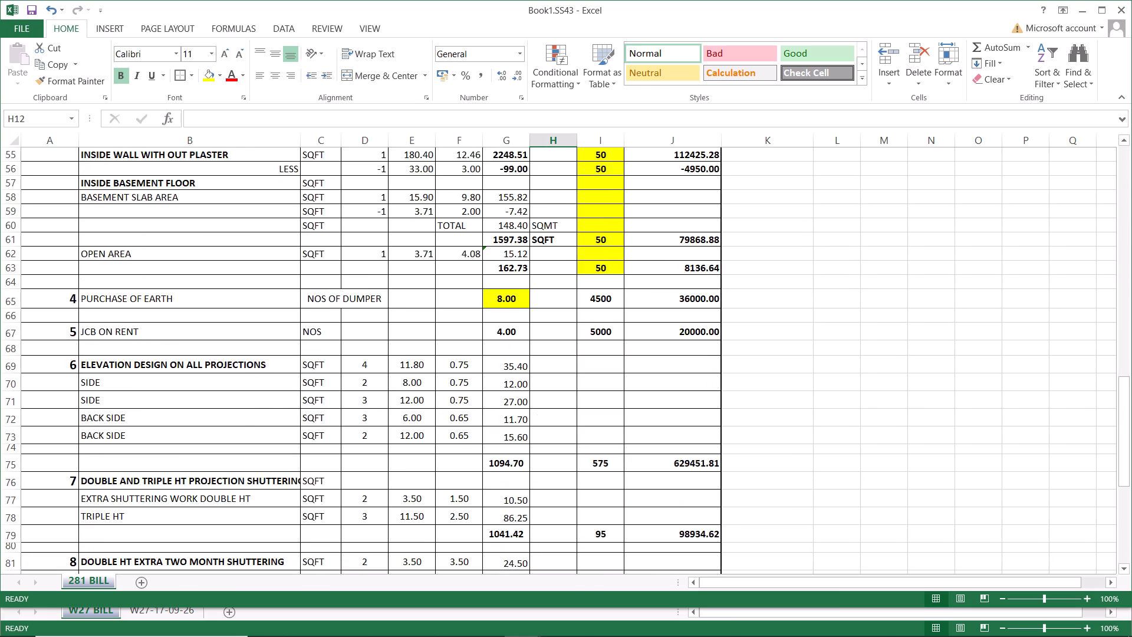
scroll(553, 311, down, 9)
click(607, 256)
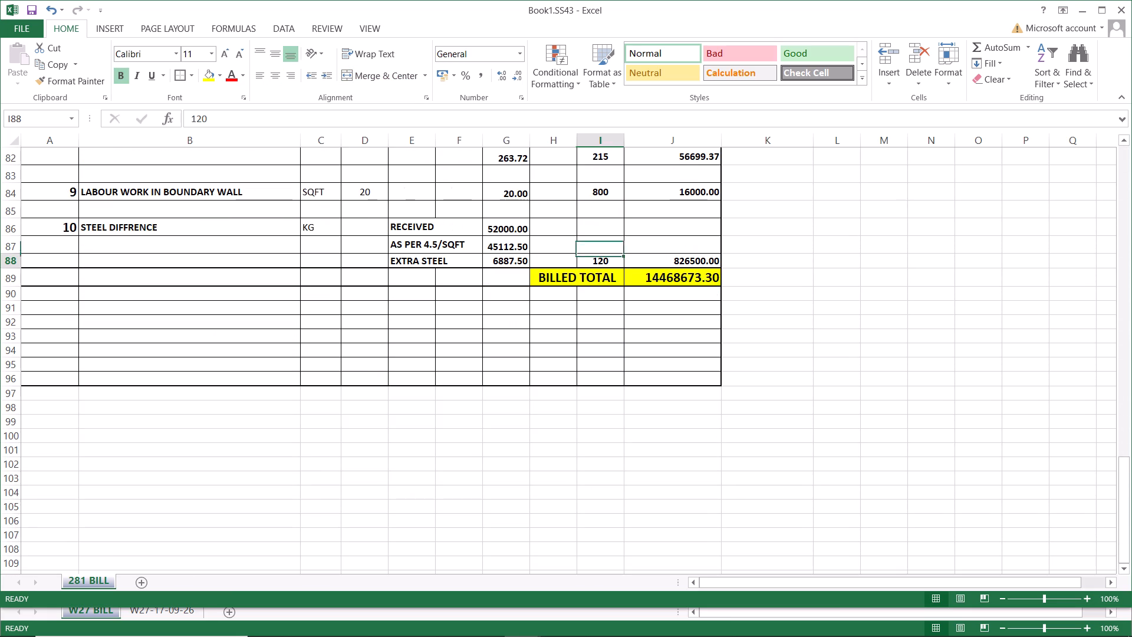
click(323, 230)
click(389, 224)
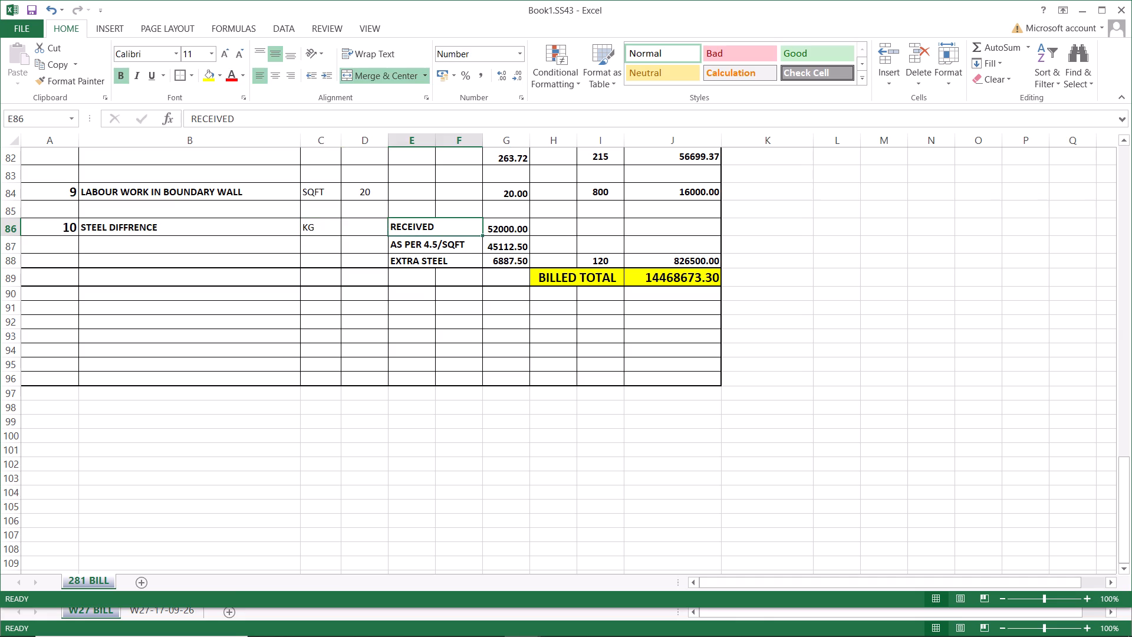
click(509, 234)
click(514, 244)
click(514, 259)
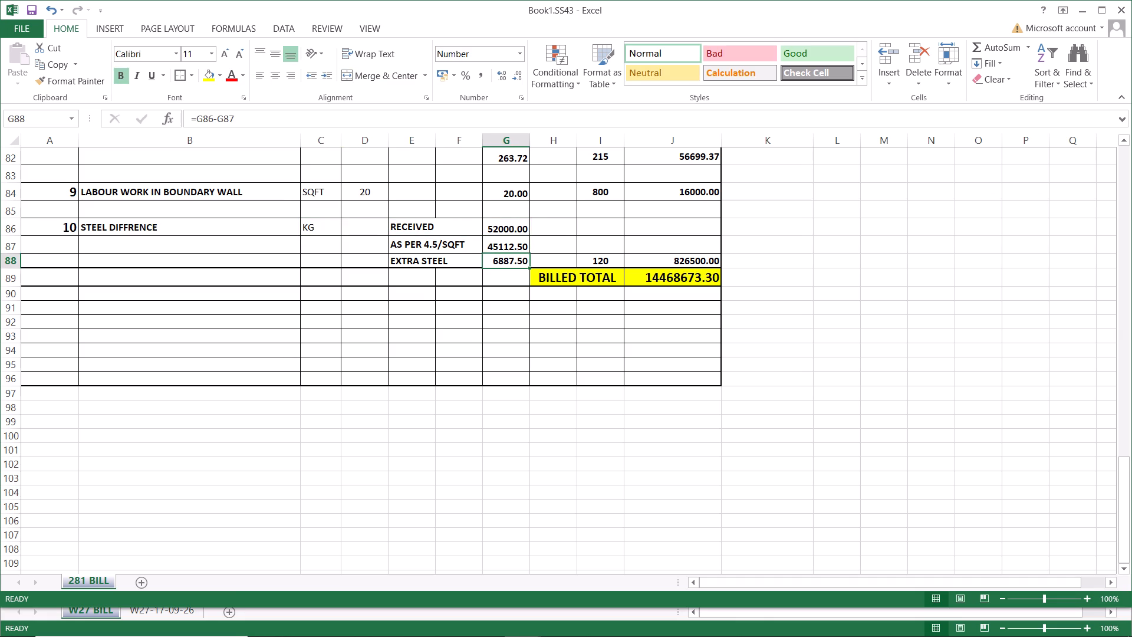
click(606, 258)
click(690, 261)
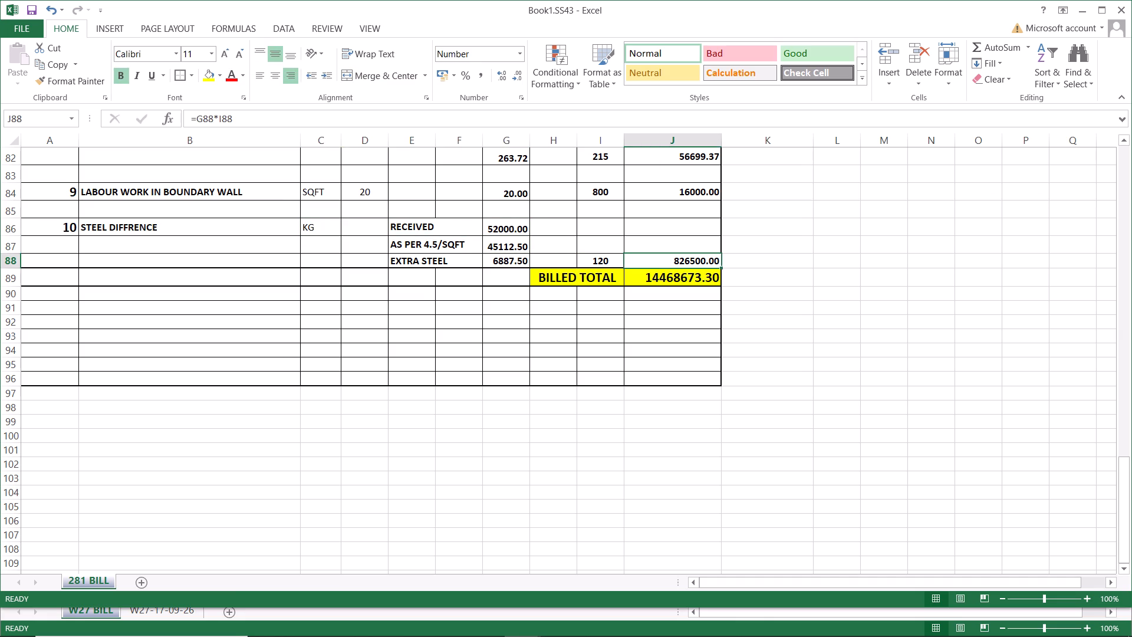
click(670, 277)
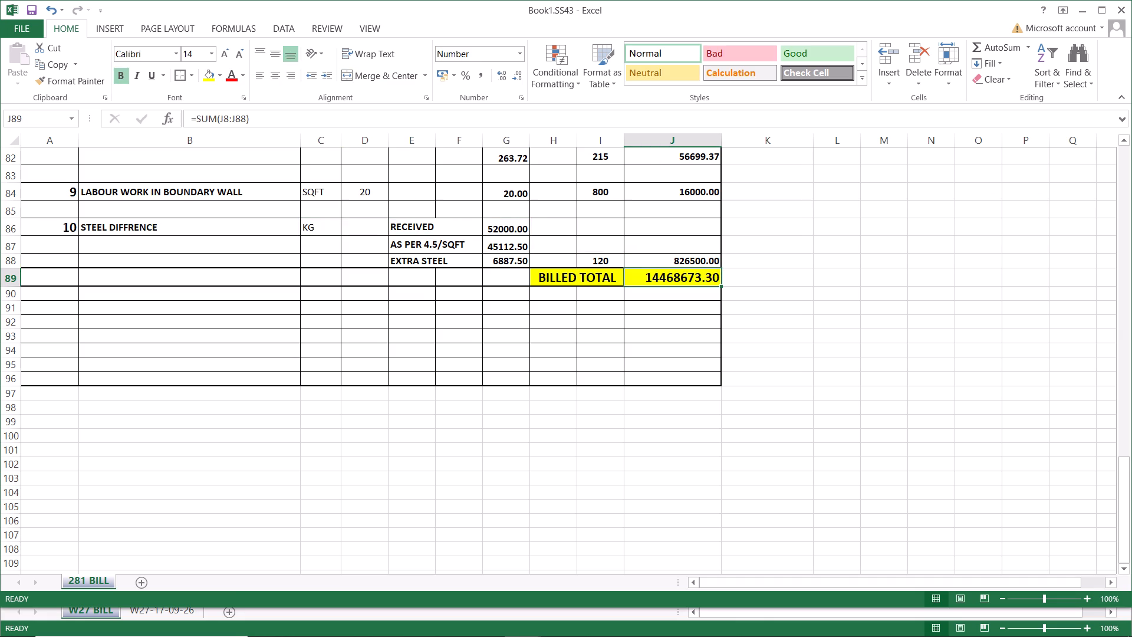
Reduce the stilt slab WITH PARAPET WALL amount in J30 to two decimal places.
scroll(706, 257, up, 16)
scroll(706, 257, up, 6)
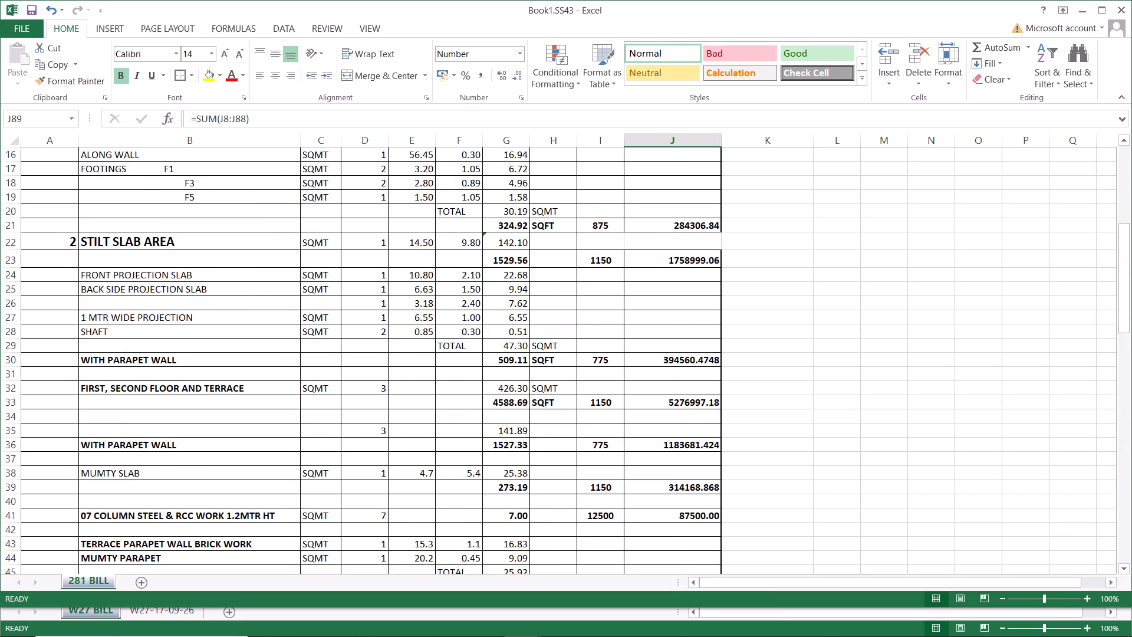
scroll(706, 257, up, 4)
scroll(706, 257, down, 6)
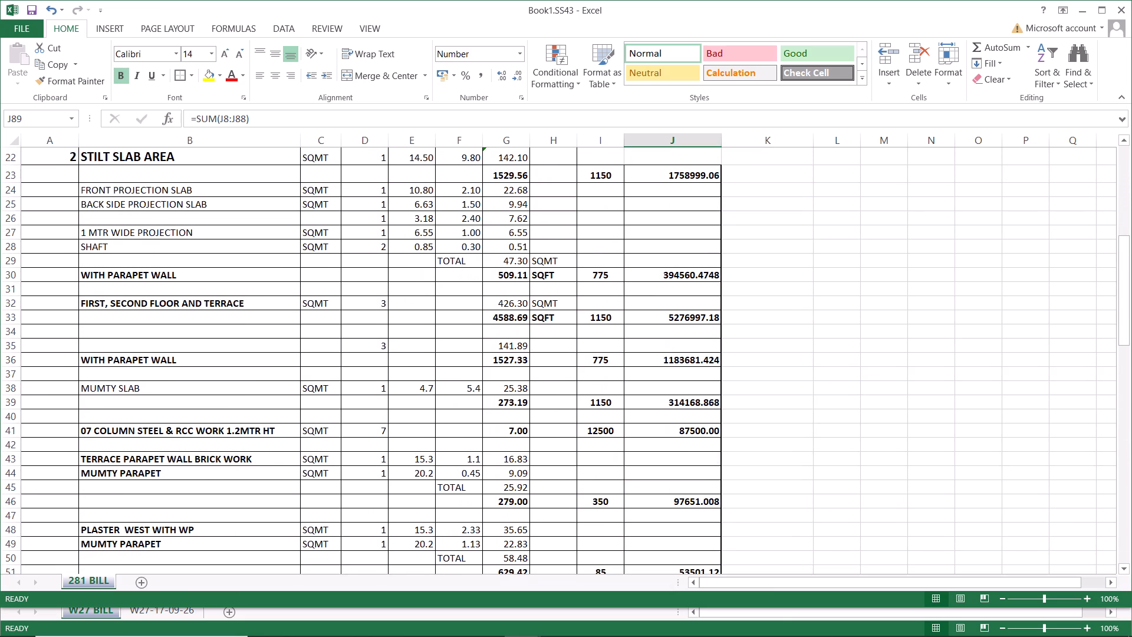
click(708, 274)
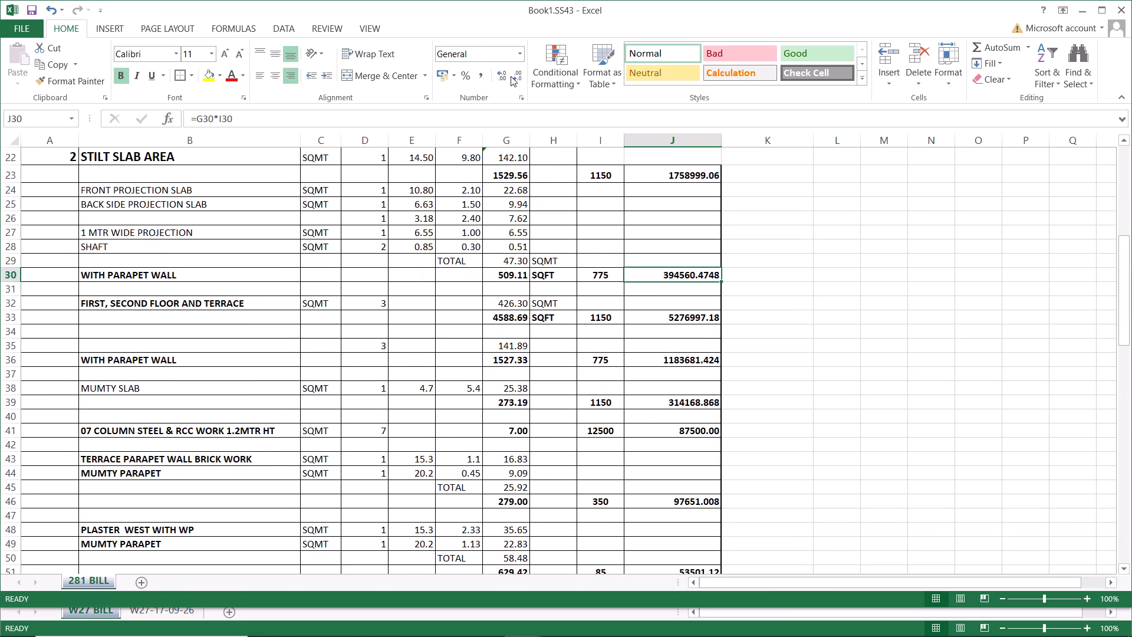
click(514, 75)
click(514, 75)
Format the second WITH PARAPET WALL amount and the MUMTY SLAB amount in J36:J39 to two decimal places.
scroll(844, 437, down, 2)
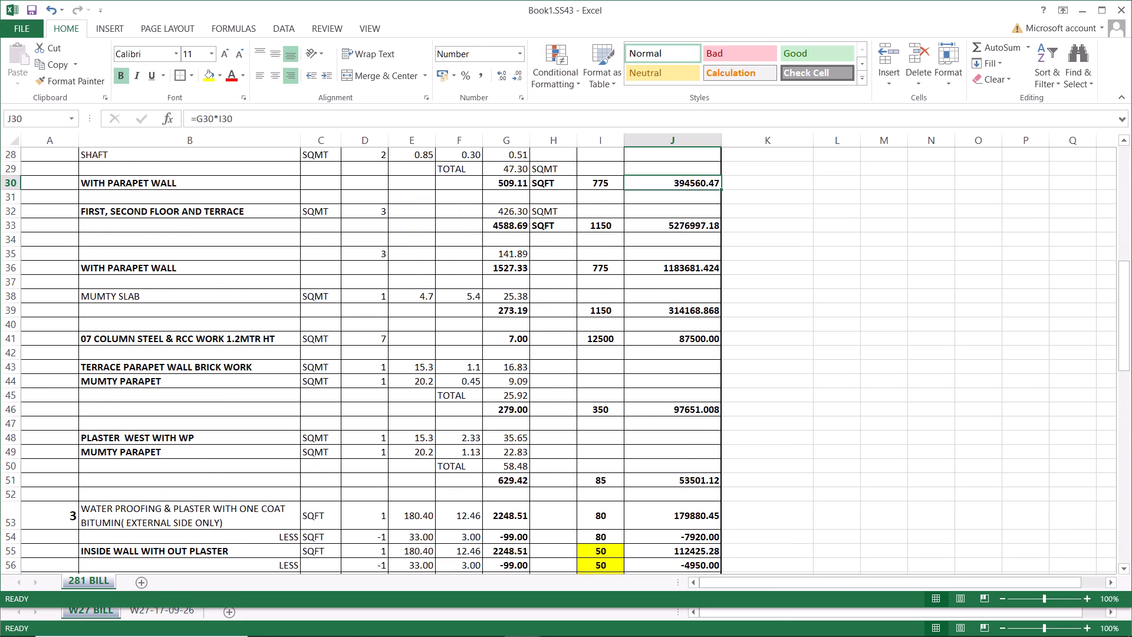
click(695, 314)
drag(699, 262, 693, 308)
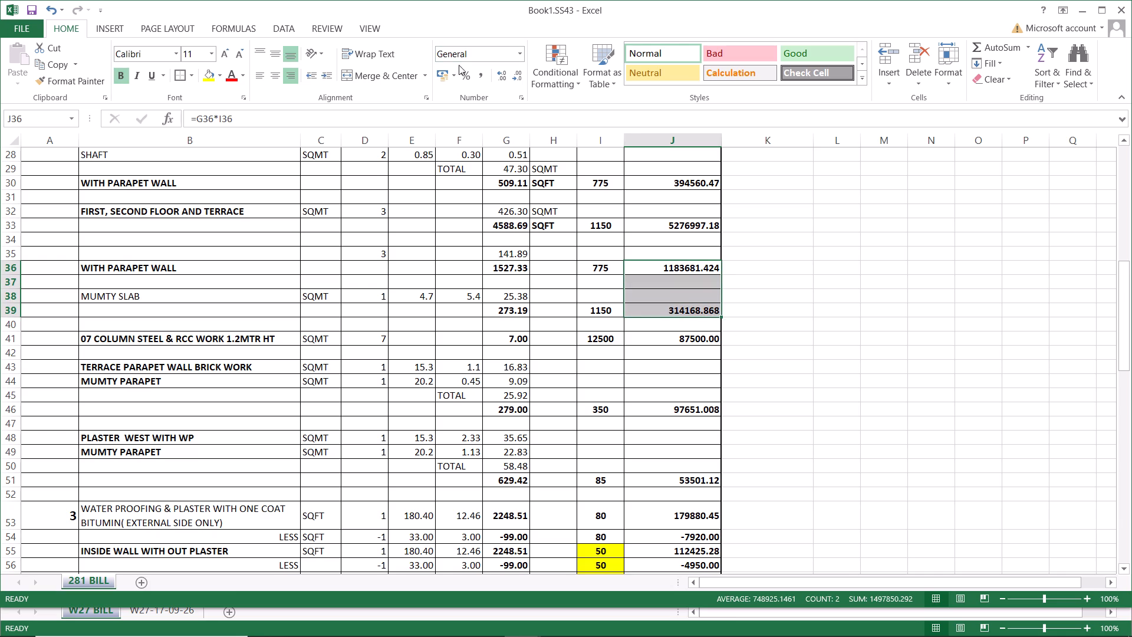
click(515, 80)
click(515, 79)
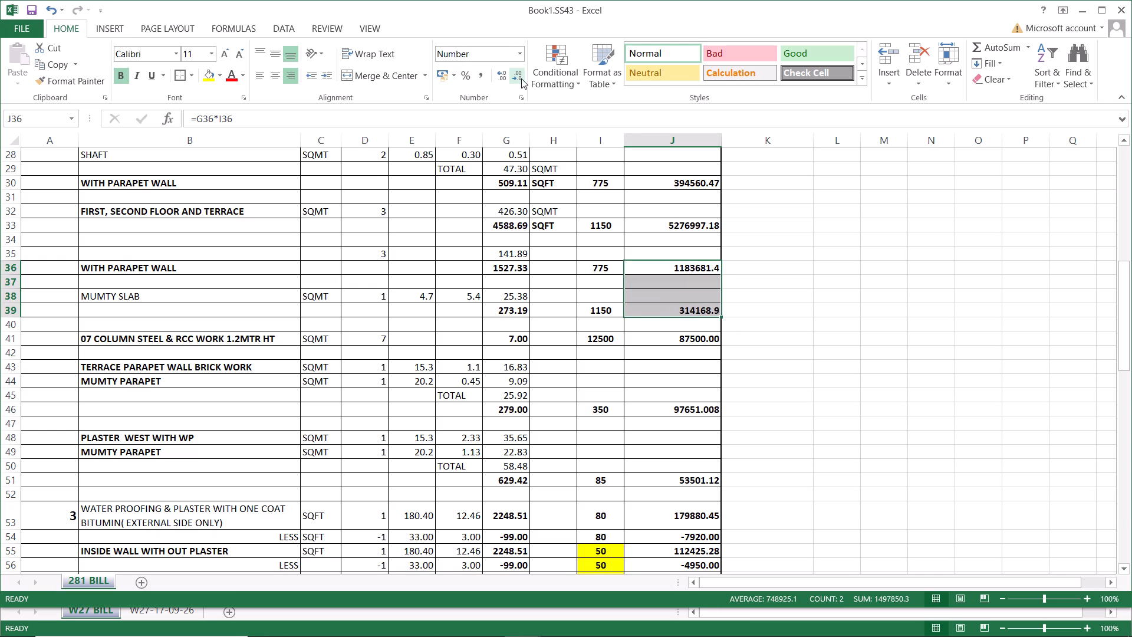
click(502, 77)
Reduce the terrace and mumty parapet brick work amount in J46 to two decimal places.
scroll(779, 331, down, 1)
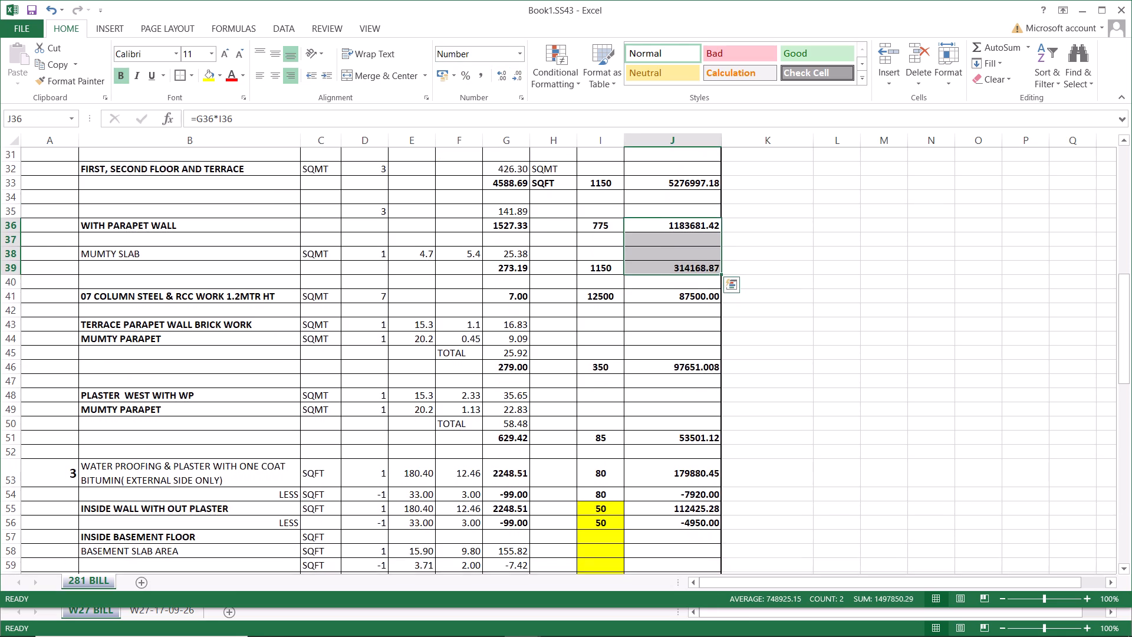
scroll(779, 331, down, 1)
click(697, 321)
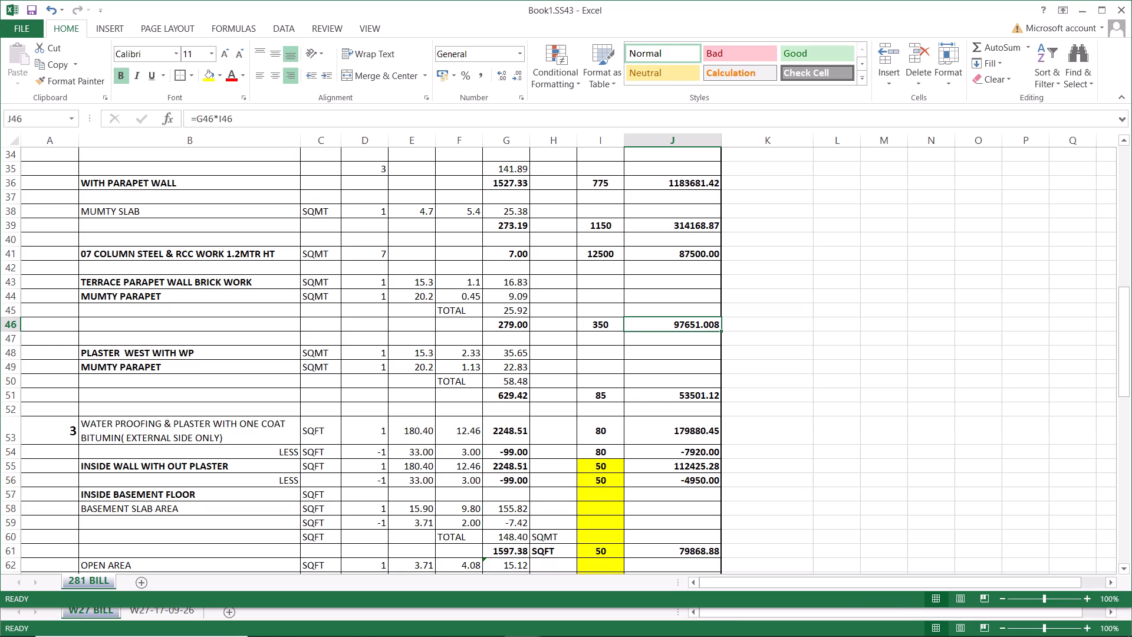
click(512, 74)
Check the decimal places of the remaining amounts in column J down to the billed total and back up to the first item.
scroll(909, 351, down, 2)
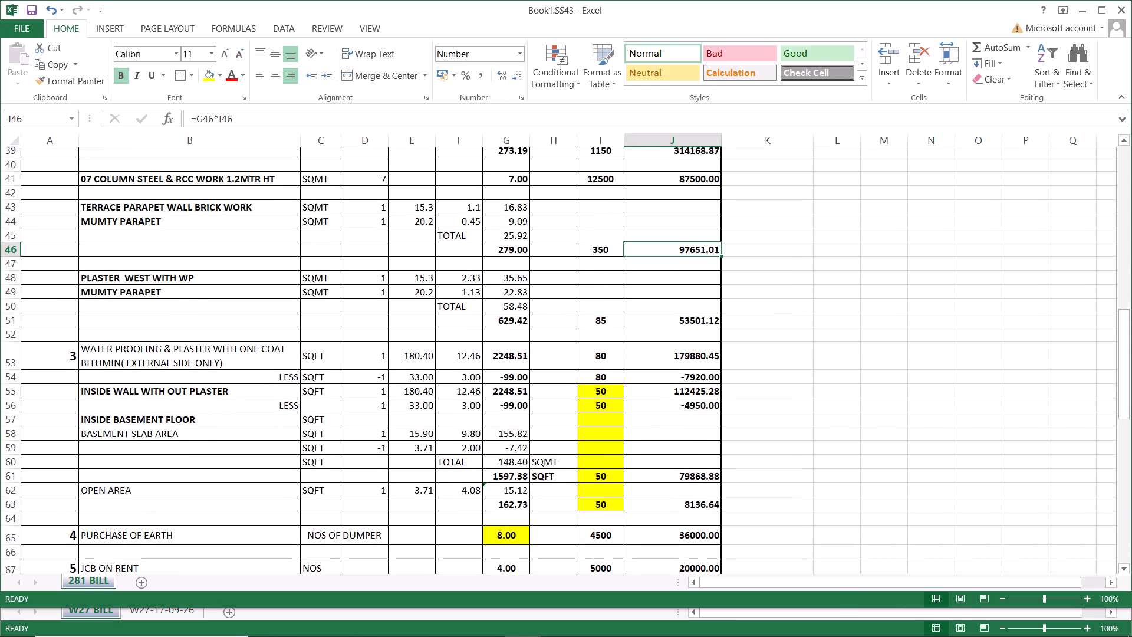
scroll(691, 391, down, 1)
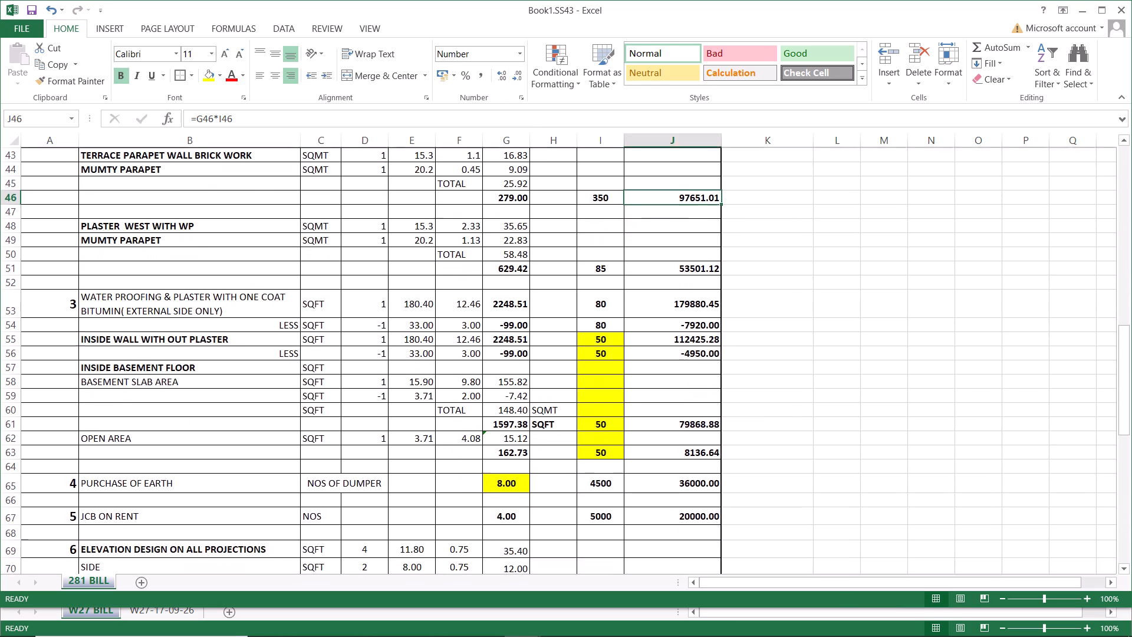
scroll(690, 392, down, 6)
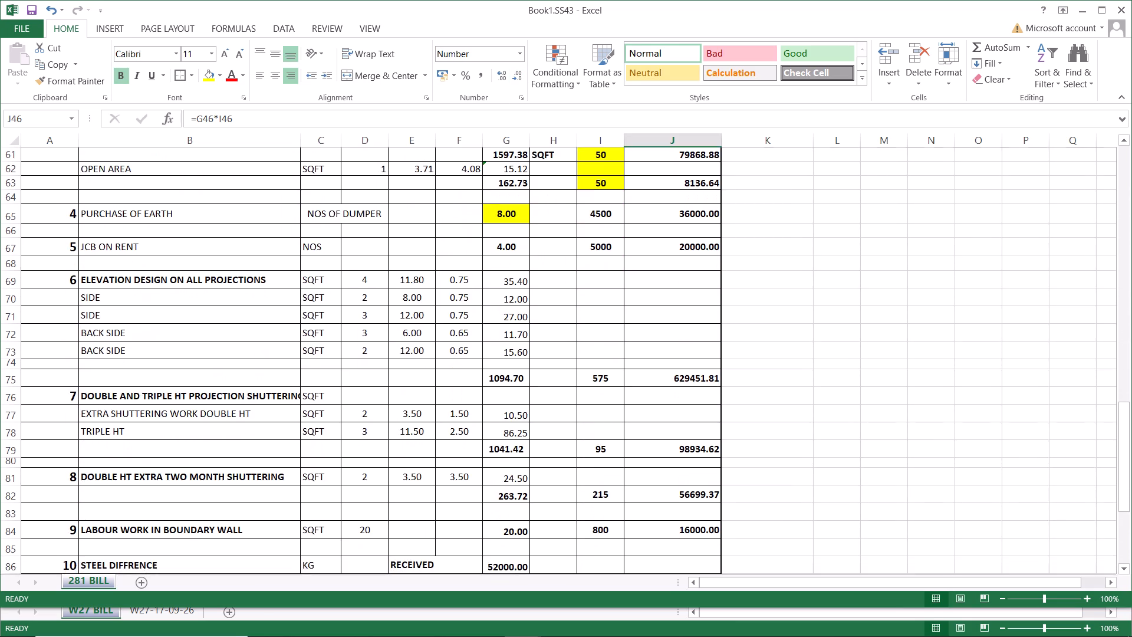
scroll(676, 390, down, 4)
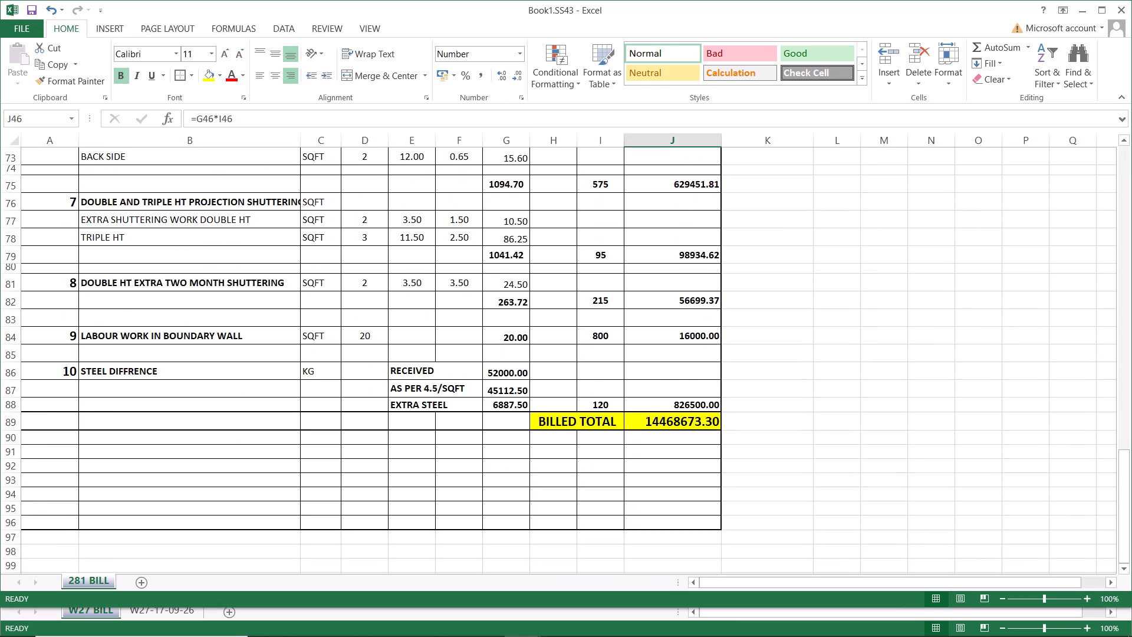
scroll(676, 390, up, 18)
scroll(676, 390, up, 4)
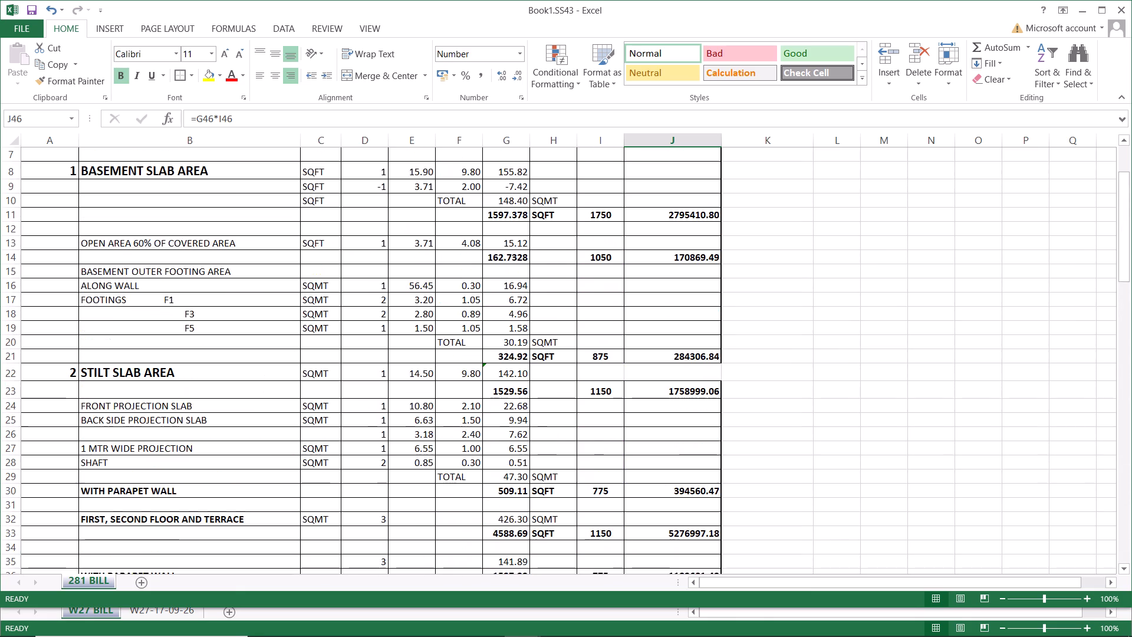
scroll(676, 390, up, 4)
Increase the decimals of all amounts from J11 through the billed total in J89 to three places.
drag(681, 301, 680, 325)
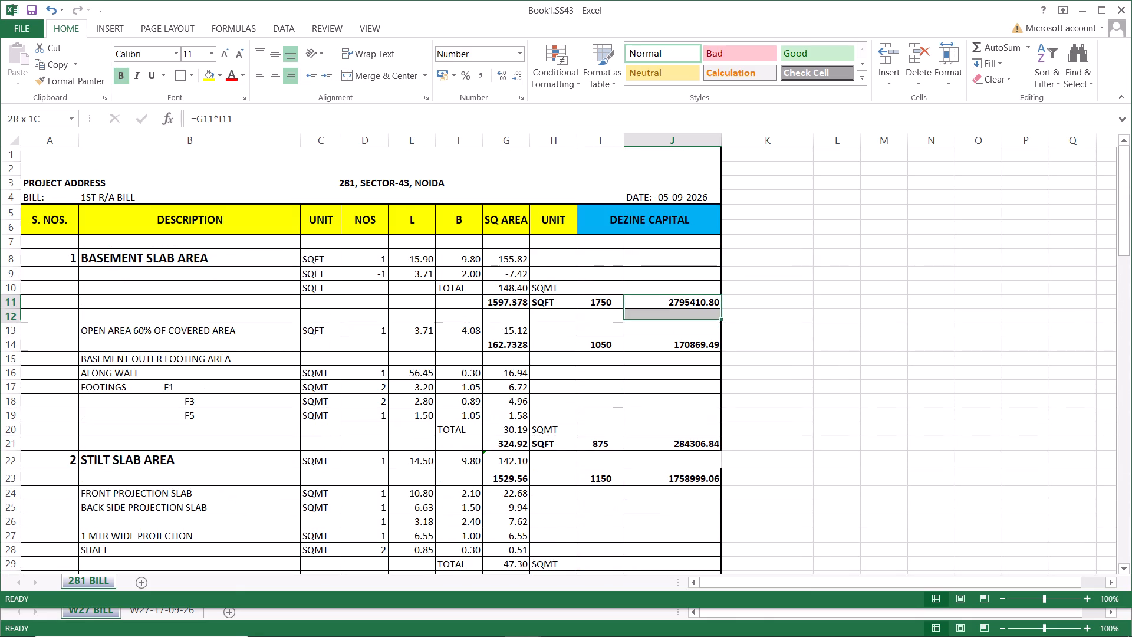
drag(680, 325, 689, 462)
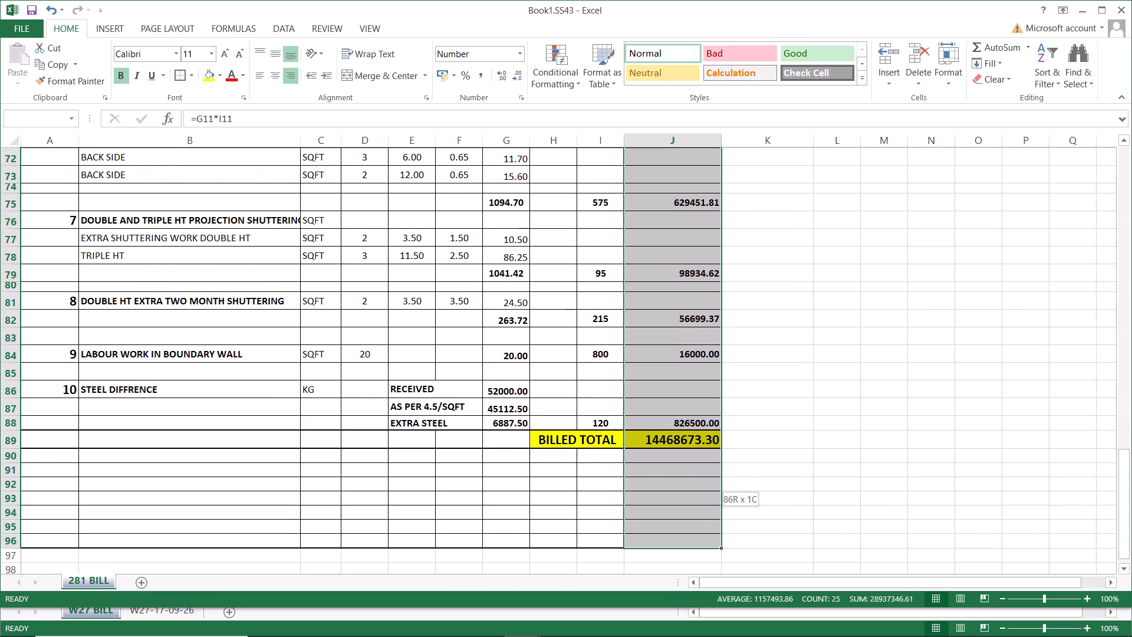
drag(689, 462, 685, 440)
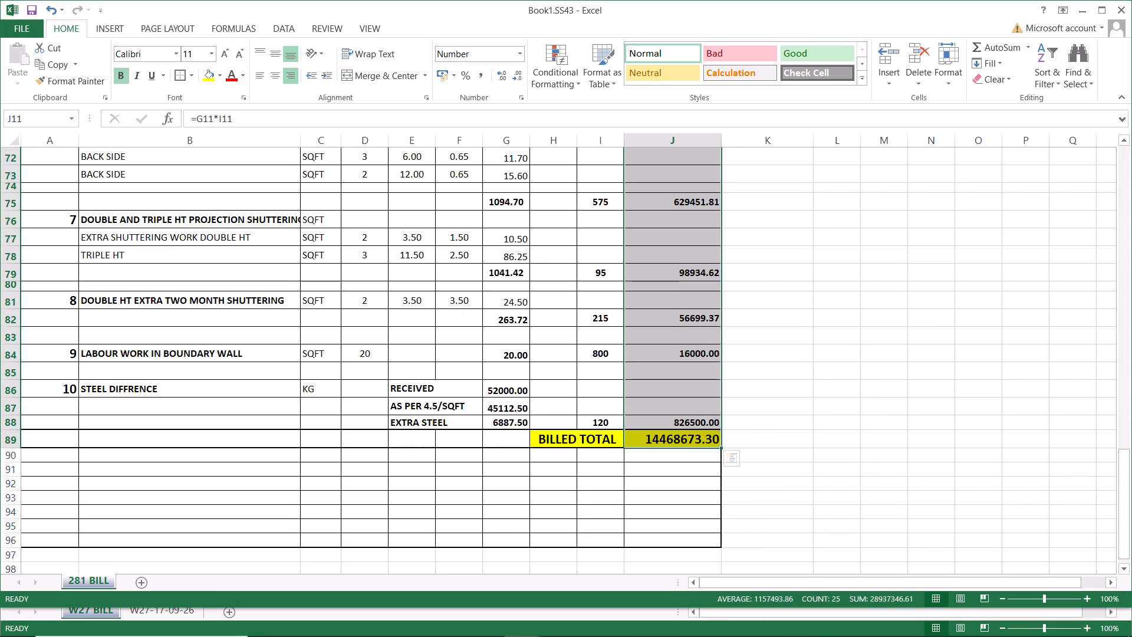
click(501, 76)
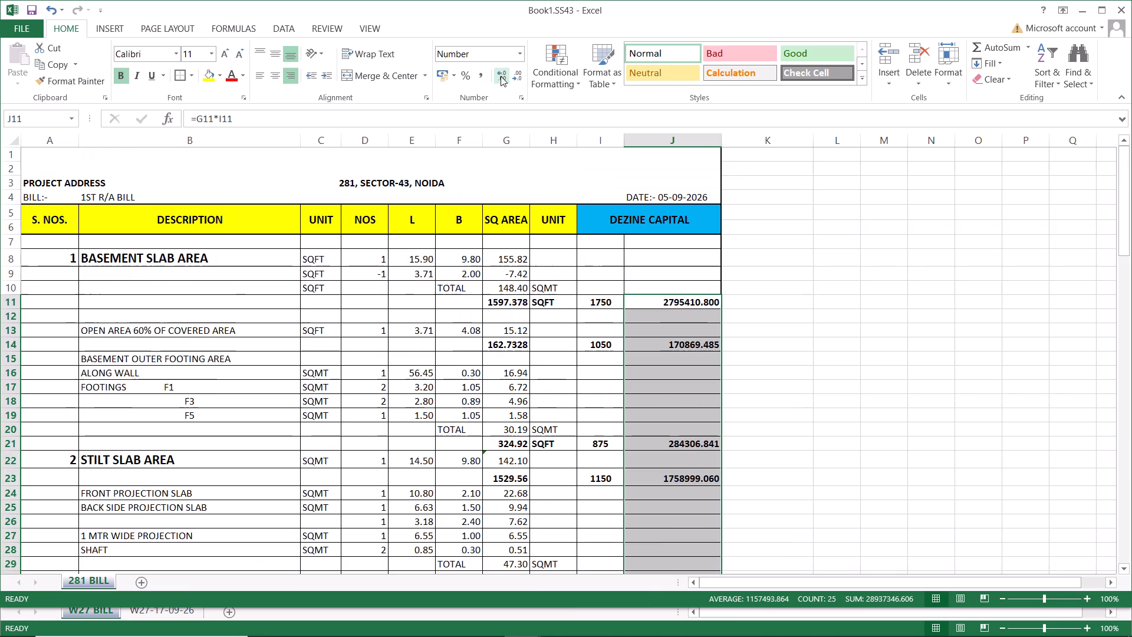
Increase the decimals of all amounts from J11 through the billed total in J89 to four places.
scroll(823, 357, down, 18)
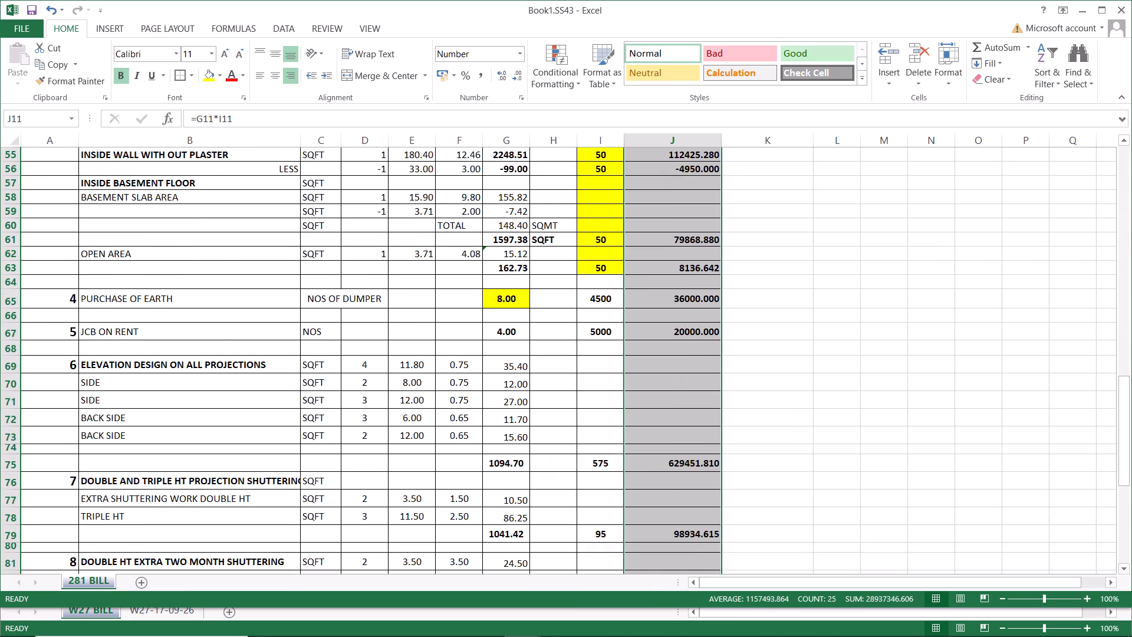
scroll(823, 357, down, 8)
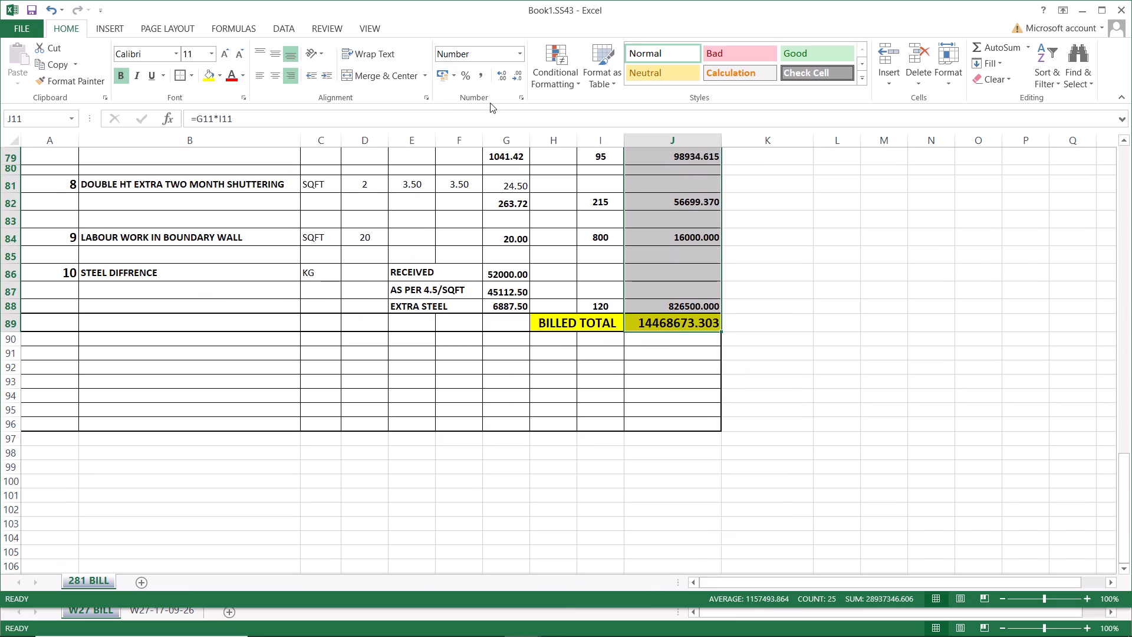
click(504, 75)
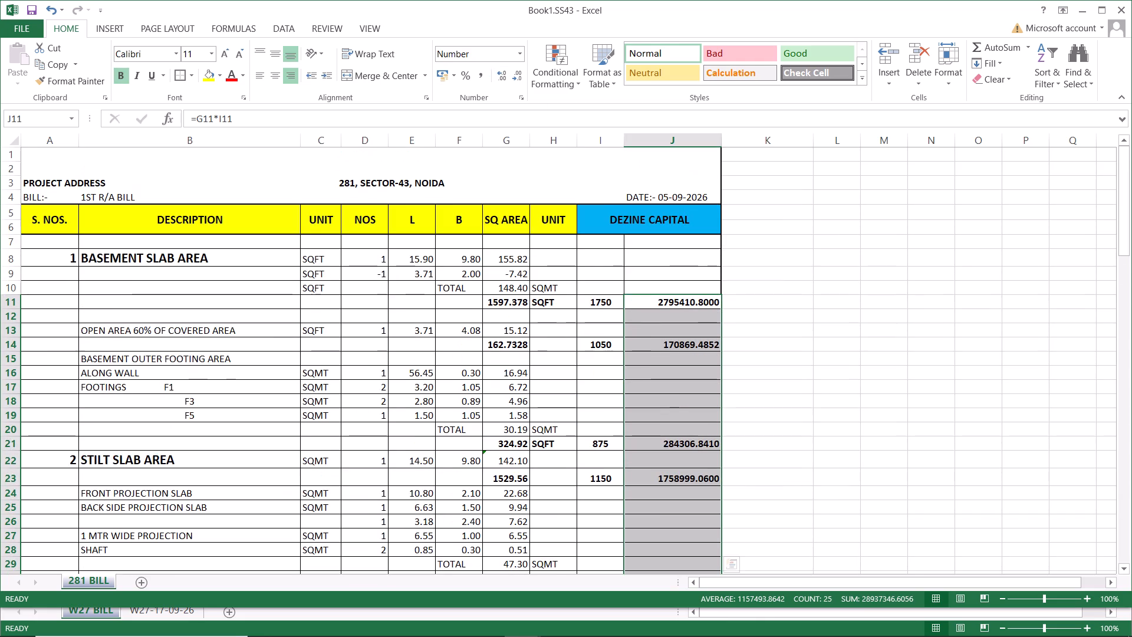
Reduce the decimals of all amounts from J11 through the billed total in J89 to two places.
scroll(759, 353, down, 16)
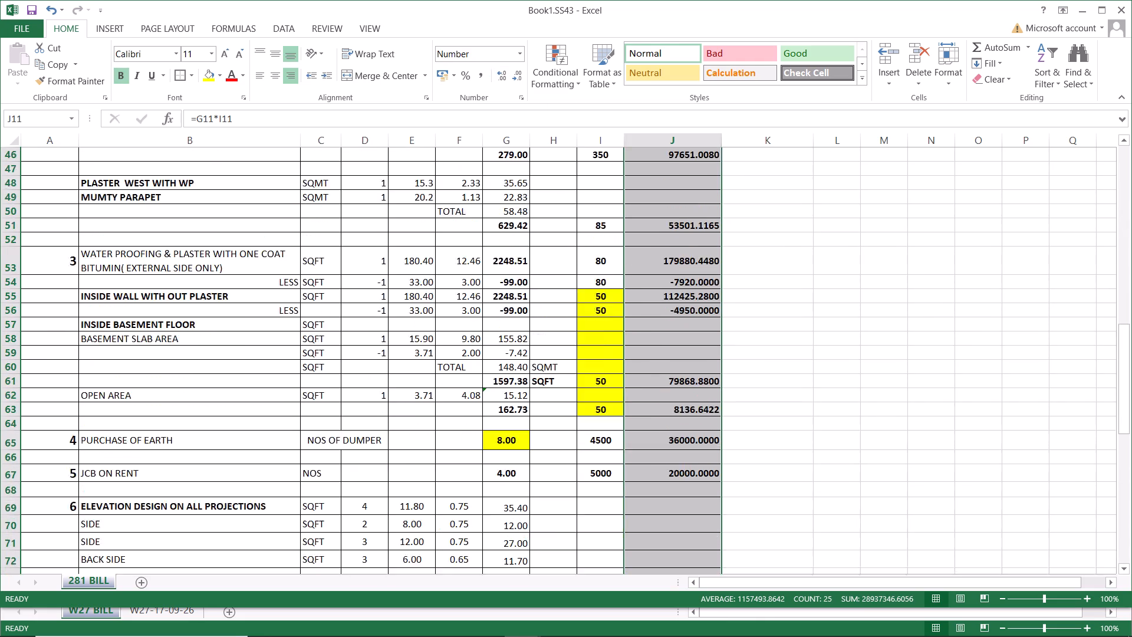
scroll(757, 353, down, 10)
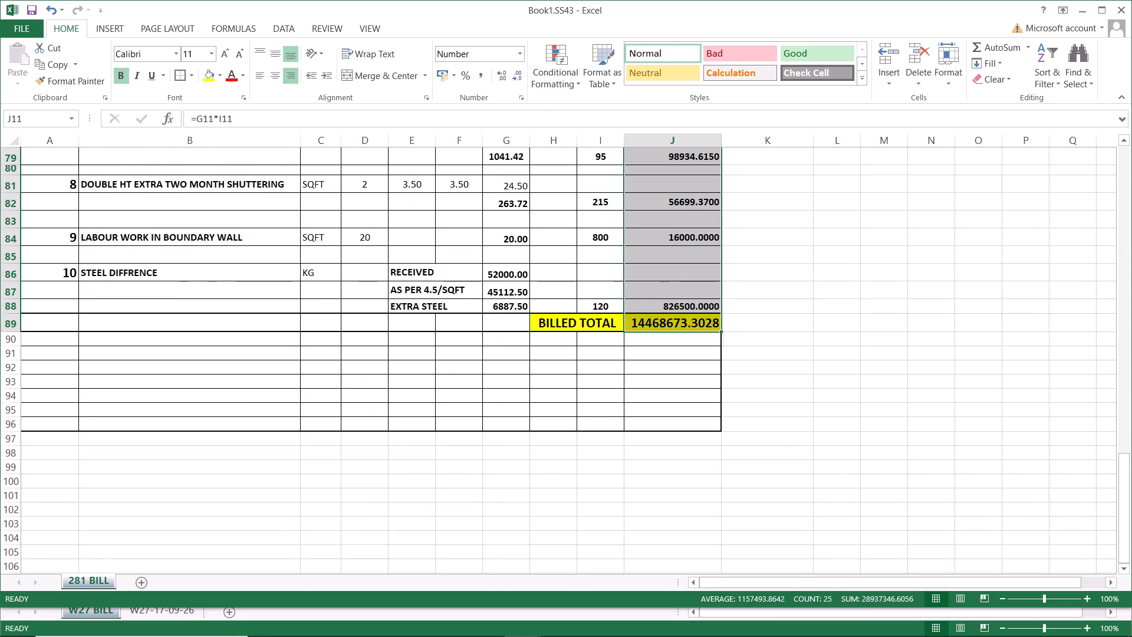
click(514, 77)
click(514, 77)
Check the decimal places of the amounts in column J from the first item down to the billed total.
scroll(779, 344, down, 3)
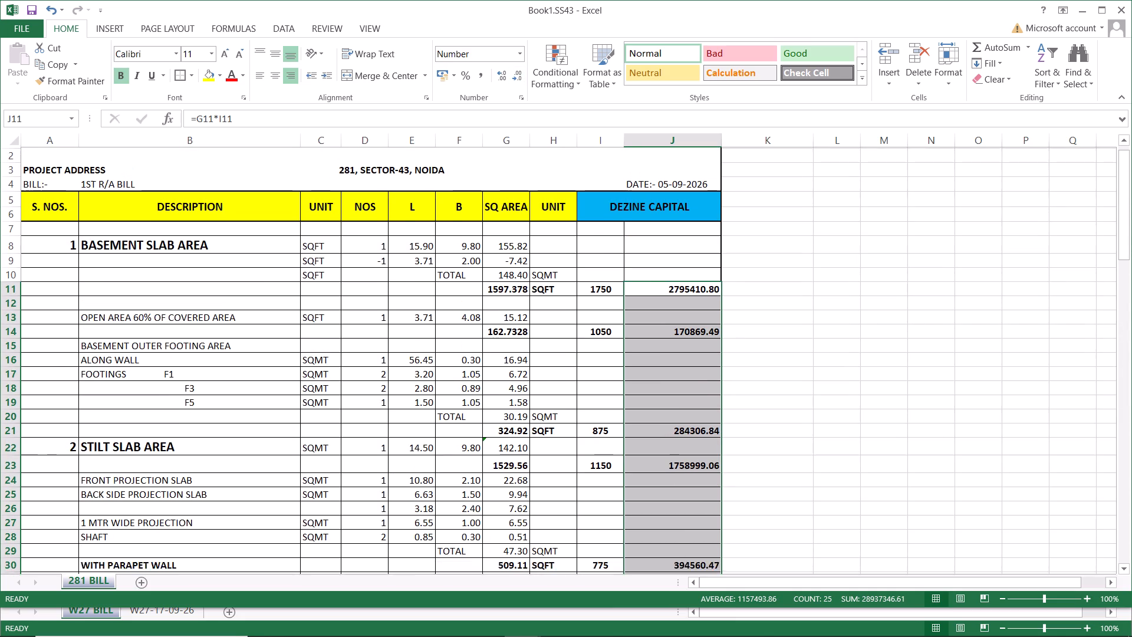
scroll(779, 344, down, 16)
scroll(764, 340, down, 7)
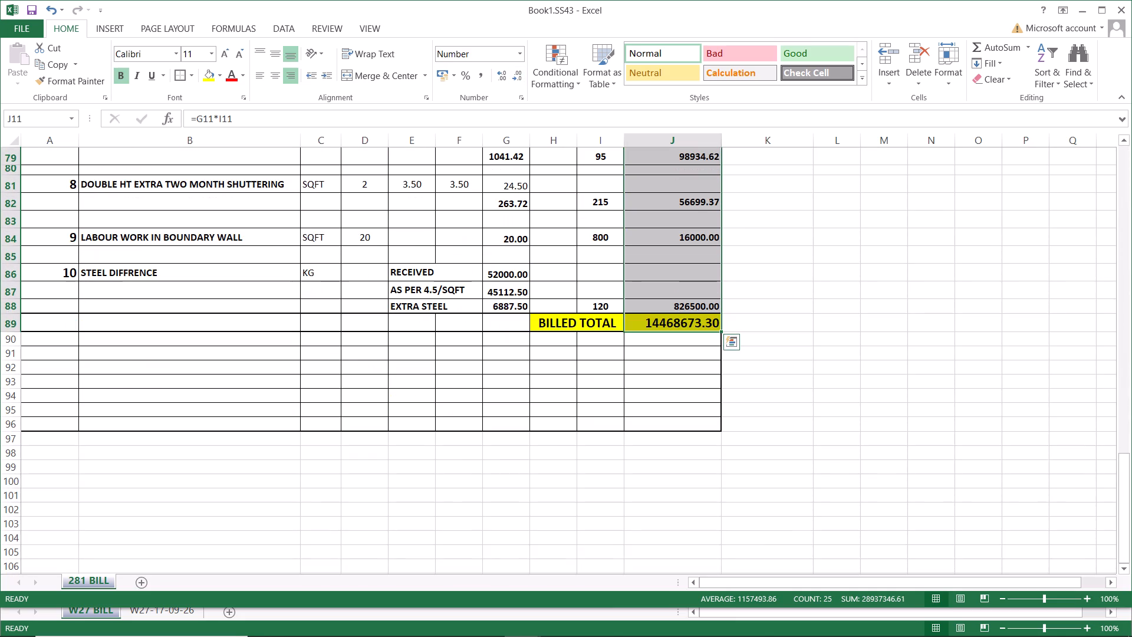
click(669, 321)
click(670, 344)
click(696, 302)
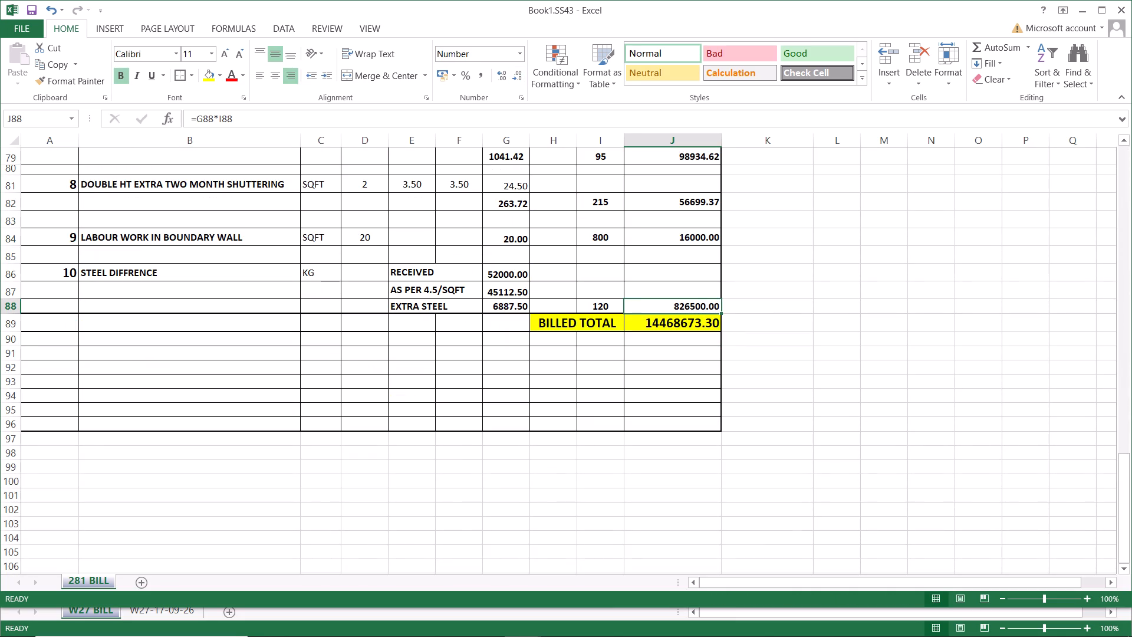
click(669, 334)
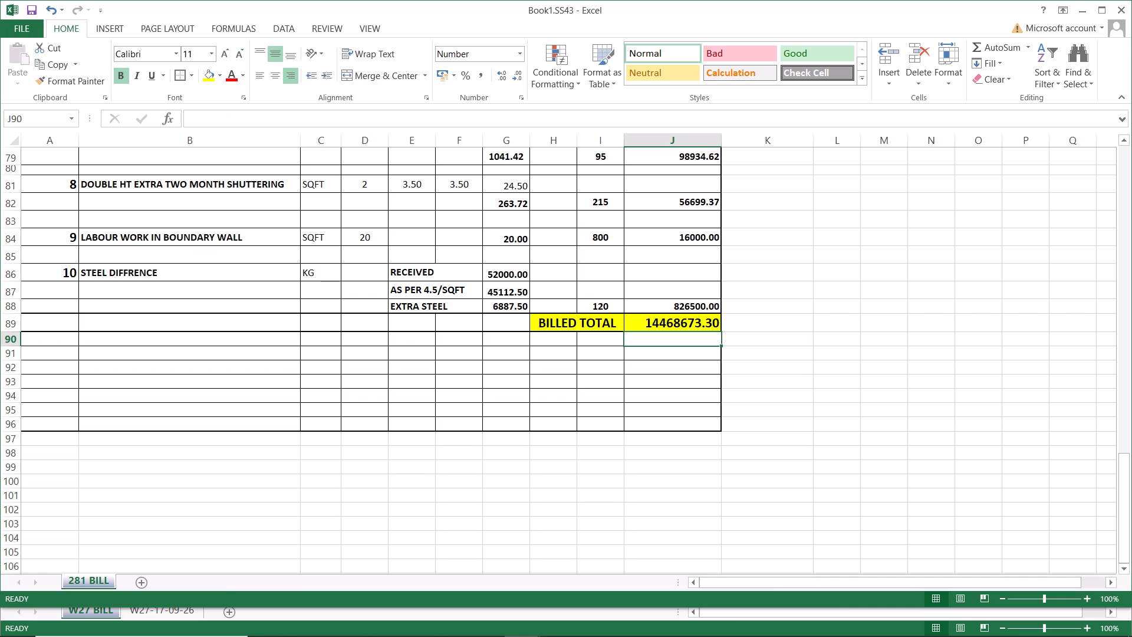
Vertically middle-align the received, as per 4.5/sqft and extra steel quantities in G86:G88.
click(88, 270)
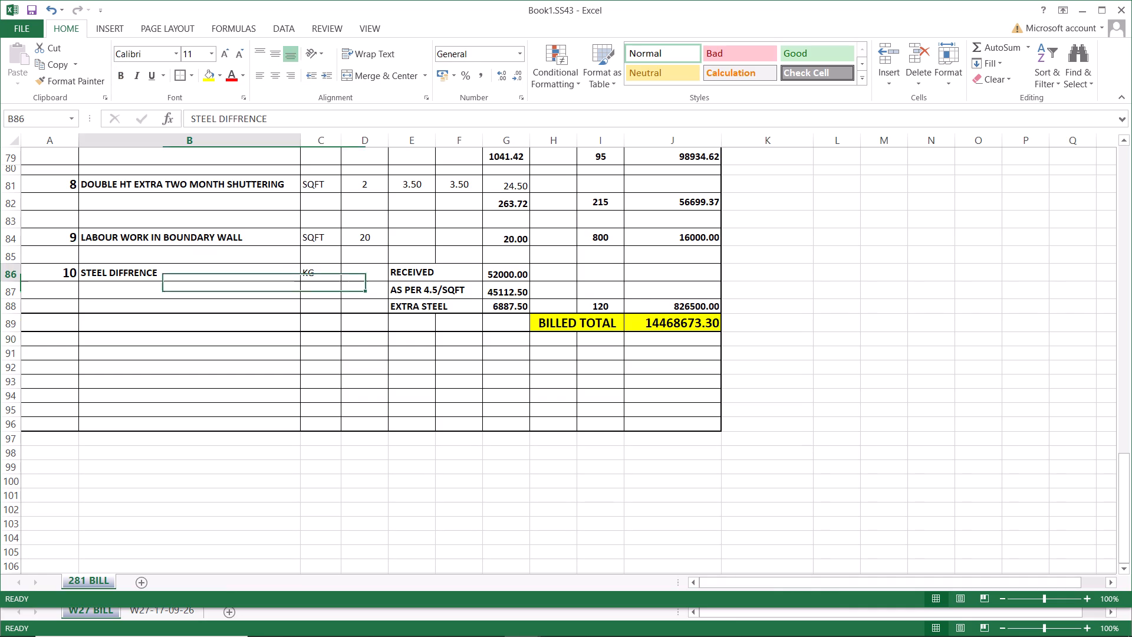
click(514, 272)
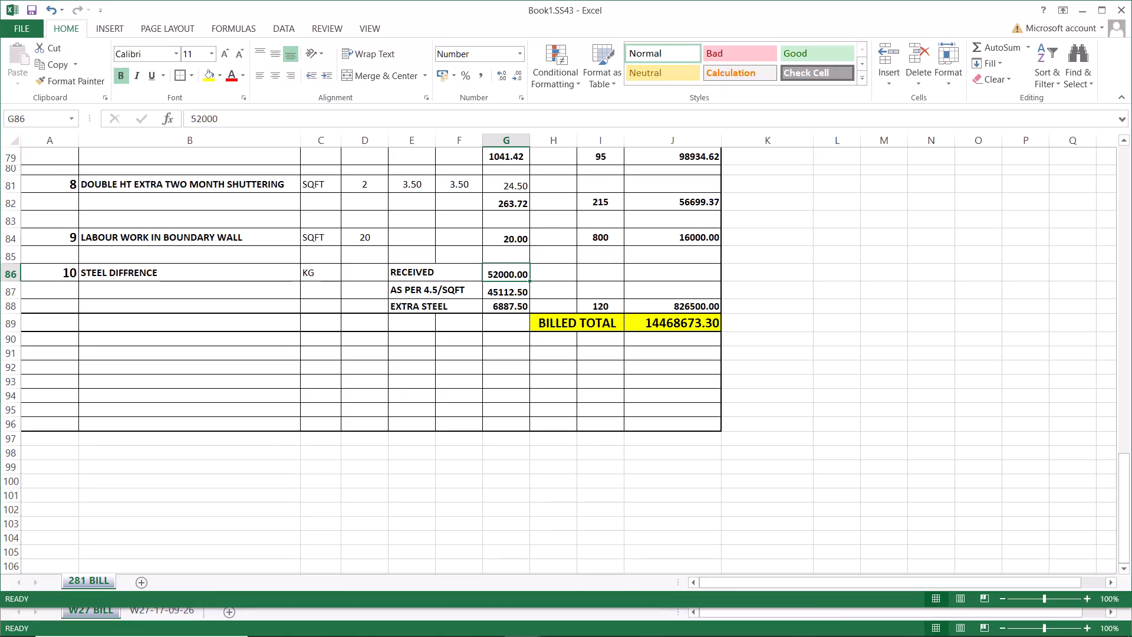
drag(510, 272, 512, 304)
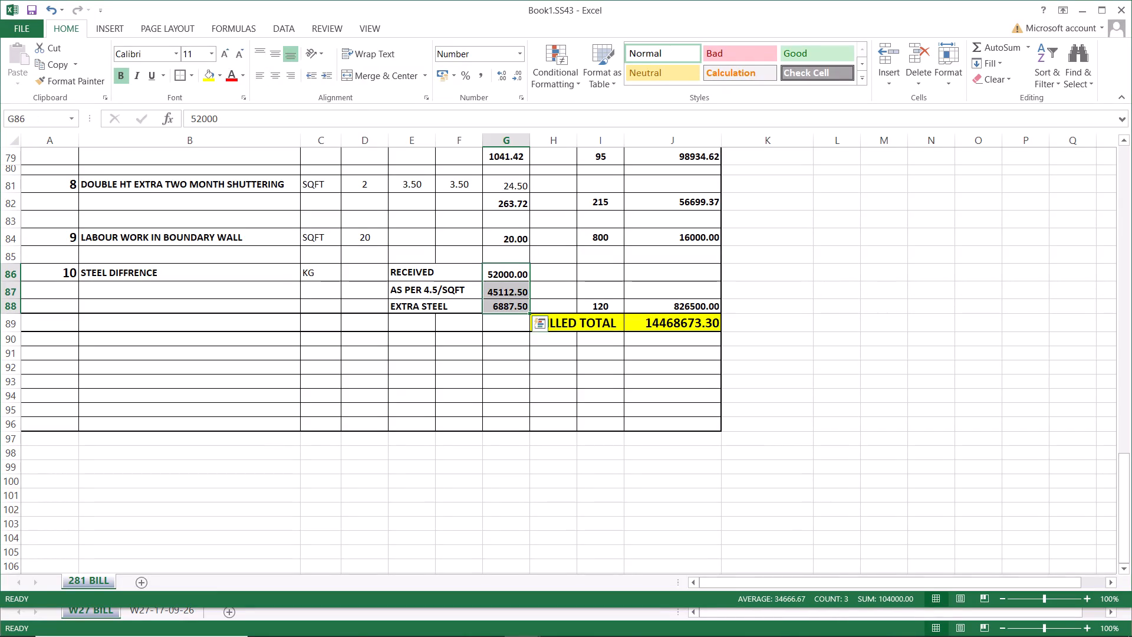
click(275, 55)
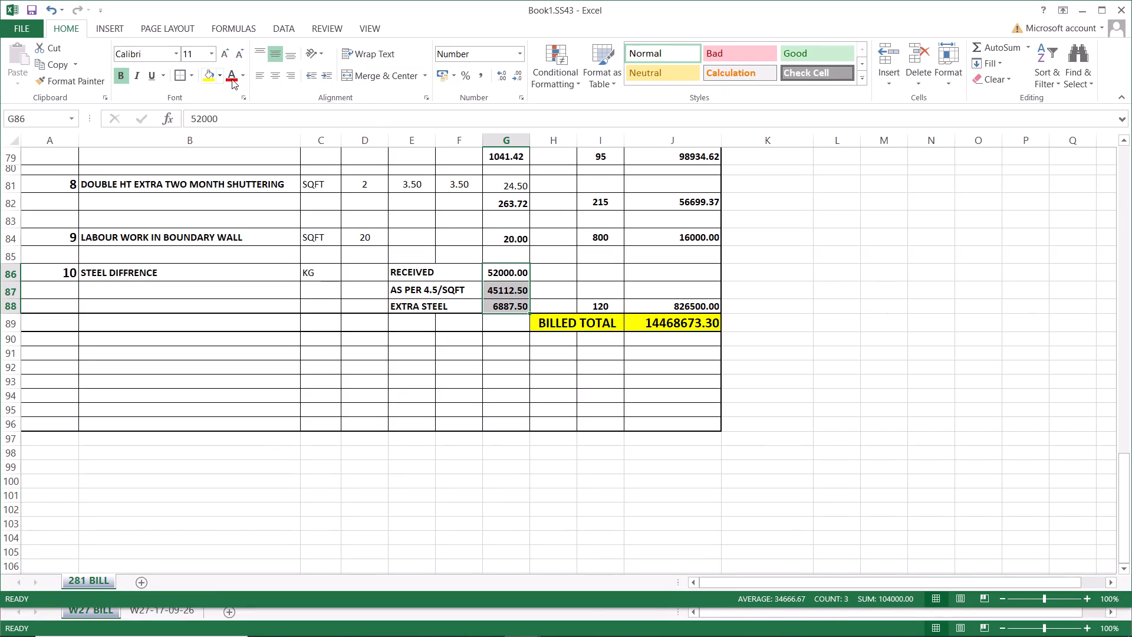
Highlight the received steel quantity in G86 with red text and a yellow fill.
click(510, 275)
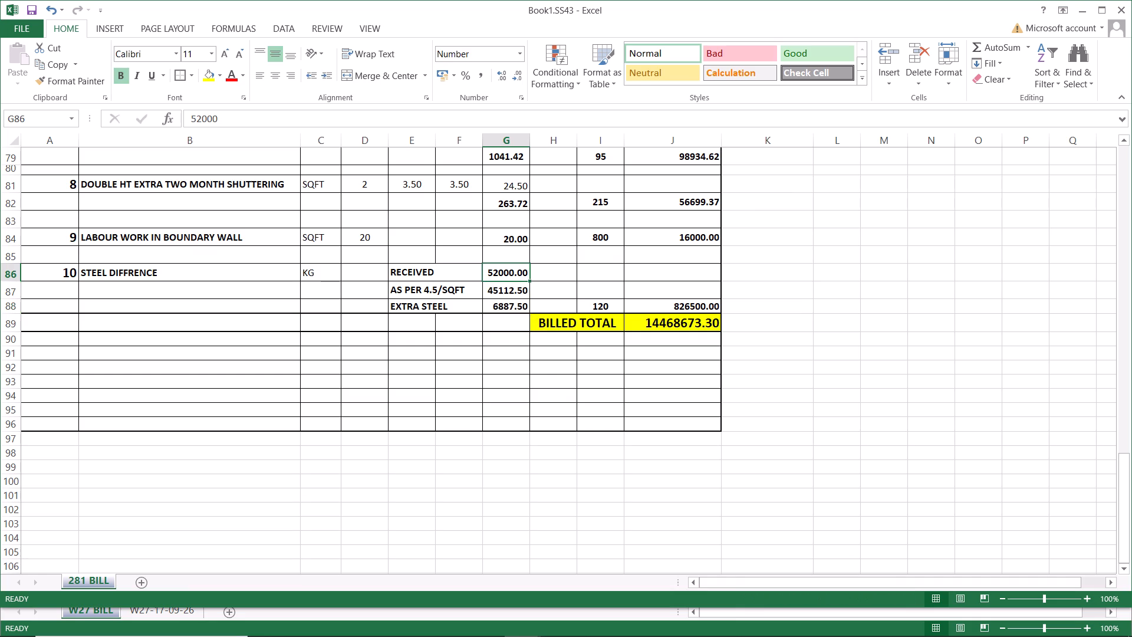
click(231, 78)
click(210, 76)
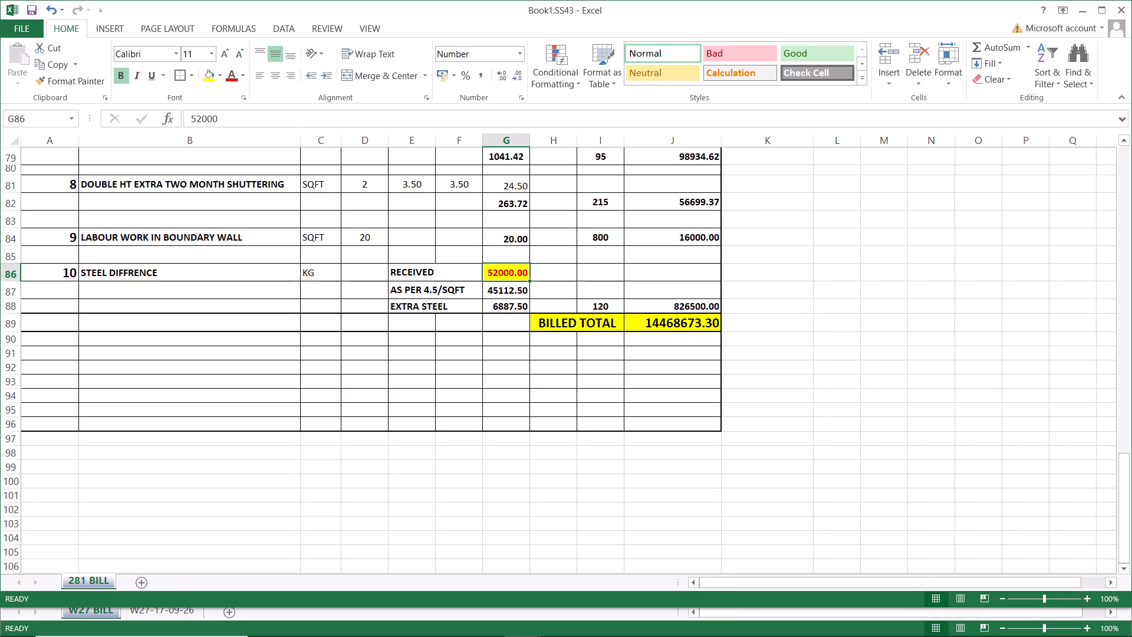
Review the steel difference amounts and quantities, the billed total formula in J89 and the as per 4.5/sqft formula in G87.
click(574, 264)
click(683, 272)
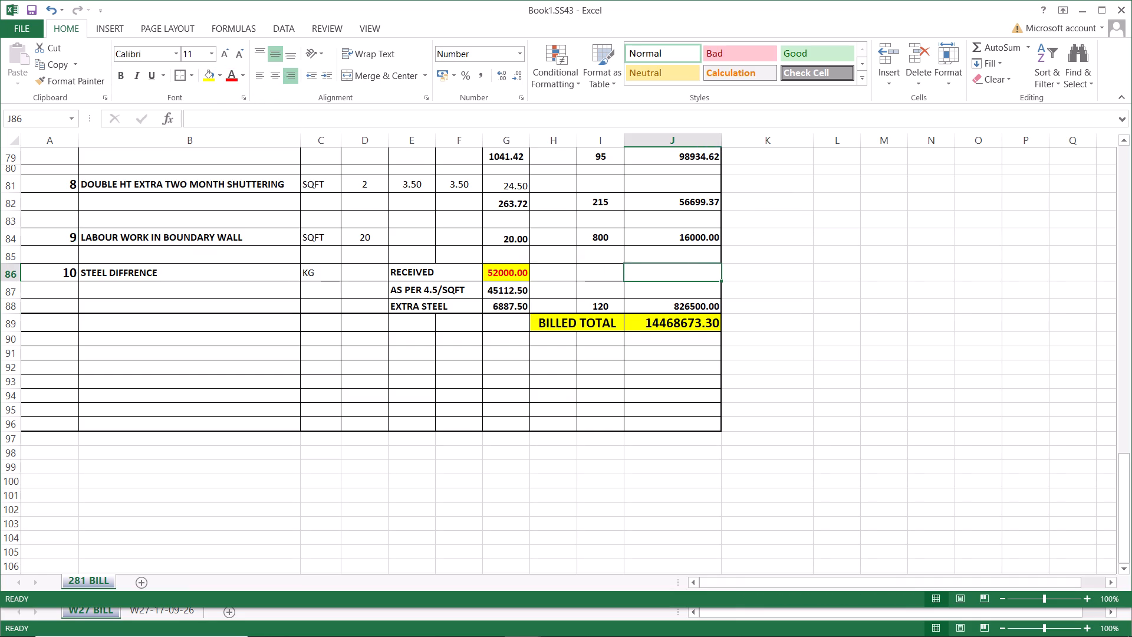
click(675, 306)
click(667, 324)
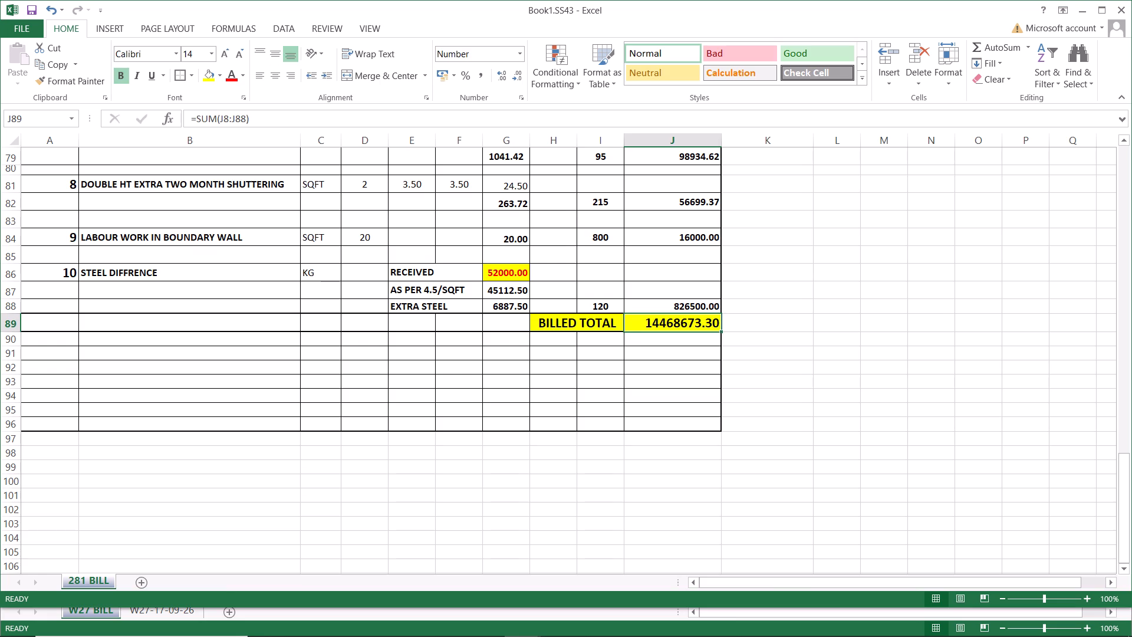
click(544, 324)
click(508, 303)
click(511, 287)
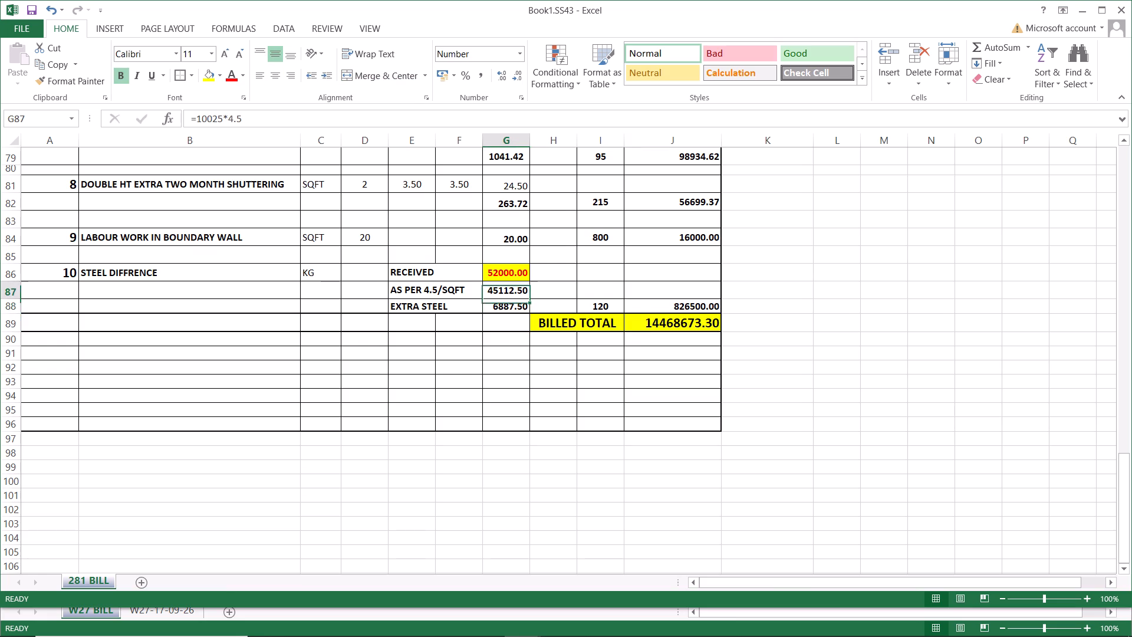
scroll(596, 295, up, 5)
scroll(596, 295, down, 5)
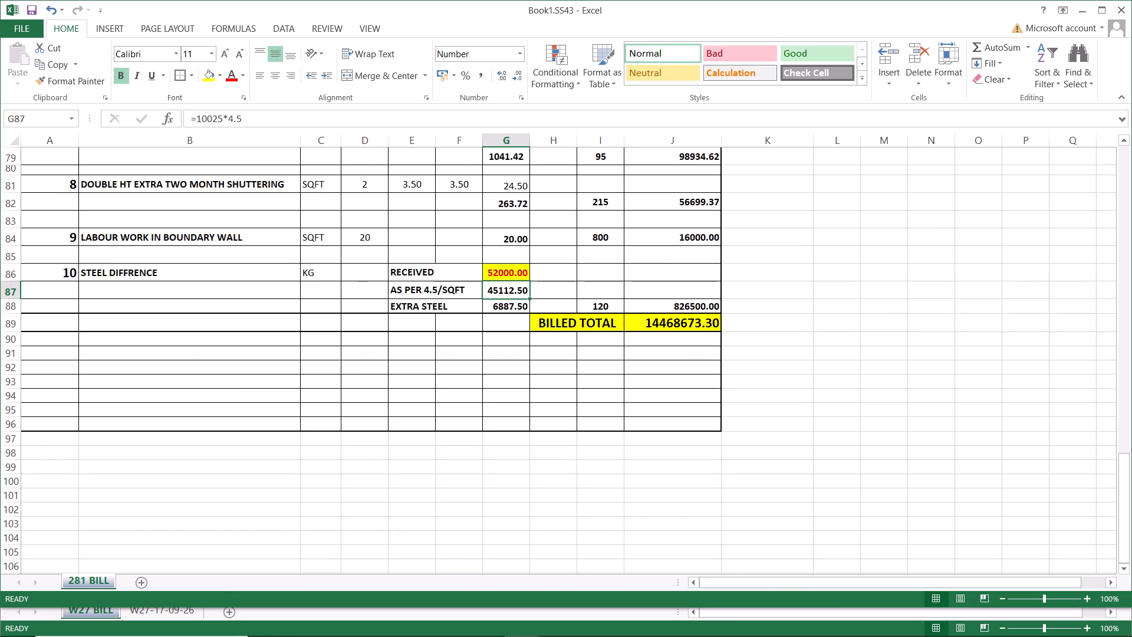
click(504, 290)
Review the basement slab area formula in G11 and check the sum of amounts J11:J88 against the billed total.
scroll(564, 318, up, 6)
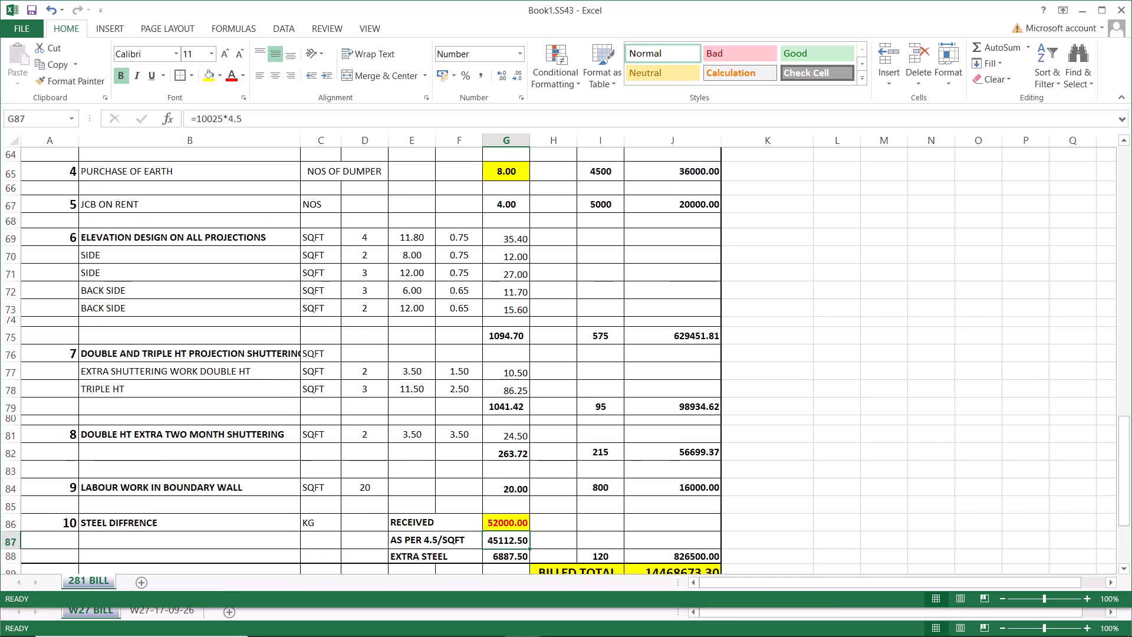
scroll(564, 318, up, 20)
scroll(564, 318, up, 4)
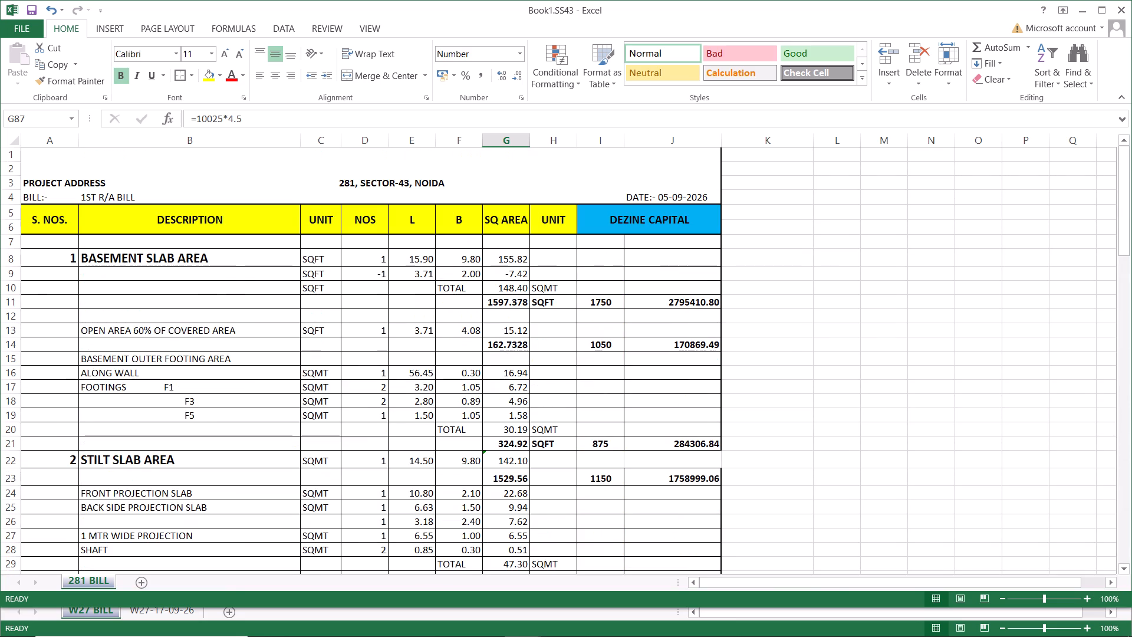
click(521, 304)
scroll(577, 356, down, 2)
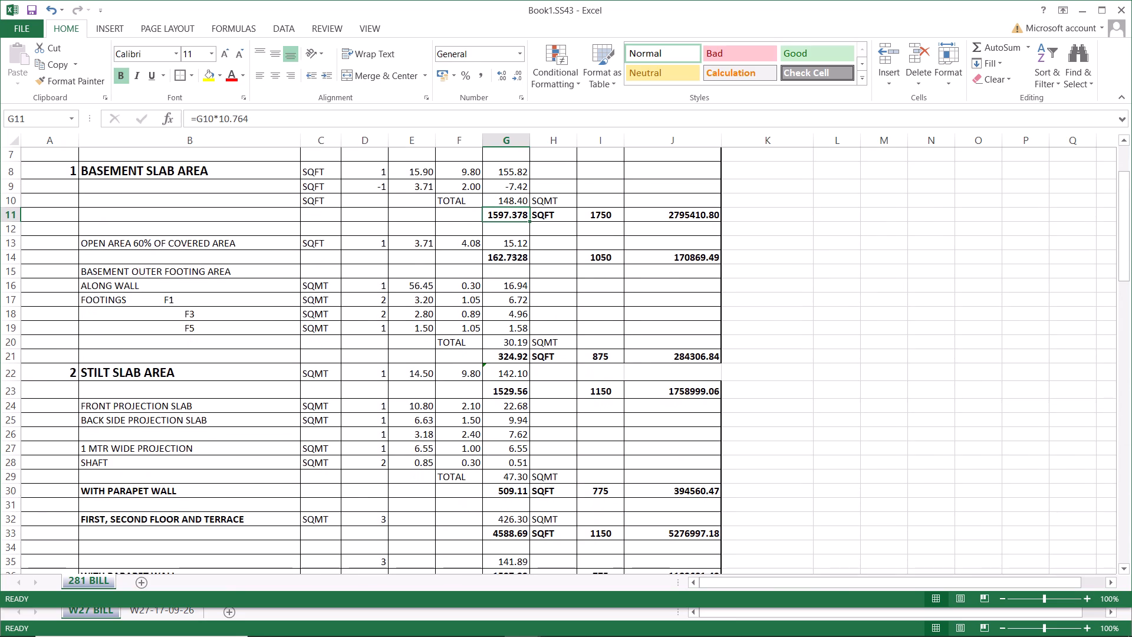
drag(695, 214, 695, 244)
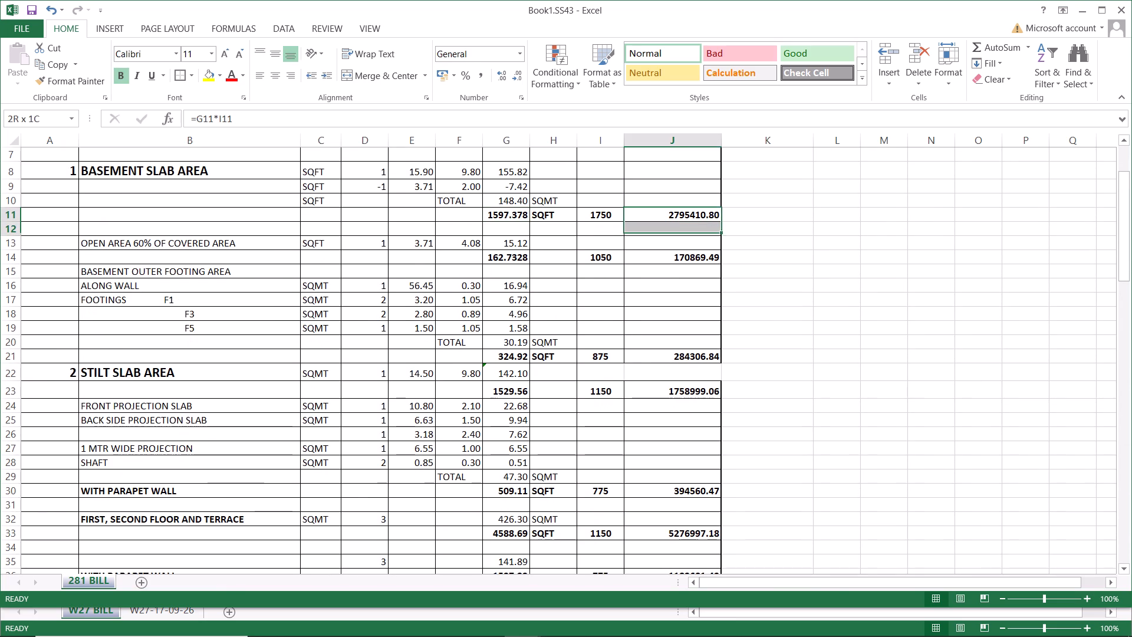
drag(695, 244, 697, 636)
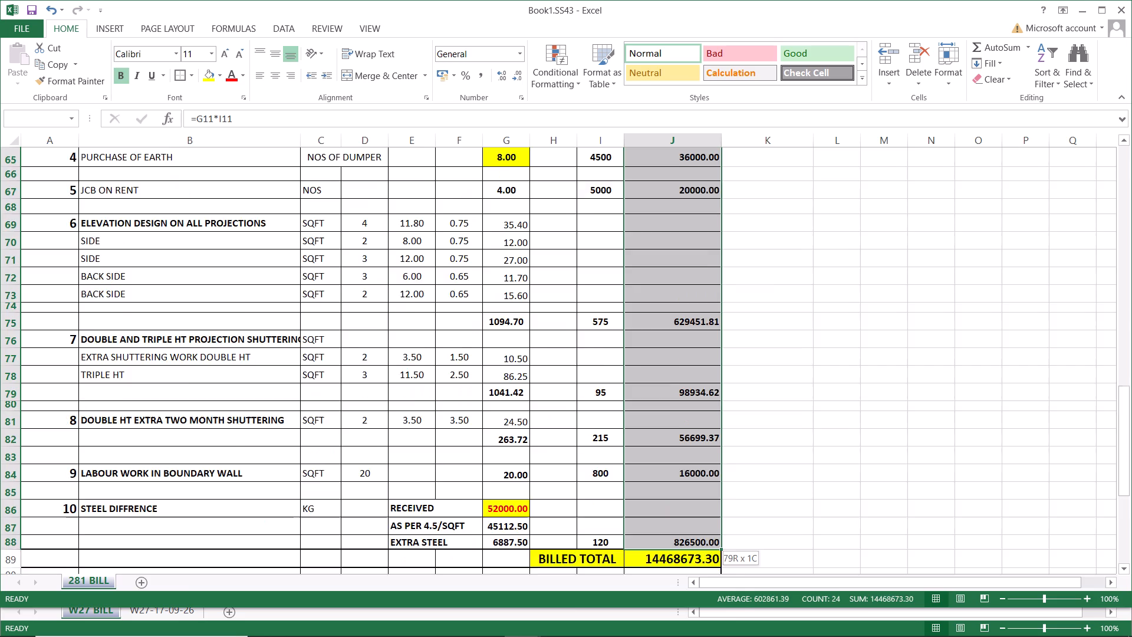
drag(697, 636, 669, 422)
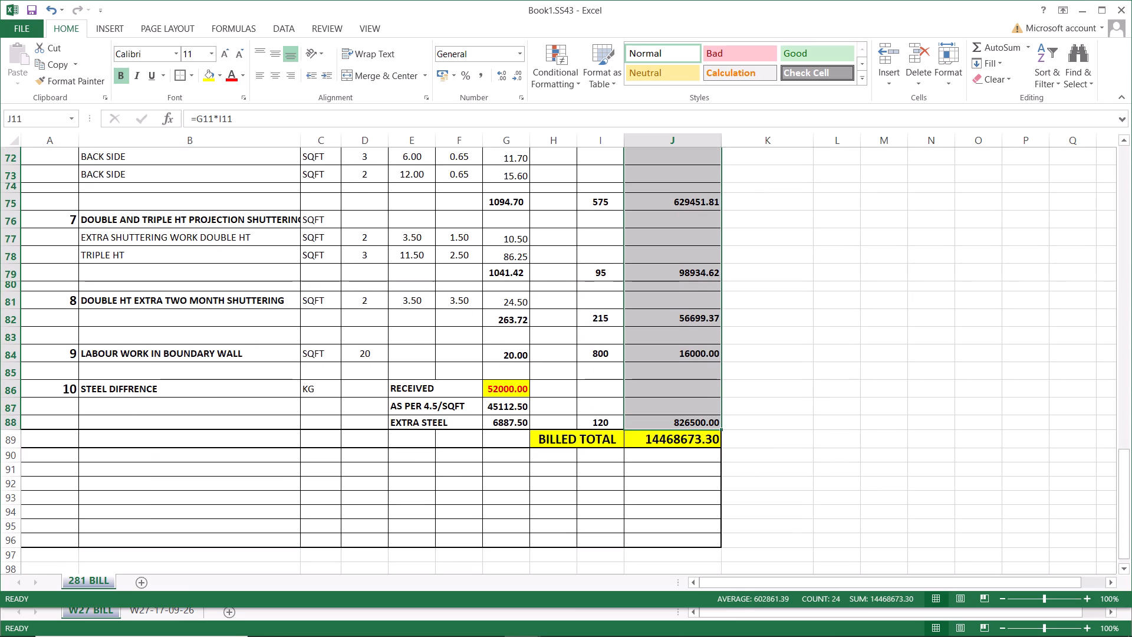
Review the bill items back up to the project heading, including the brick work area formula in G46.
scroll(669, 422, up, 11)
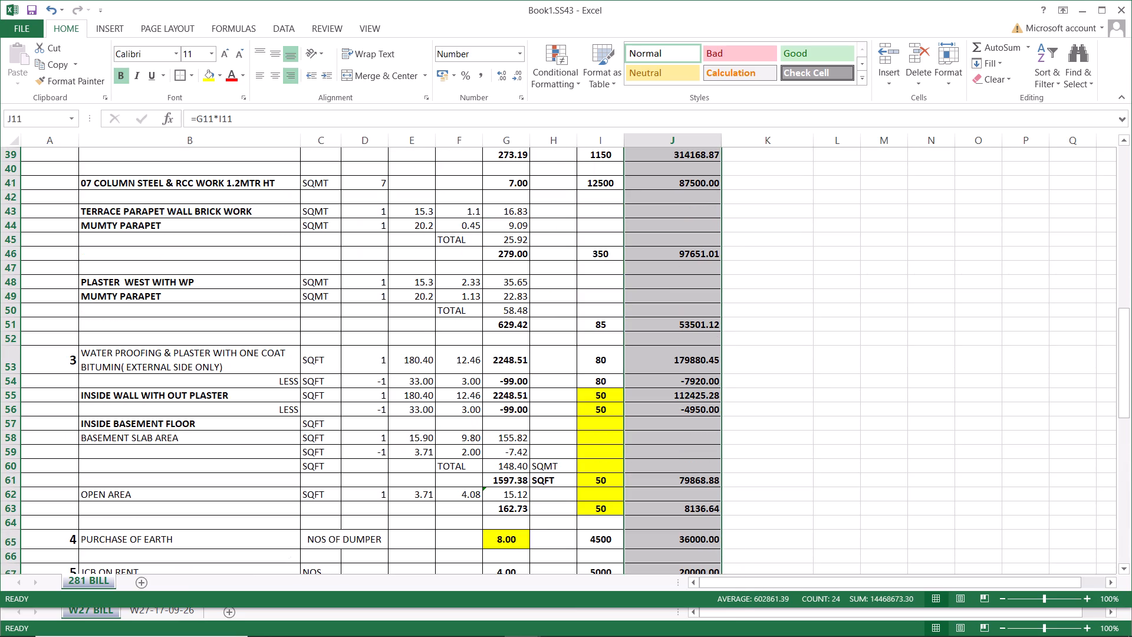
click(499, 251)
scroll(499, 251, up, 5)
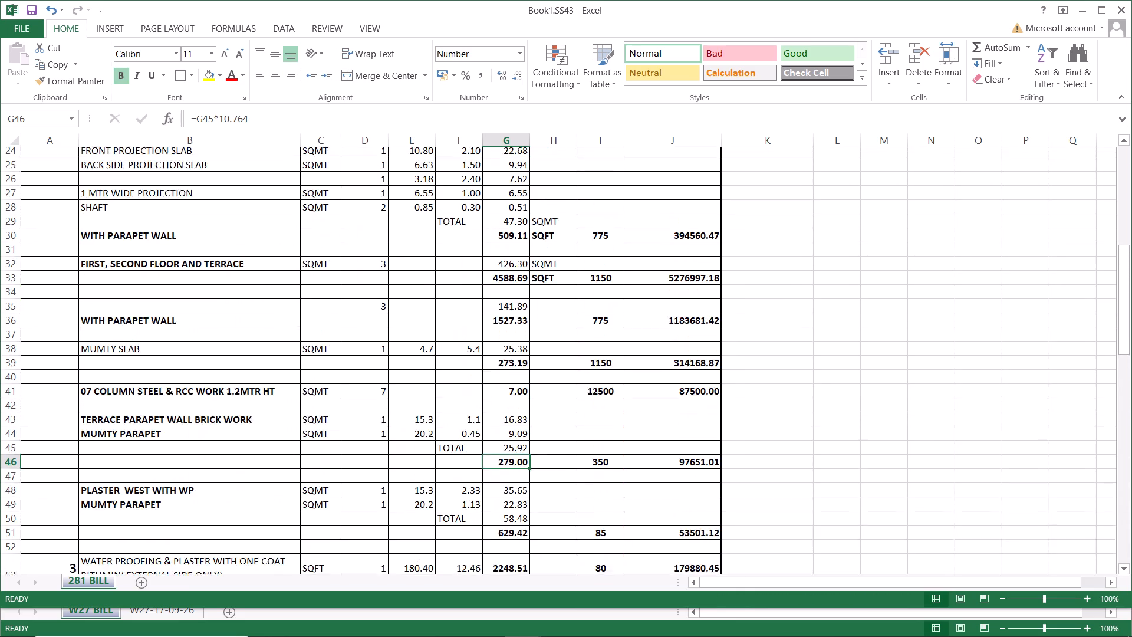
scroll(499, 251, up, 6)
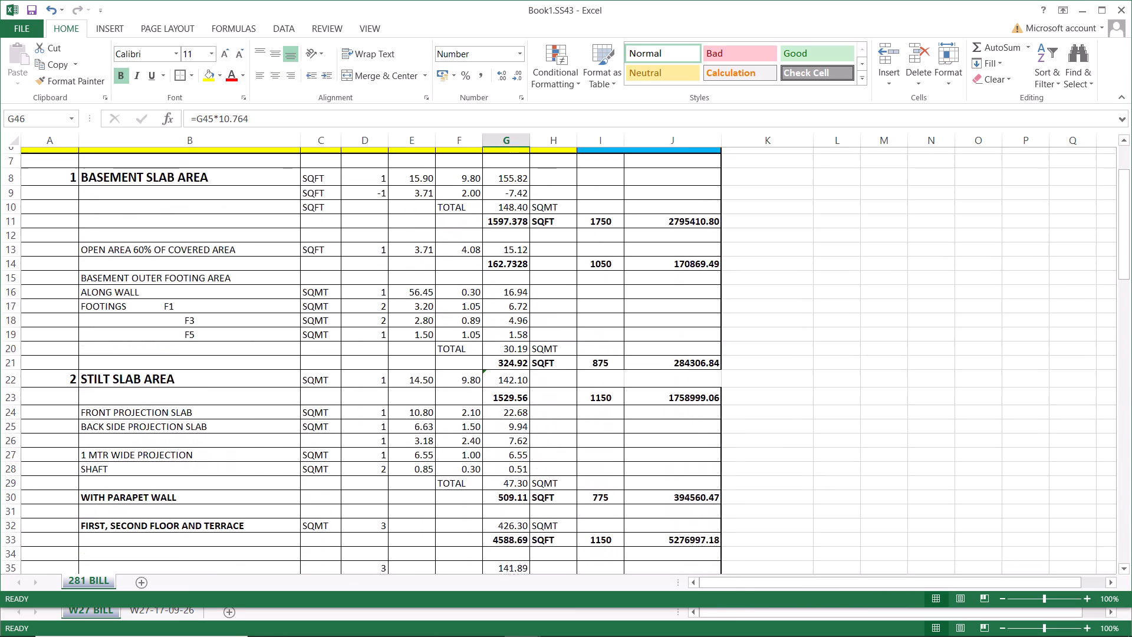
scroll(499, 251, up, 5)
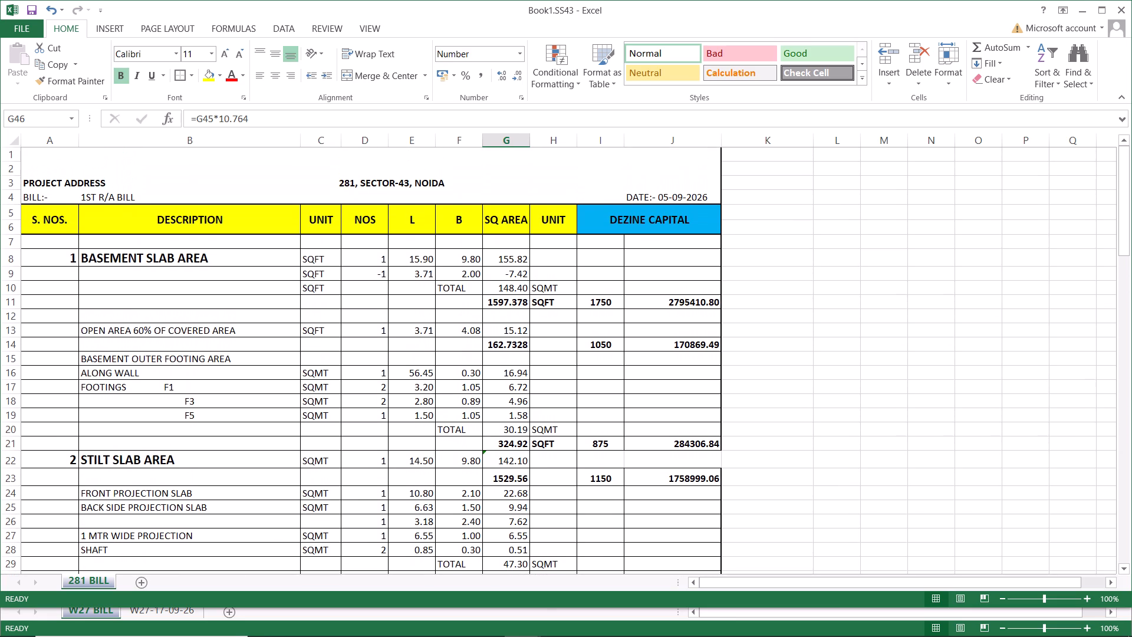
Review the column header row, project address, plot details and date at the top of the bill.
click(512, 219)
drag(56, 223, 699, 212)
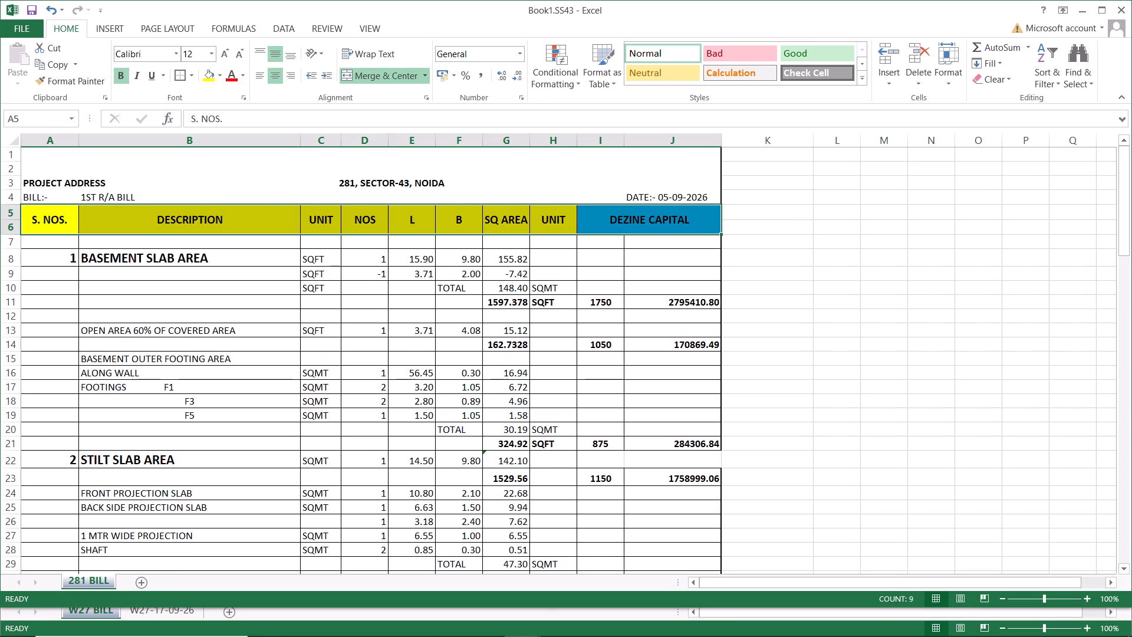
click(72, 178)
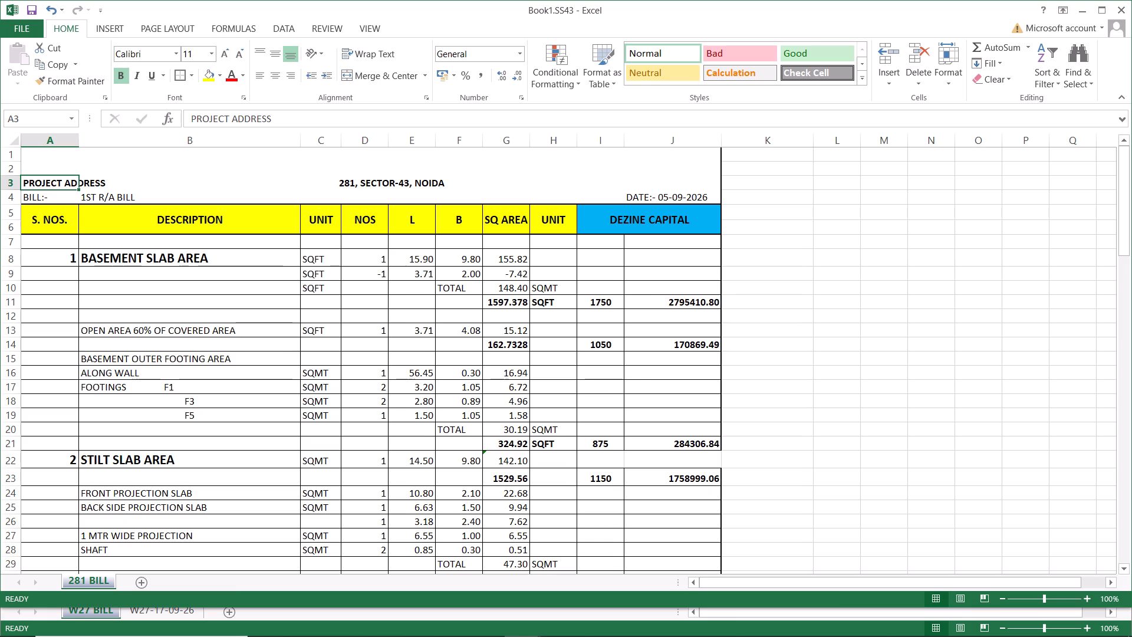
click(134, 178)
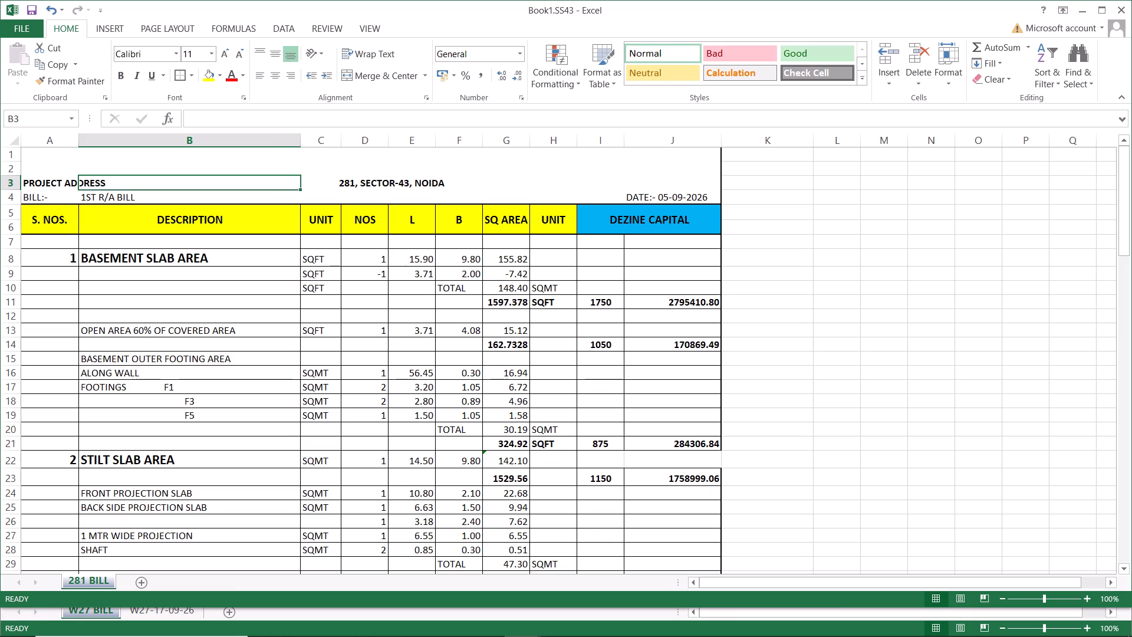
click(368, 183)
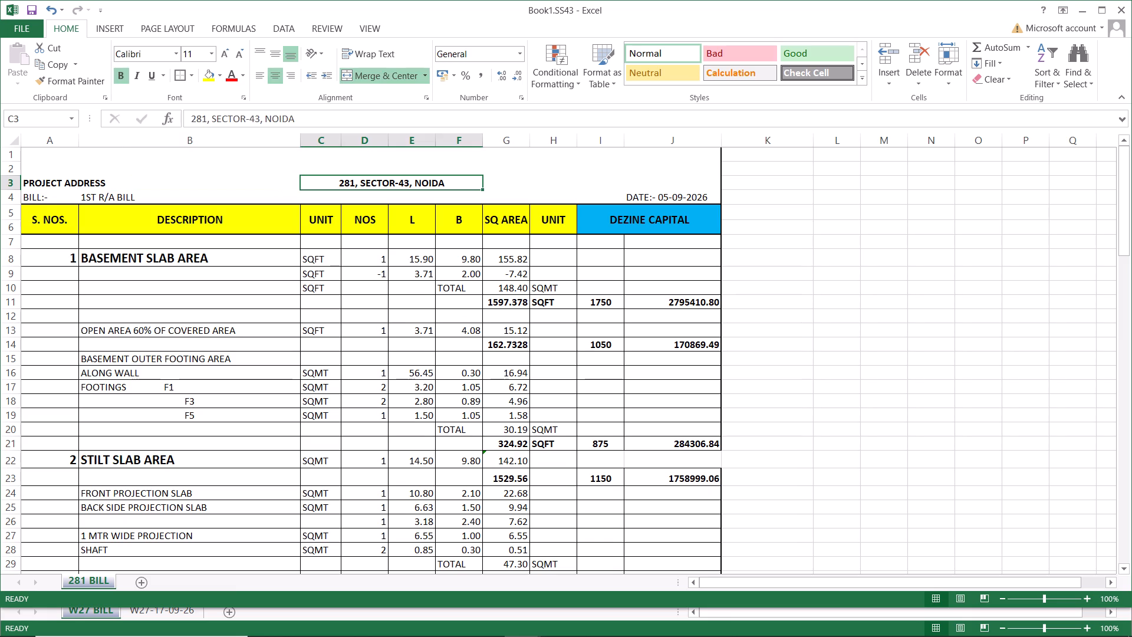
click(659, 193)
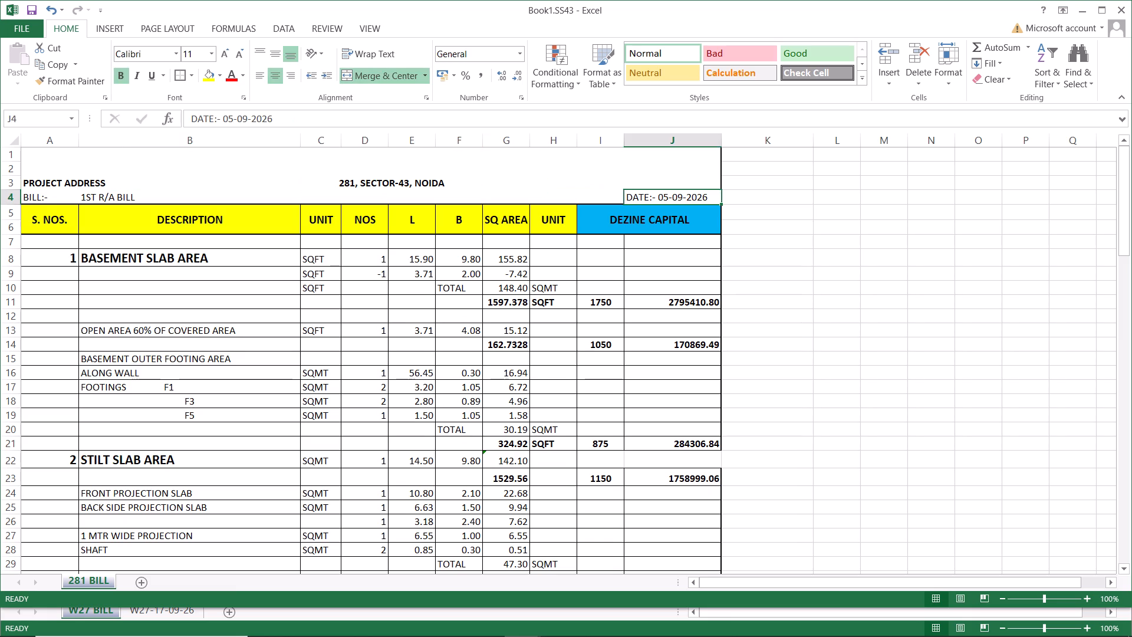
Merge and centre the empty cells C1:G1 above the project address heading.
click(350, 156)
drag(308, 155, 492, 159)
click(358, 75)
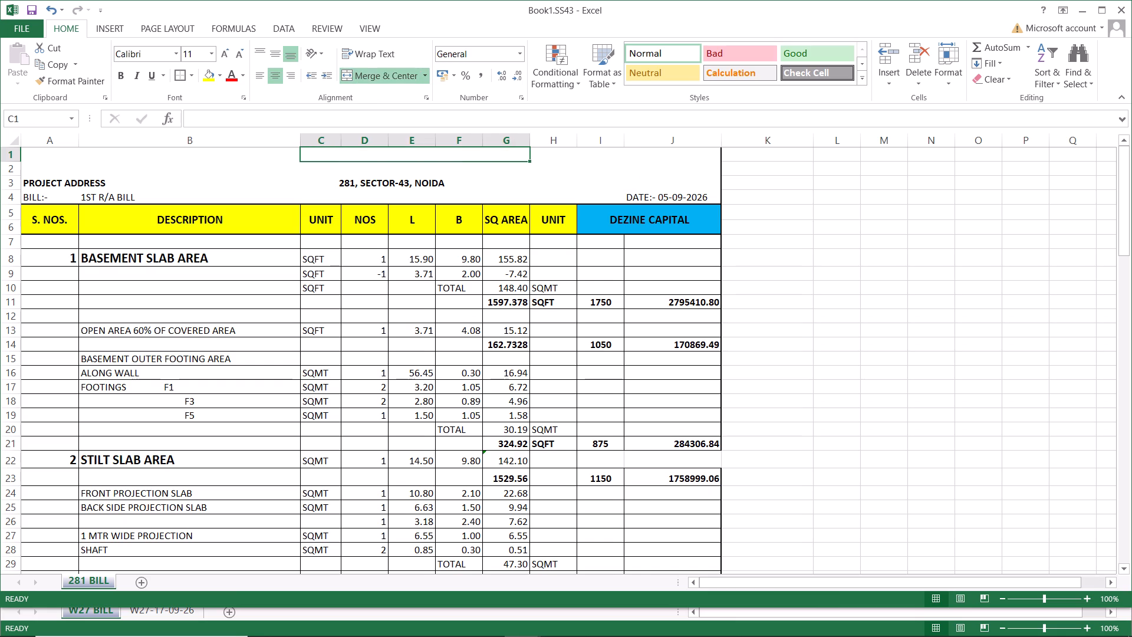
click(414, 261)
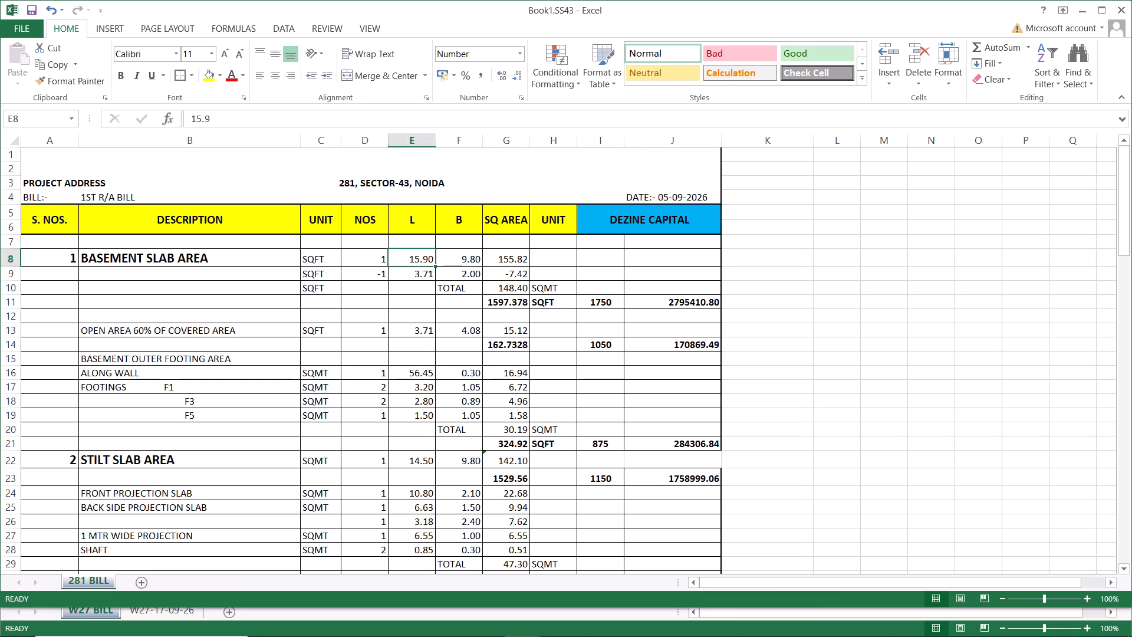
Review the bill from the date heading through the item rows down to the steel difference and billed total.
click(659, 201)
scroll(420, 344, down, 13)
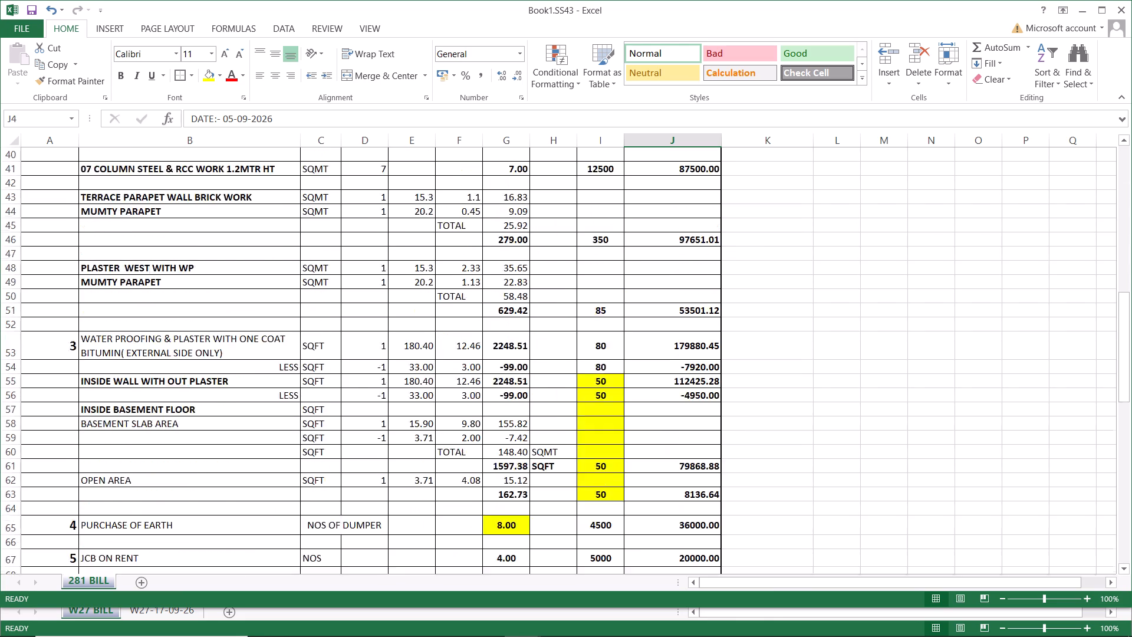
scroll(420, 344, down, 9)
click(420, 344)
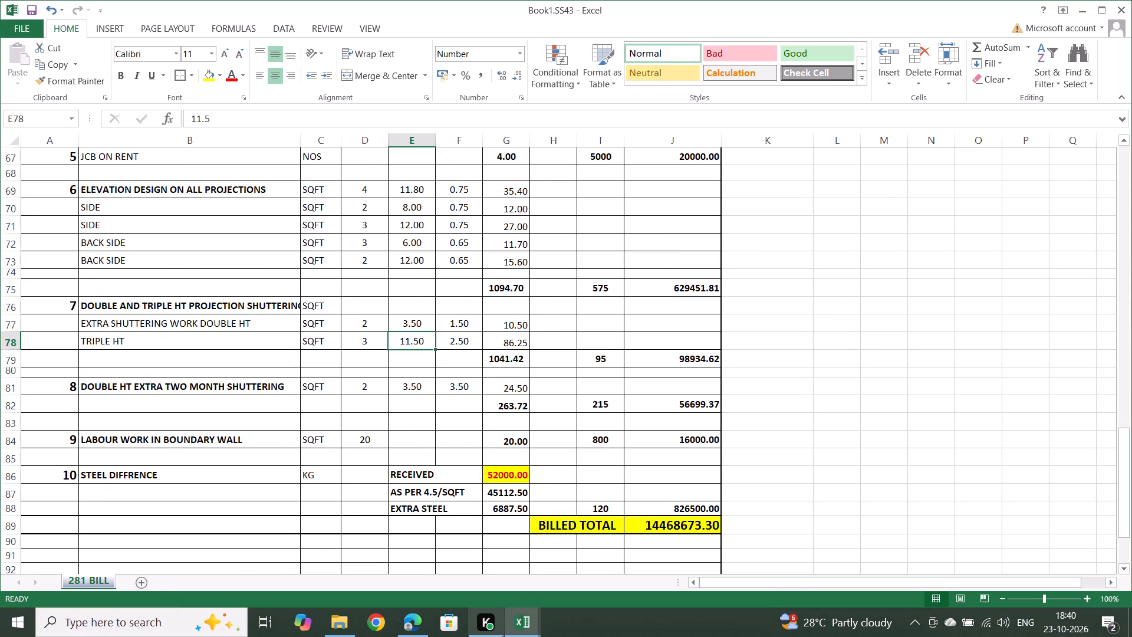
click(526, 613)
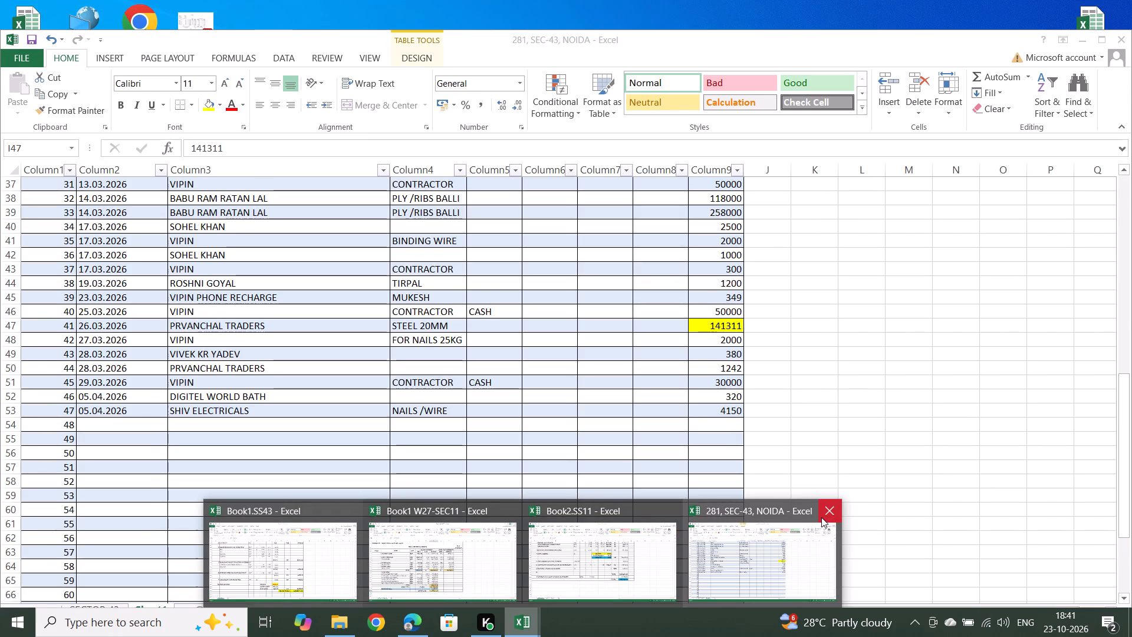
click(831, 510)
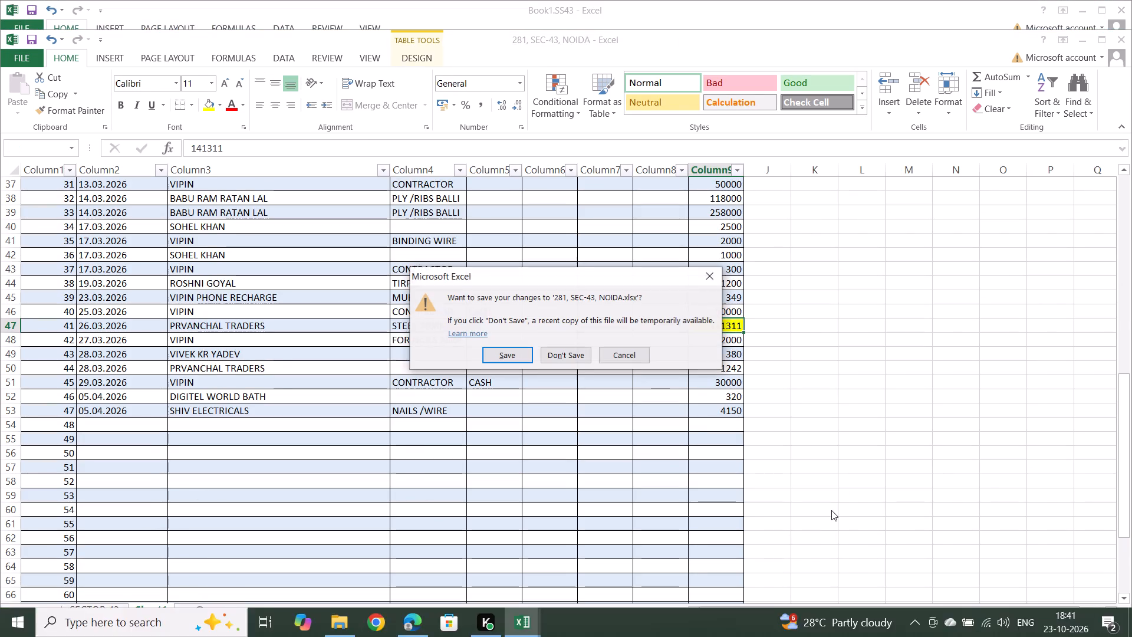
click(493, 356)
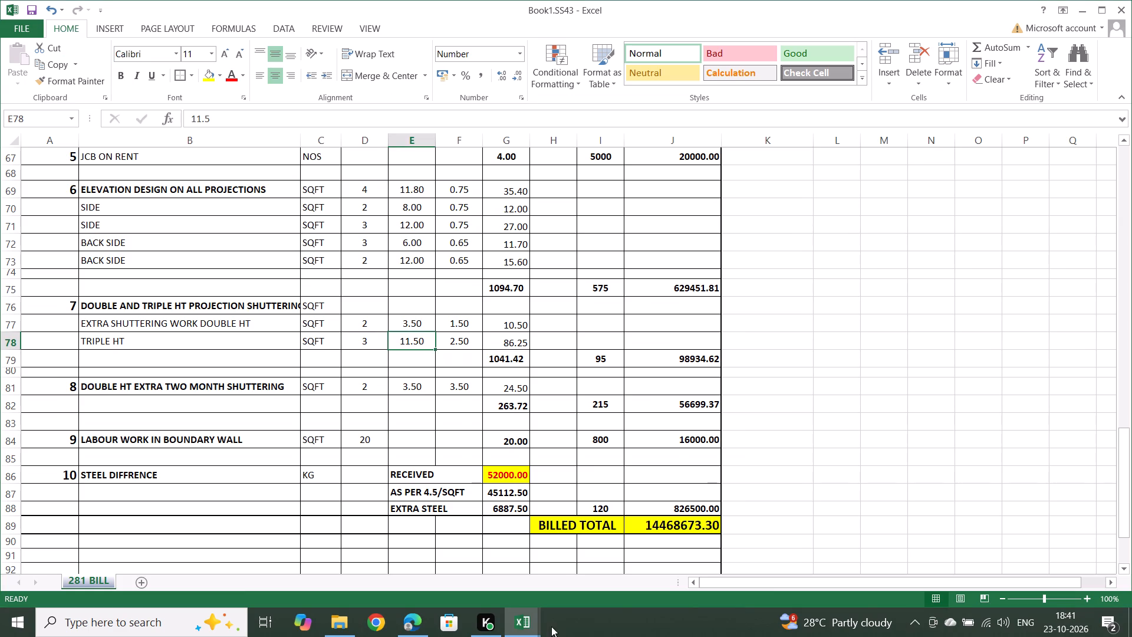
Close the Book2.SS11 and Book1 W27-SEC11 workbooks and return to Book1.SS43.
click(529, 622)
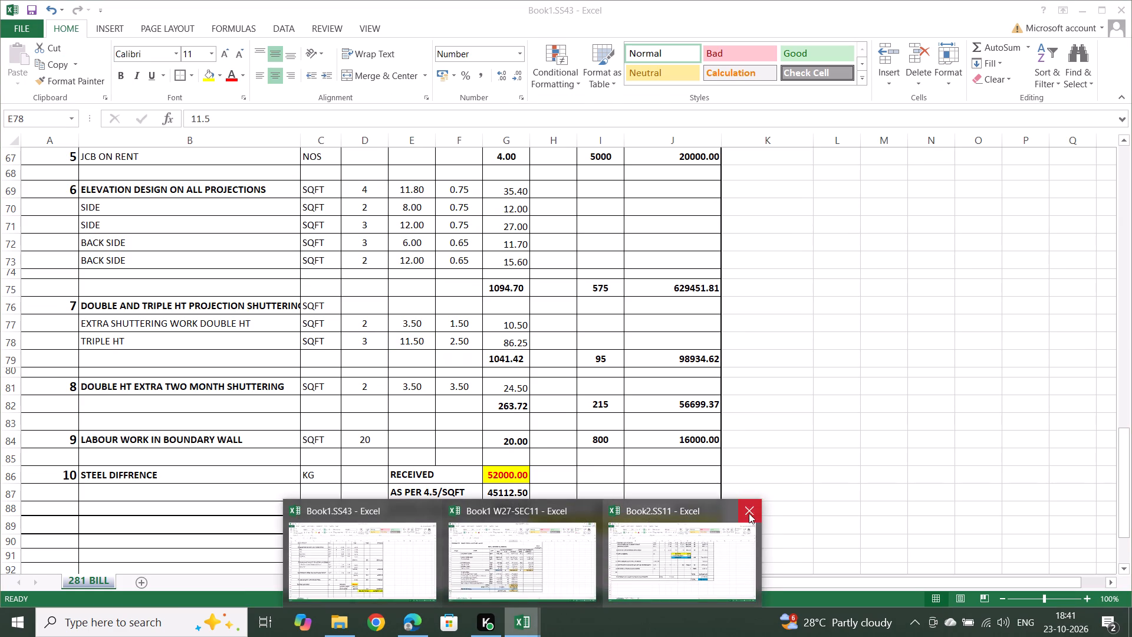
click(752, 512)
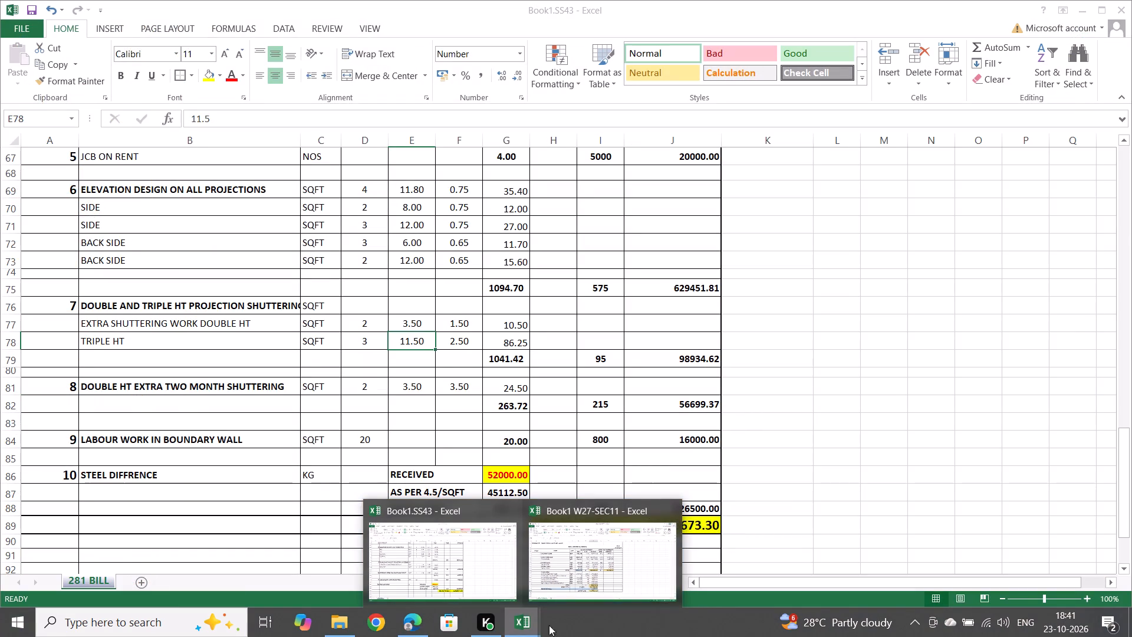
click(669, 512)
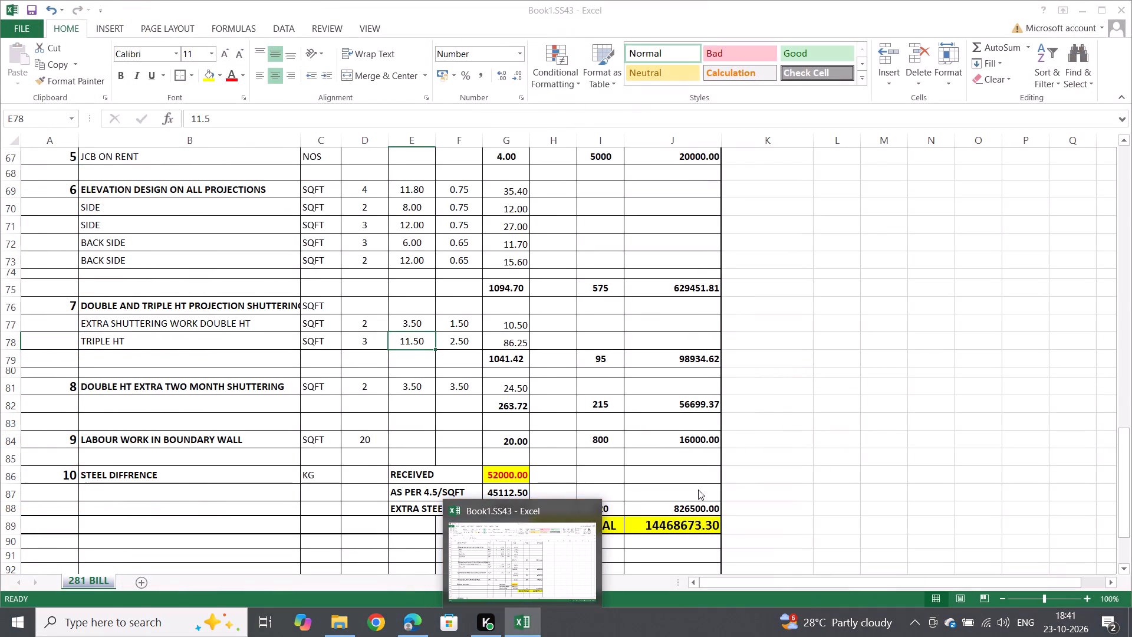
click(528, 393)
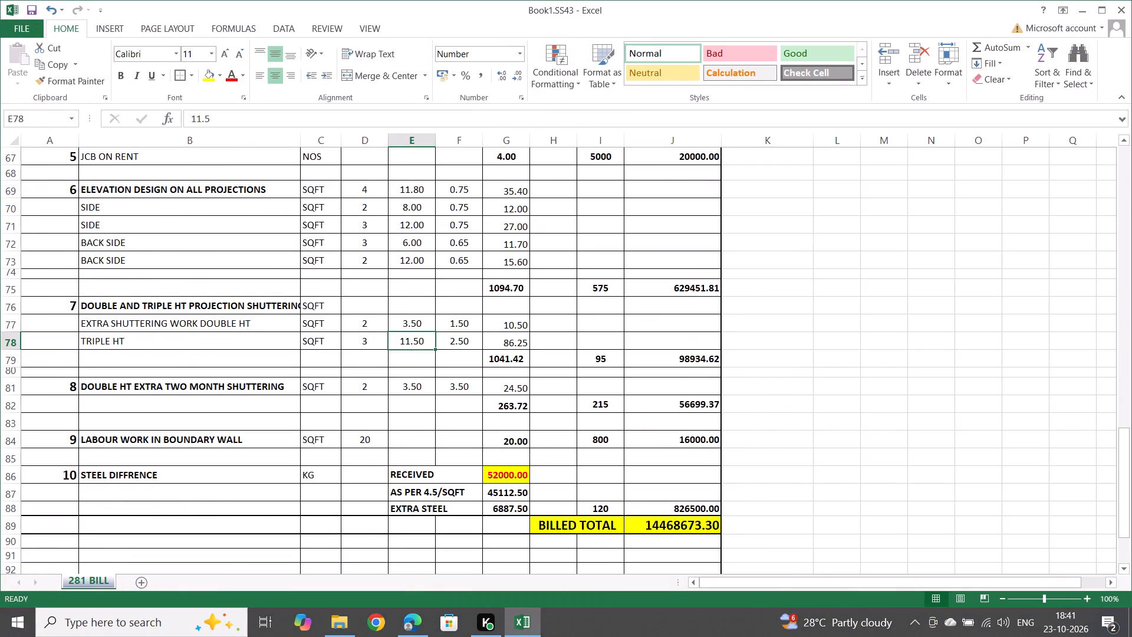
Make the bill date in cell J4 bold.
scroll(528, 393, up, 6)
scroll(528, 393, up, 20)
scroll(528, 393, up, 3)
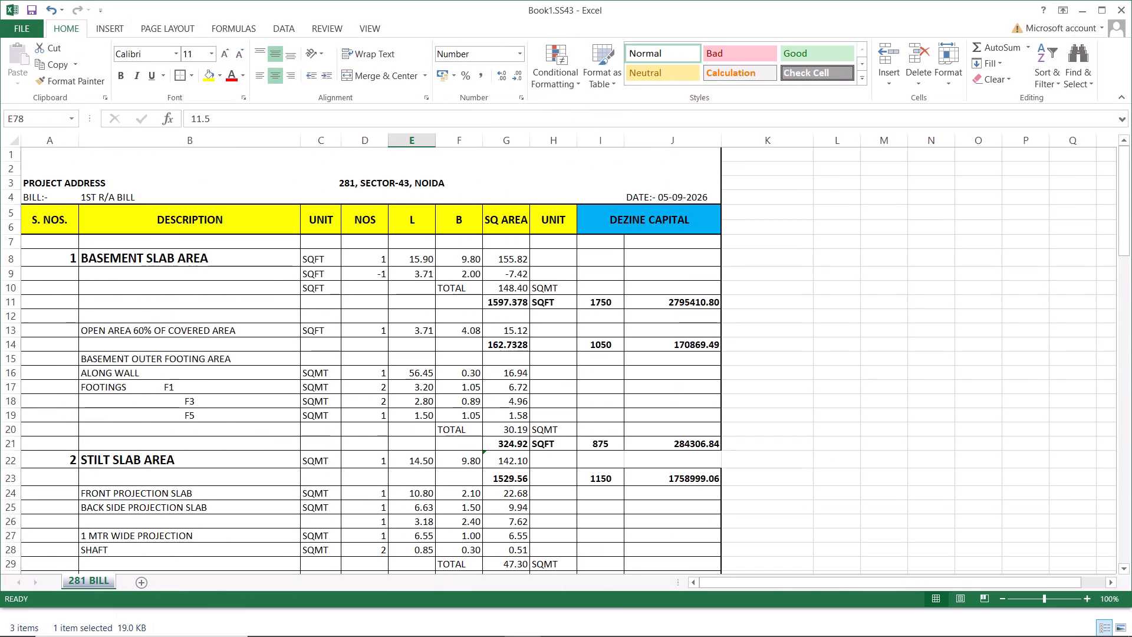
scroll(528, 393, up, 6)
click(657, 226)
click(663, 188)
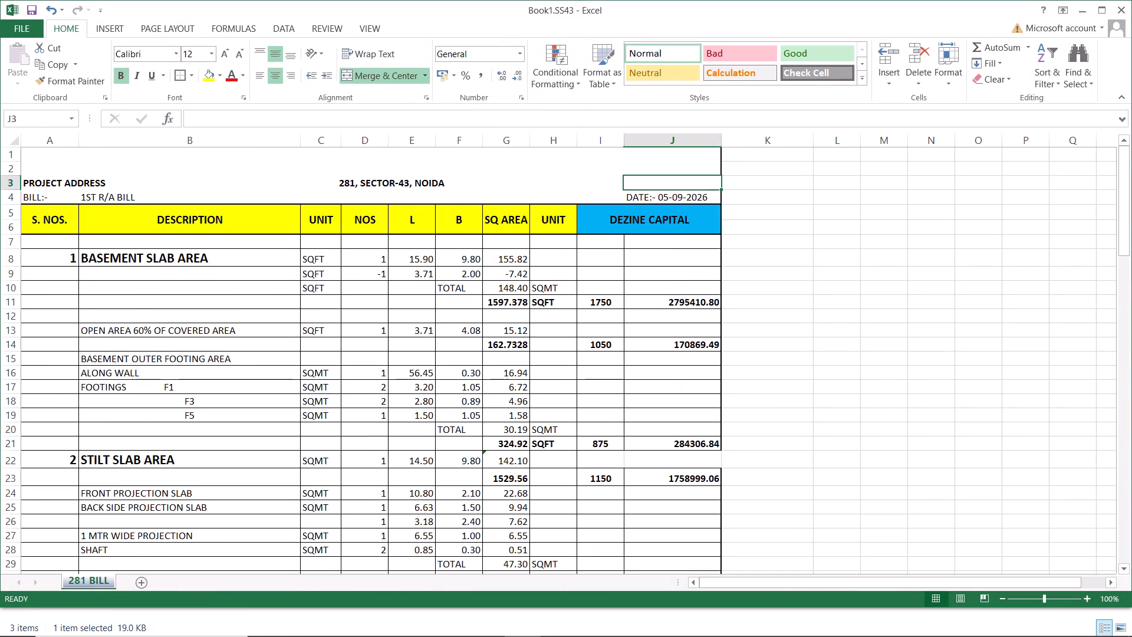
click(666, 196)
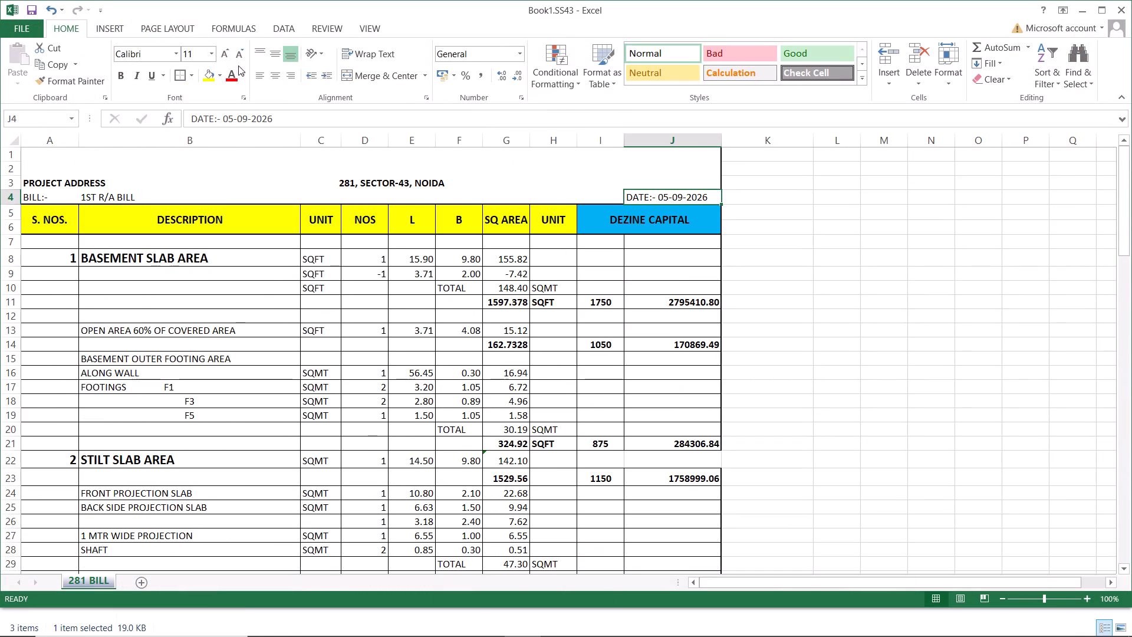
click(118, 70)
Review the item rows down to the end of the bill and check the billed total formula in J89.
scroll(591, 403, down, 4)
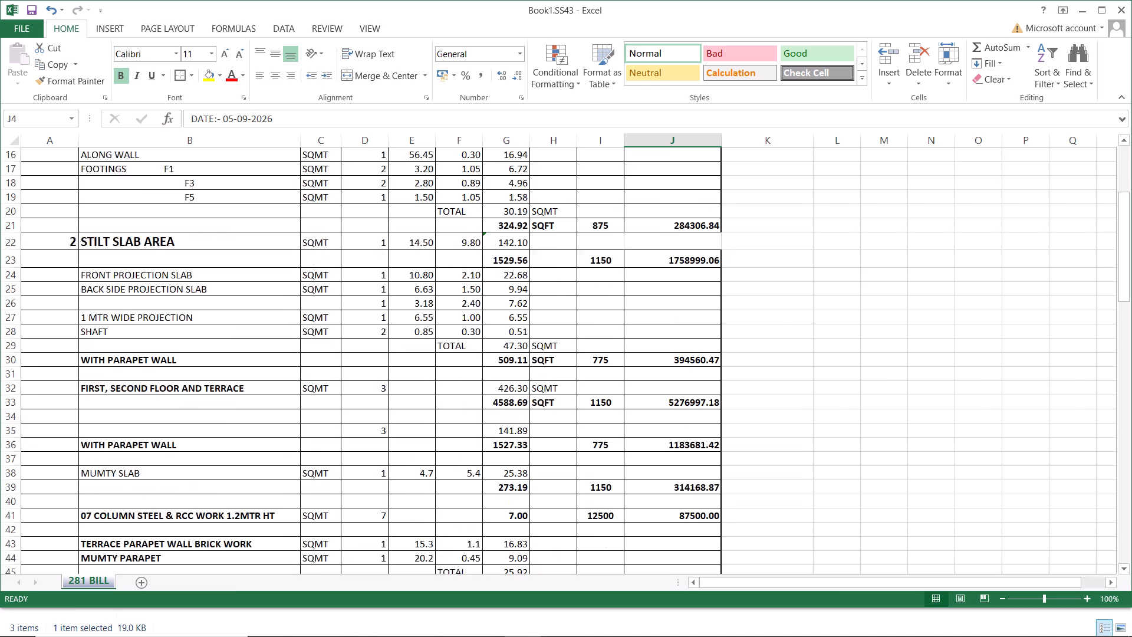
scroll(591, 403, down, 14)
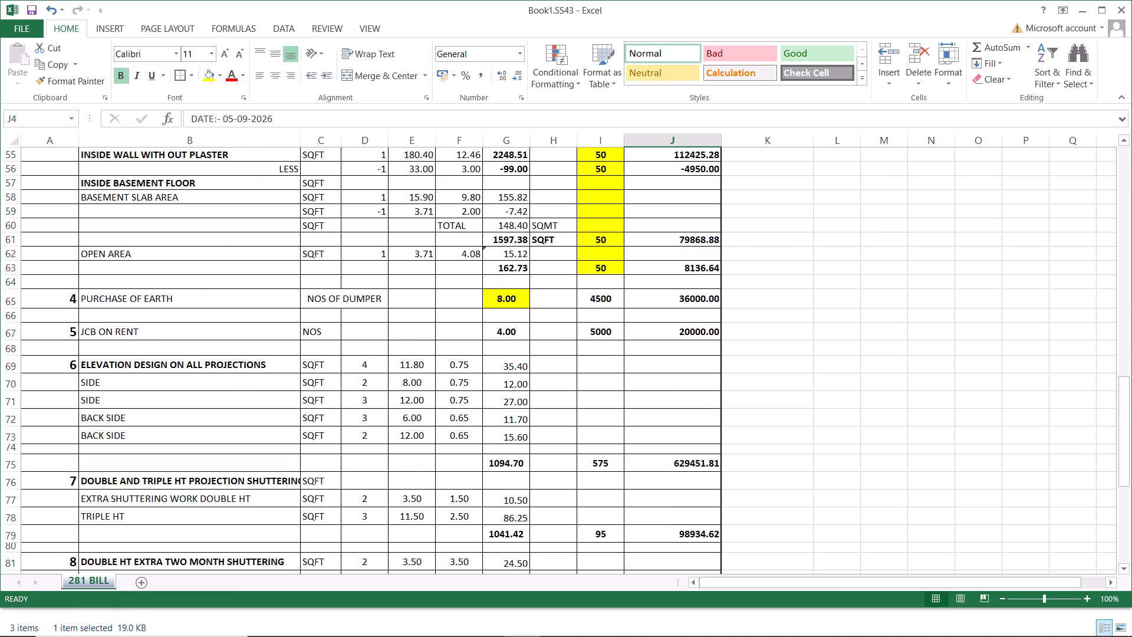
scroll(591, 403, down, 7)
click(677, 376)
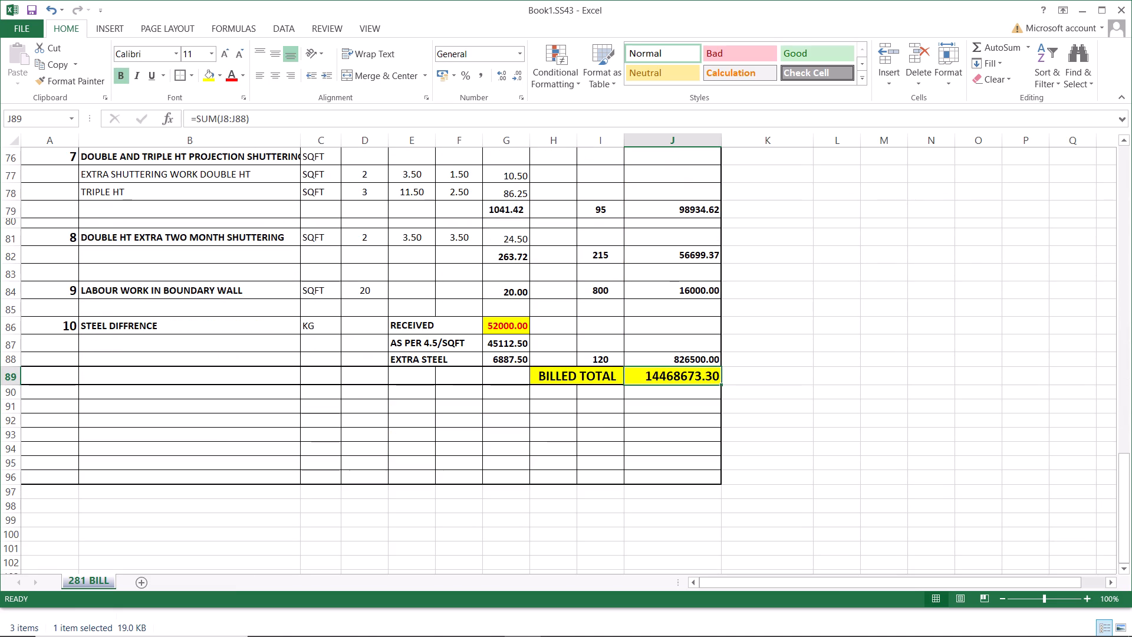
click(521, 618)
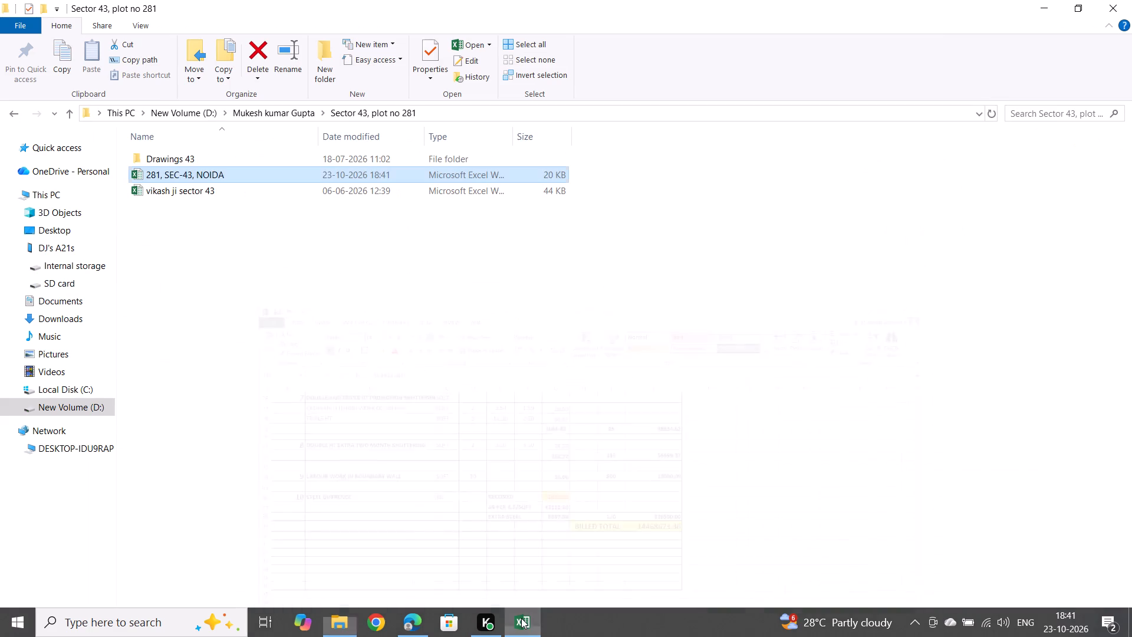